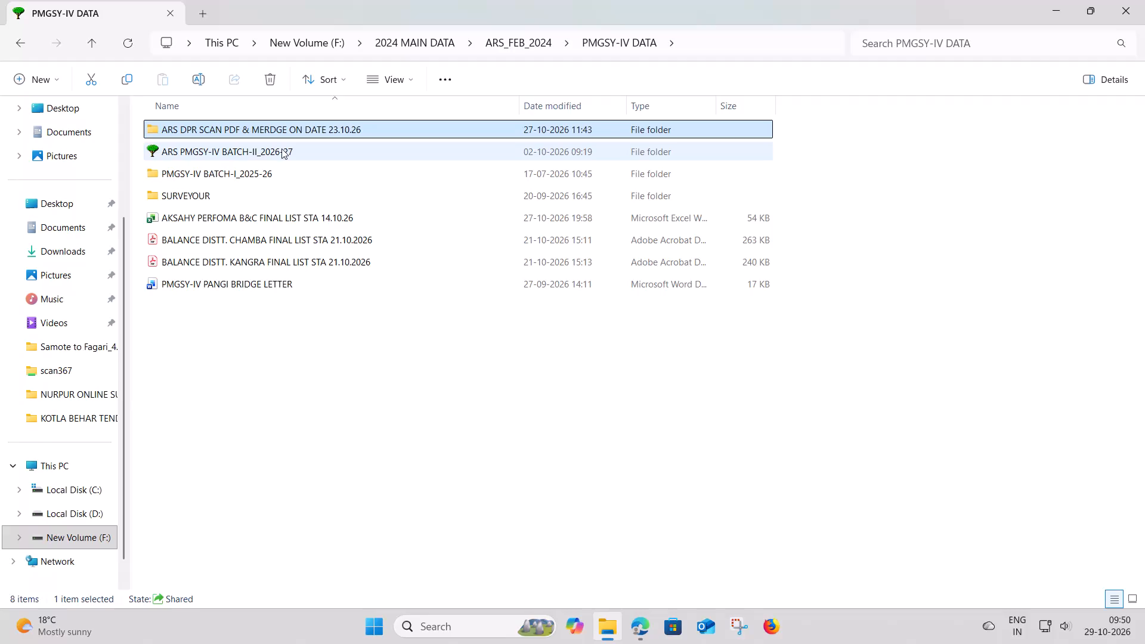
Open the Samote to Fagari_4.595km_27.10.2026_Correct volume folder under ARS PMGSY-IV BATCH-II_2026-27, ARS_PMGSY-IV-BATCH-II_2026, BHARMOUR DIVISION, DPR.
double_click(281, 148)
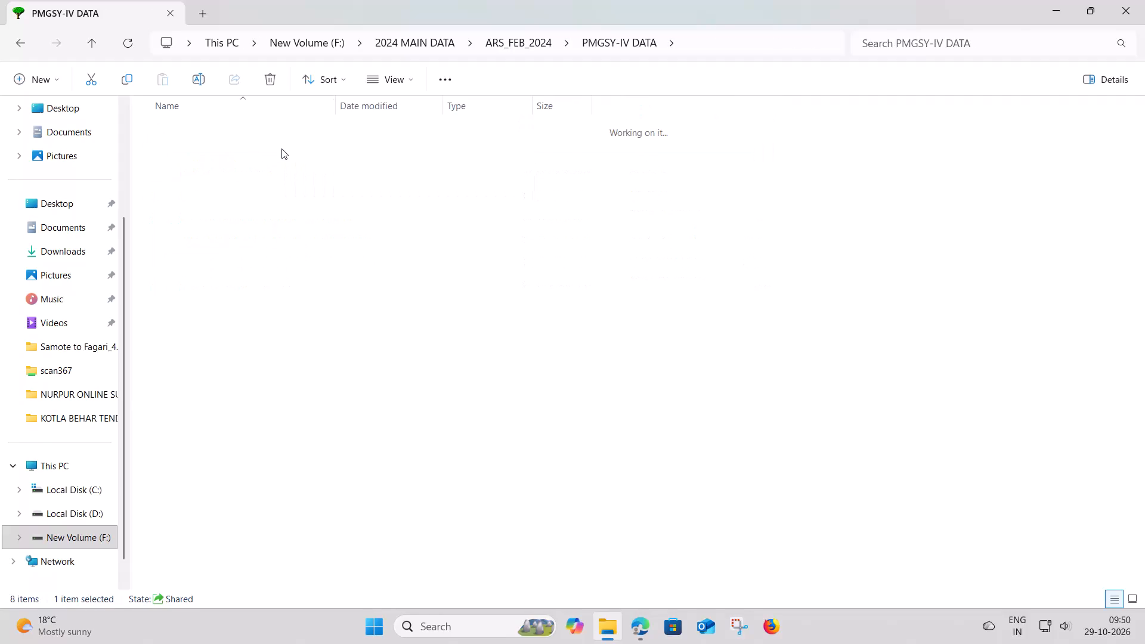
double_click(280, 127)
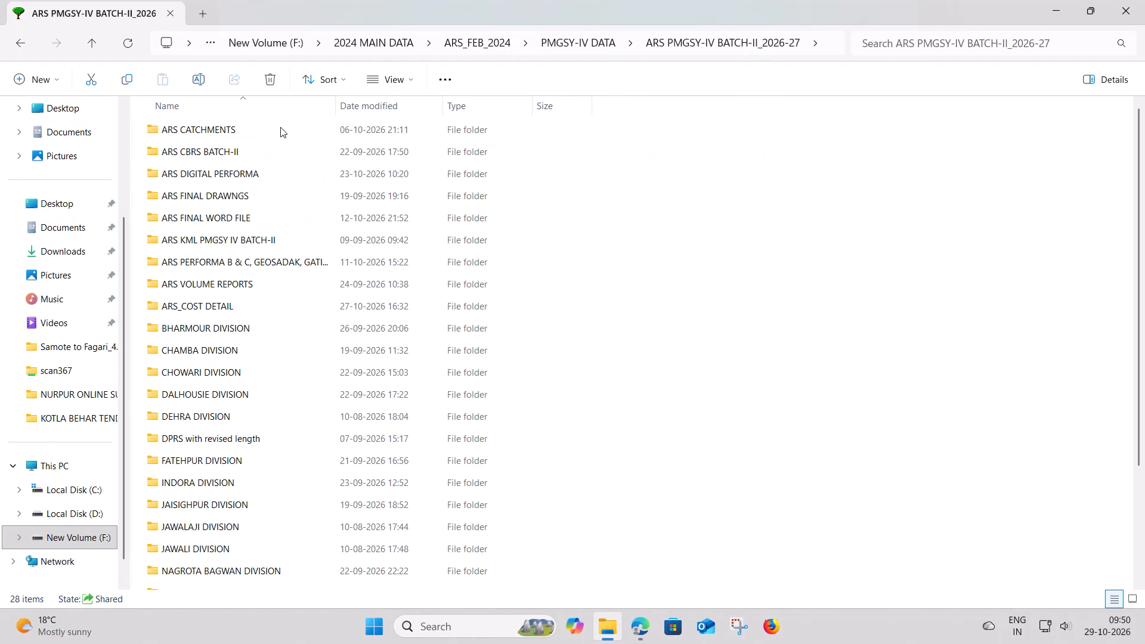
double_click(225, 323)
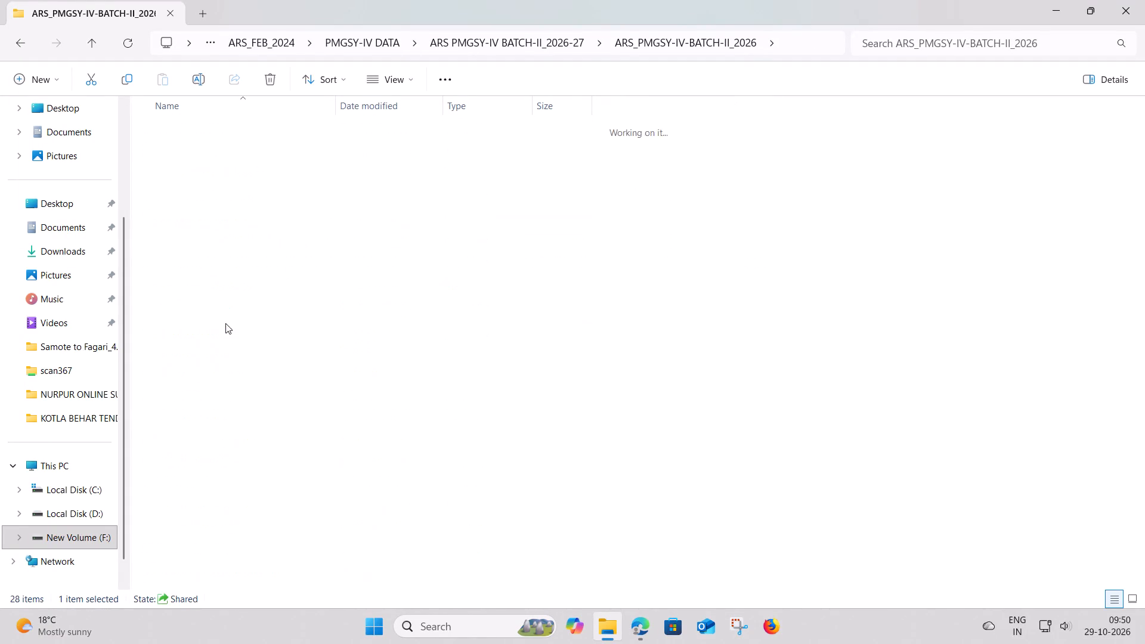
double_click(179, 171)
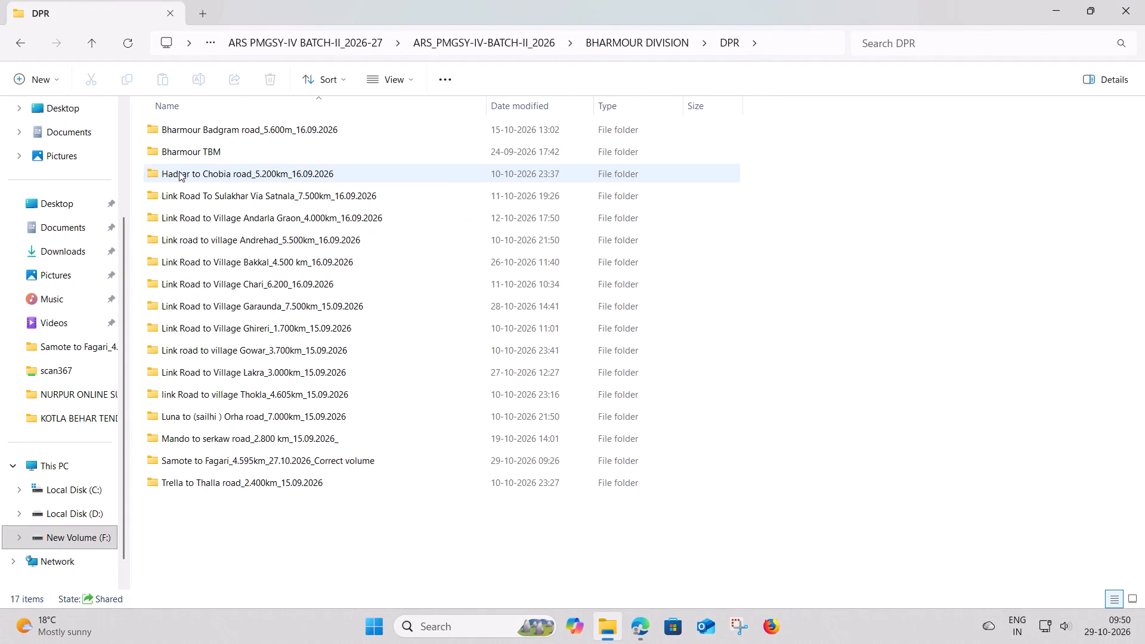
double_click(233, 465)
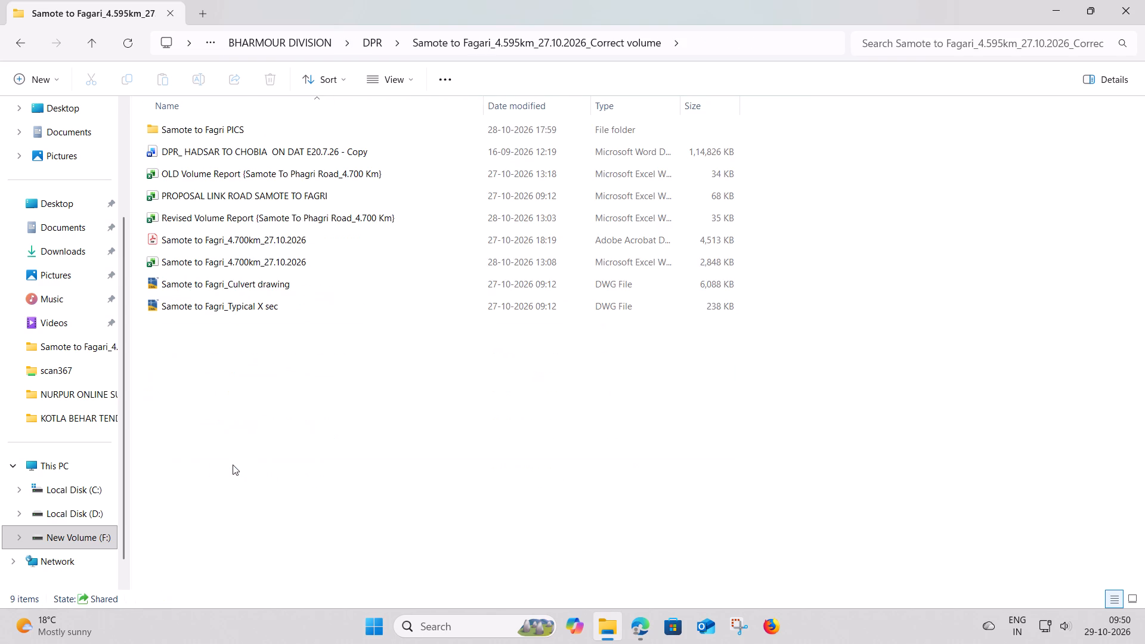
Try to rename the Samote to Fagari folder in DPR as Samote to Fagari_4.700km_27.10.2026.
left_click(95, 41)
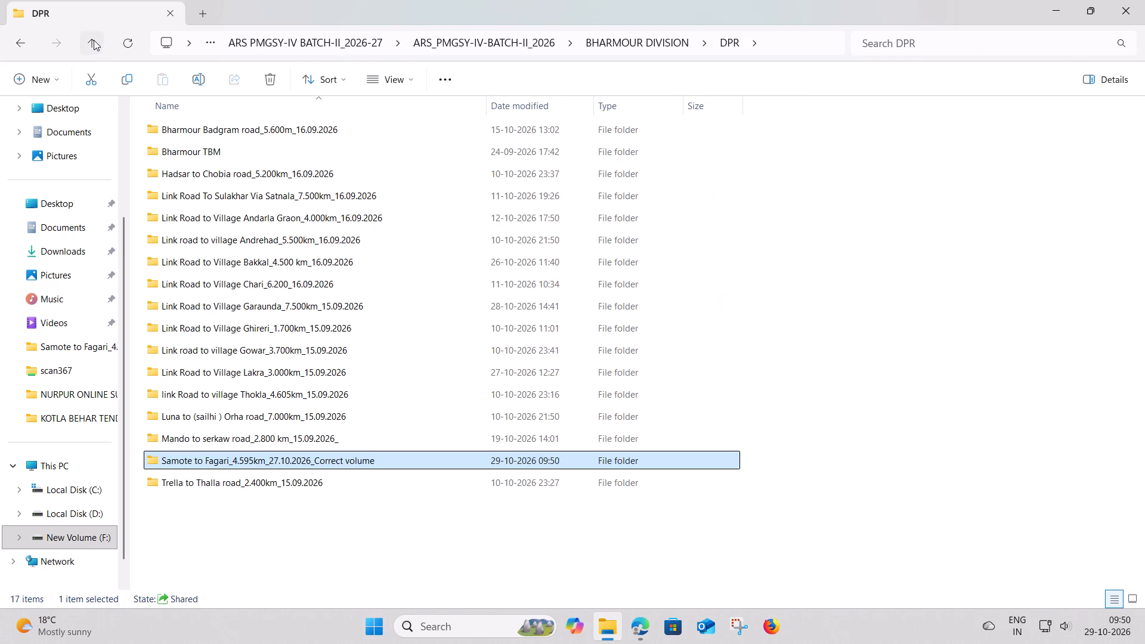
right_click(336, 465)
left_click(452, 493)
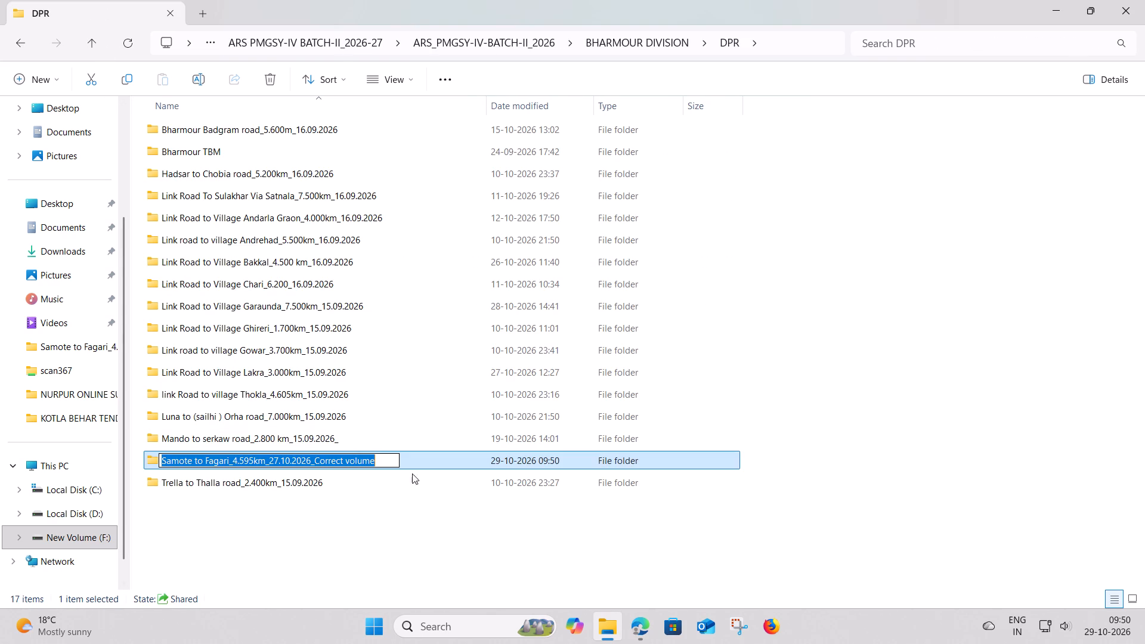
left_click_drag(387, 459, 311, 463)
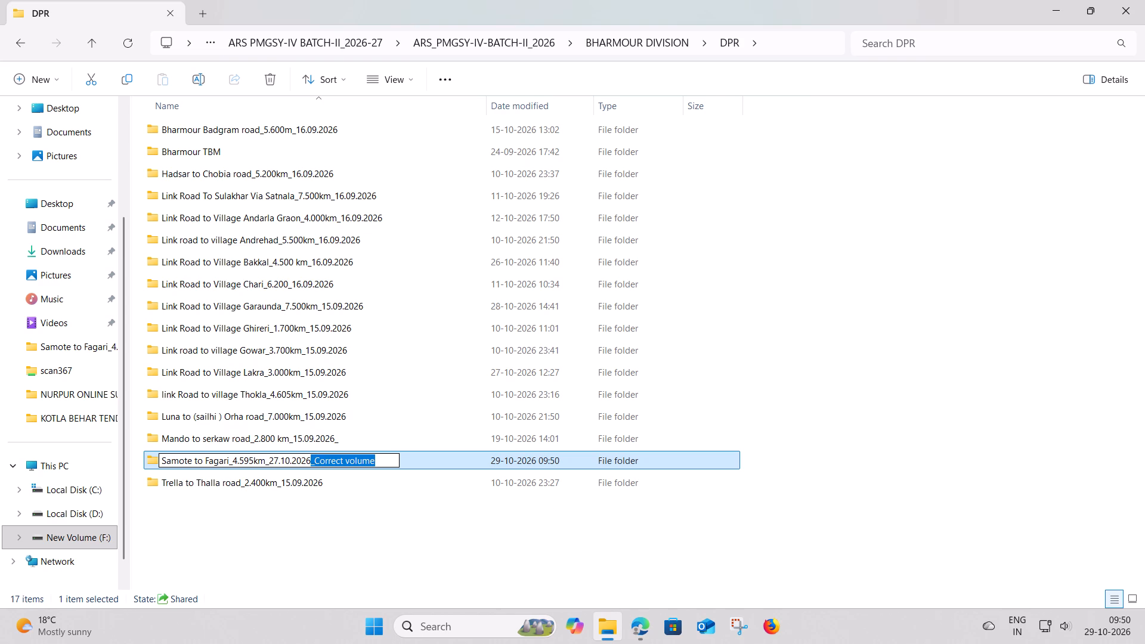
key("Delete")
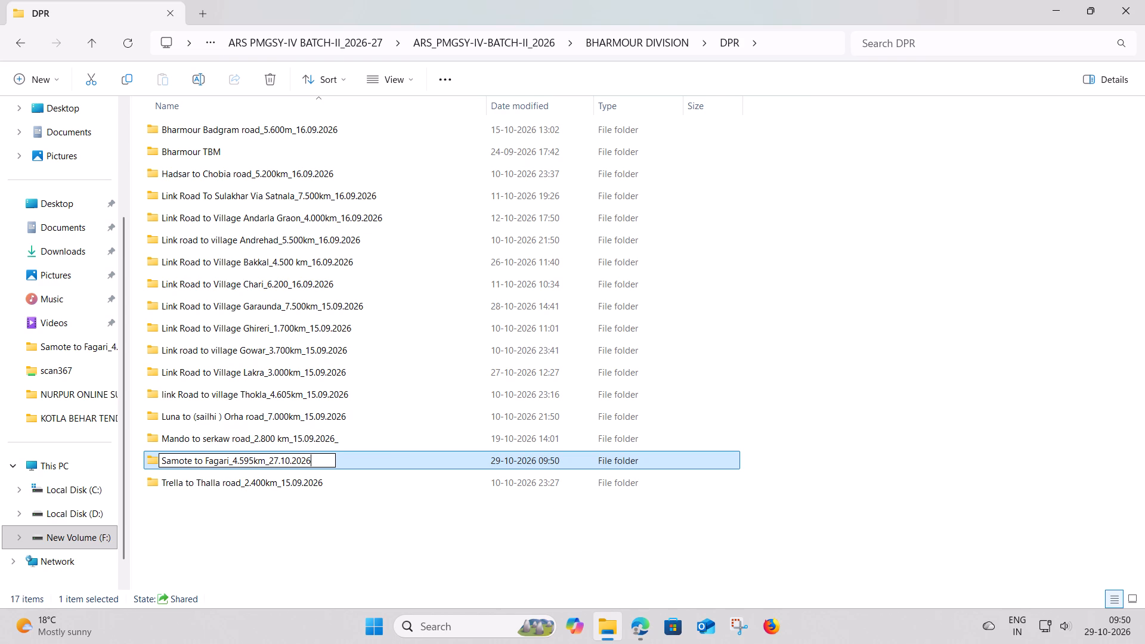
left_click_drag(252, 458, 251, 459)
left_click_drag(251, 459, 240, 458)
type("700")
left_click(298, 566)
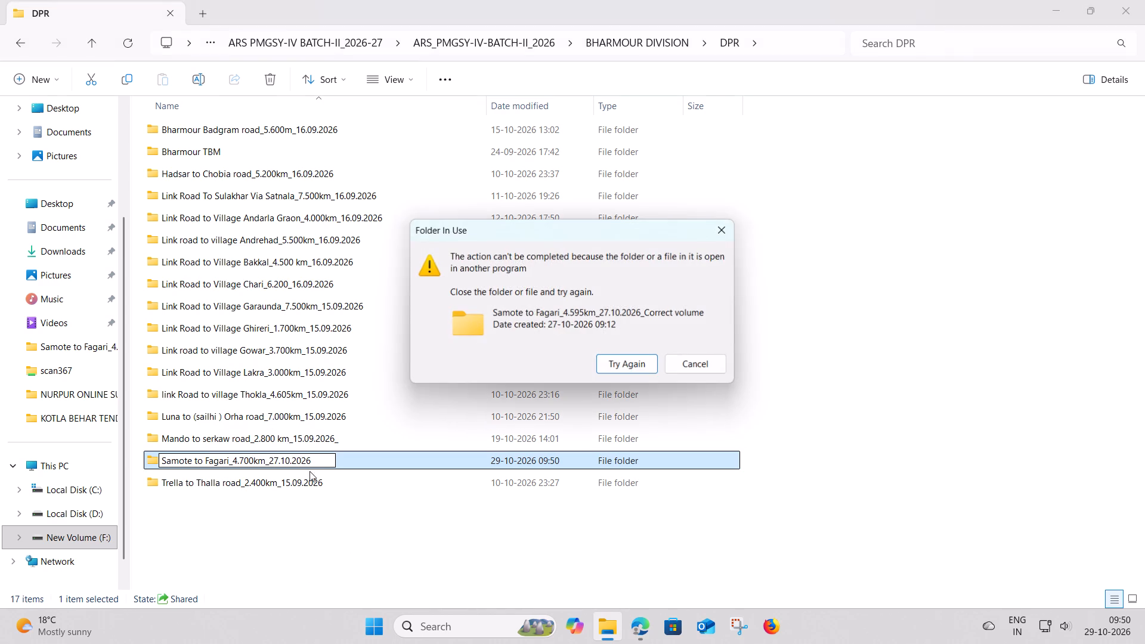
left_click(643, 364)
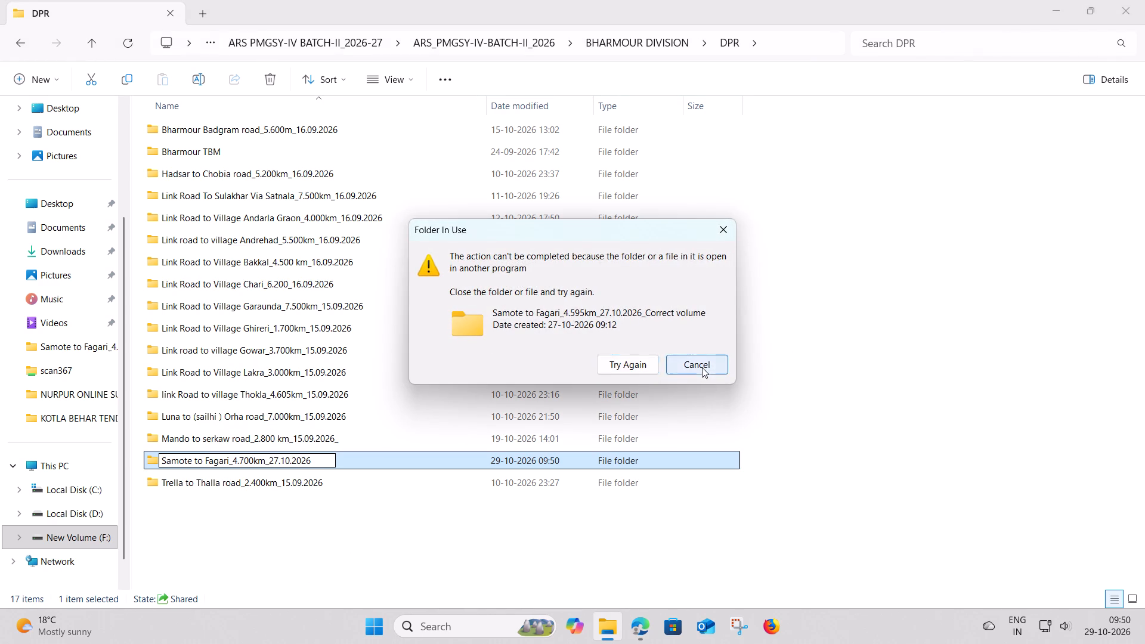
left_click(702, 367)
Open the Samote to Fagri_4.700km_27.10.2026 workbook as read-only, inspect the volume total on the cutting sheet, and close it.
double_click(243, 459)
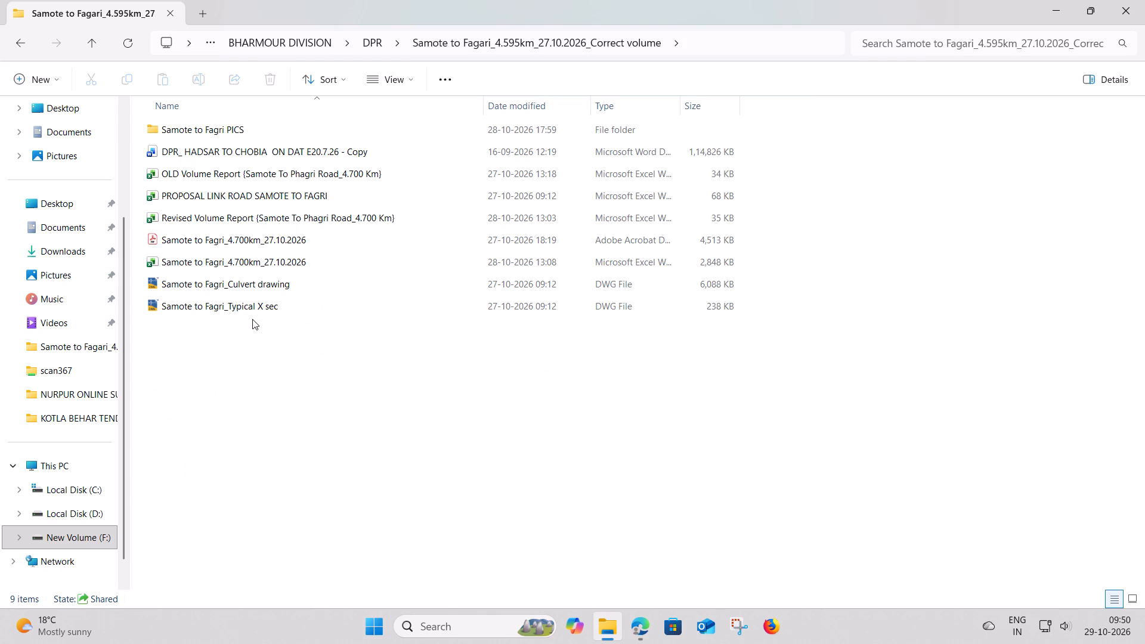
double_click(237, 260)
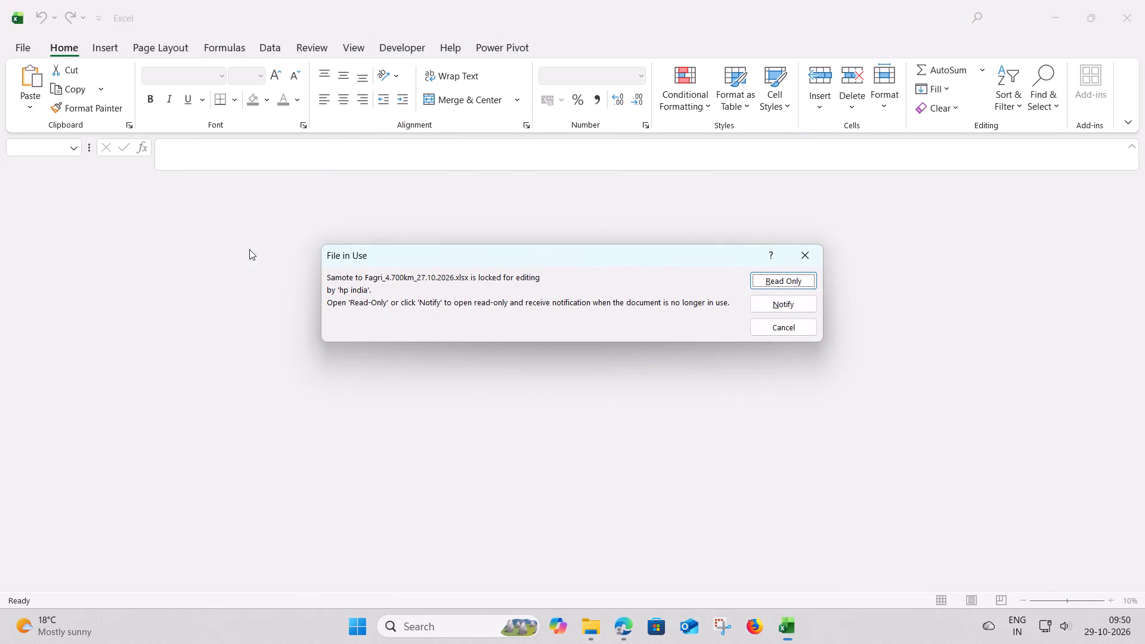
left_click(779, 281)
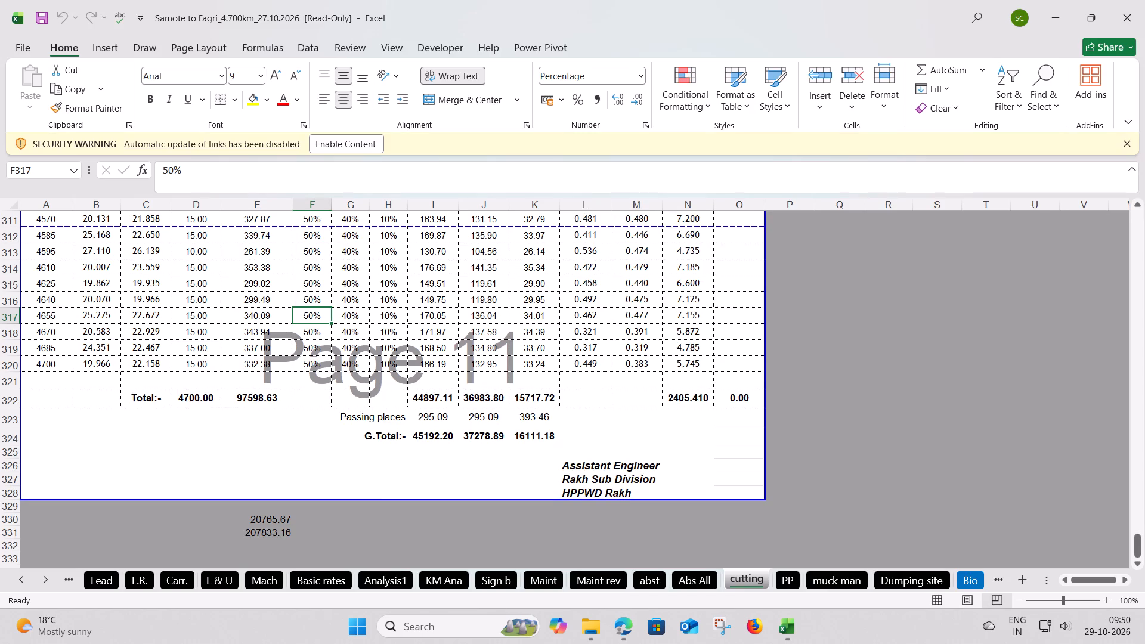
left_click(258, 395)
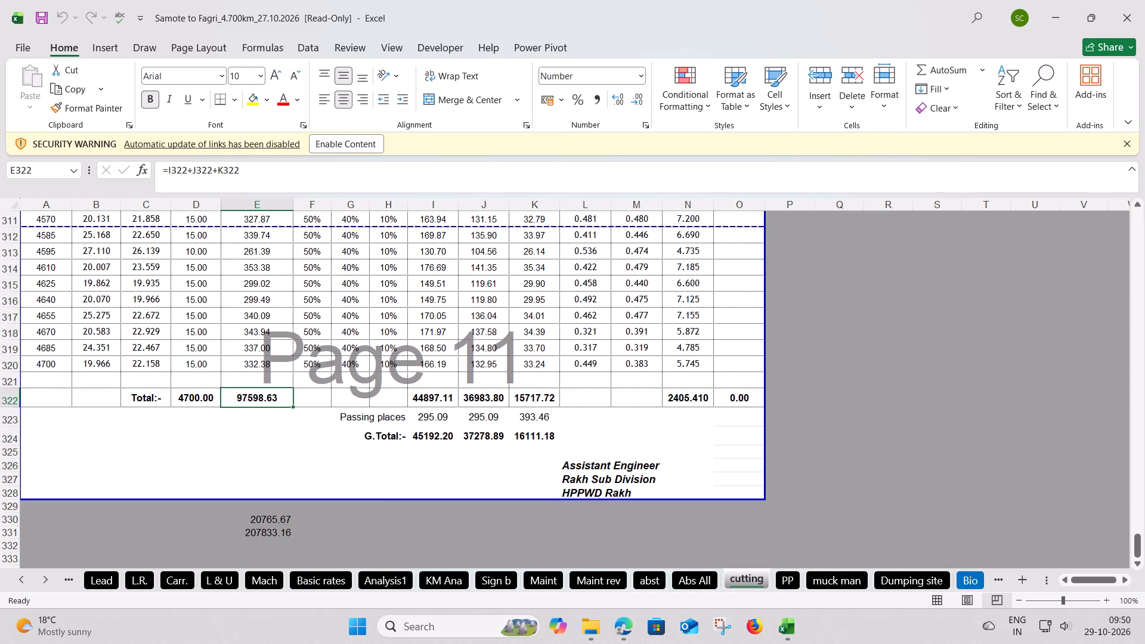
left_click(1128, 20)
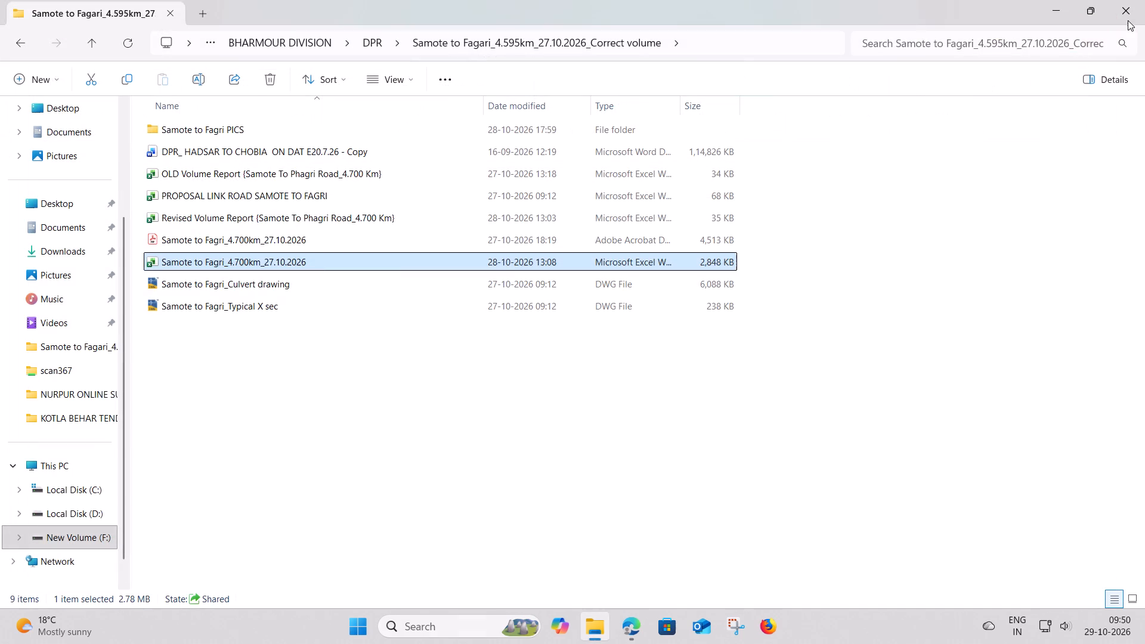
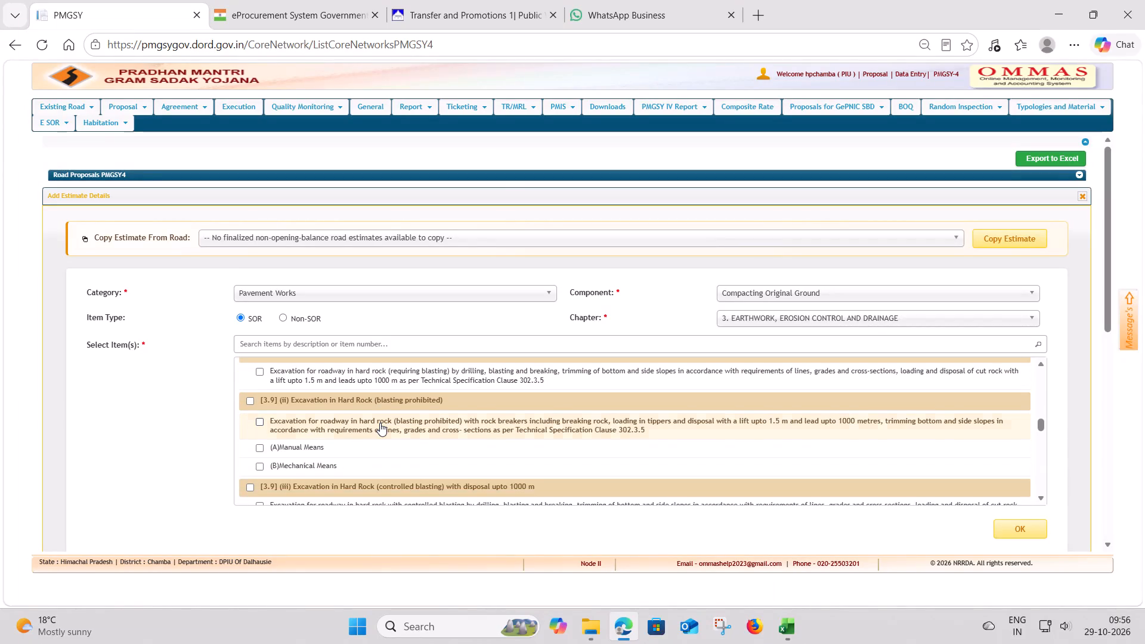
Look over the chapter 3 earthwork SOR items and switch the estimate's item type to Non-SOR for Compacting Original Ground.
scroll(380, 423, "down", 1)
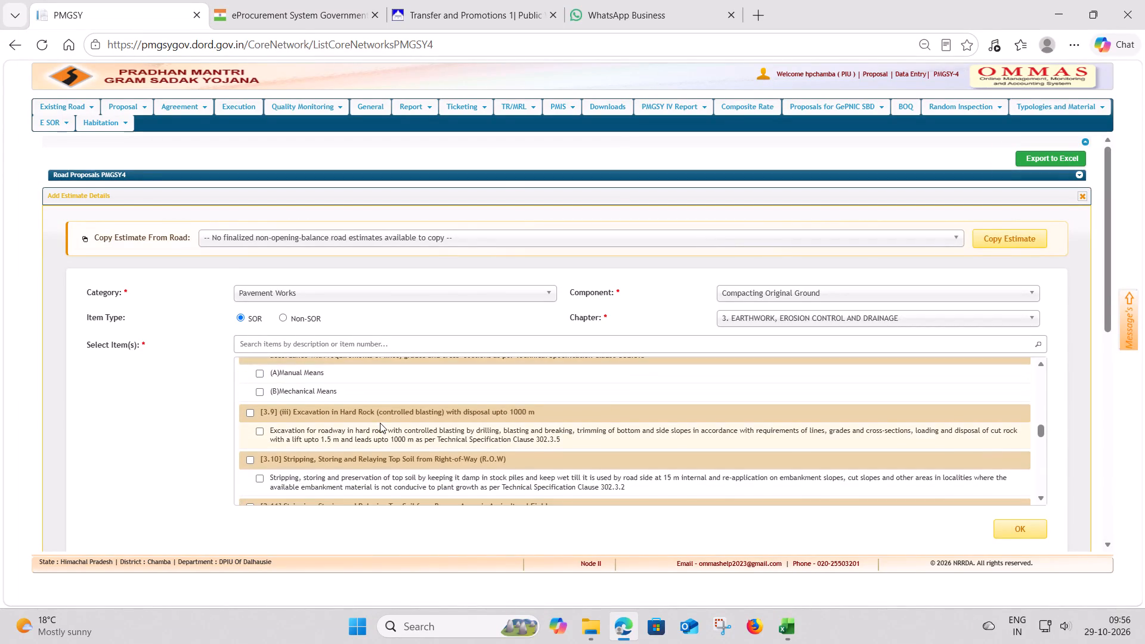
scroll(380, 423, "down", 1)
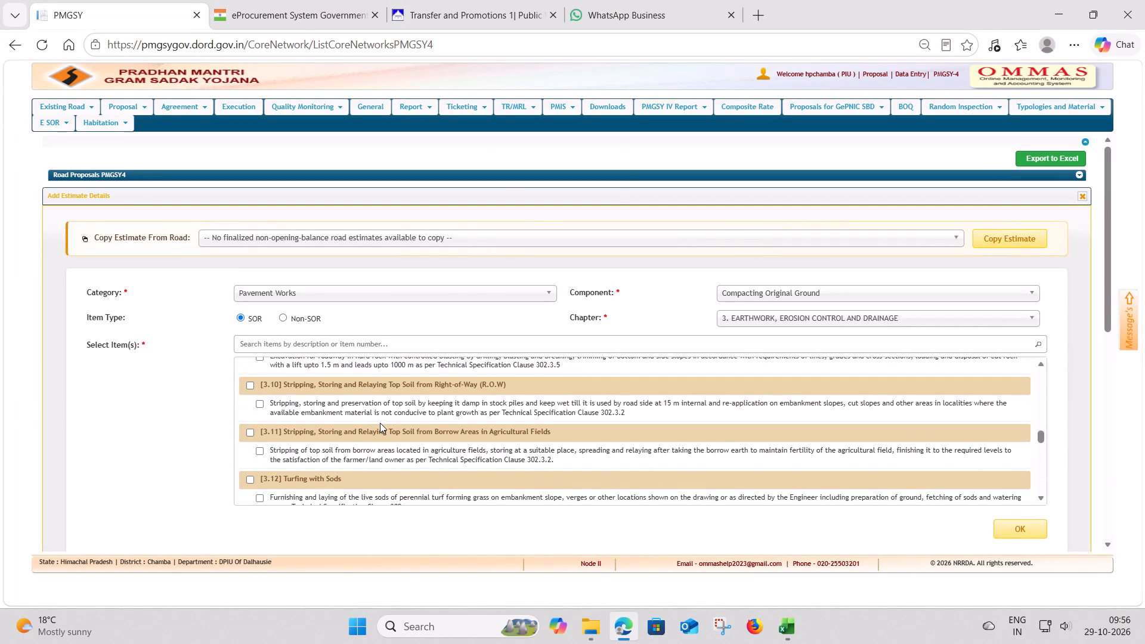
scroll(380, 423, "down", 1)
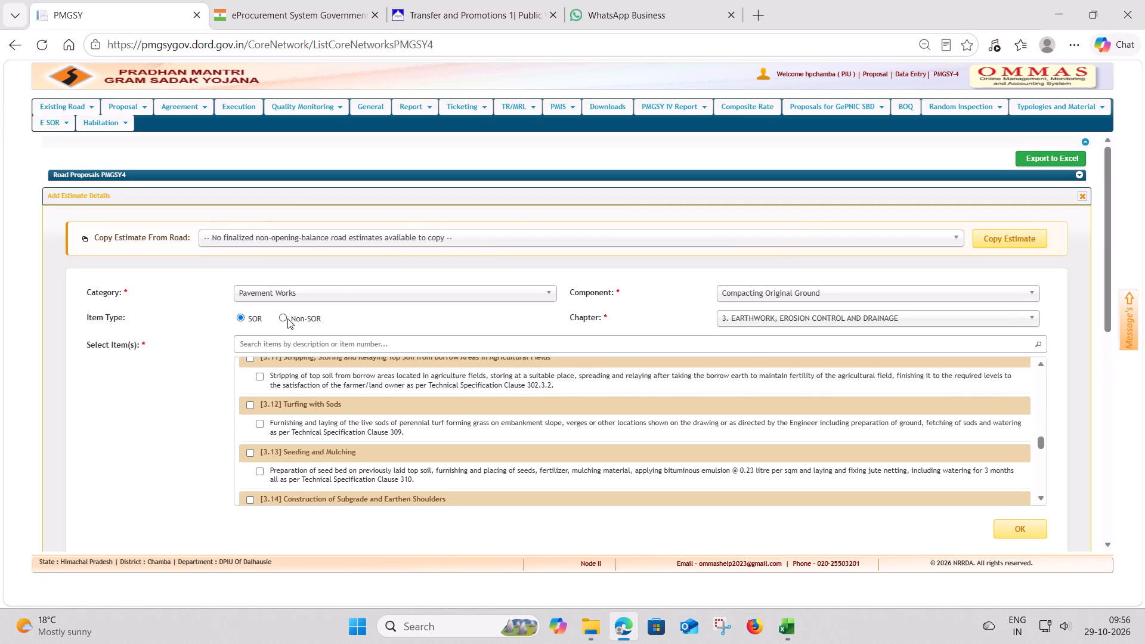
left_click(284, 318)
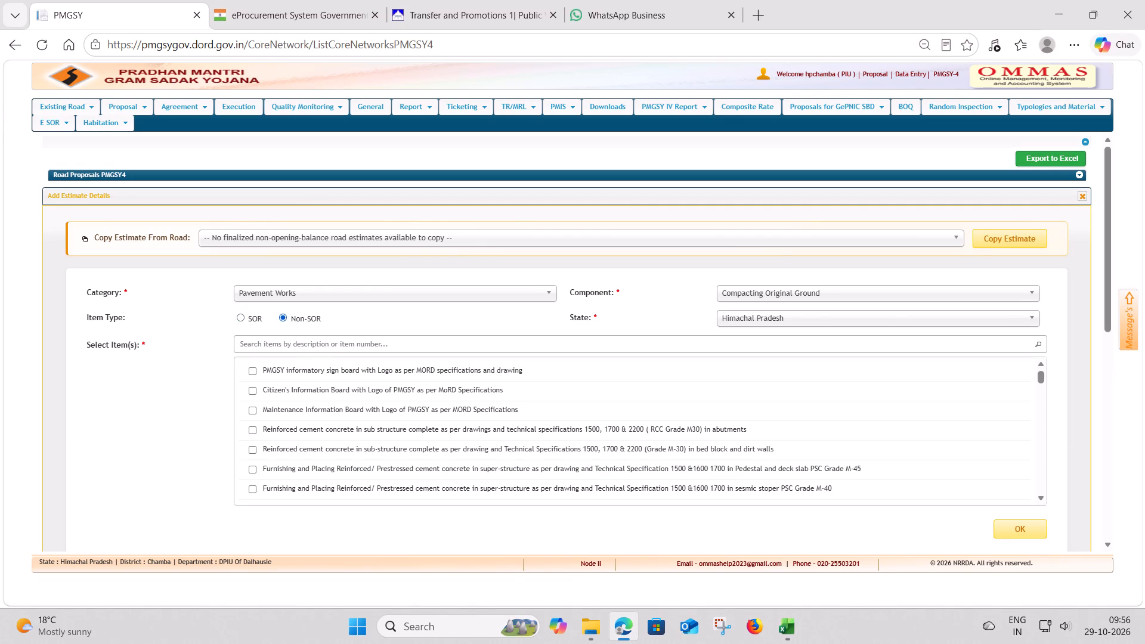
Read through the Himachal Pradesh Non-SOR item descriptions to find the work item that suits the road estimate.
left_click(1040, 497)
left_click(1040, 497)
left_click(1040, 497)
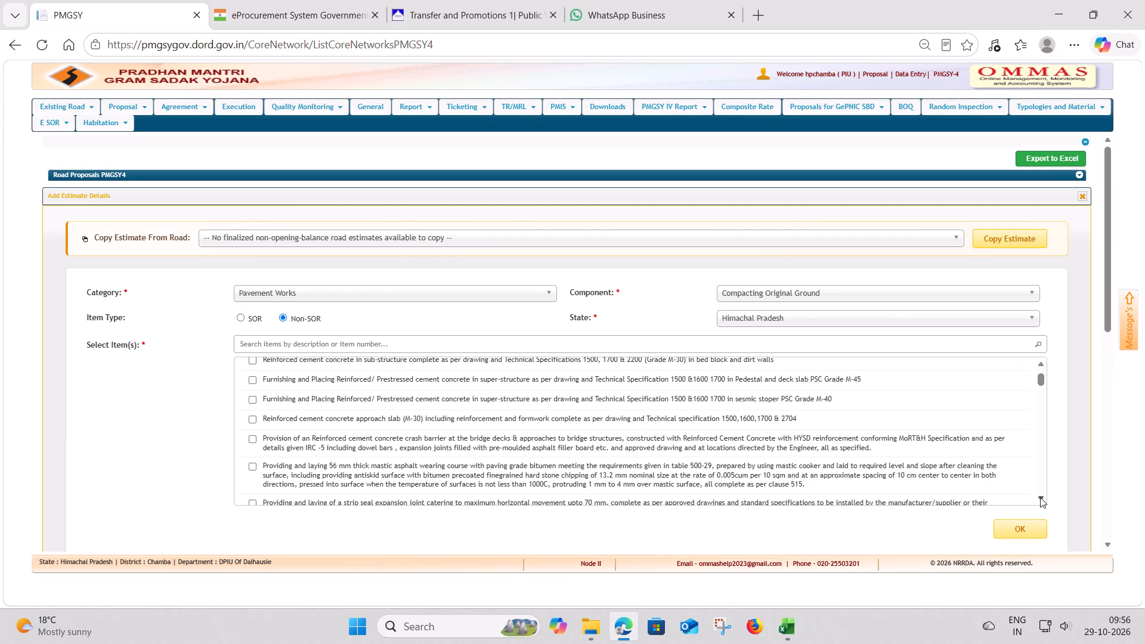
left_click(1040, 497)
left_click(1040, 497)
left_click(1040, 497)
left_click(1040, 497)
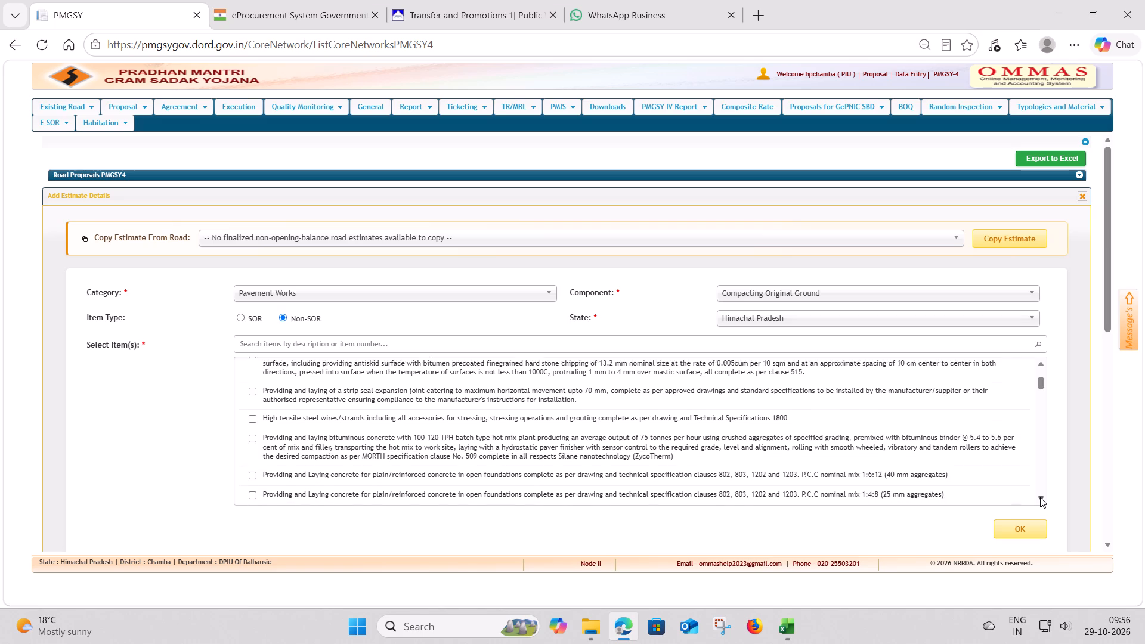
left_click(1040, 497)
left_click(1040, 497)
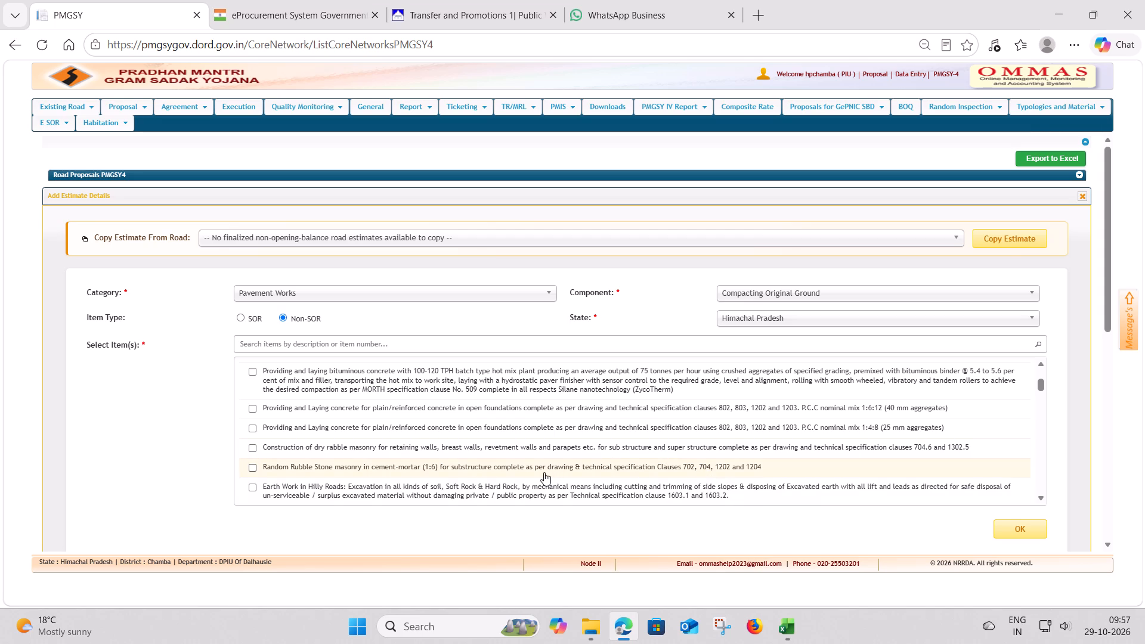
scroll(544, 472, "down", 1)
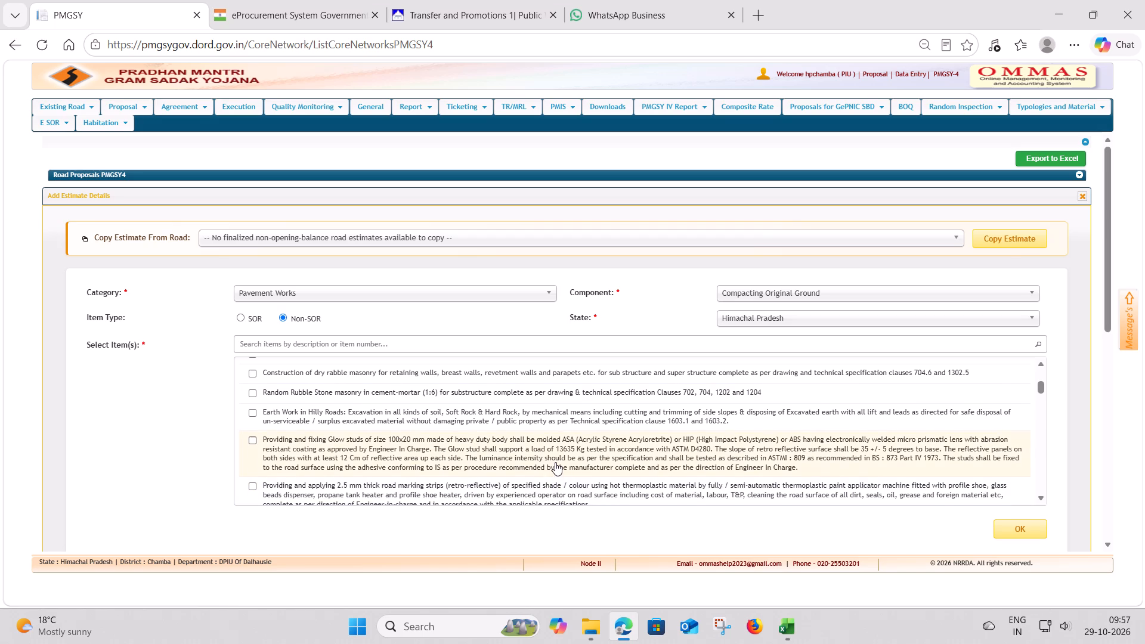
scroll(555, 462, "down", 1)
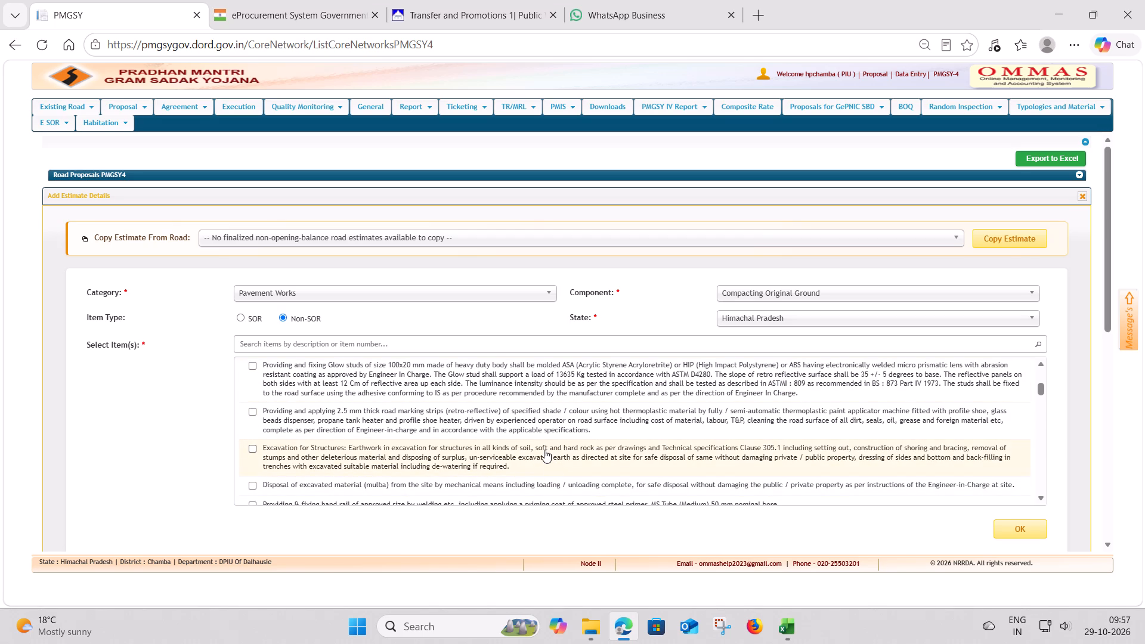
scroll(544, 450, "down", 1)
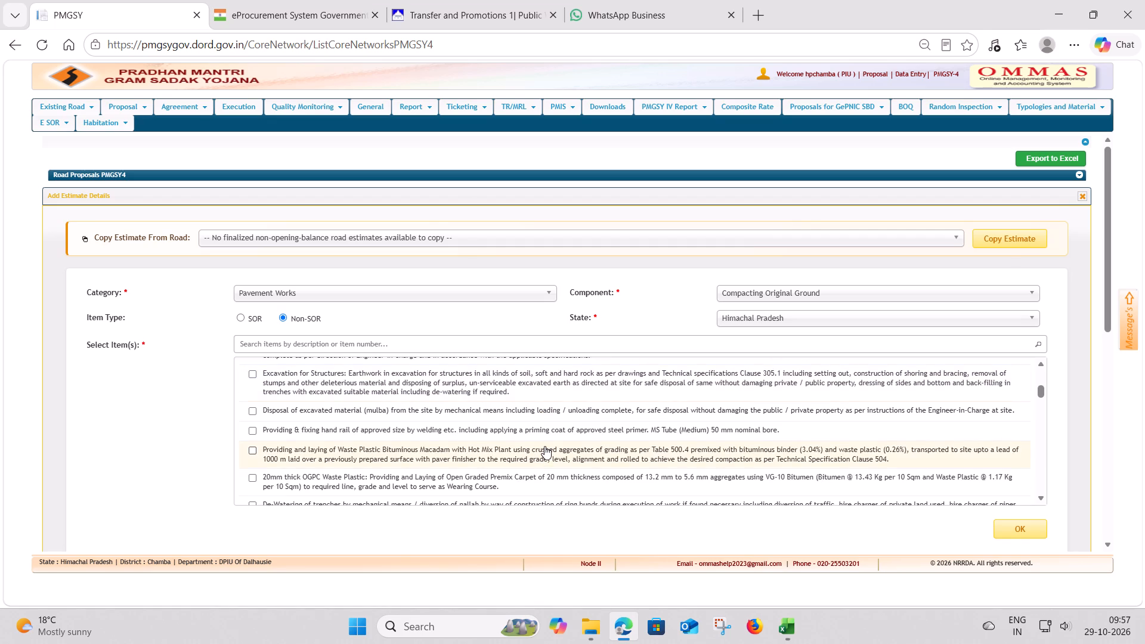
scroll(545, 445, "down", 1)
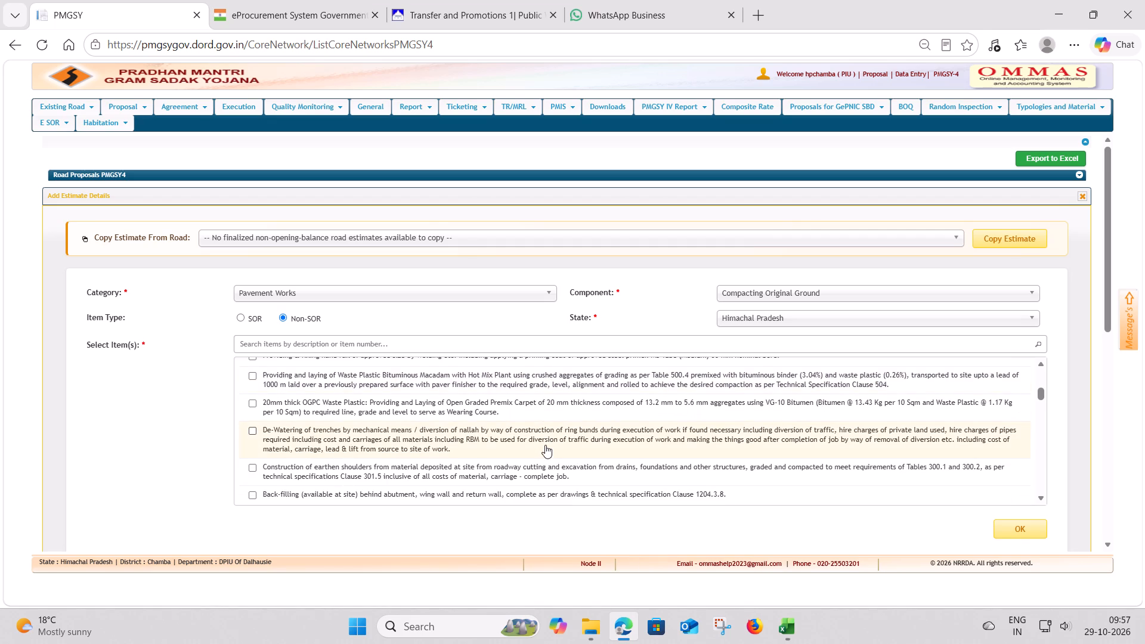
scroll(545, 445, "down", 1)
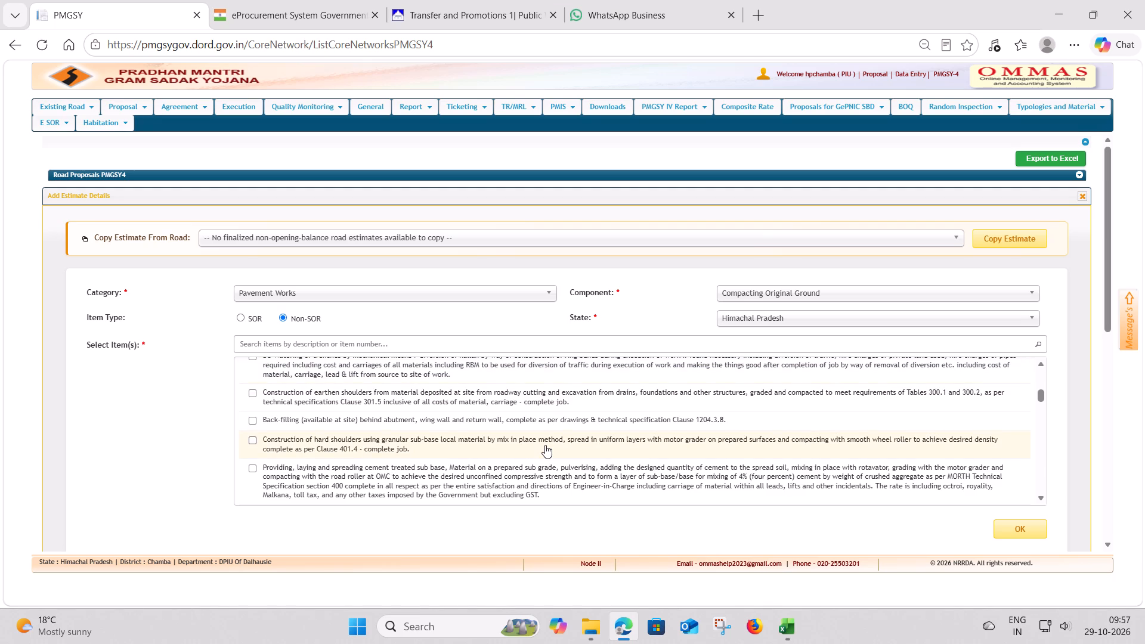
scroll(545, 445, "down", 1)
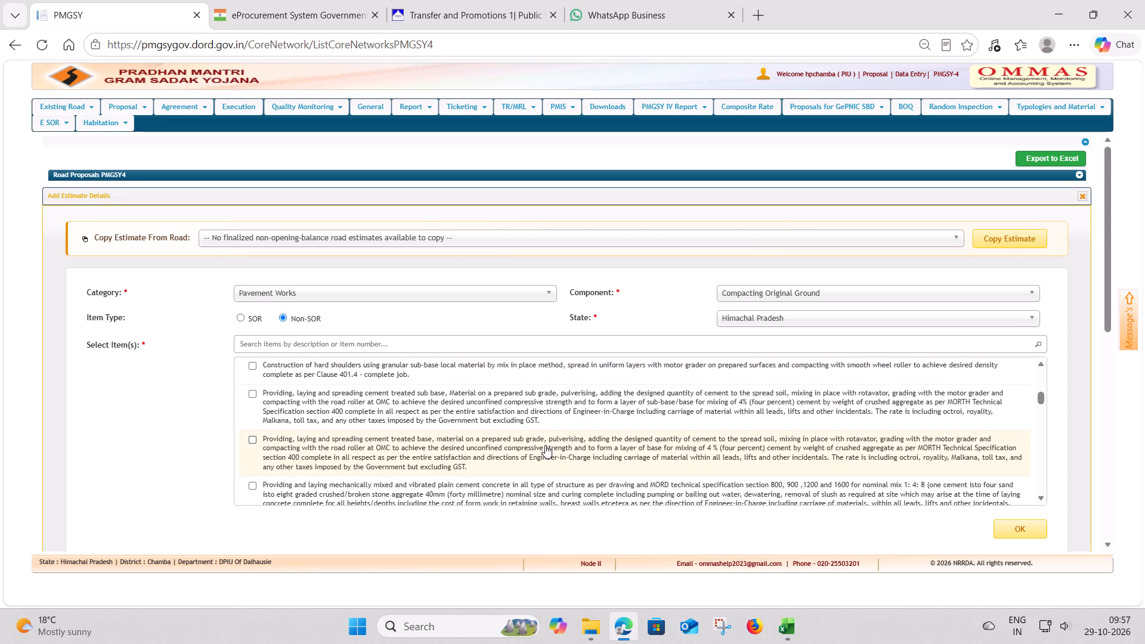
scroll(546, 444, "down", 1)
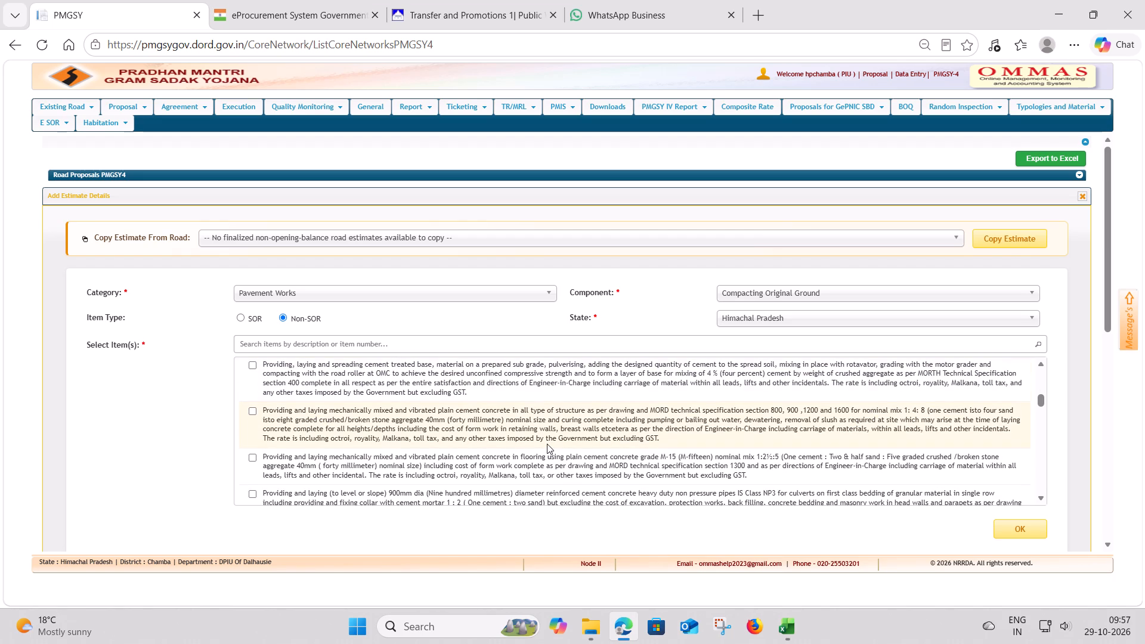
scroll(547, 444, "down", 1)
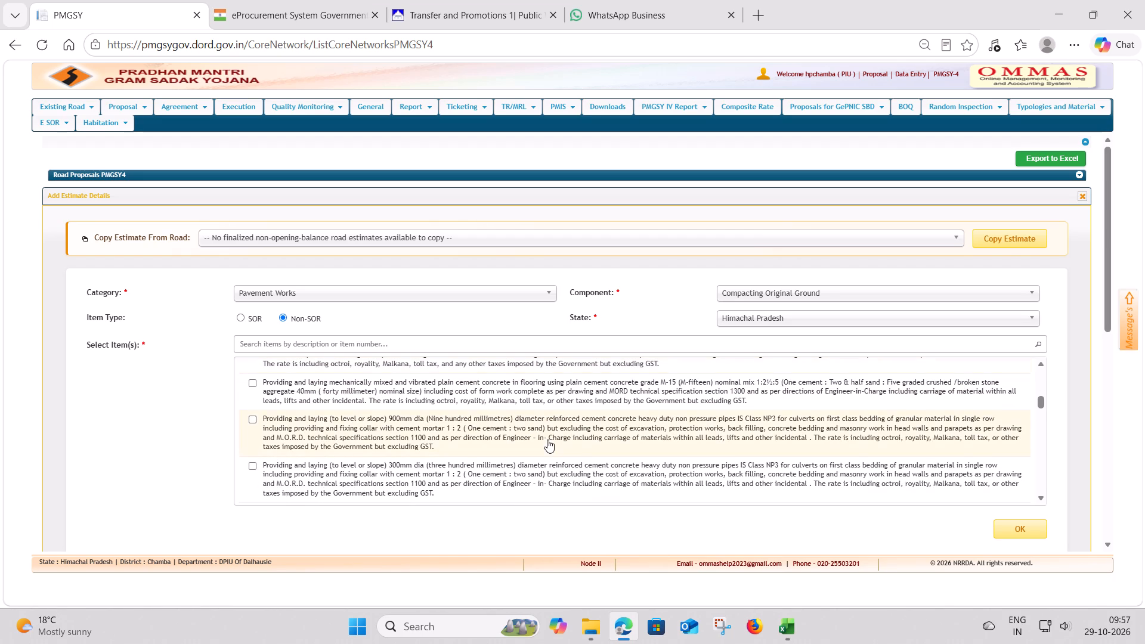
scroll(547, 439, "down", 2)
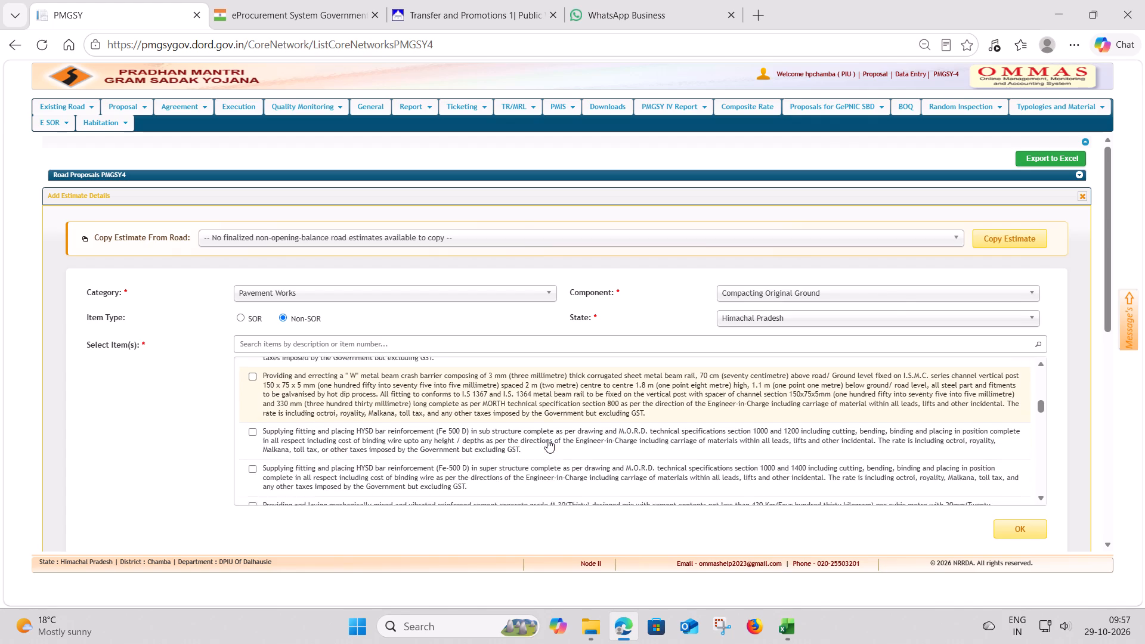
scroll(547, 439, "down", 1)
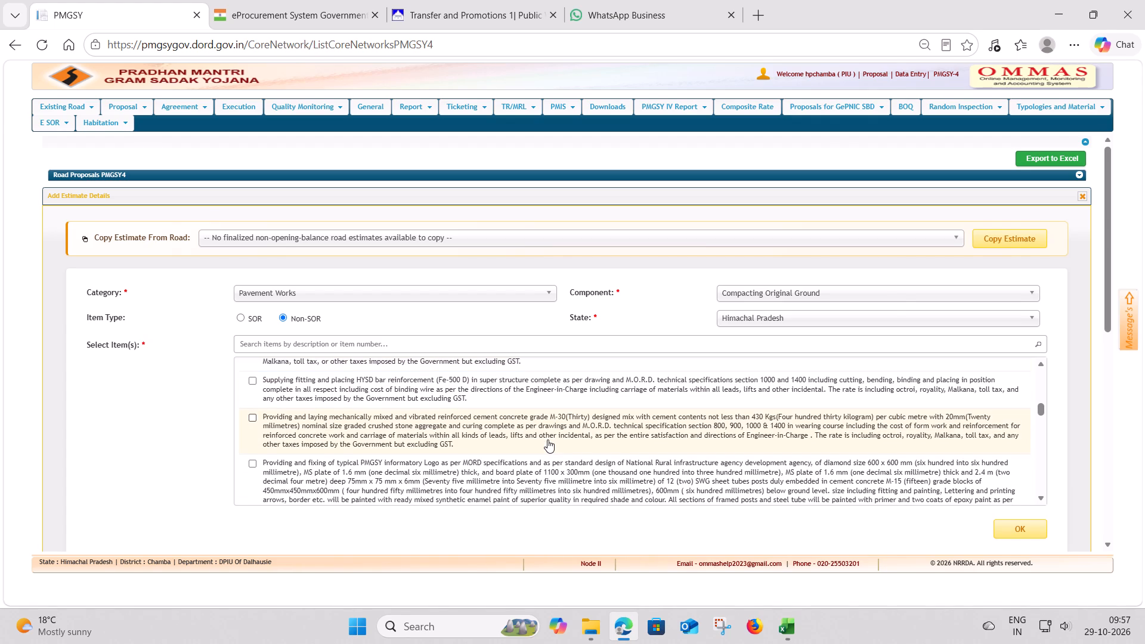
scroll(547, 439, "down", 2)
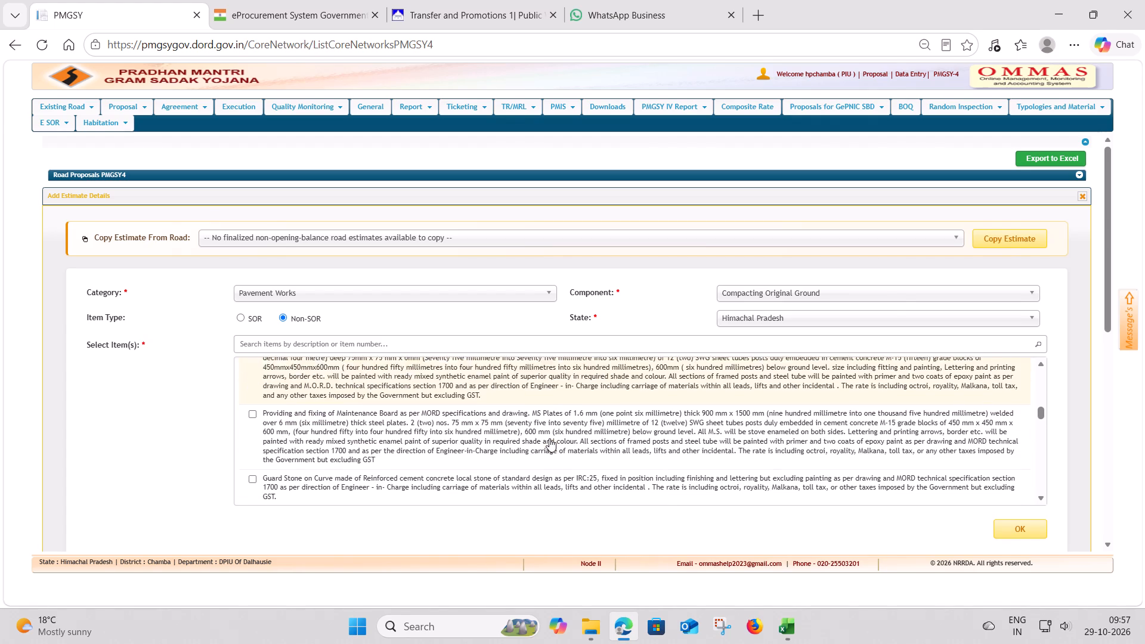
scroll(549, 438, "down", 1)
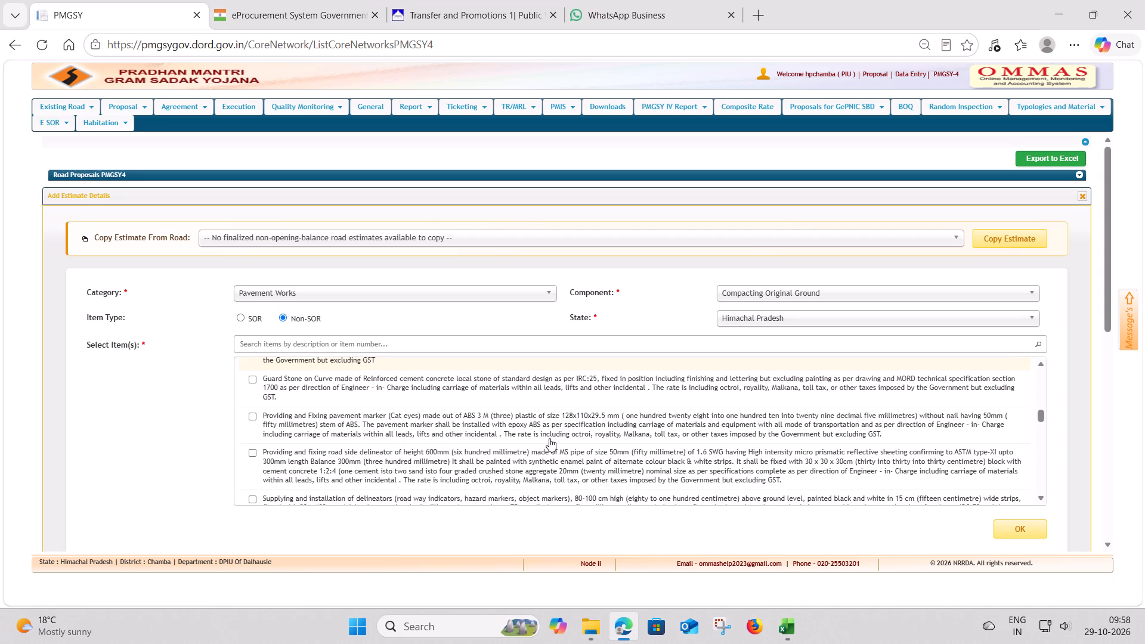
scroll(549, 438, "down", 1)
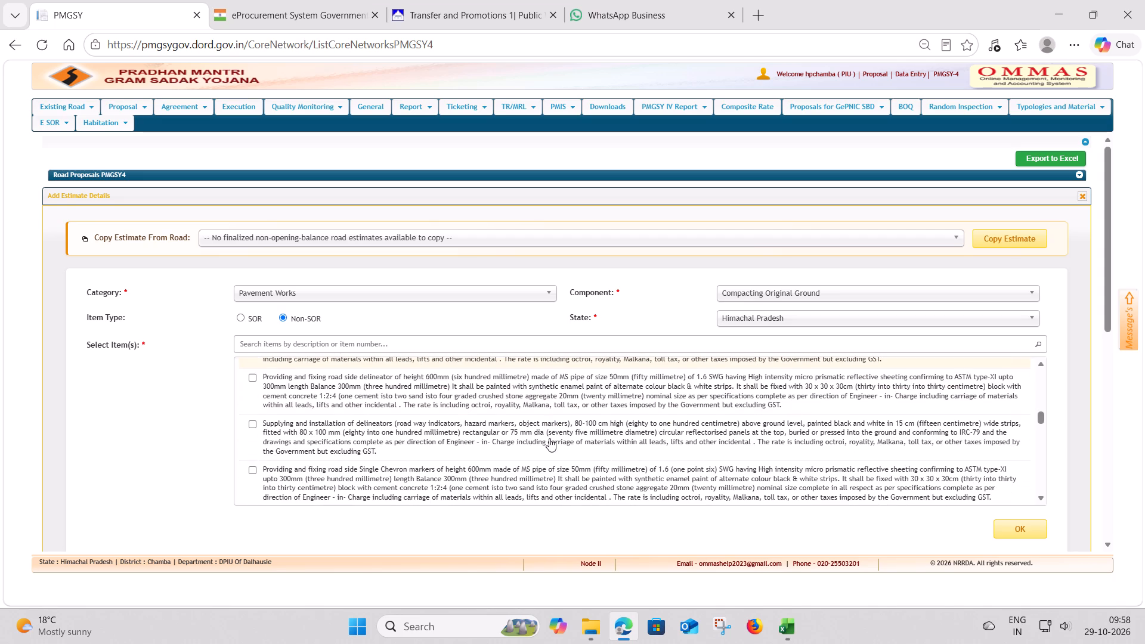
scroll(552, 426, "down", 1)
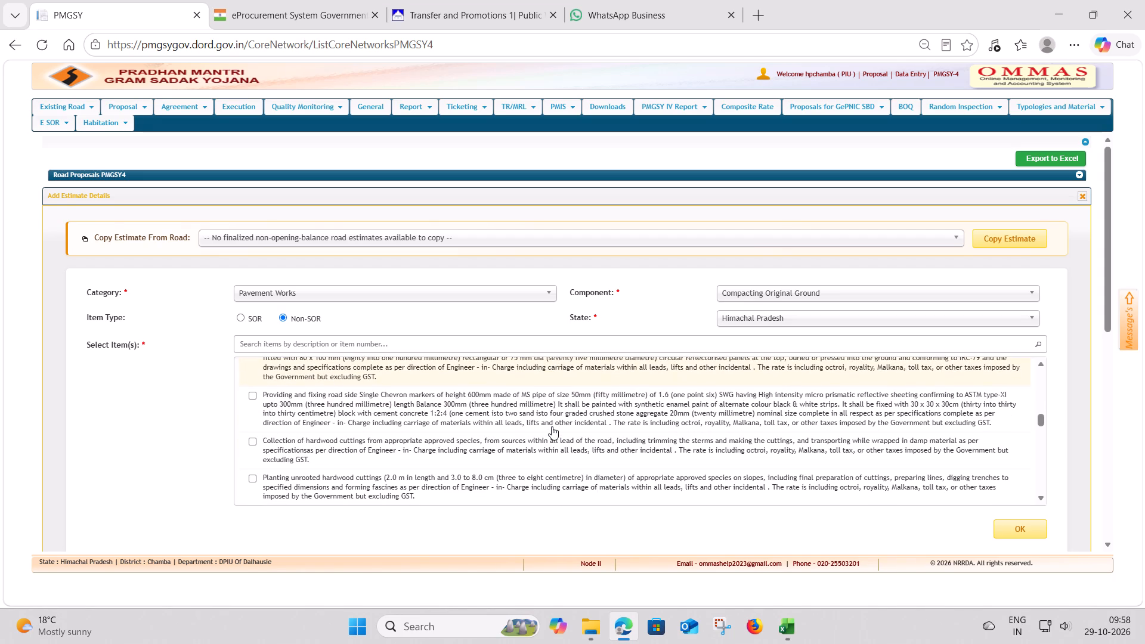
scroll(552, 426, "down", 1)
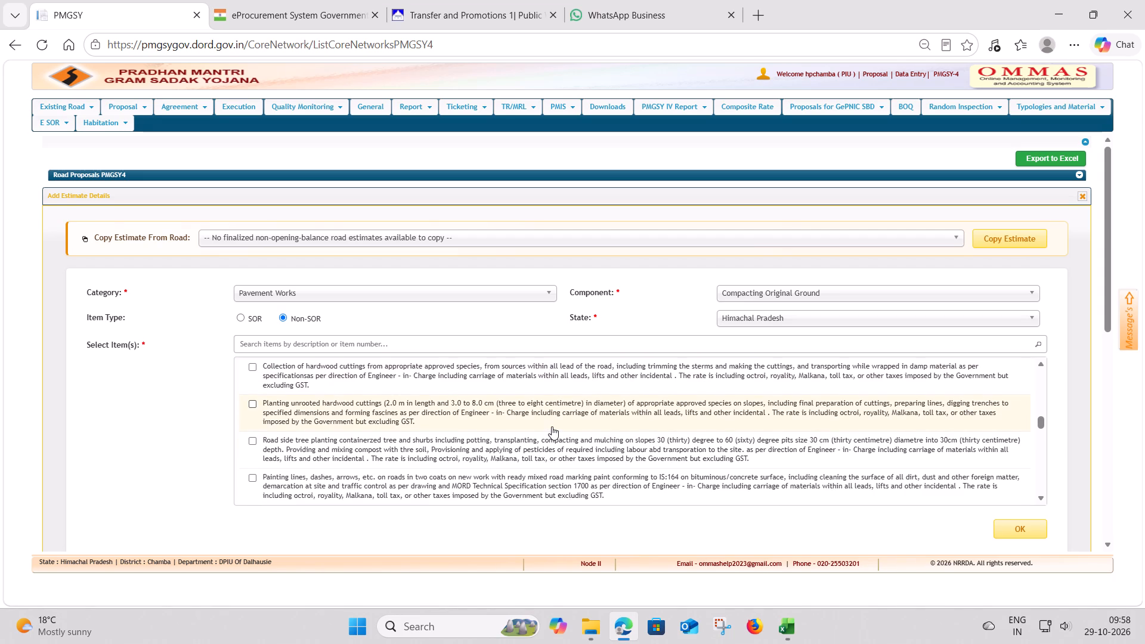
scroll(552, 426, "down", 1)
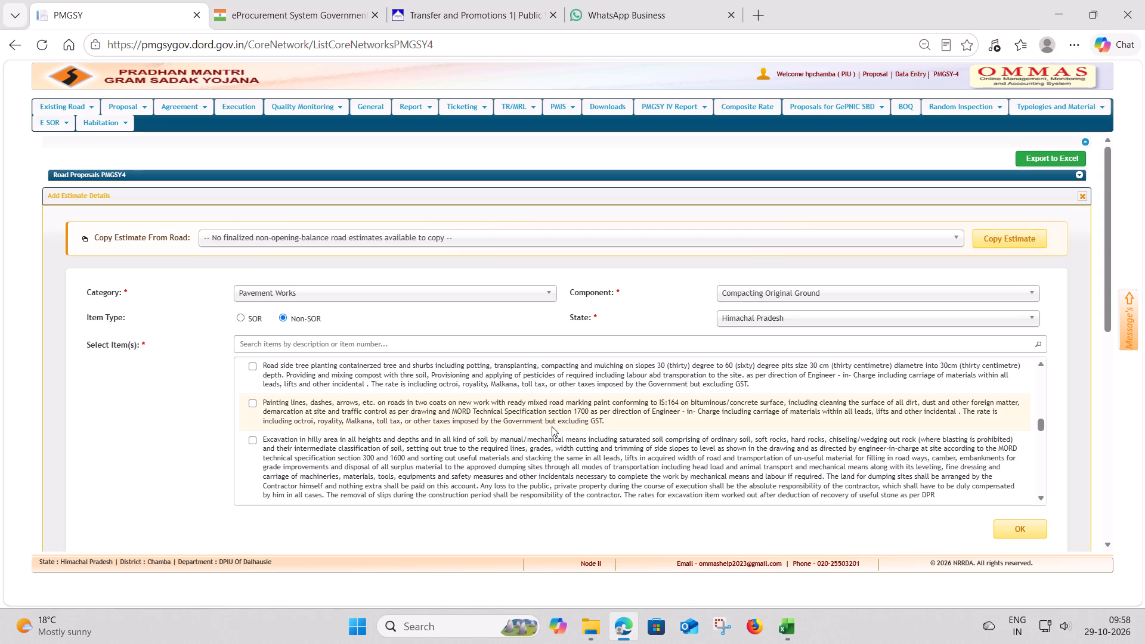
scroll(552, 426, "down", 1)
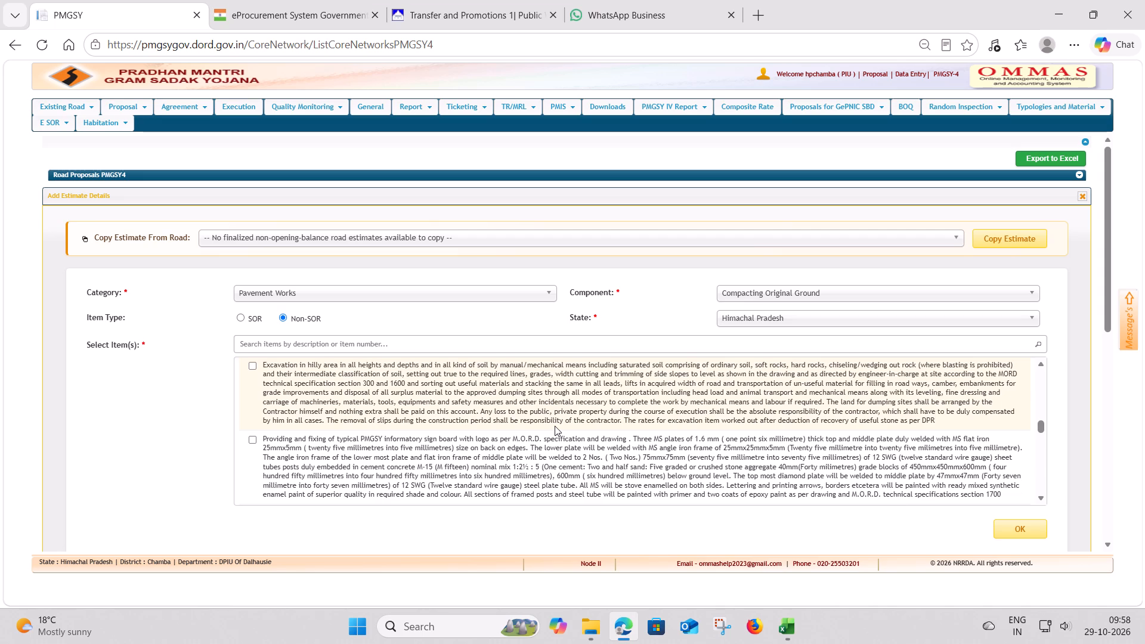
scroll(555, 426, "down", 1)
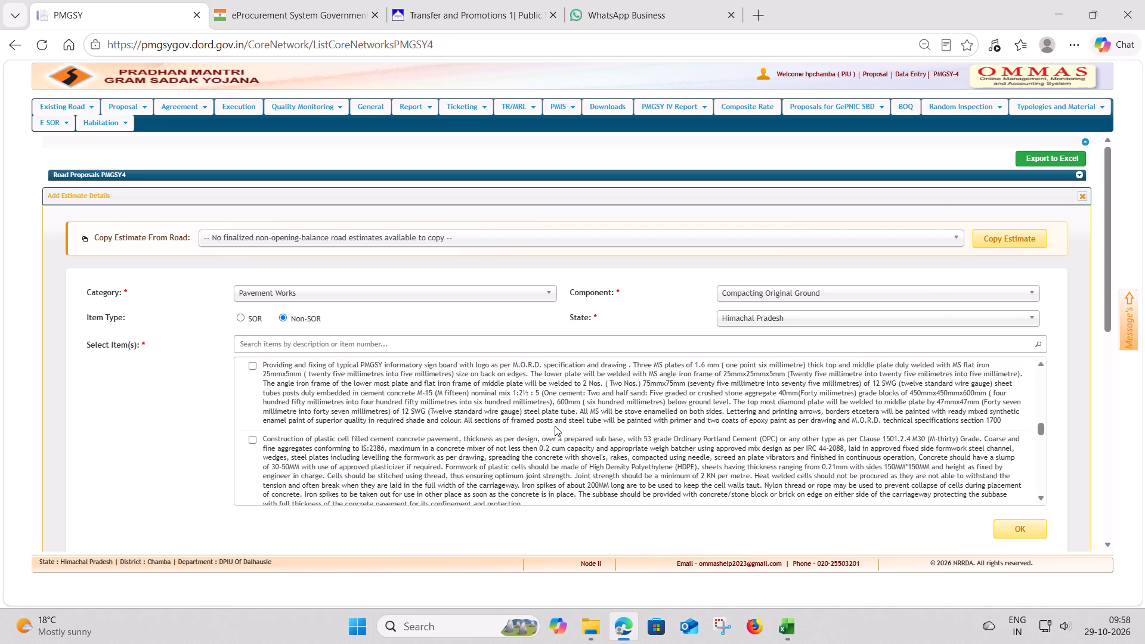
scroll(555, 426, "down", 1)
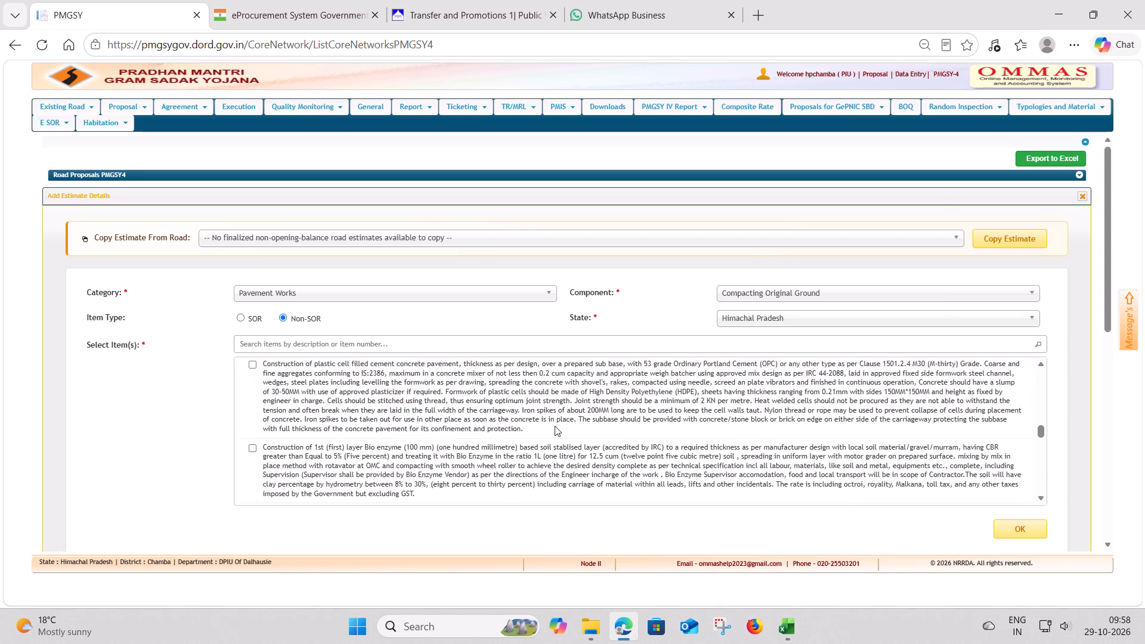
scroll(555, 426, "down", 2)
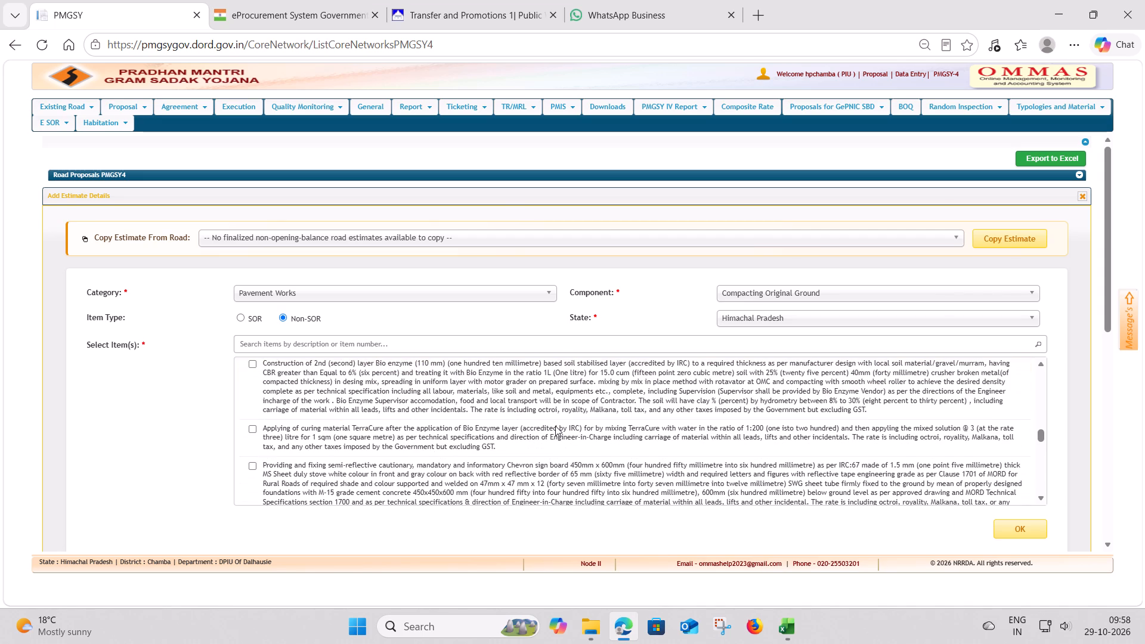
scroll(555, 426, "down", 1)
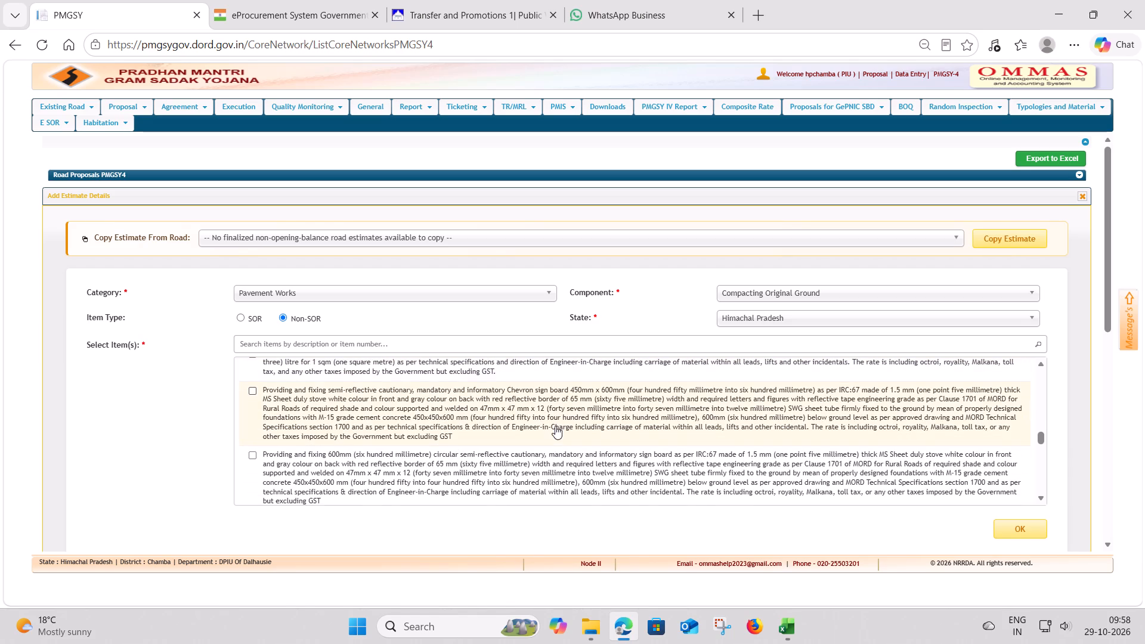
scroll(555, 426, "down", 1)
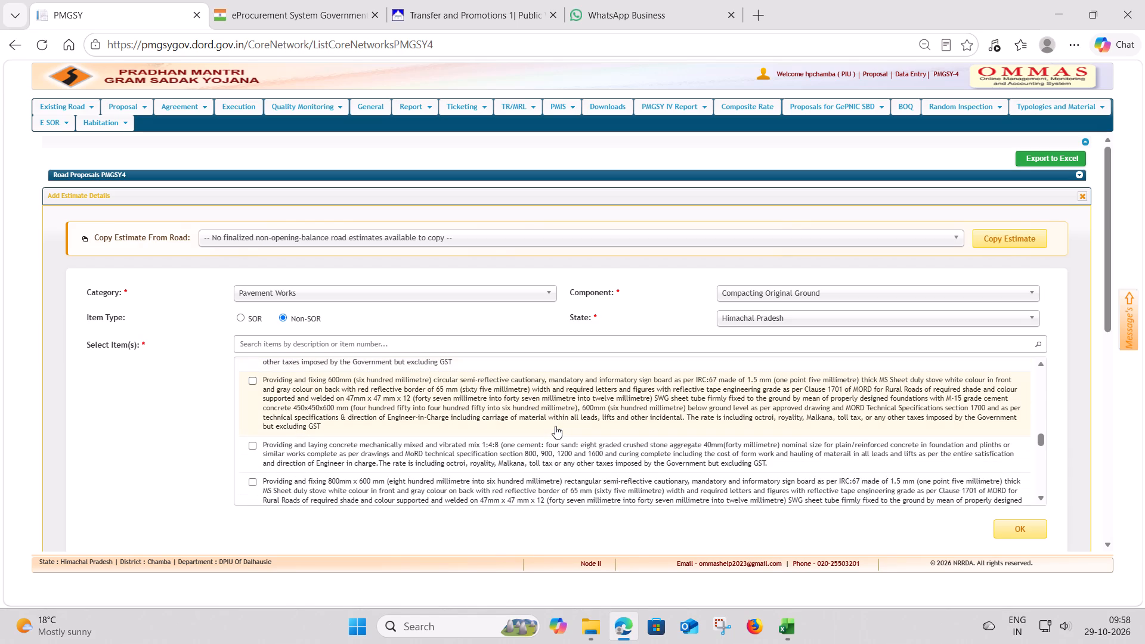
scroll(555, 426, "down", 1)
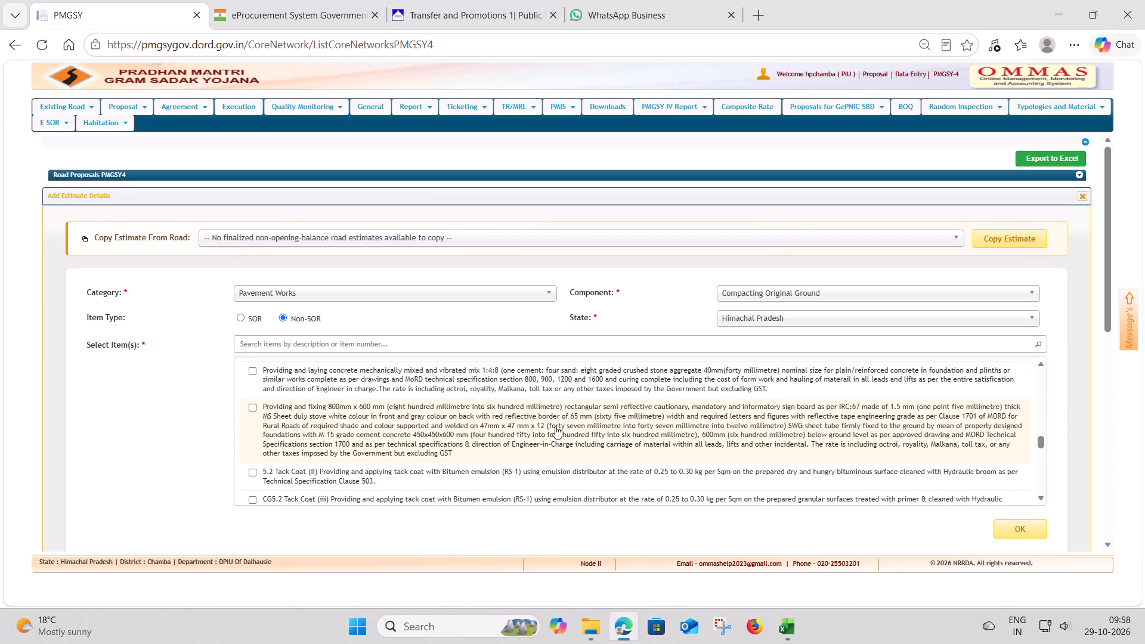
scroll(555, 426, "down", 1)
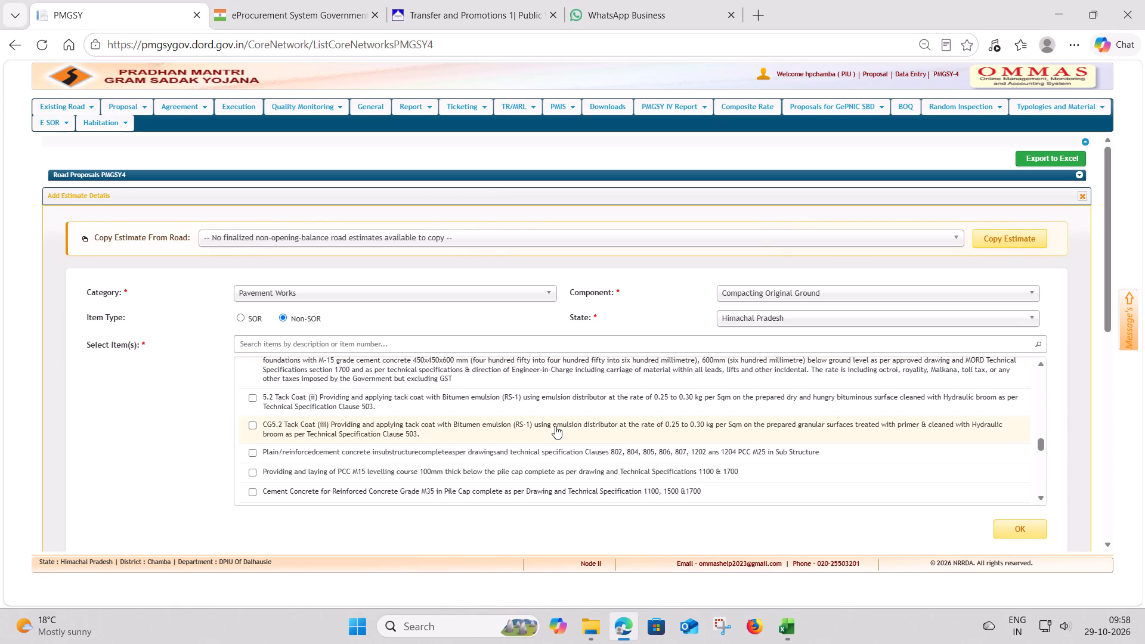
scroll(555, 426, "down", 1)
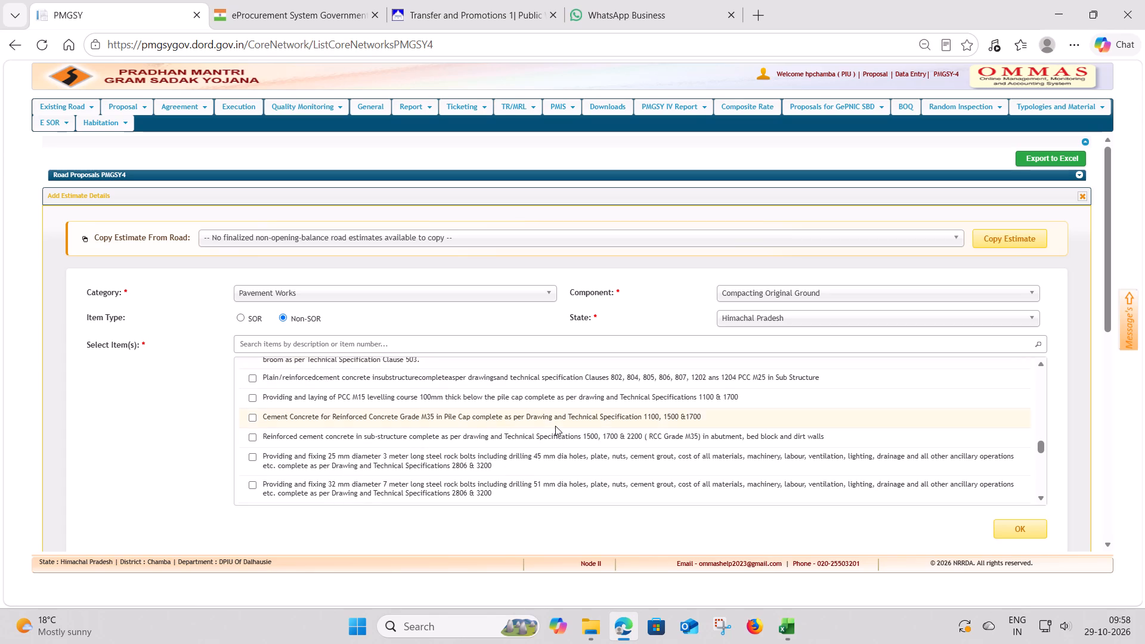
scroll(555, 426, "down", 1)
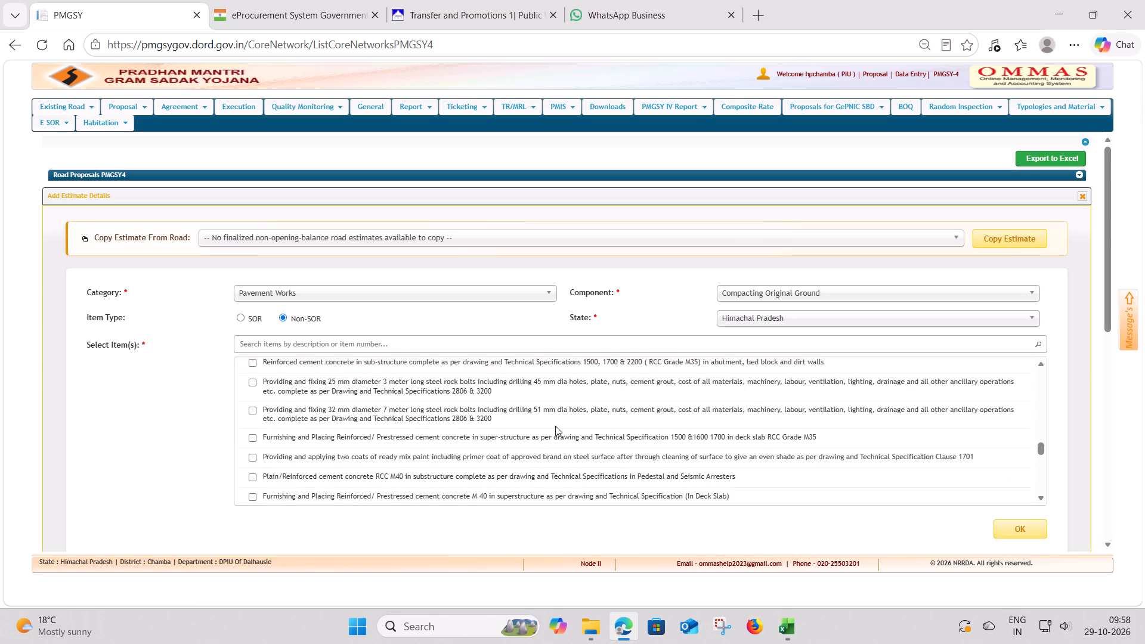
scroll(555, 426, "down", 2)
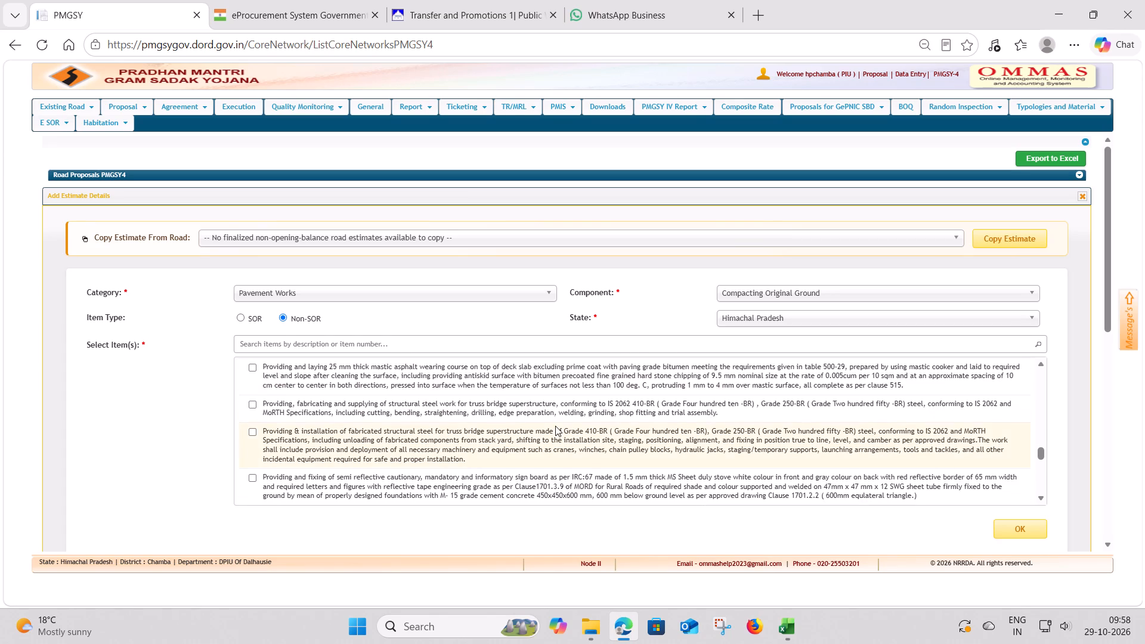
scroll(555, 426, "down", 2)
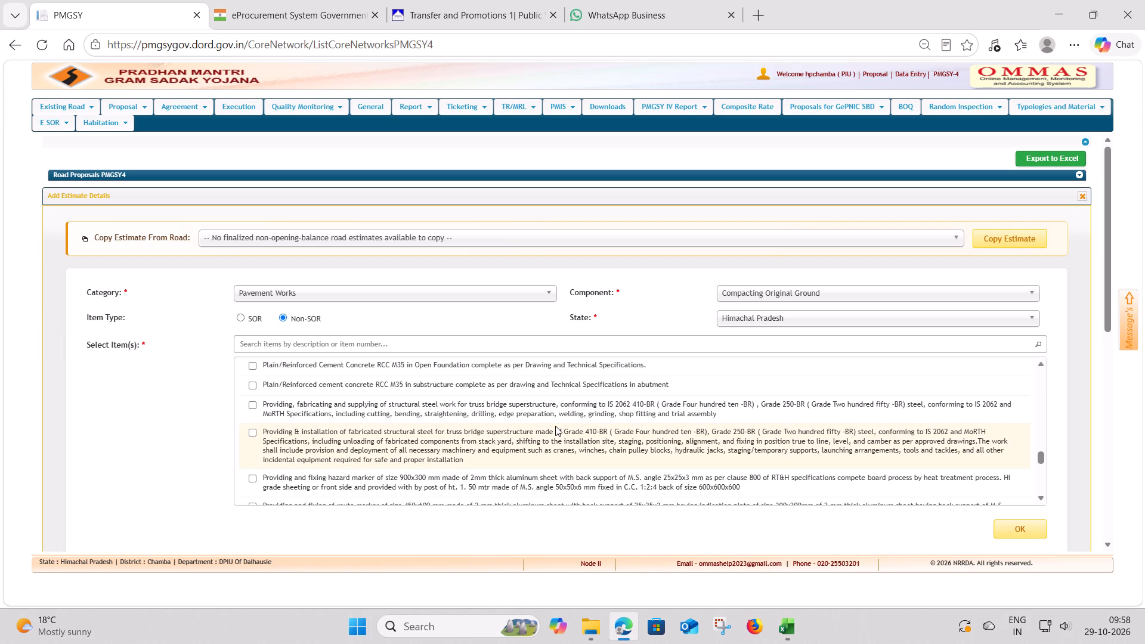
Read through the remaining Himachal Pradesh Non-SOR item descriptions for one that matches Compacting Original Ground.
scroll(555, 426, "down", 1)
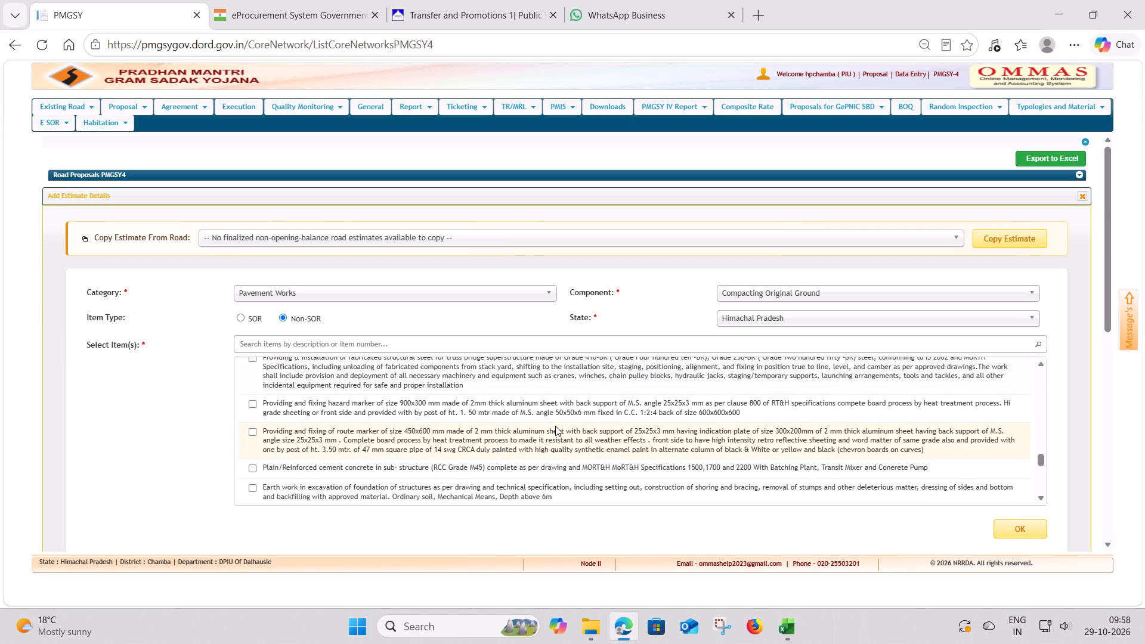
scroll(555, 426, "down", 1)
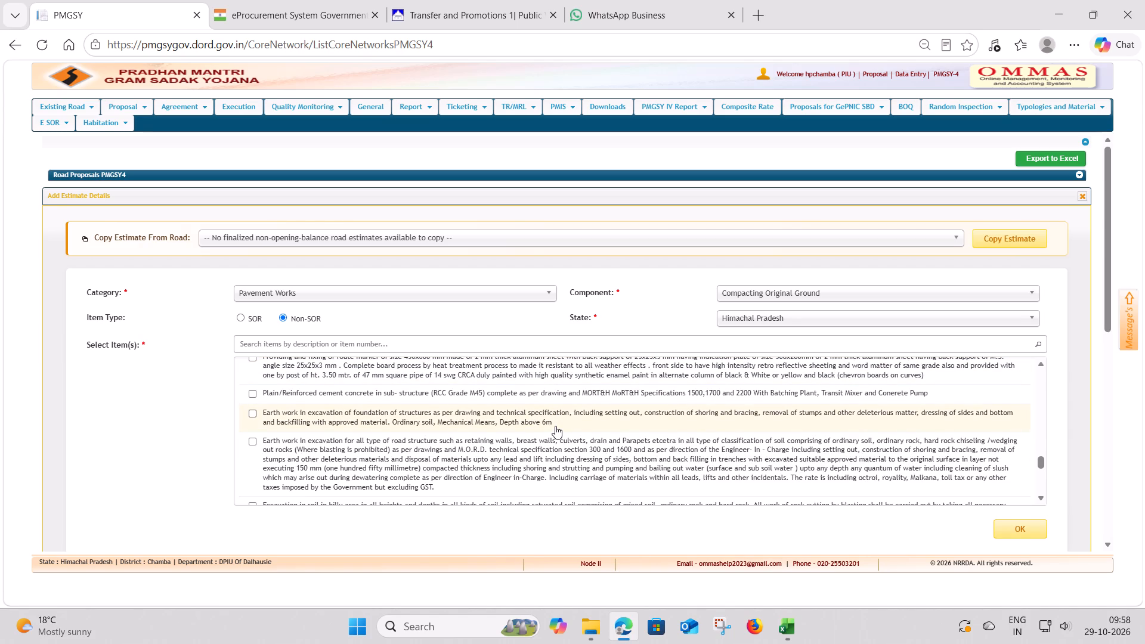
scroll(562, 422, "down", 1)
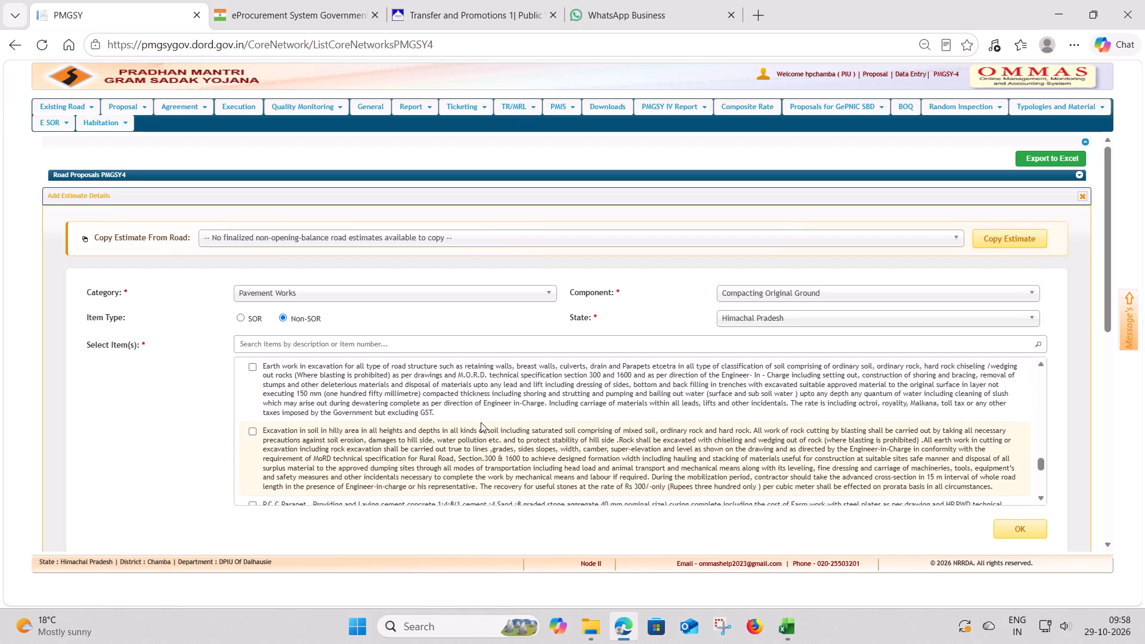
scroll(481, 422, "down", 1)
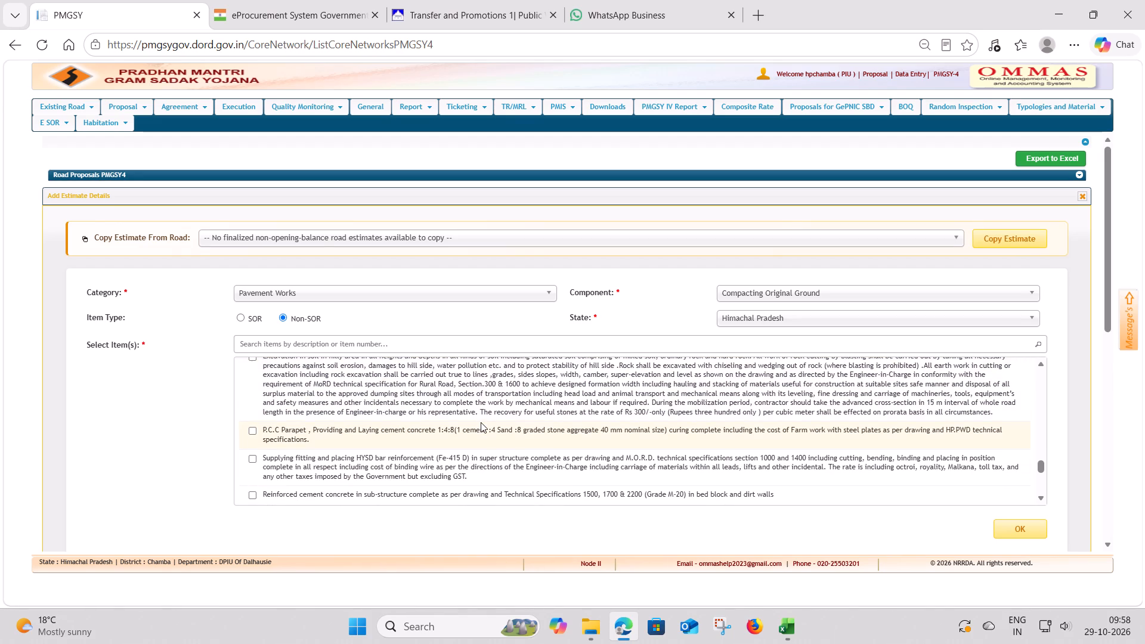
scroll(481, 422, "down", 1)
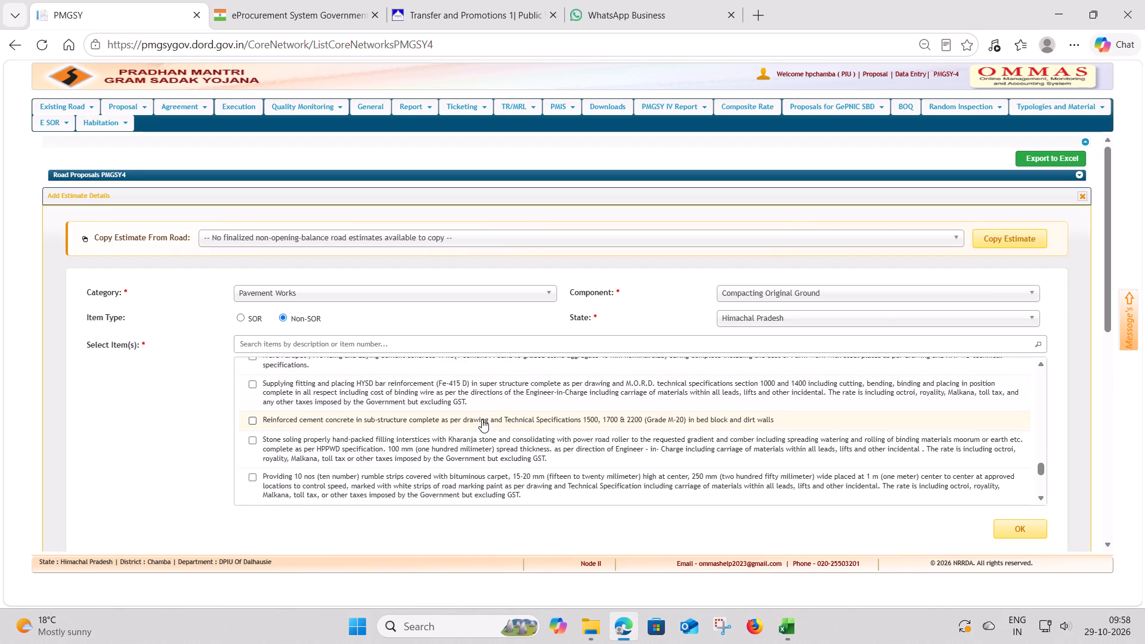
scroll(482, 419, "down", 1)
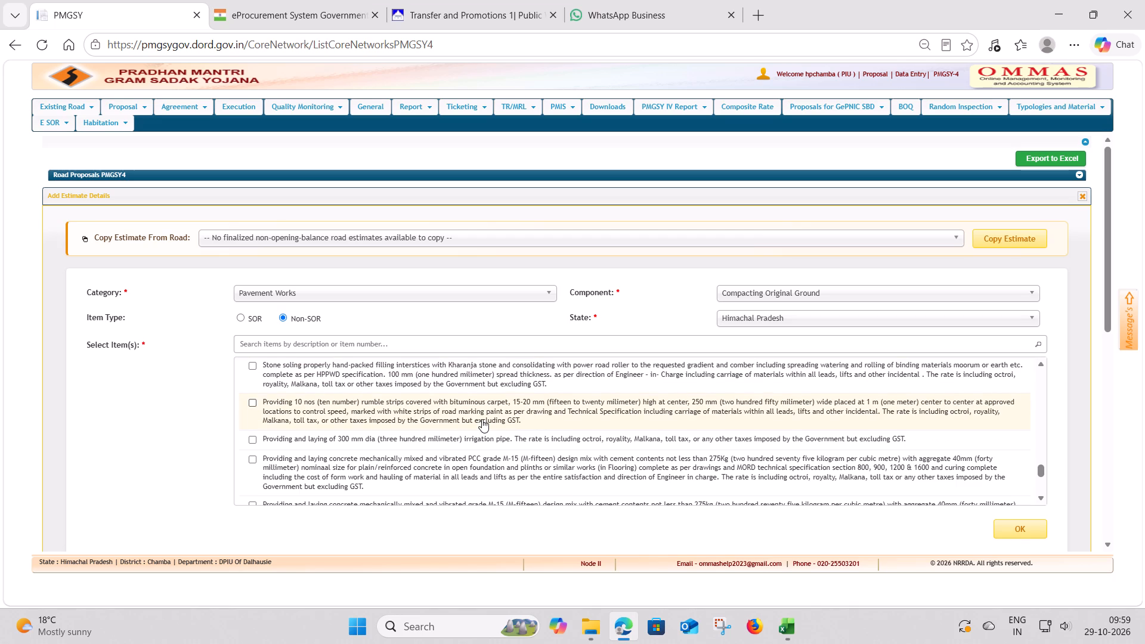
scroll(482, 419, "down", 1)
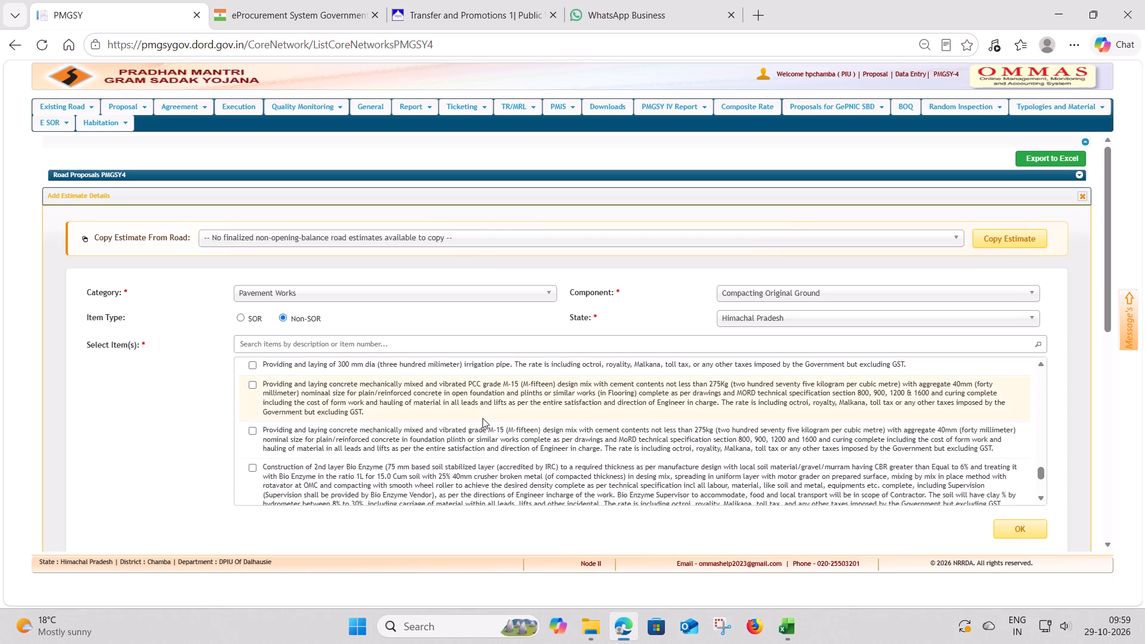
scroll(462, 418, "down", 2)
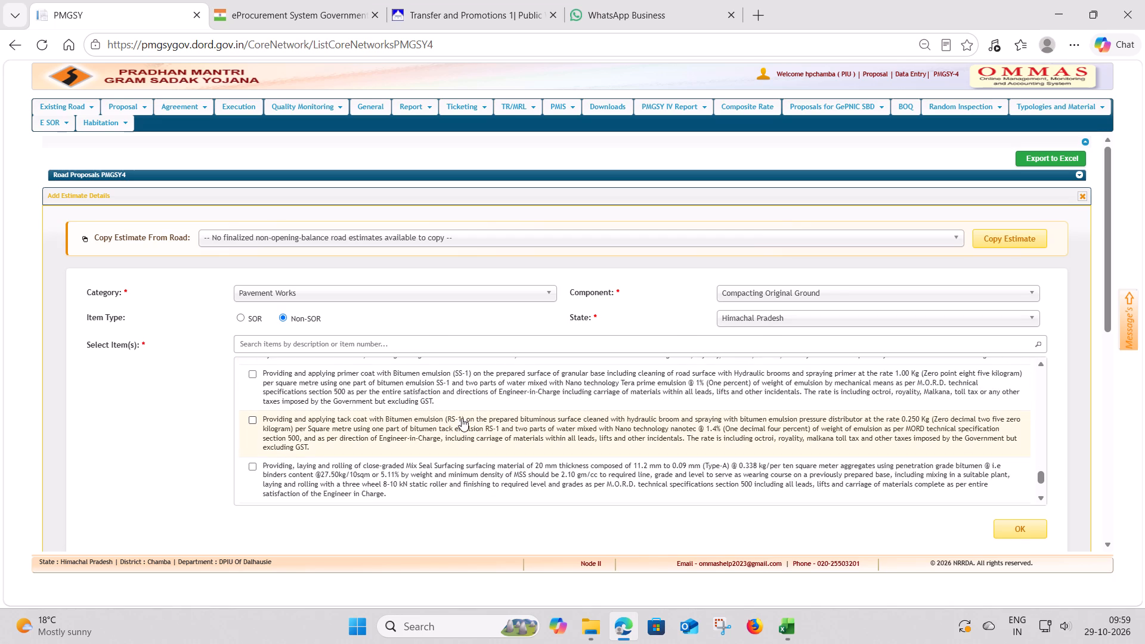
scroll(462, 418, "down", 2)
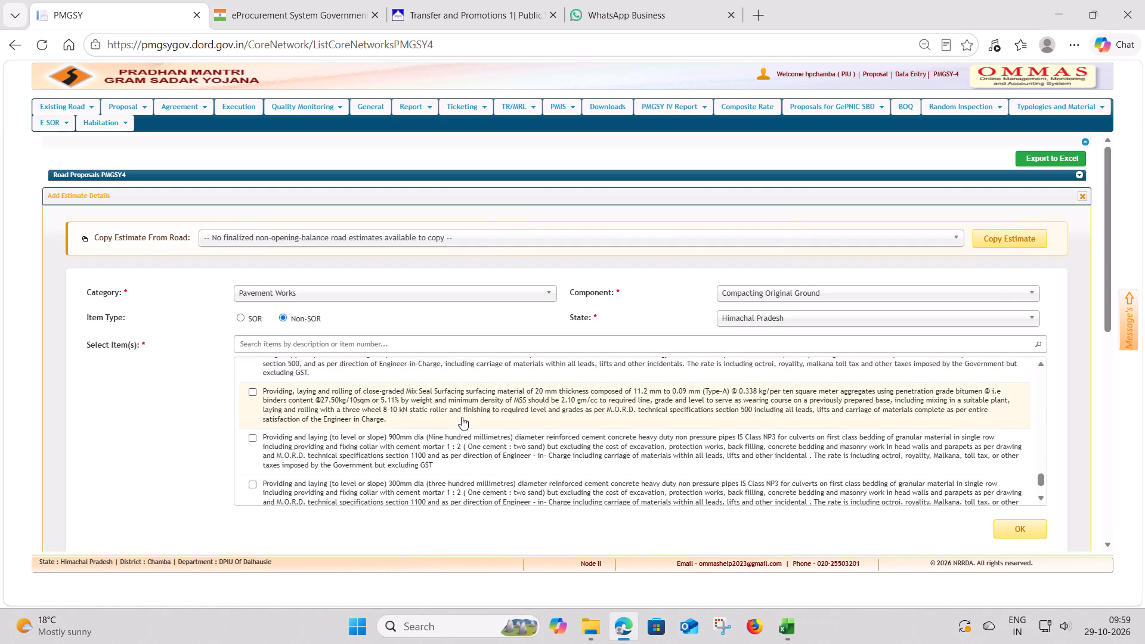
scroll(465, 417, "down", 1)
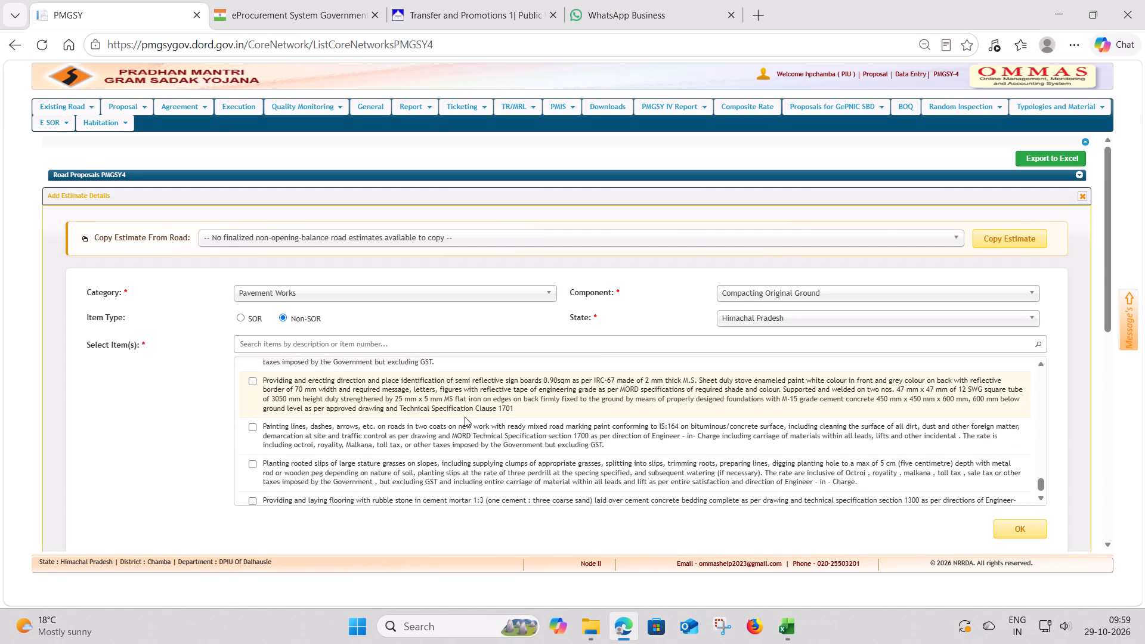
scroll(465, 417, "up", 17)
scroll(465, 417, "up", 7)
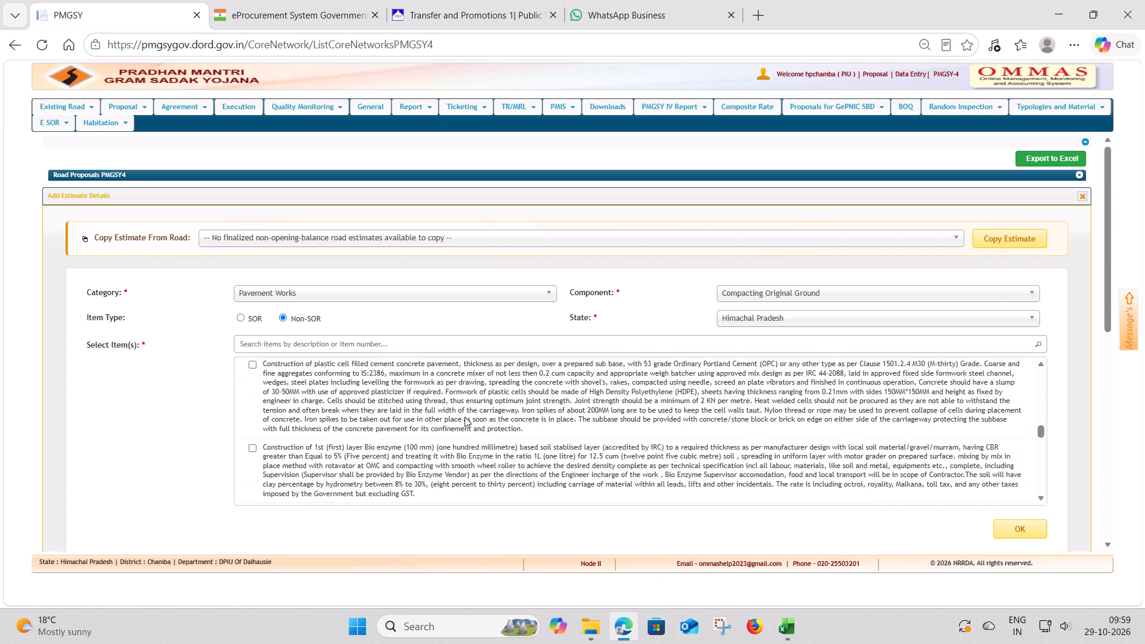
scroll(465, 417, "up", 14)
scroll(465, 417, "up", 20)
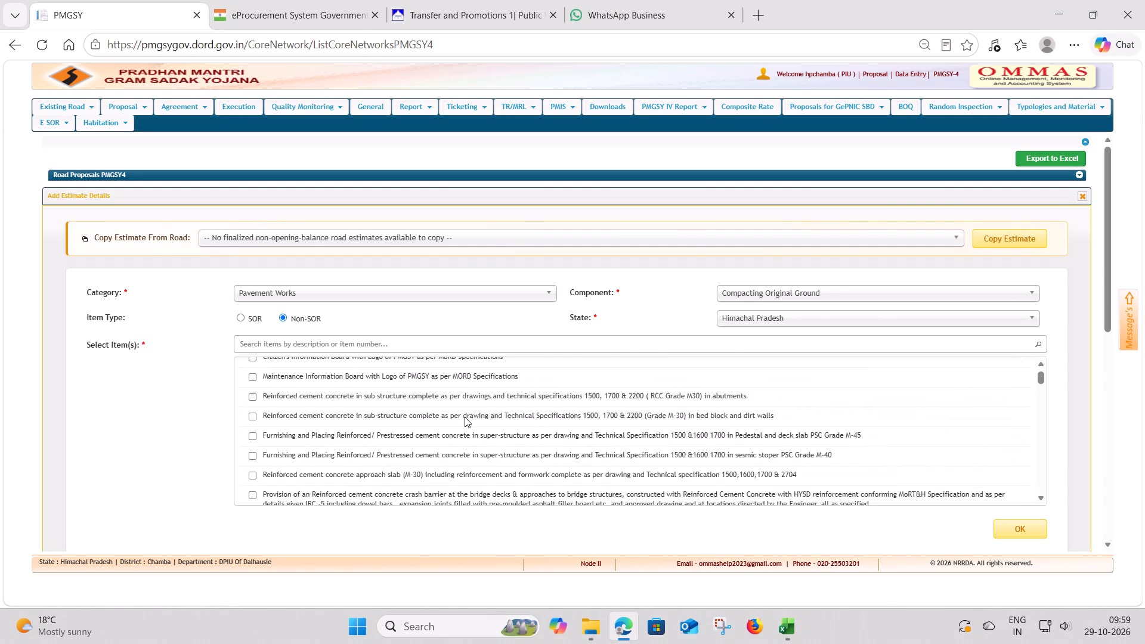
scroll(465, 417, "up", 6)
Search the Himachal Pradesh Non-SOR items for "compacting".
left_click(300, 342)
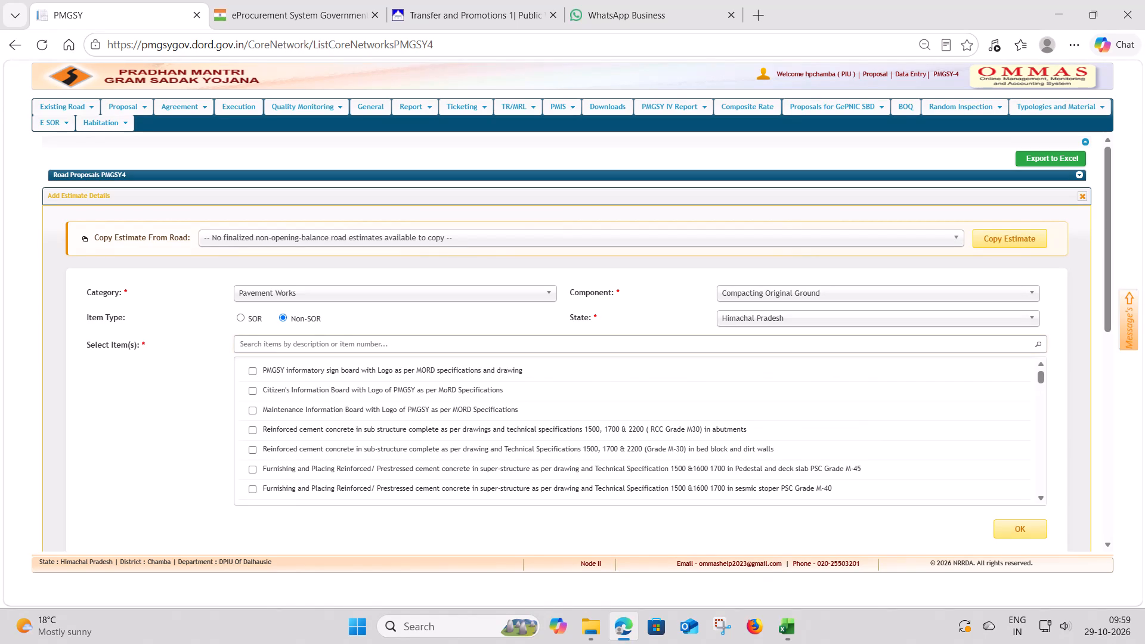
key("c")
key("i")
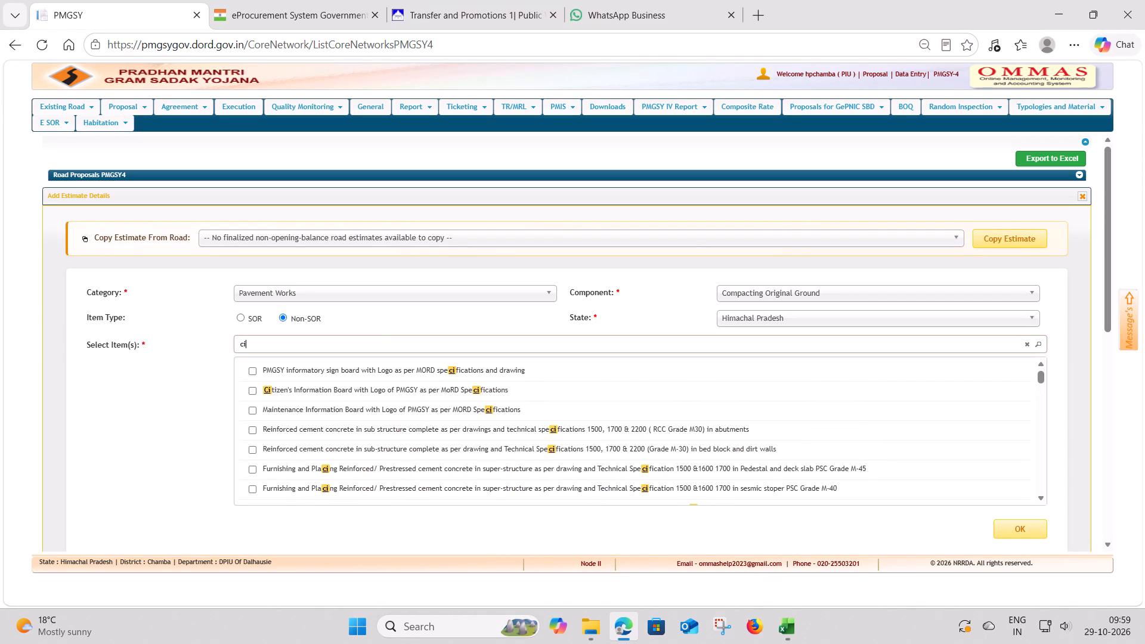
key("BackSpace")
key("o")
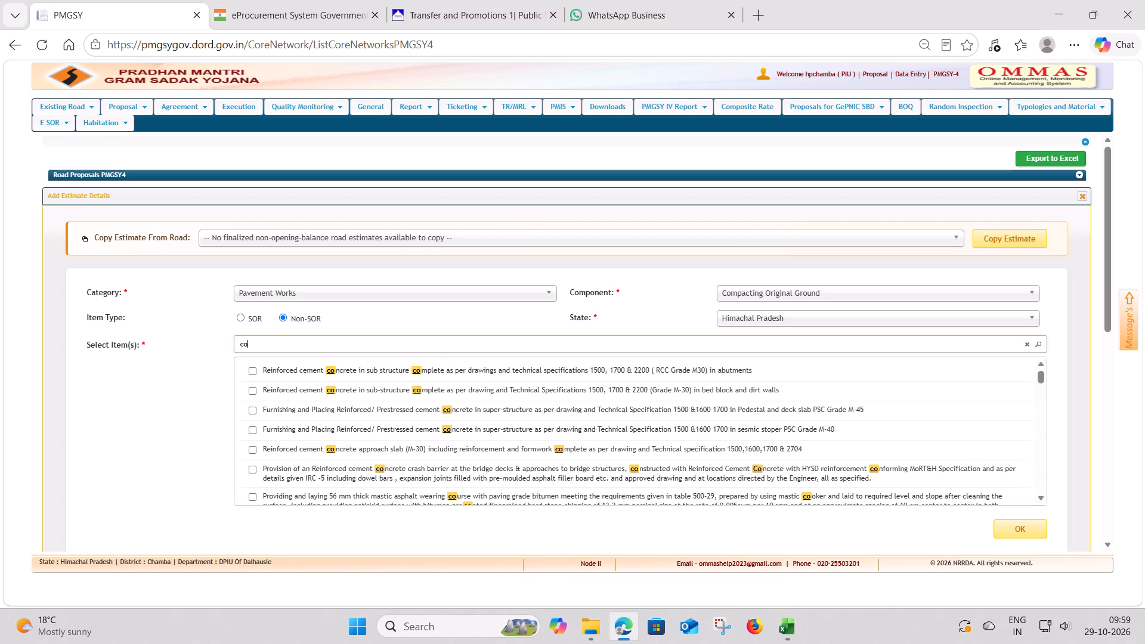
key("m")
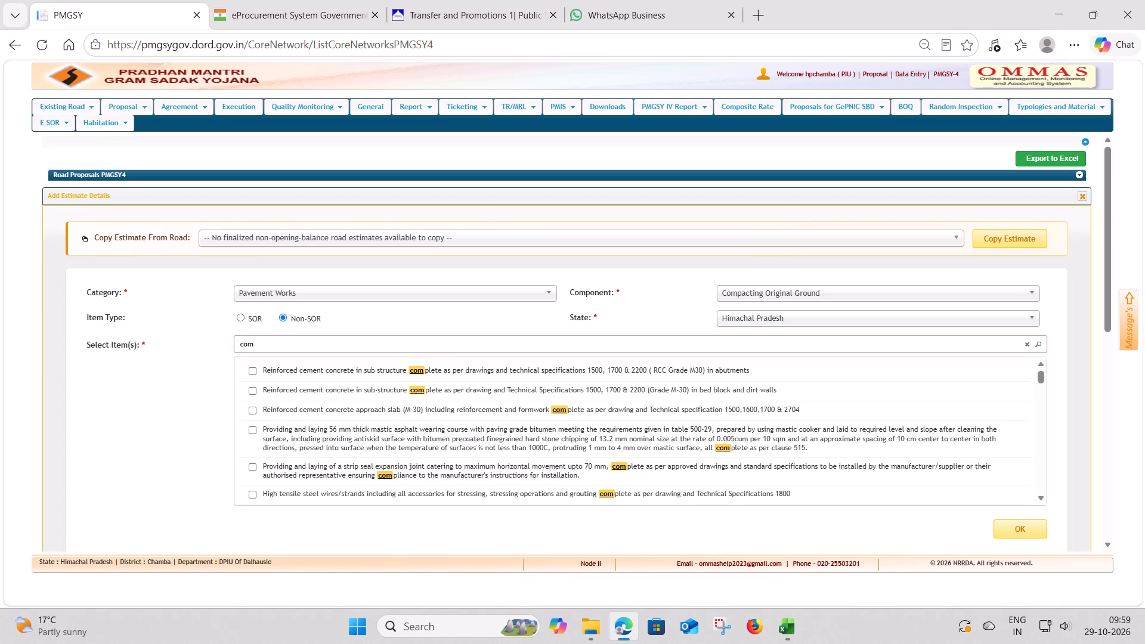
key("p")
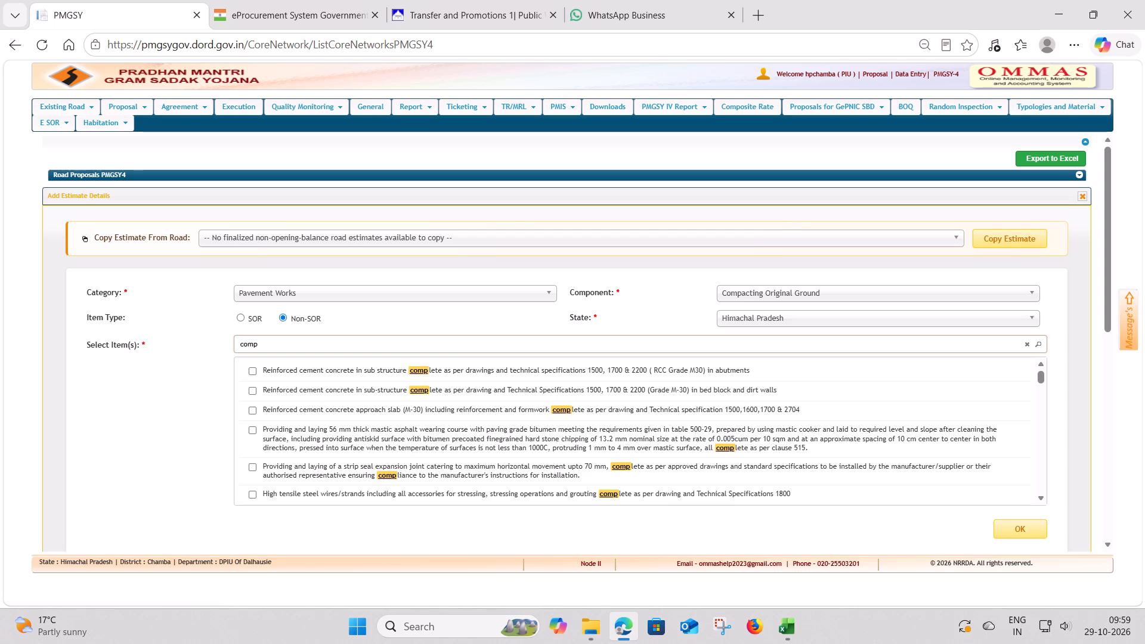
key("a")
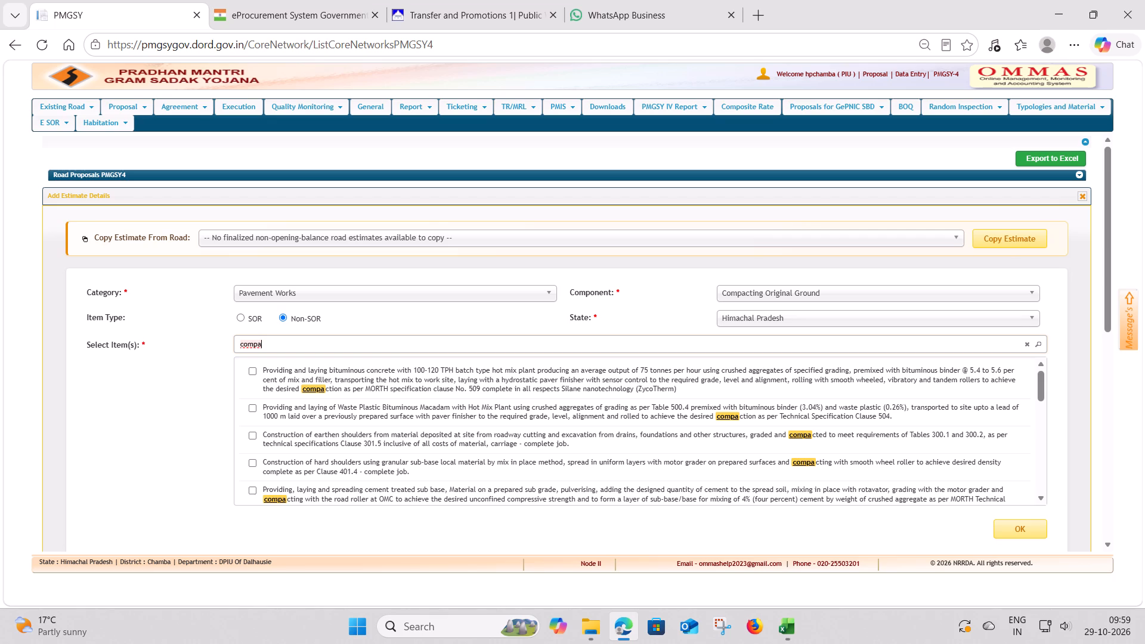
key("c")
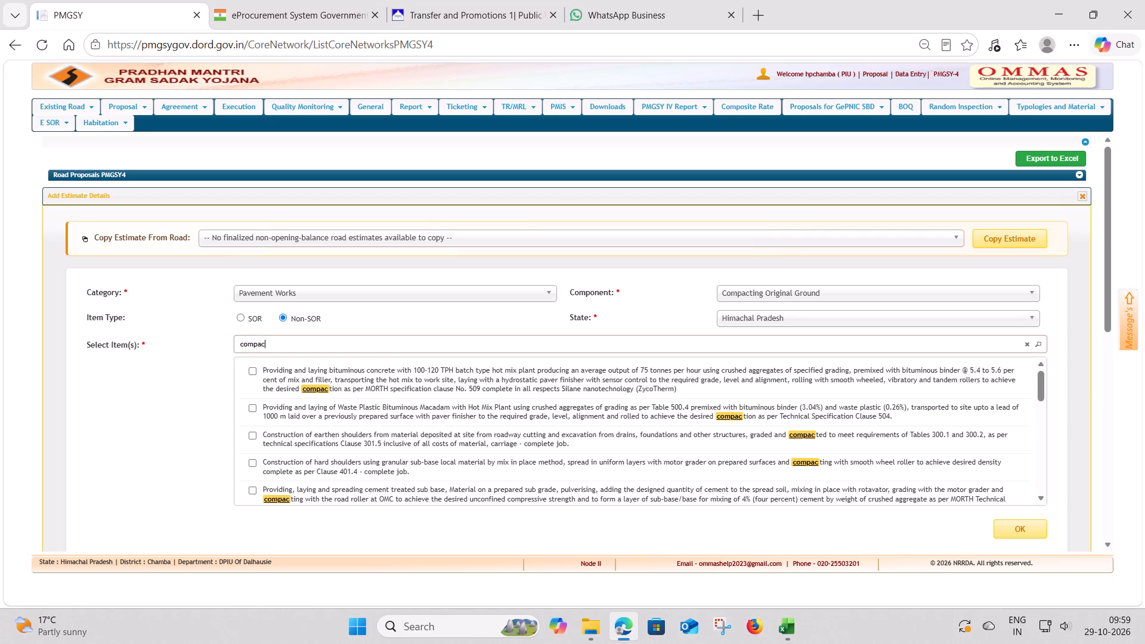
key("t")
key("i")
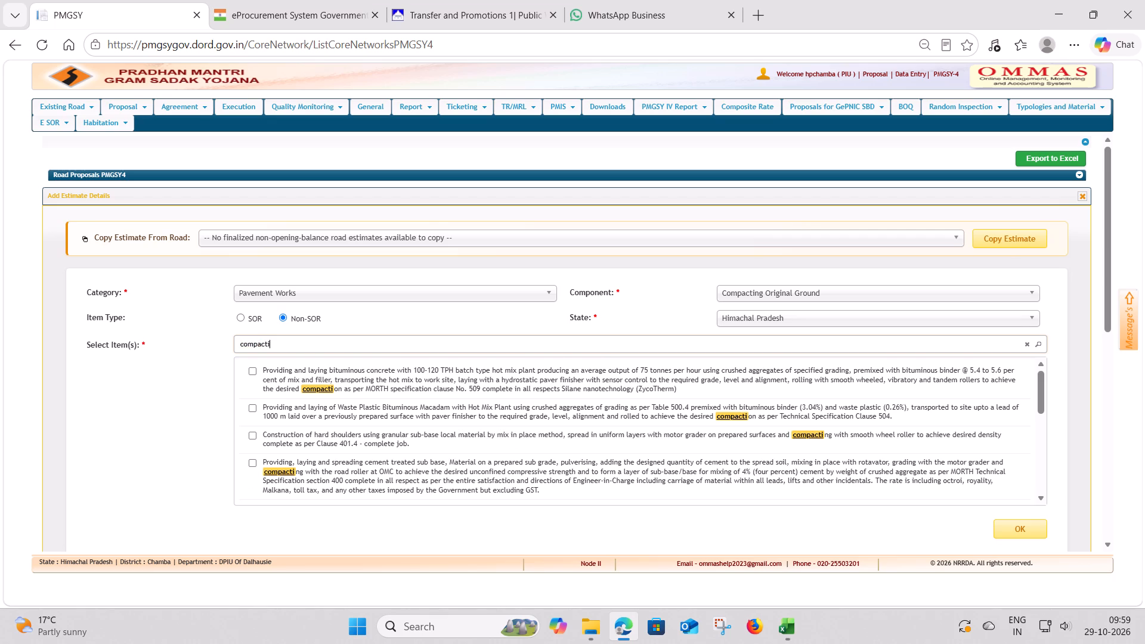
key("n")
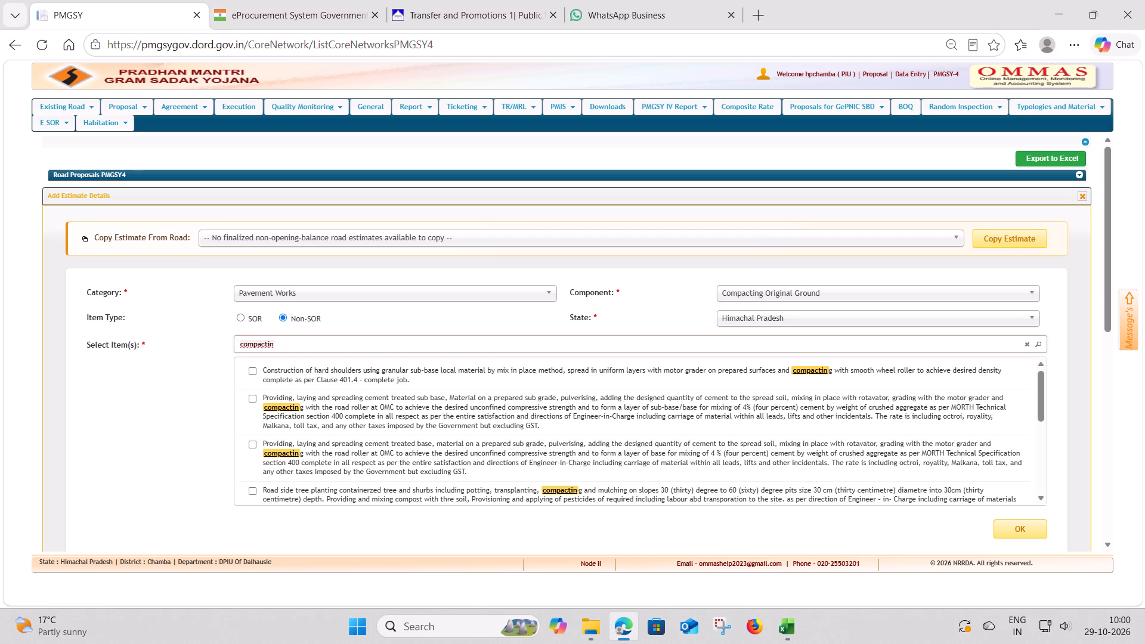
key("g")
Copy the search term and look through the matching Non-SOR descriptions for an item on compacting original ground.
left_click_drag(285, 346, 238, 353)
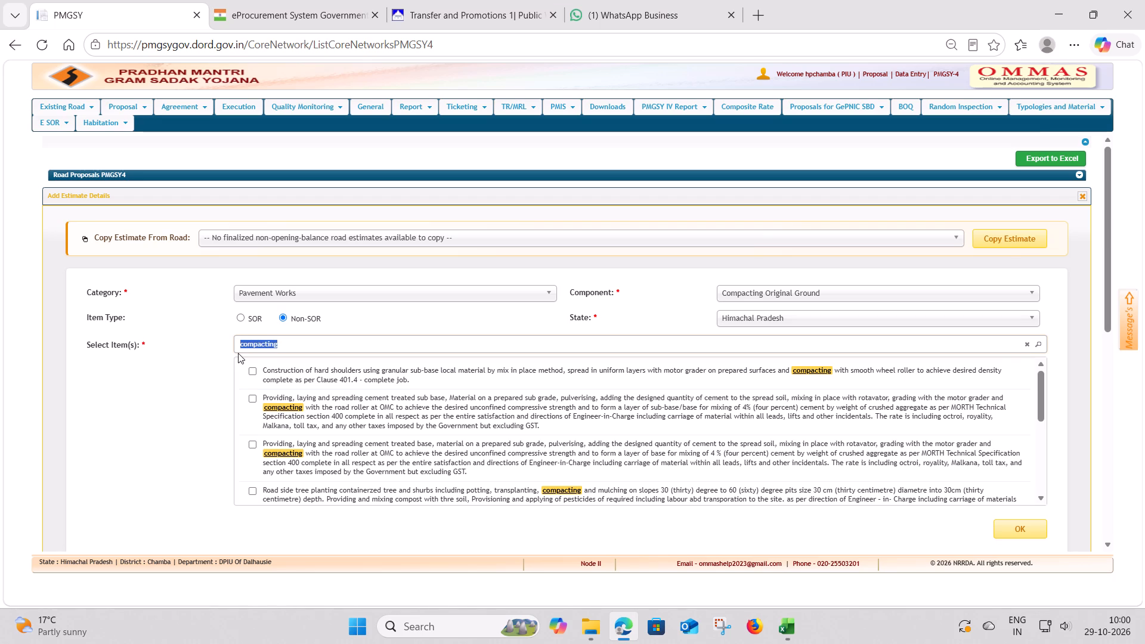
key("ctrl+c")
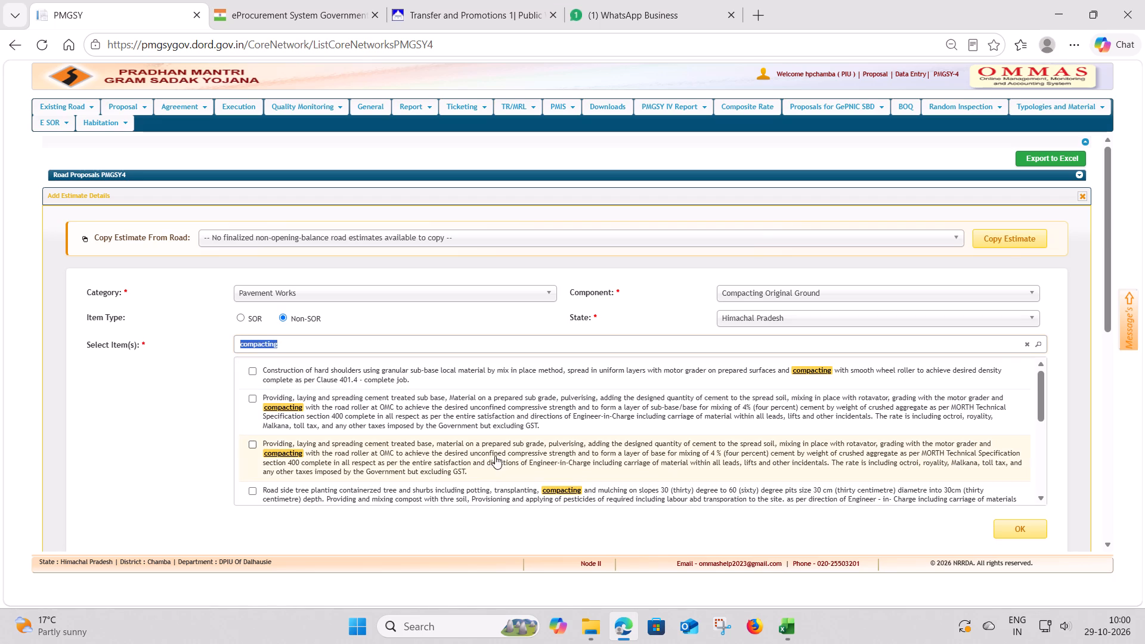
scroll(506, 451, "down", 1)
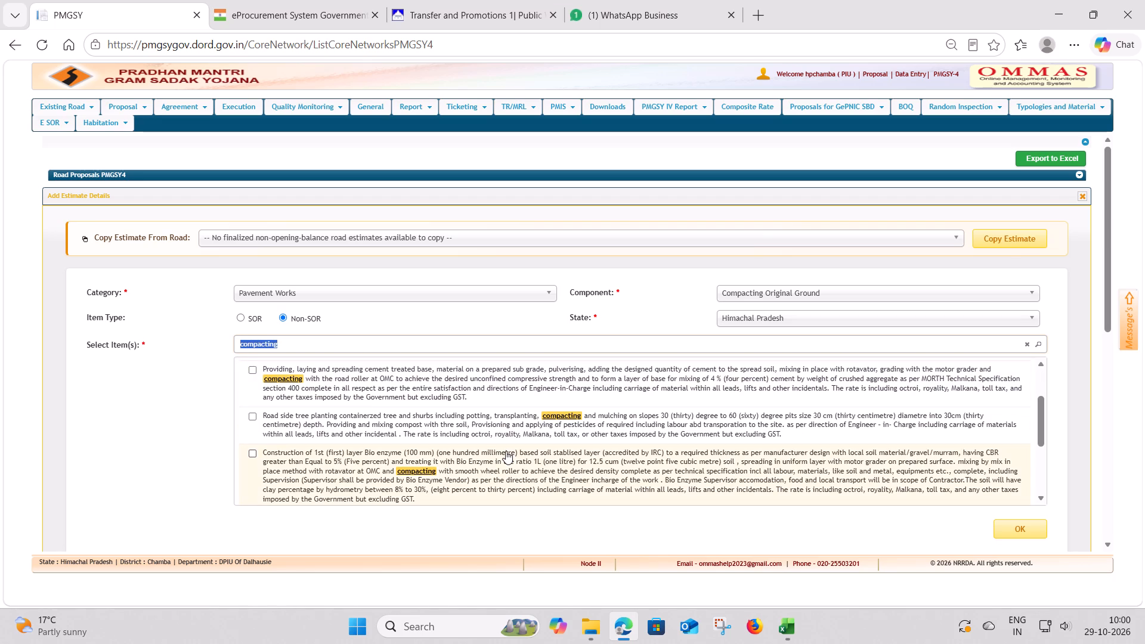
scroll(506, 451, "down", 3)
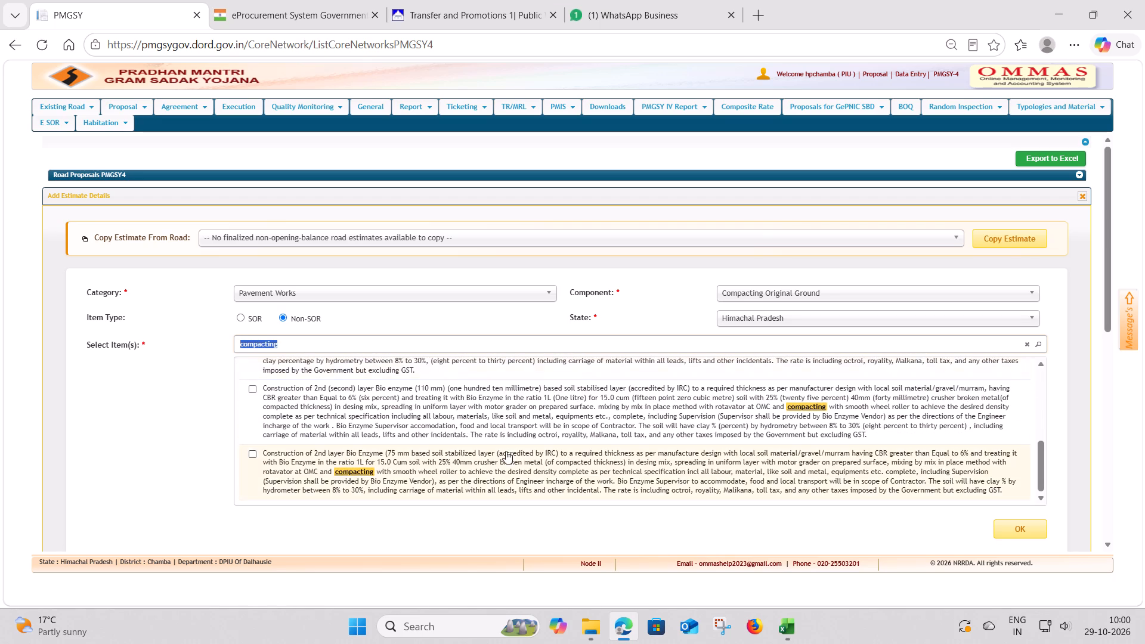
scroll(506, 451, "up", 11)
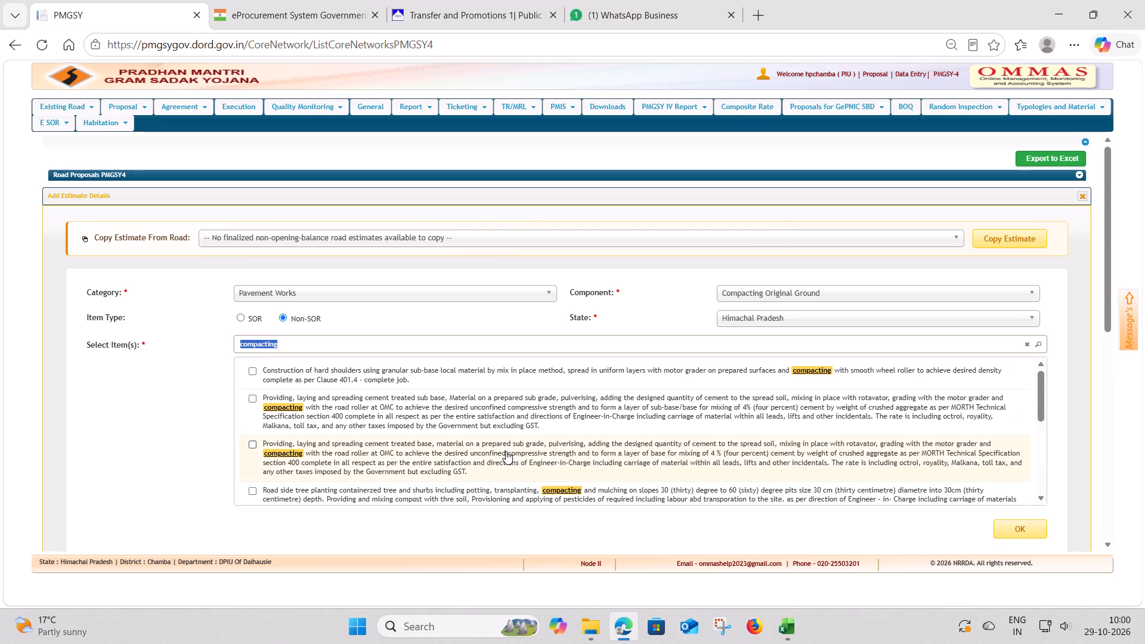
Switch the item type to SOR, search chapter 3 for the copied term "compacting", and select (ii) Compacting original ground supporting subgrade under 3.15.
key("ctrl+c")
left_click(239, 318)
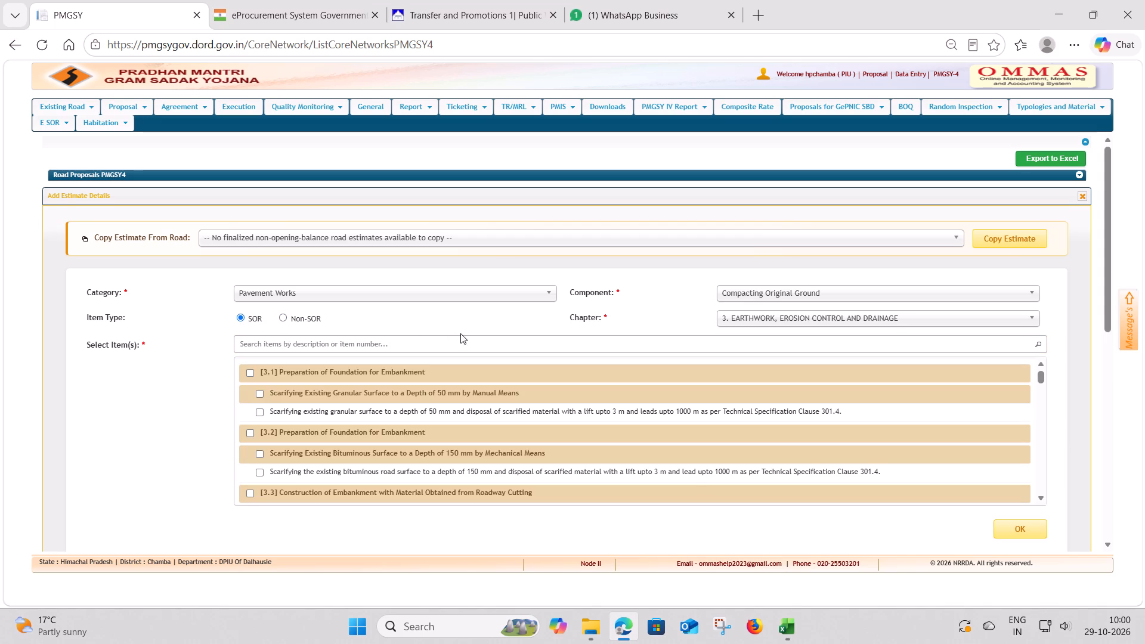
left_click(292, 342)
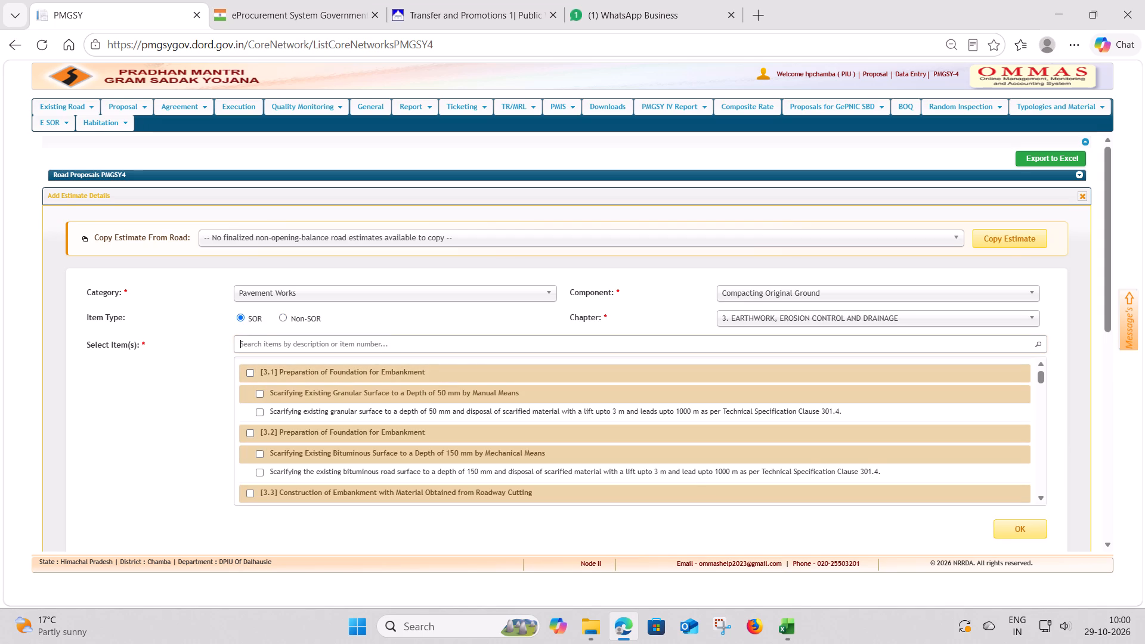
key("ctrl+v")
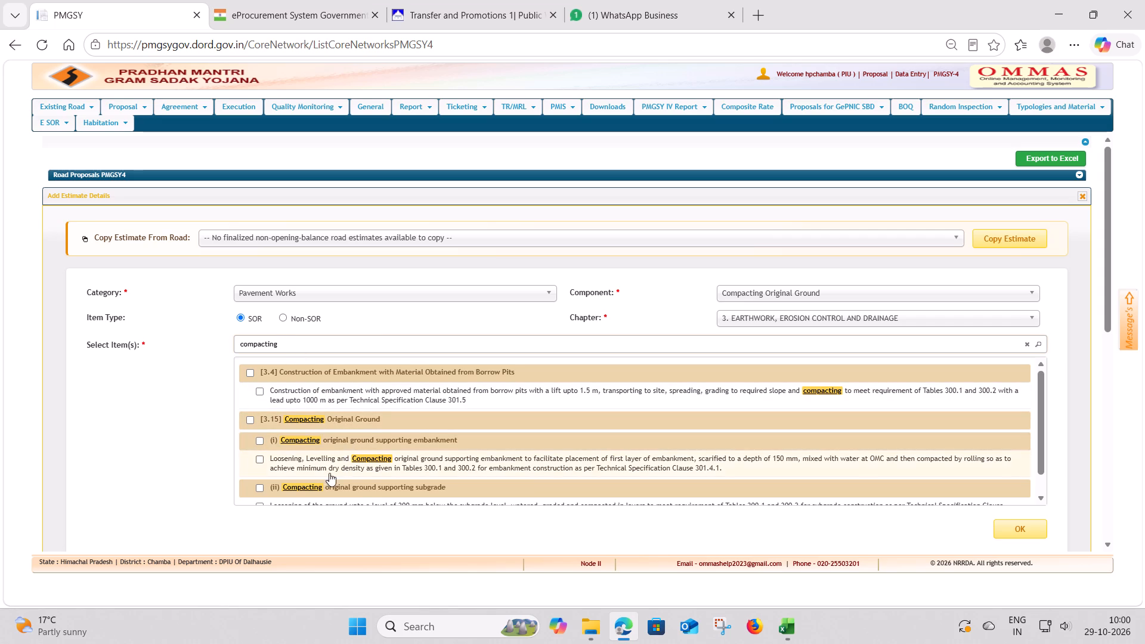
scroll(367, 466, "down", 1)
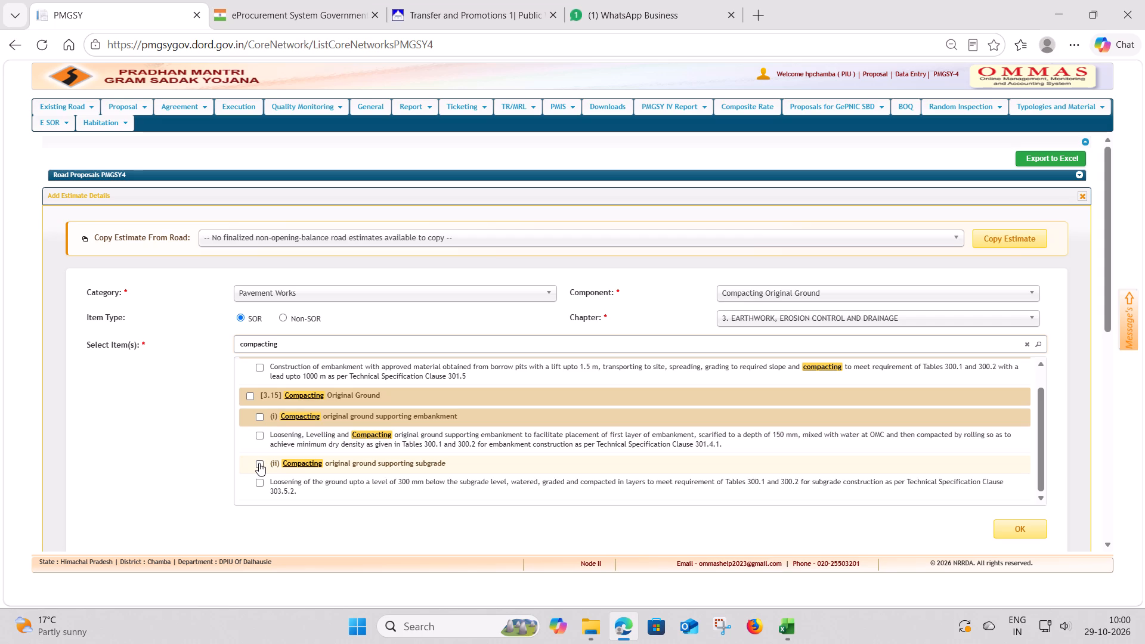
left_click(259, 463)
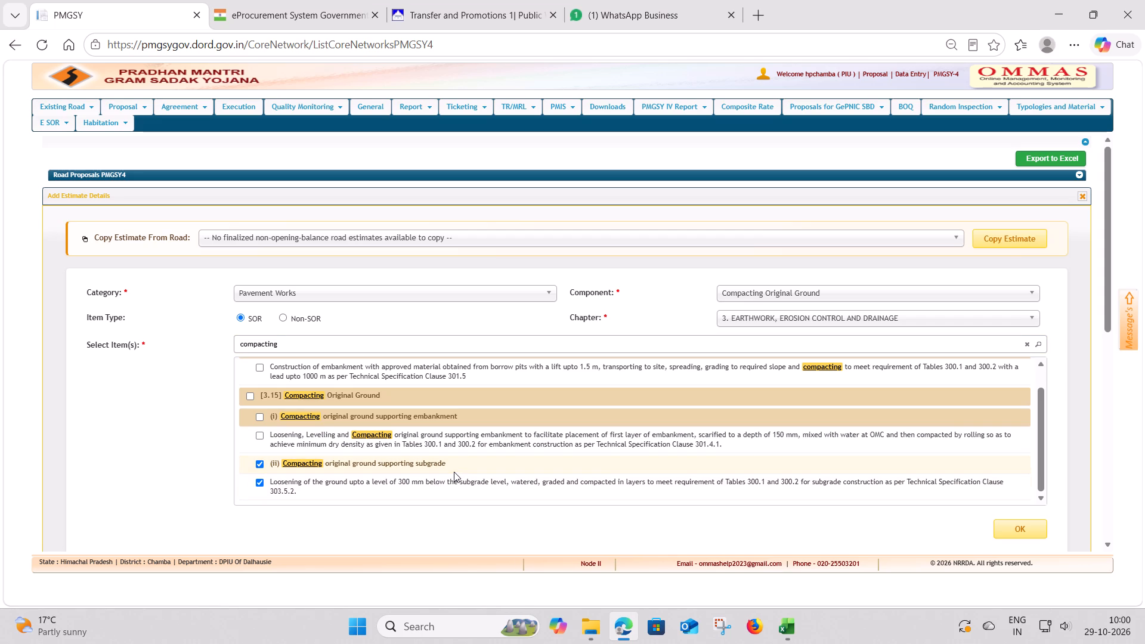
Check the Loosening item in the DPR workbook and save item 3.15 with BOQ quantity 3648.73 and rate 112.20.
key("alt+Tab")
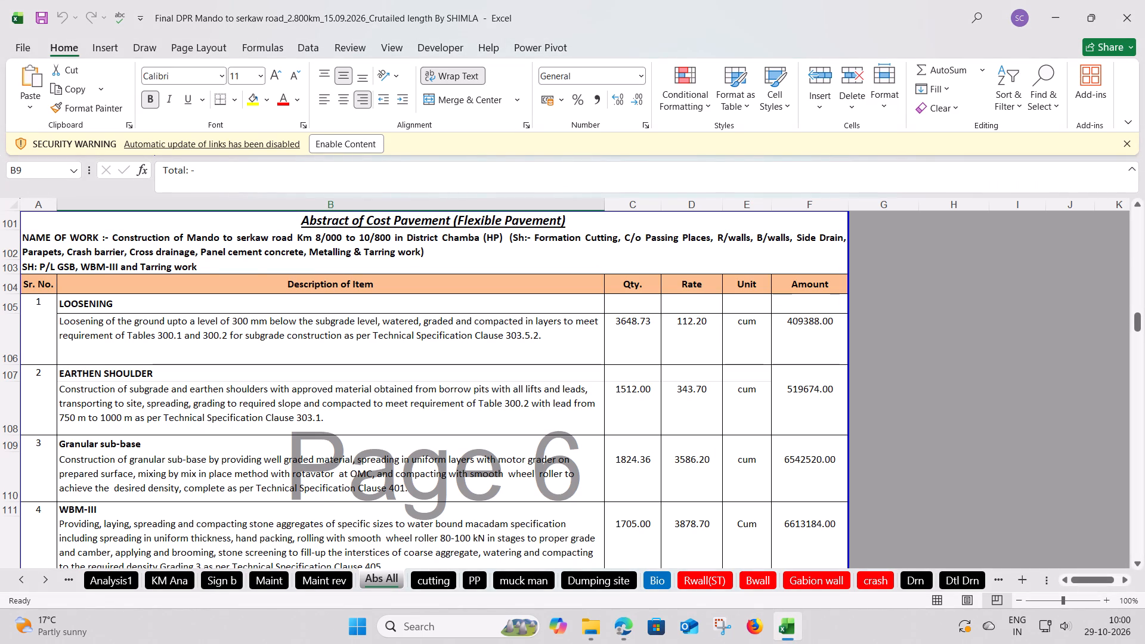
key("alt+Tab")
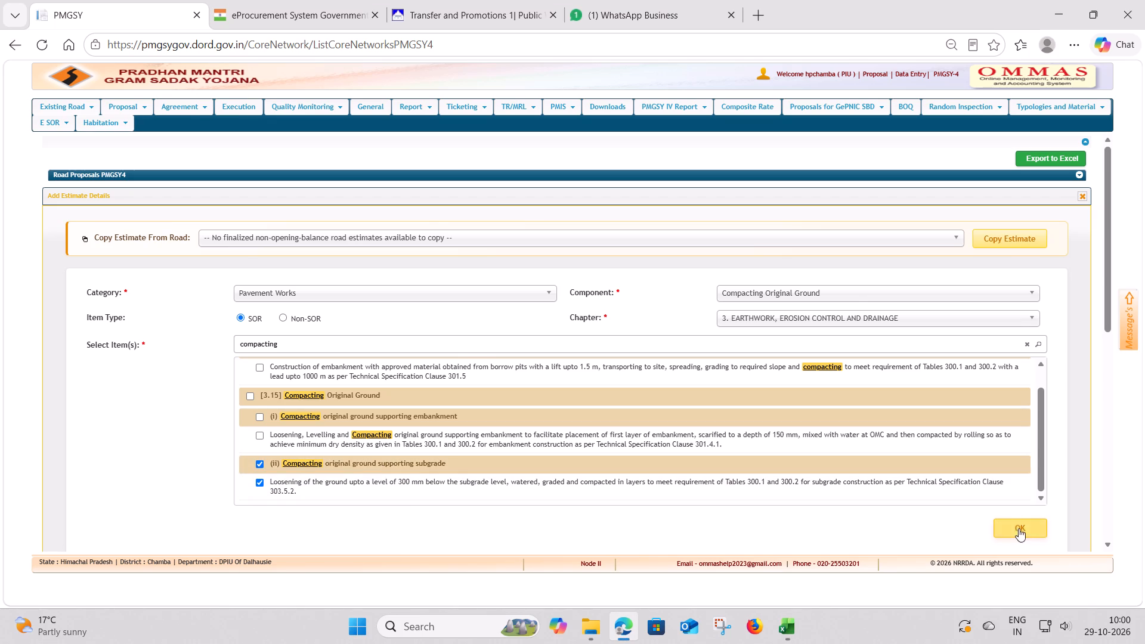
left_click(1019, 528)
left_click(643, 353)
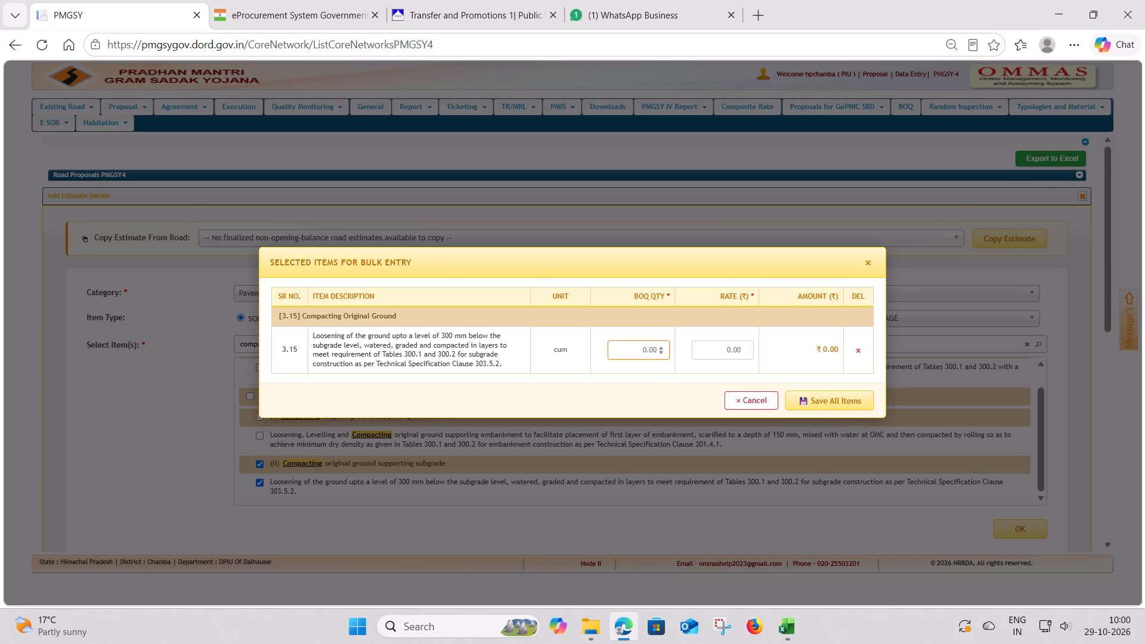
key("alt+Tab")
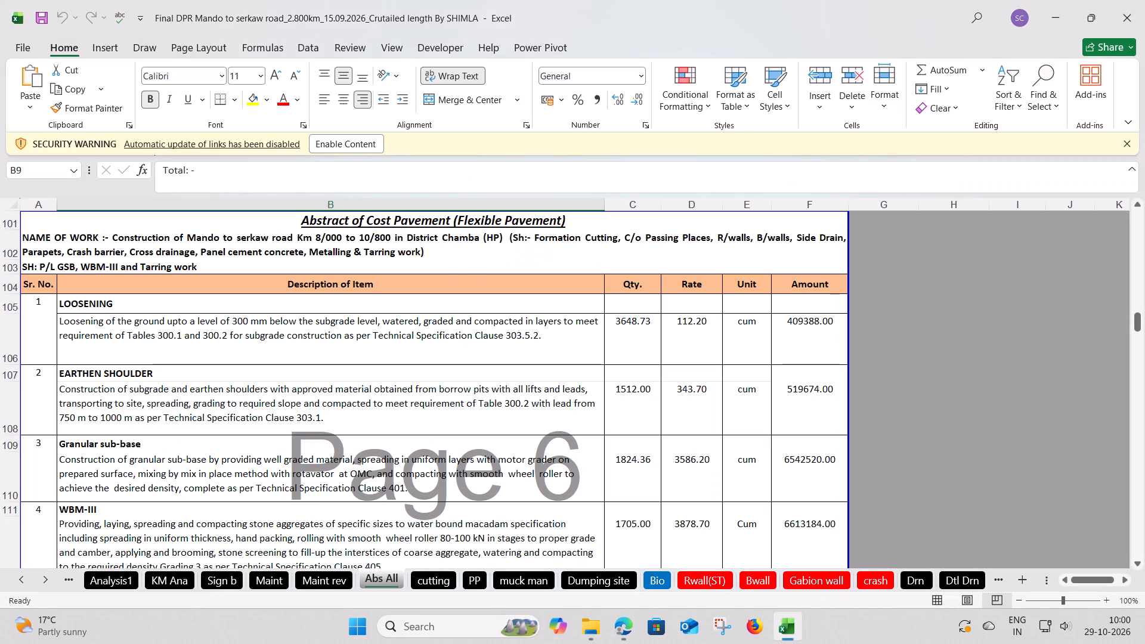
key("alt+Tab")
type("3648.73")
key("alt+Tab")
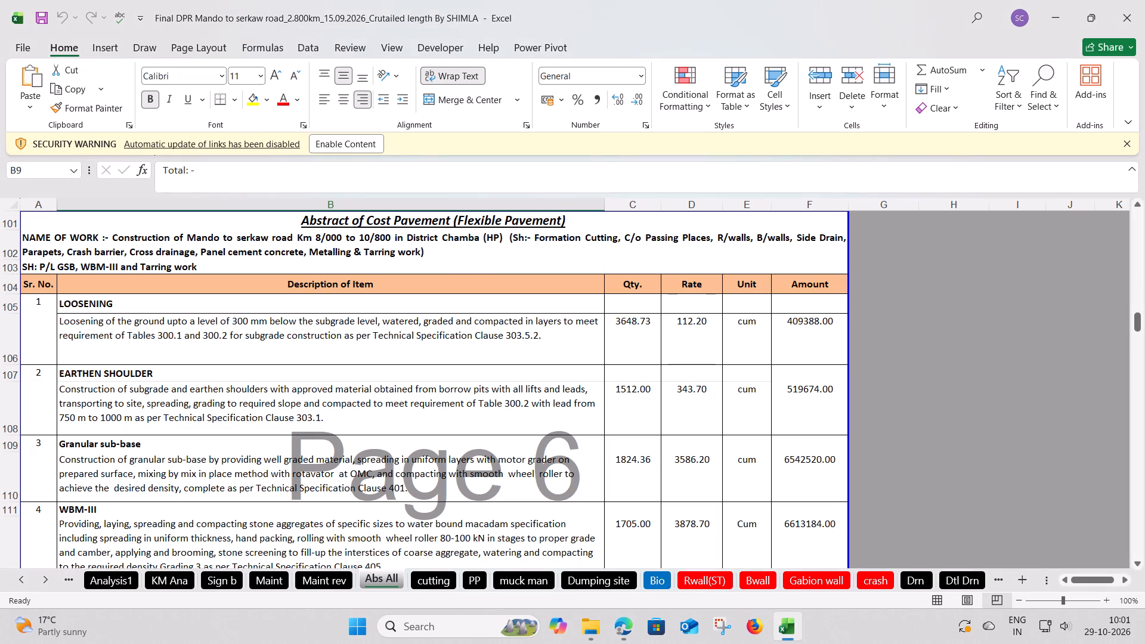
key("alt+Tab")
left_click(707, 352)
key("alt+Tab")
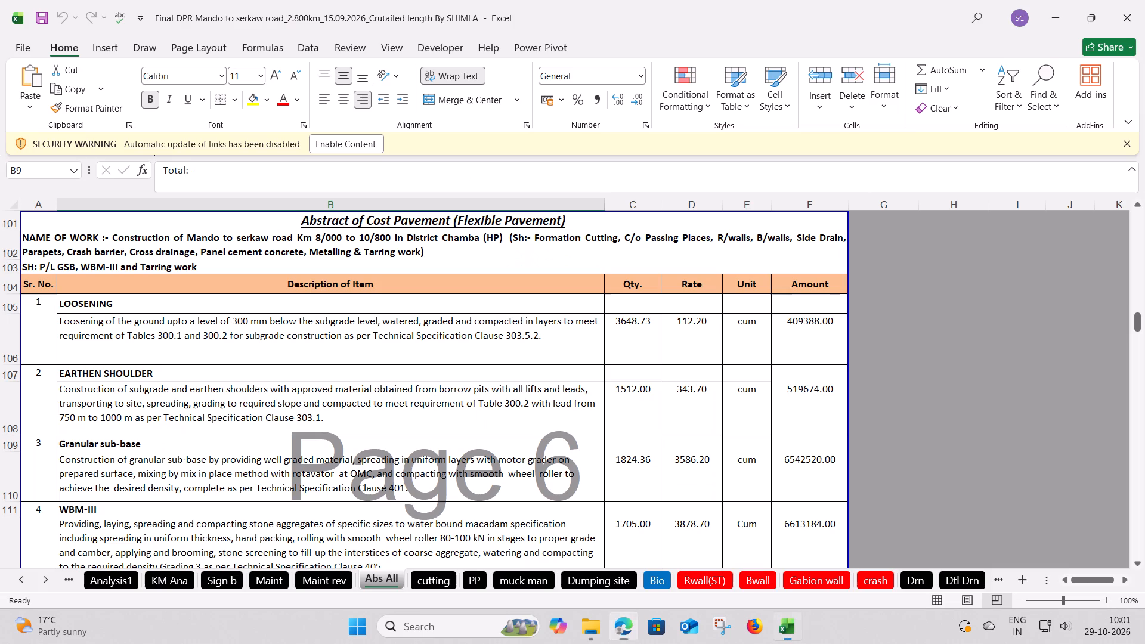
key("alt+Tab")
type("112.20")
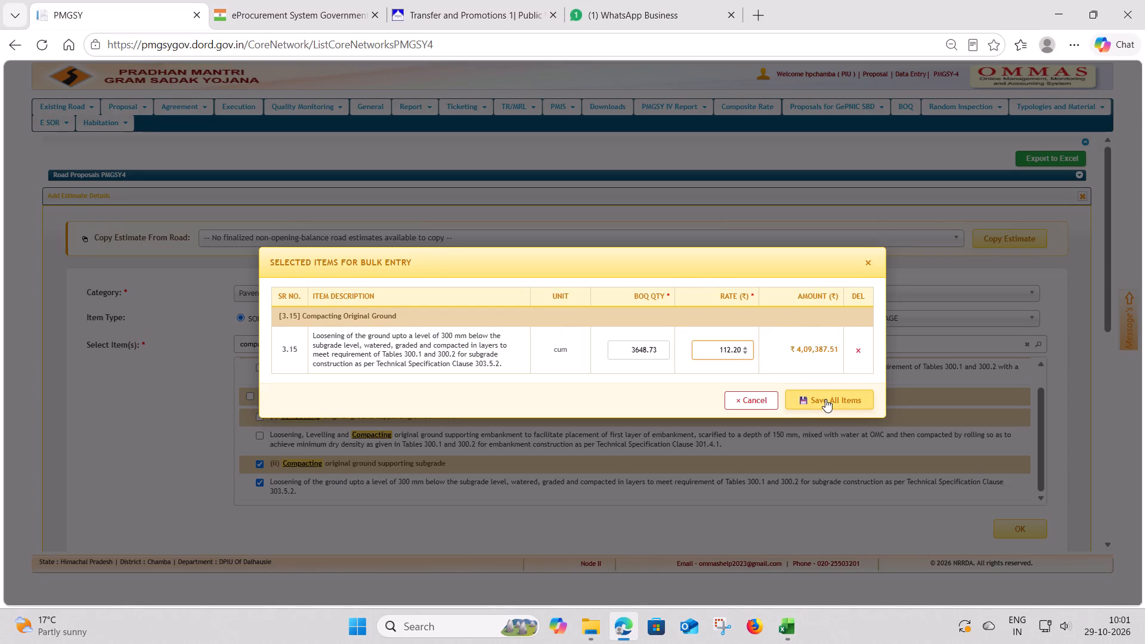
left_click(824, 400)
Review the added estimate items and examine the workbook's Earthen Shoulder description as the following item to match.
scroll(747, 382, "down", 3)
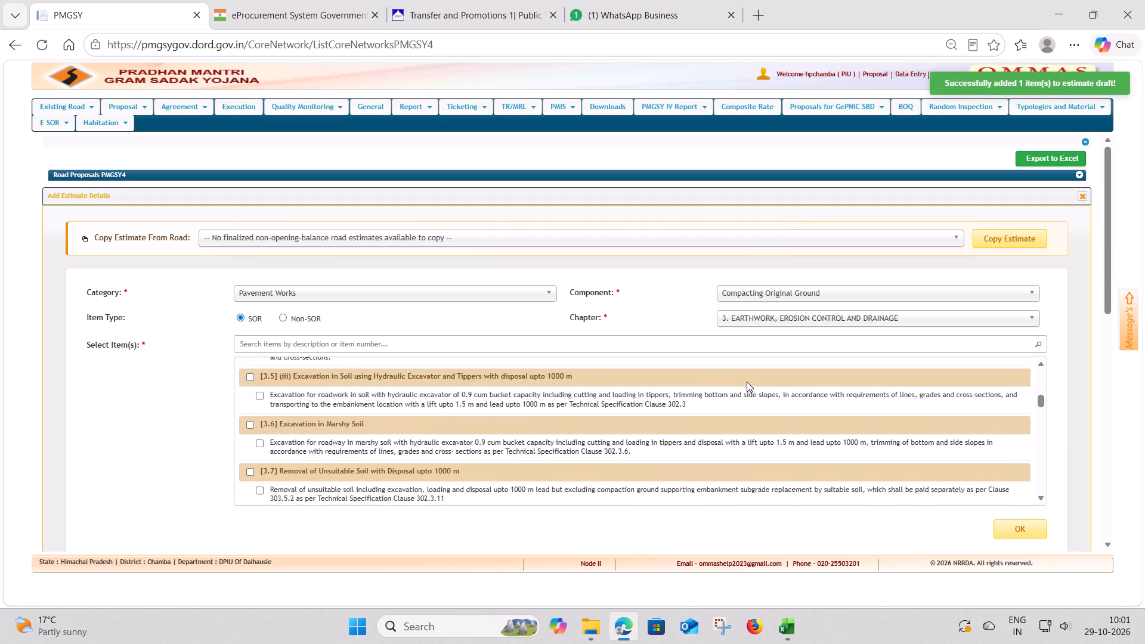
scroll(747, 382, "down", 2)
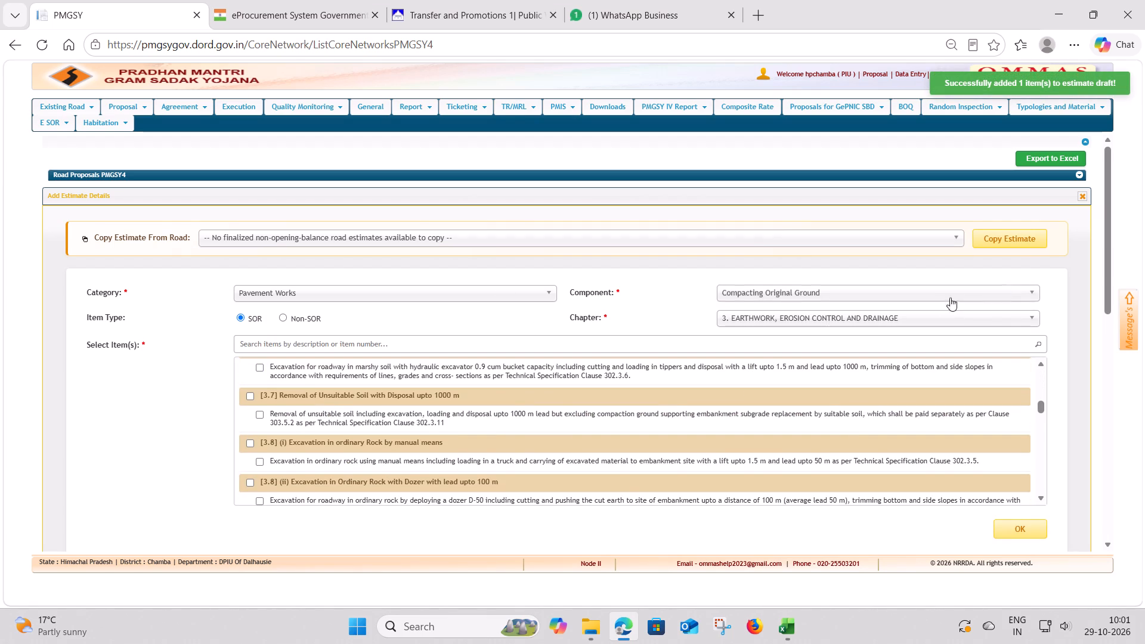
scroll(537, 326, "down", 6)
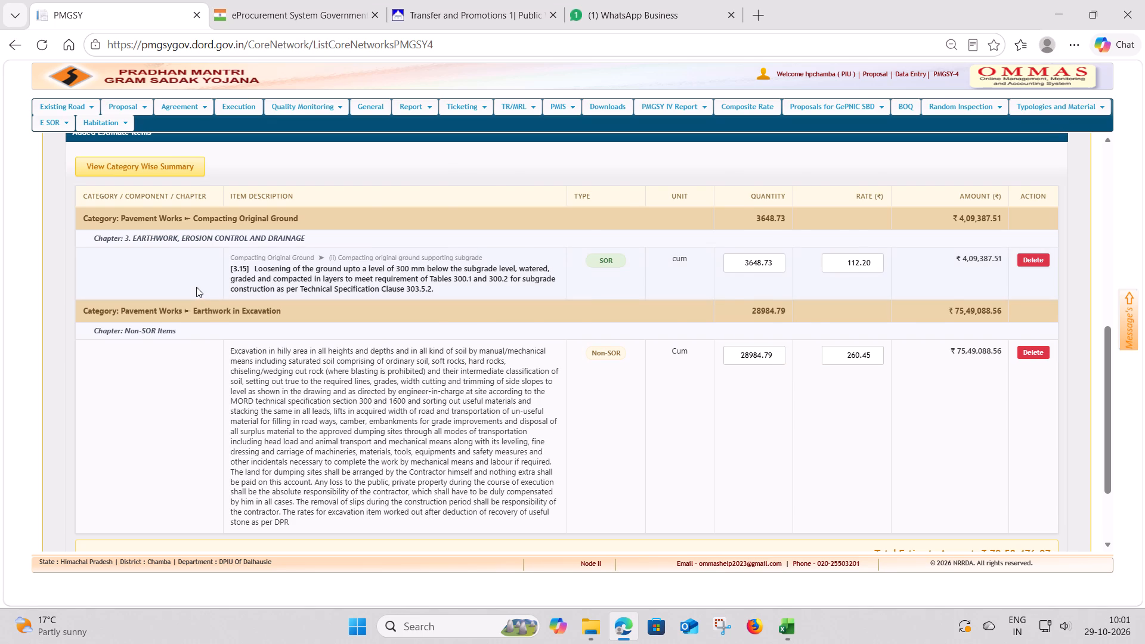
key("alt+Tab")
left_click(139, 395)
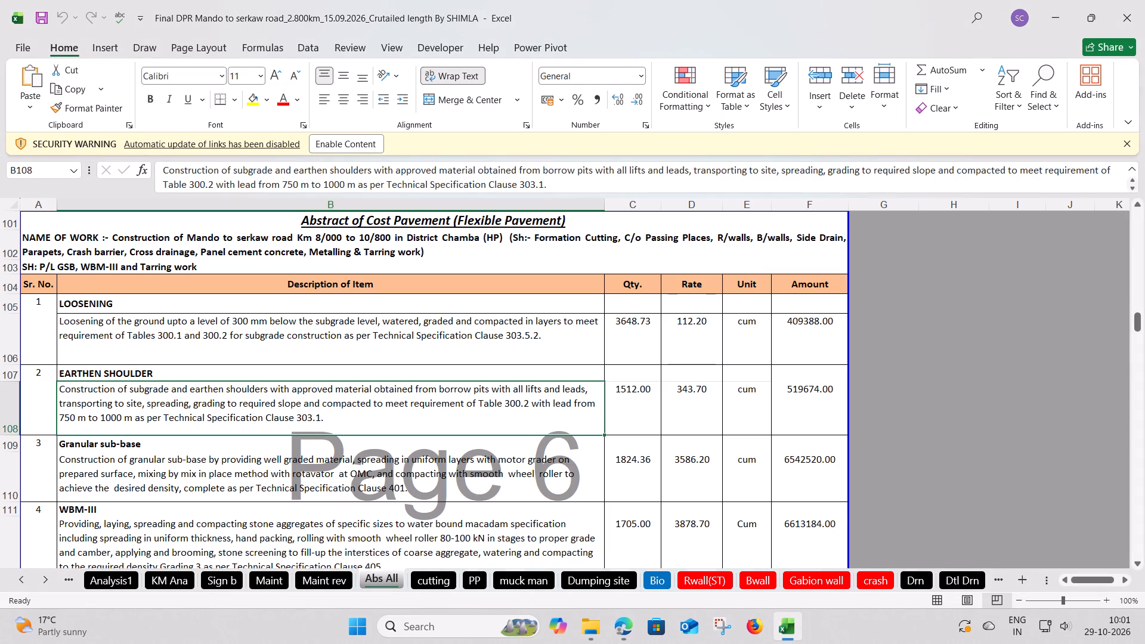
key("alt+Tab")
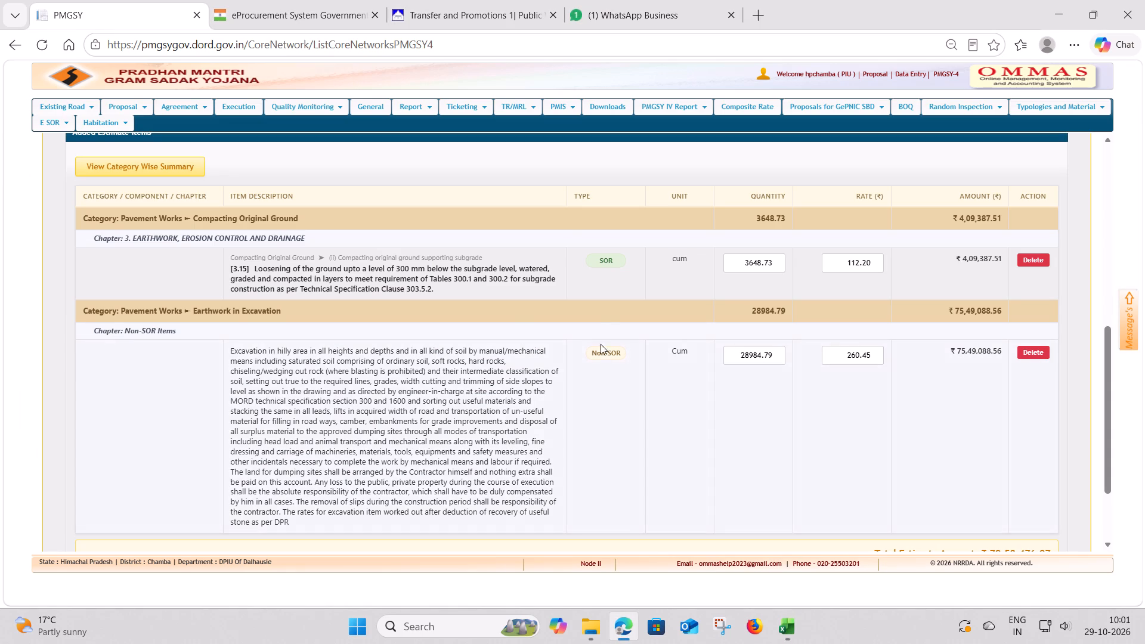
scroll(549, 202, "up", 3)
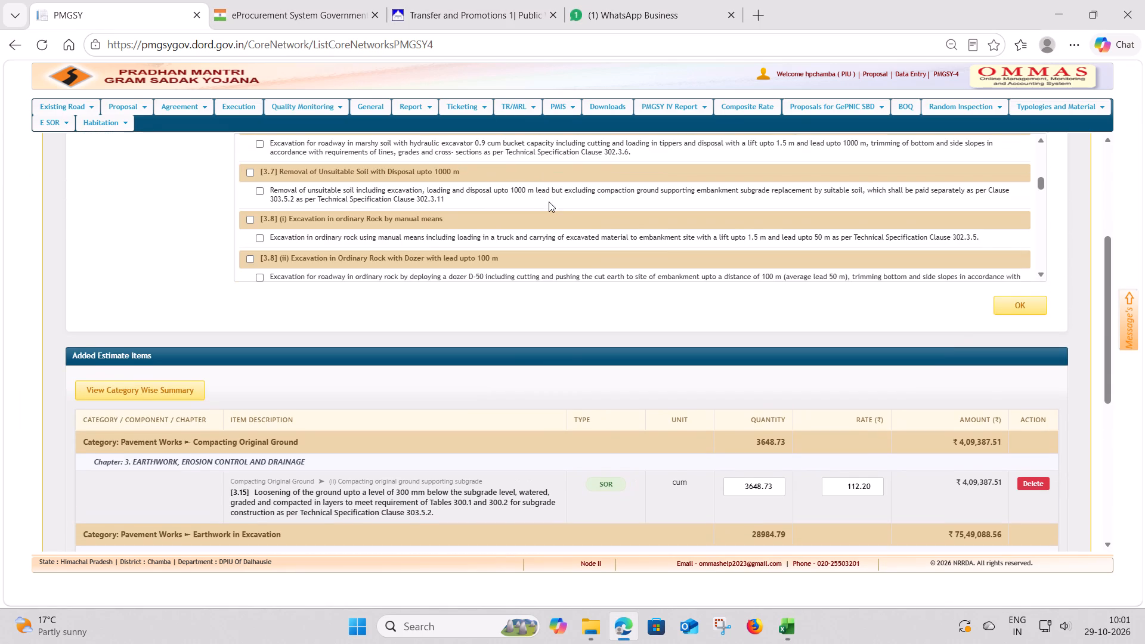
scroll(549, 202, "up", 4)
scroll(144, 236, "up", 4)
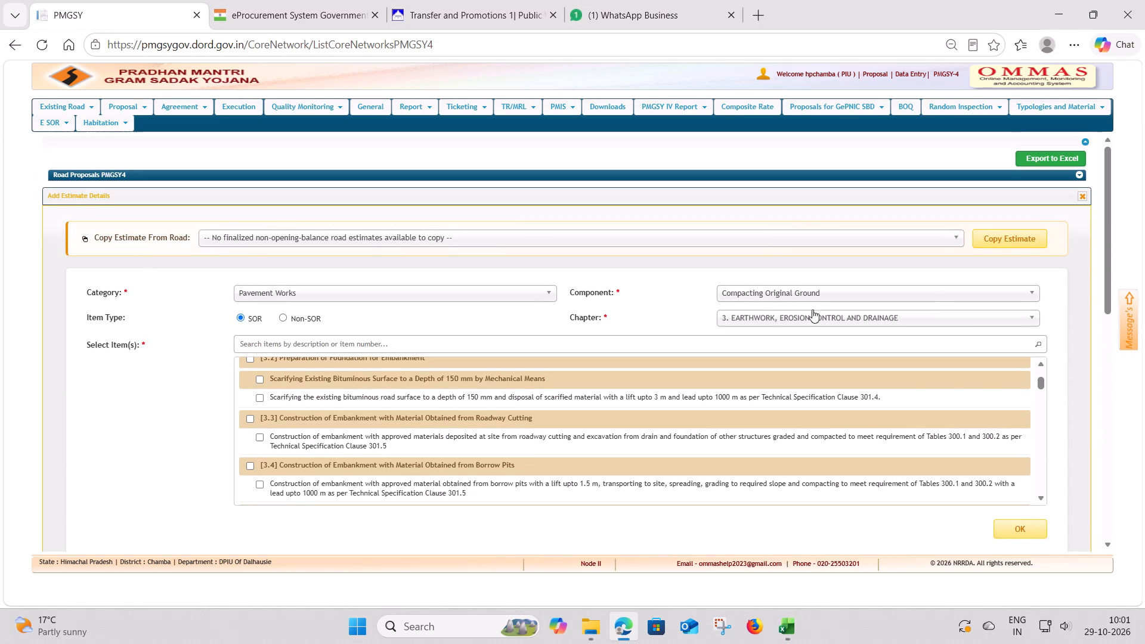
Keep Compacting Original Ground as the component, switch the item type to Non-SOR, and search the Himachal Pradesh items for "earthen".
left_click(940, 239)
left_click(940, 239)
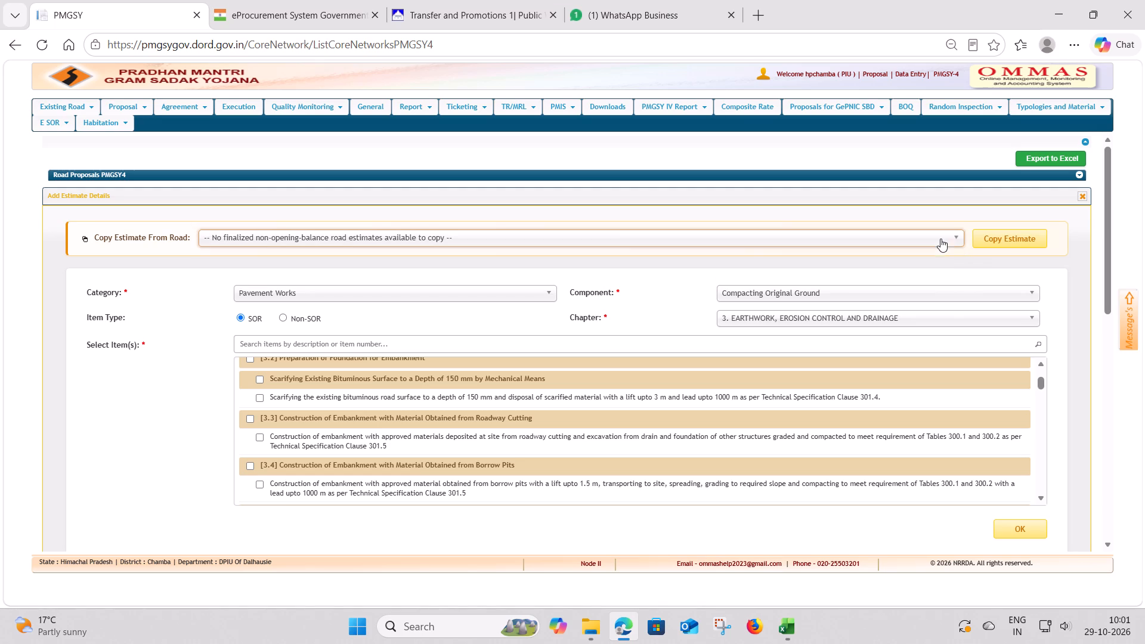
left_click(812, 295)
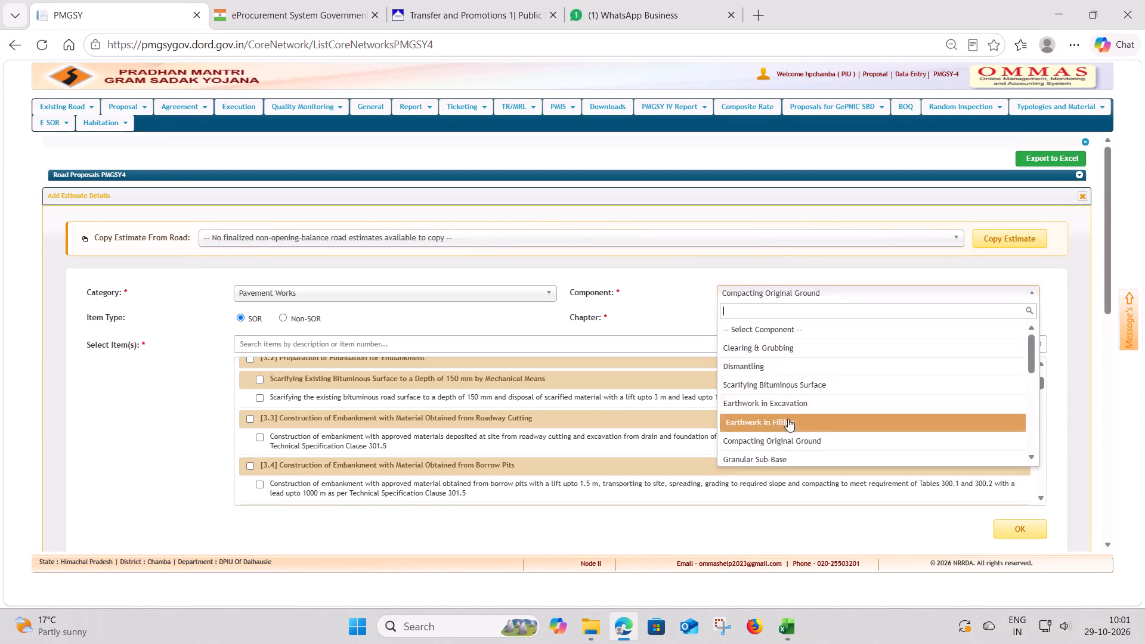
left_click(777, 439)
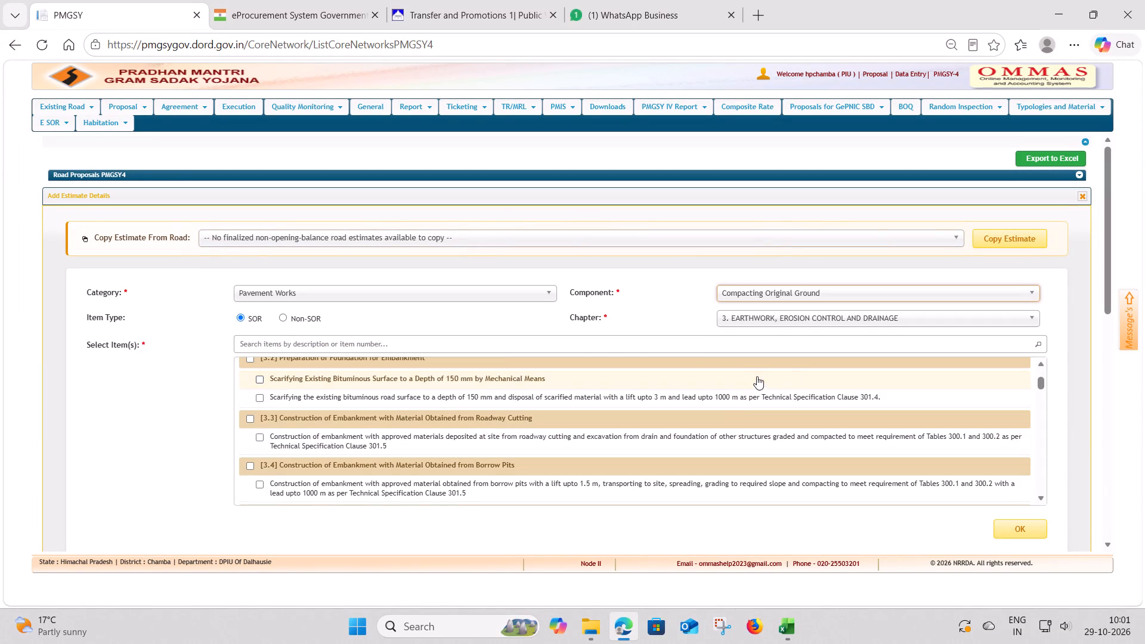
left_click(282, 316)
key("alt+Tab")
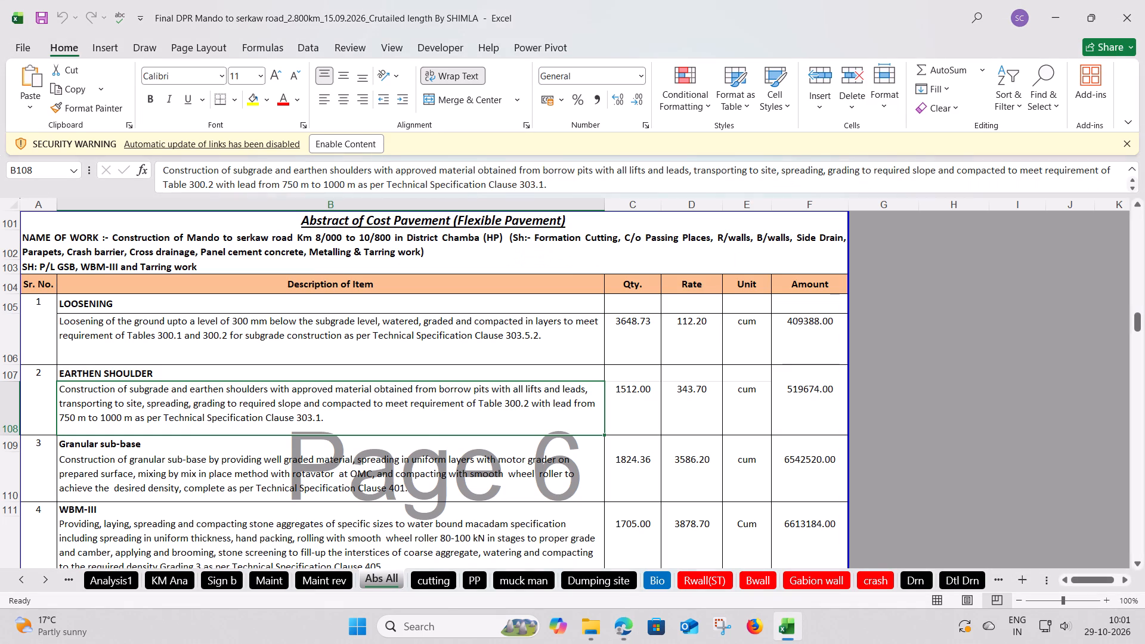
key("alt+Tab")
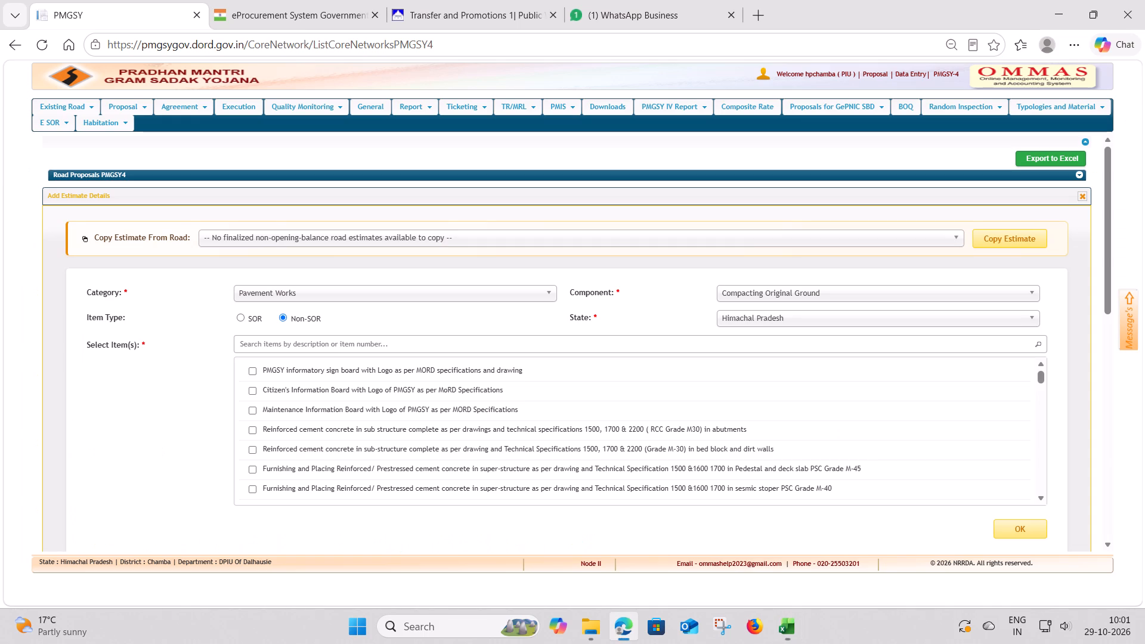
left_click(273, 343)
key("e")
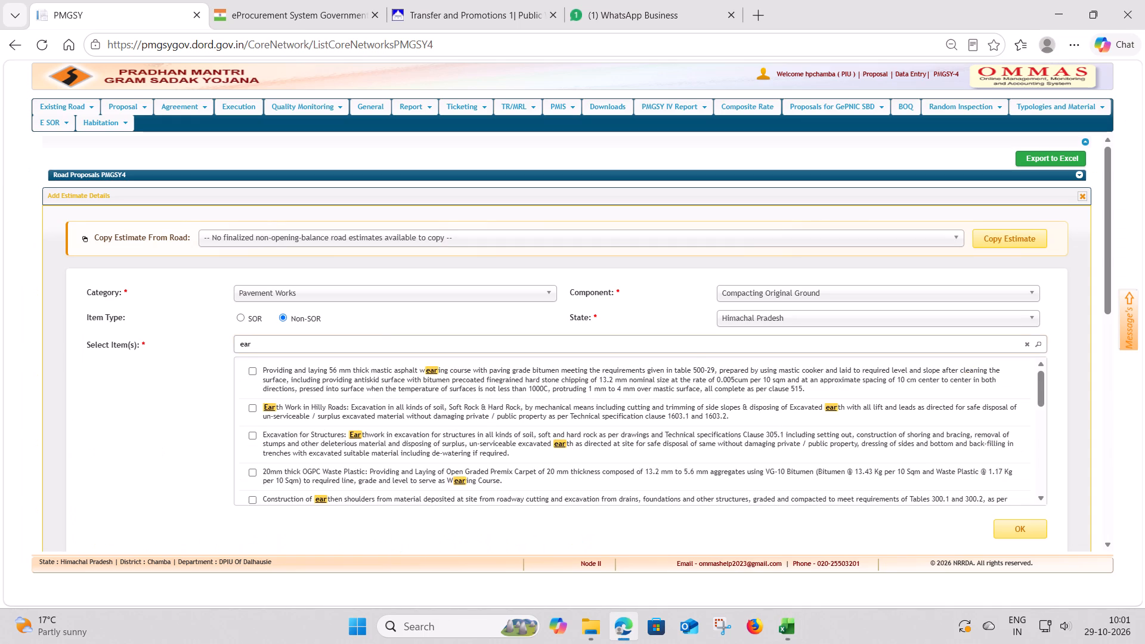
key("t")
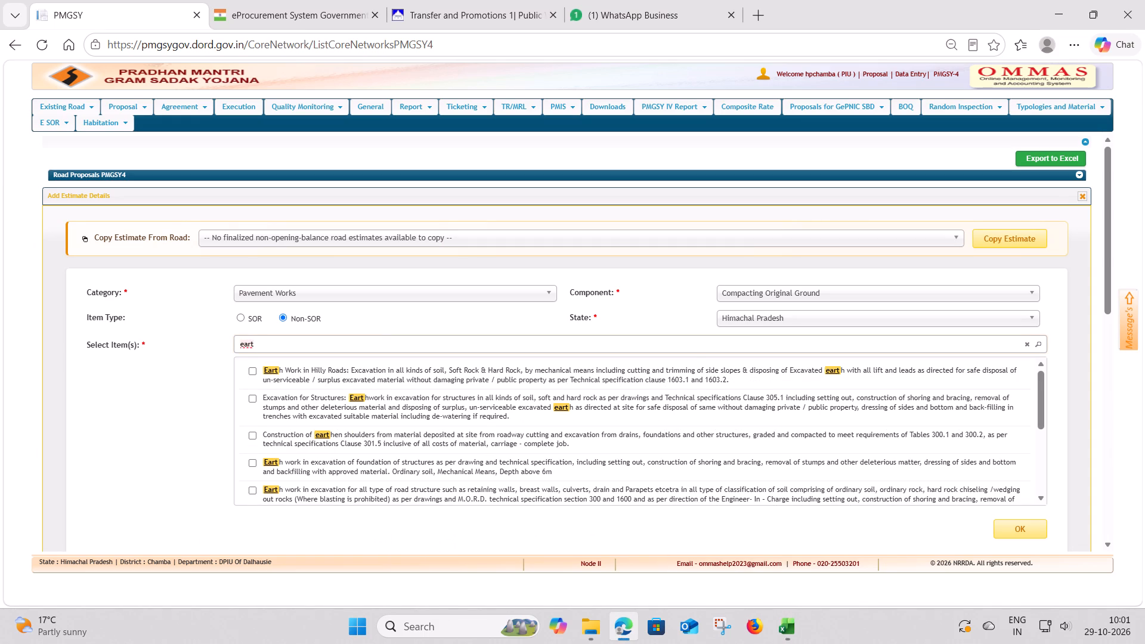
type("hen")
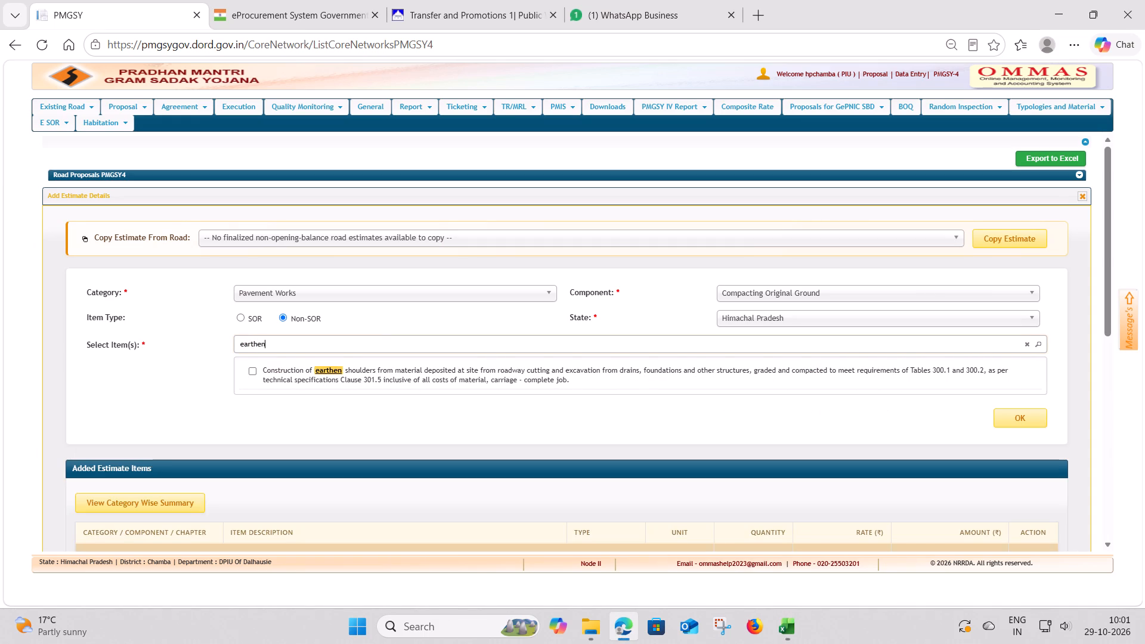
key("space")
Compare the Non-SOR description with the workbook's Earthen Shoulder item and narrow the search to "earthen shoulder".
key("alt+Tab")
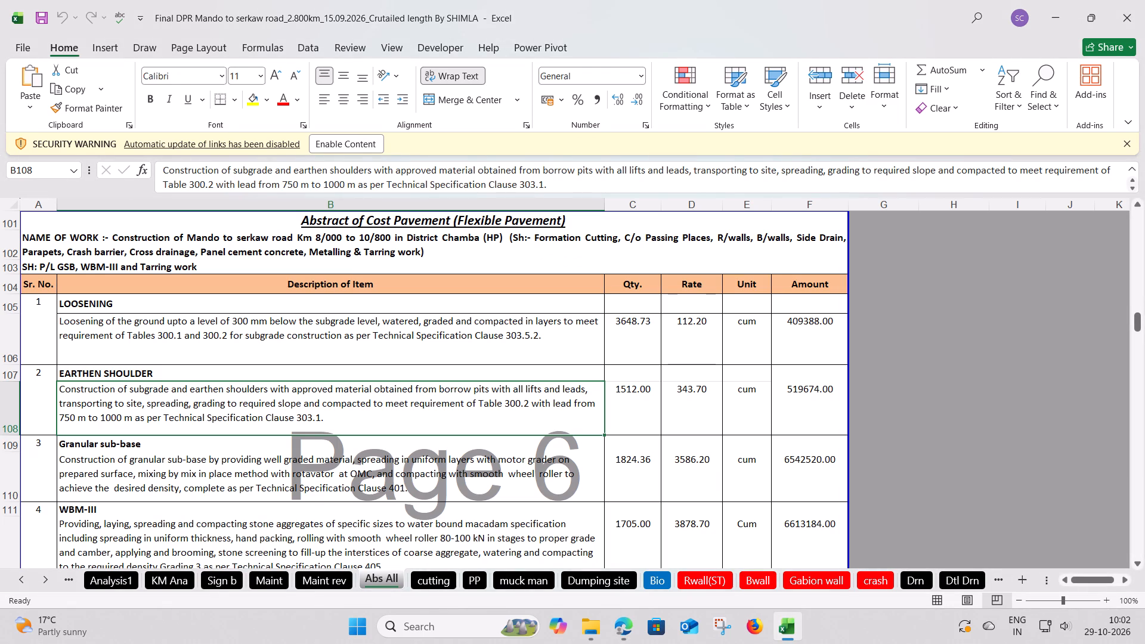
key("alt+Tab")
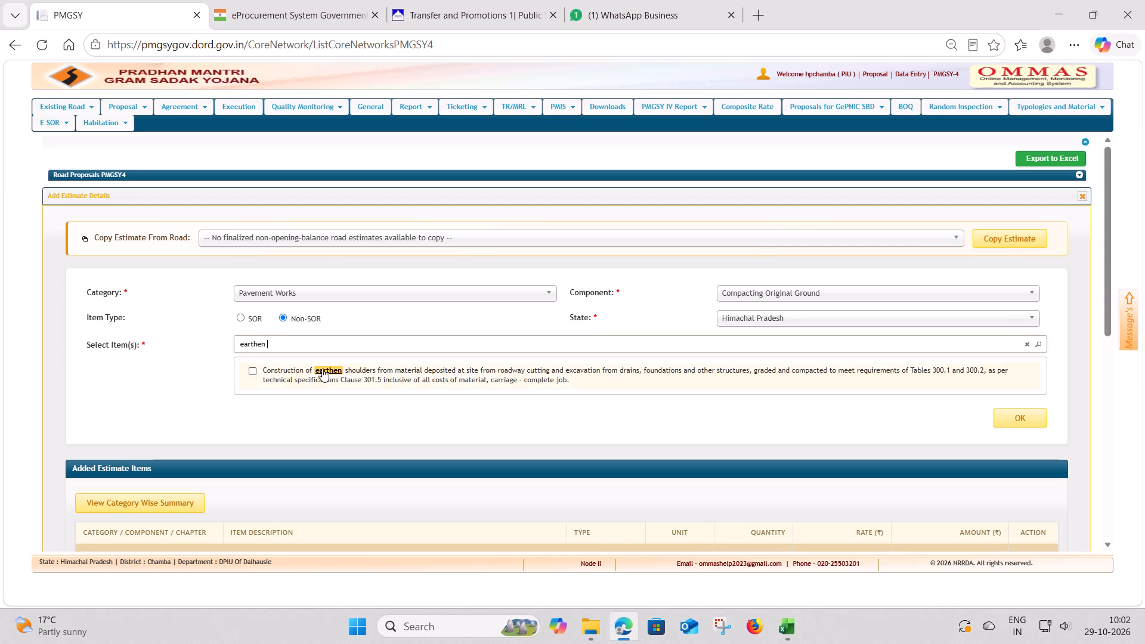
left_click(264, 343)
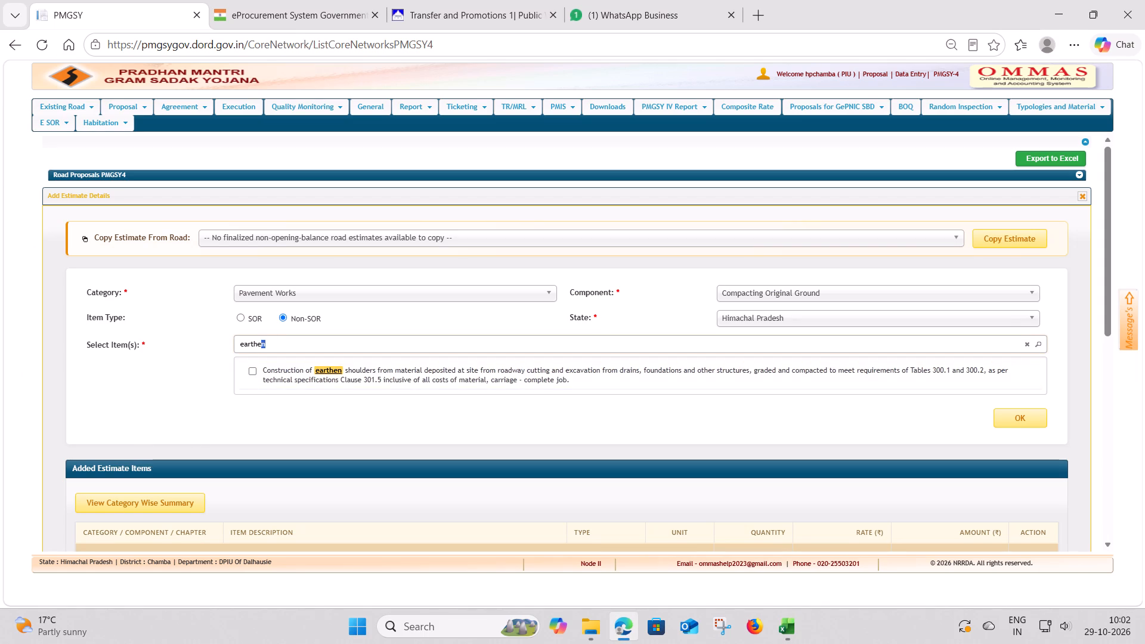
left_click(267, 343)
key("s")
key("h")
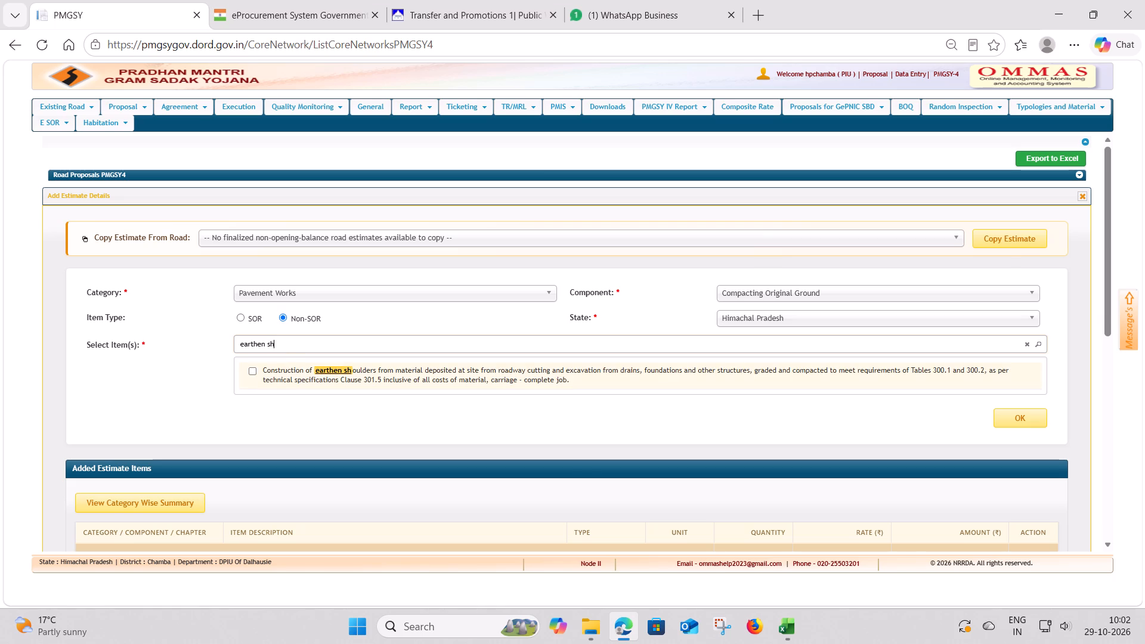
type("oul")
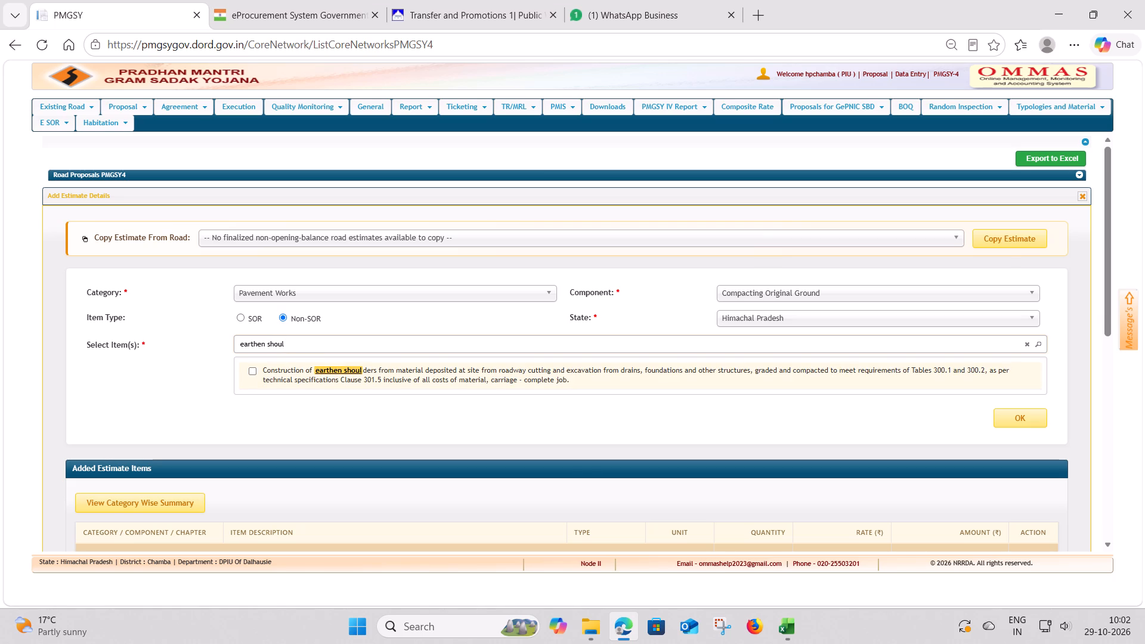
type("der")
Copy the search term, switch the item type to SOR, search chapter 3 for "earthen shoulder", and select 3.14 Construction of Subgrade and Earthen Shoulders.
left_click_drag(295, 345, 249, 350)
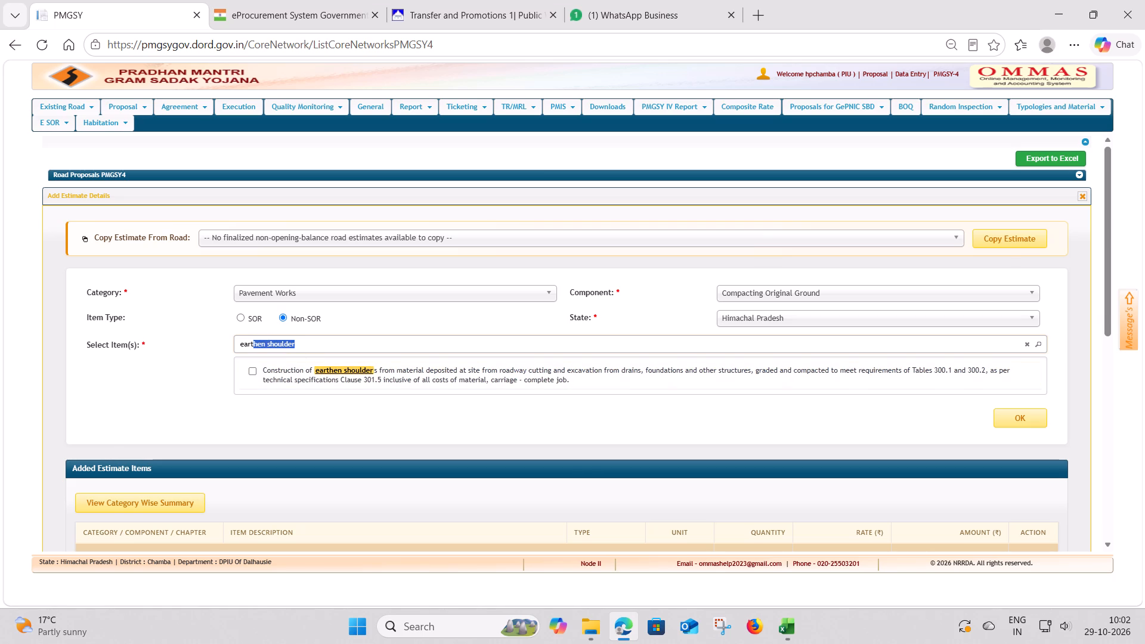
left_click_drag(249, 350, 236, 350)
key("ctrl+c")
left_click(238, 318)
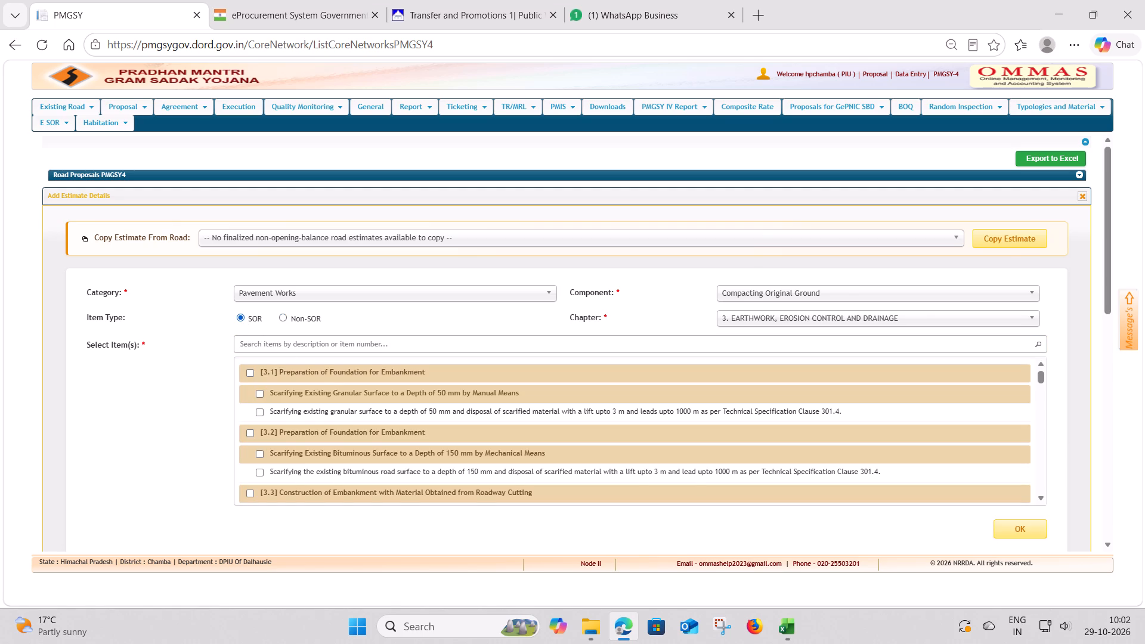
left_click(281, 344)
key("ctrl+v")
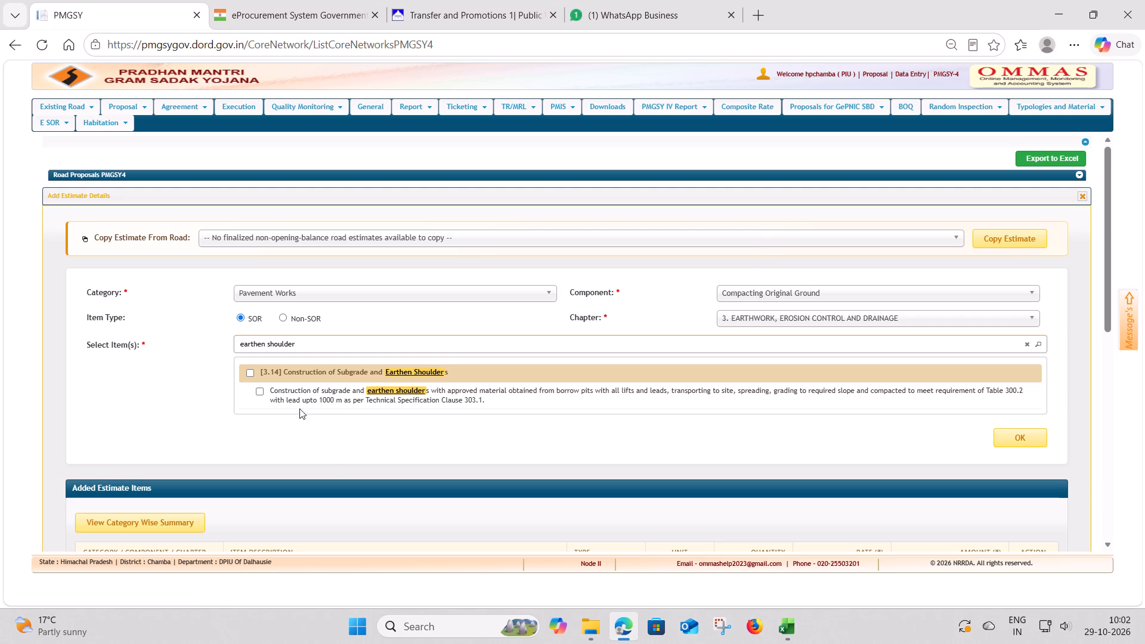
left_click(249, 372)
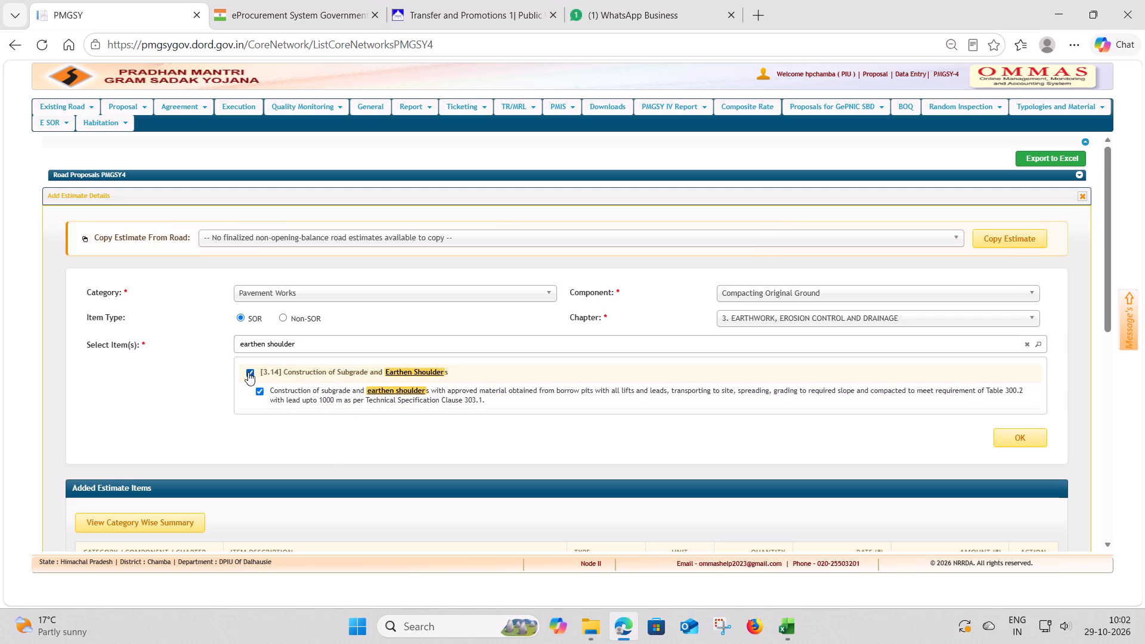
Open the bulk entry for SOR item 3.14 and enter the workbook's Earthen Shoulder quantity, 1512.00 cum, as the BOQ quantity.
left_click(1021, 438)
left_click(629, 351)
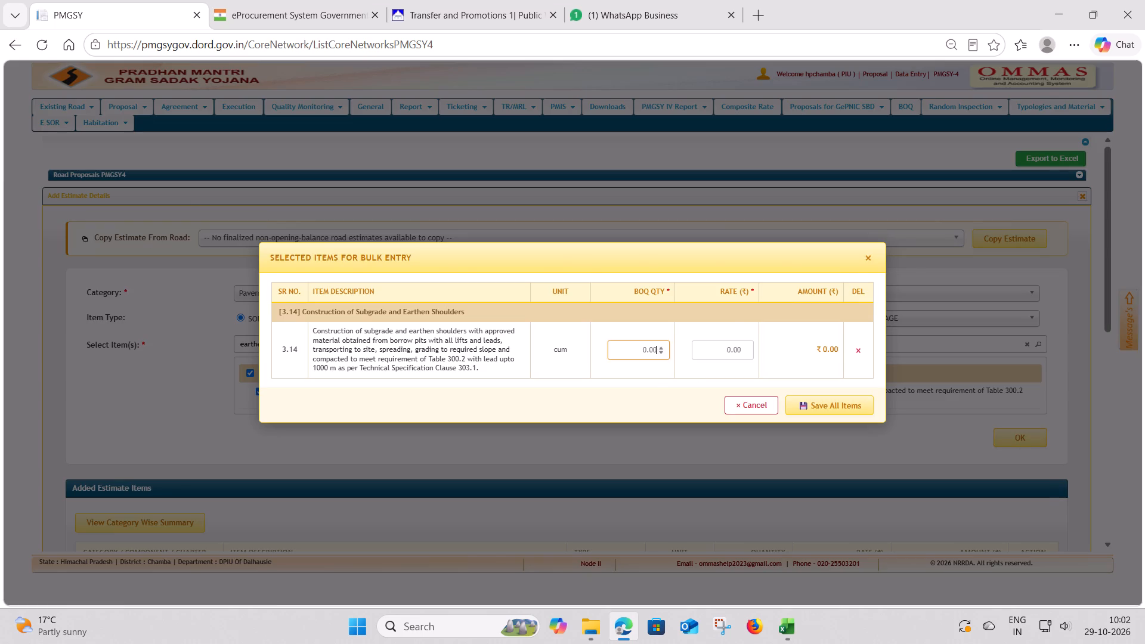
key("alt+Tab")
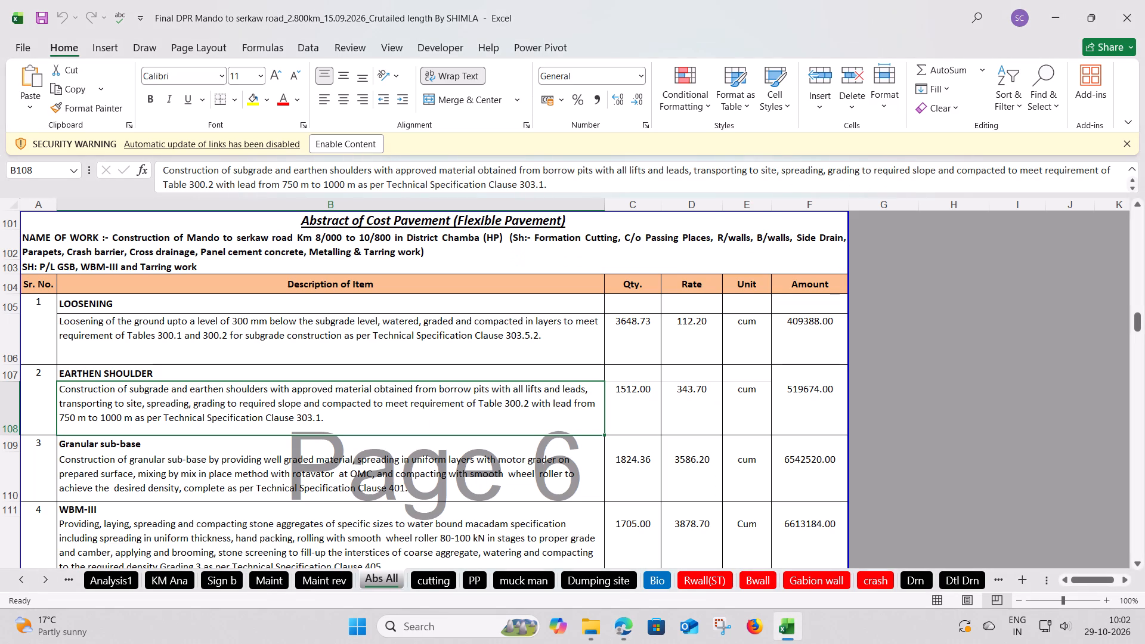
key("alt+Tab")
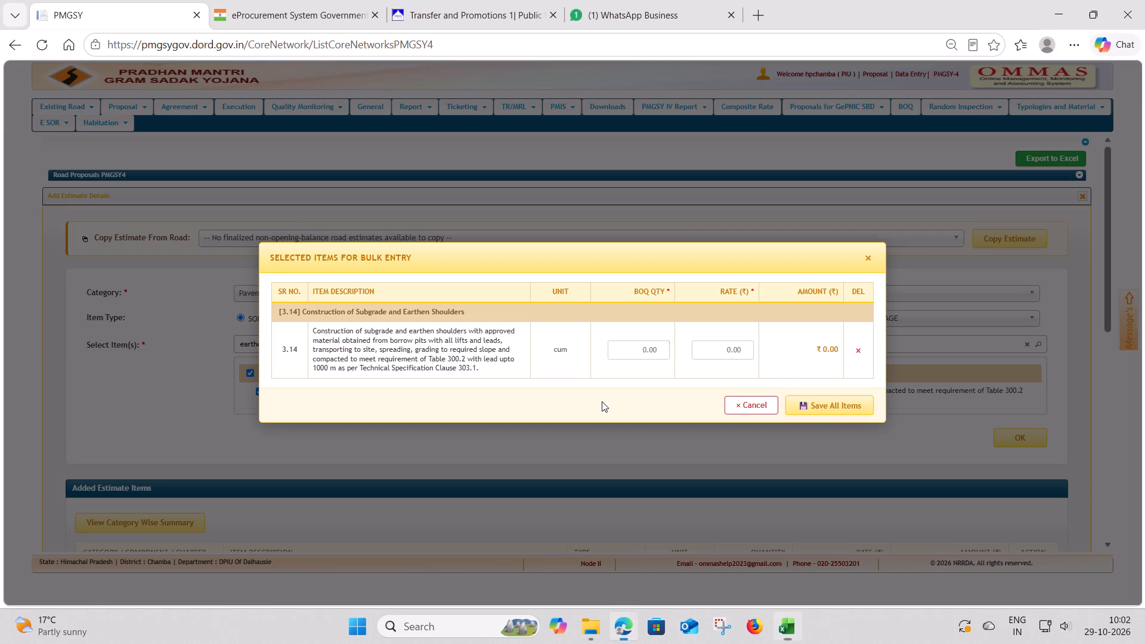
type("15")
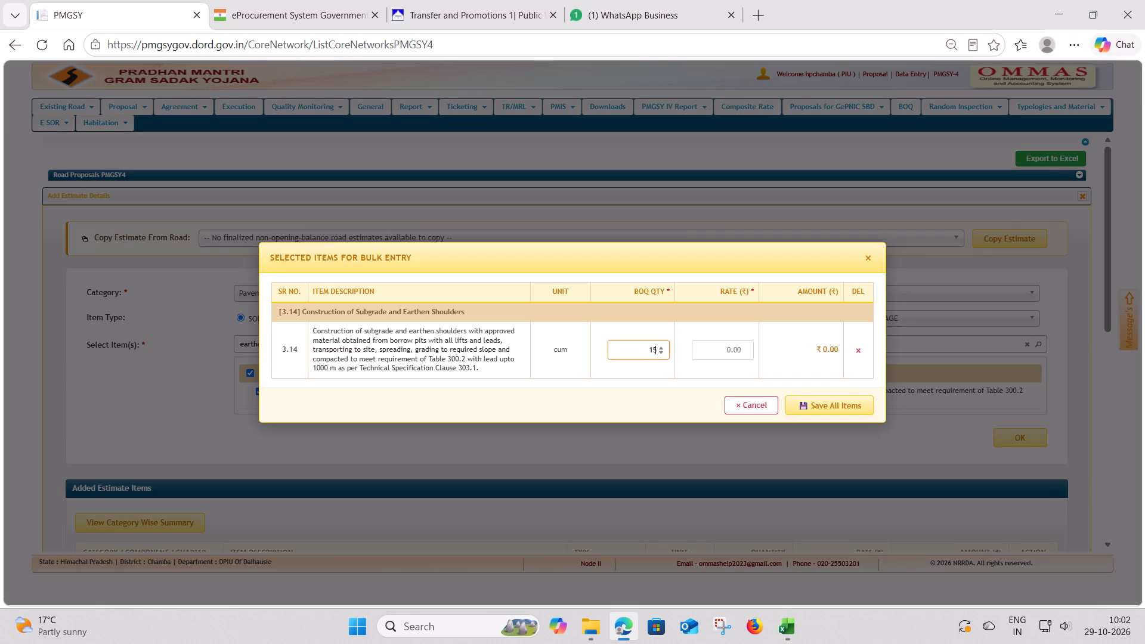
type("12")
type(".00")
Enter the workbook's Earthen Shoulder rate of 343.70 for item 3.14, check it against the abstract, and save the item to the estimate.
key("alt+Tab")
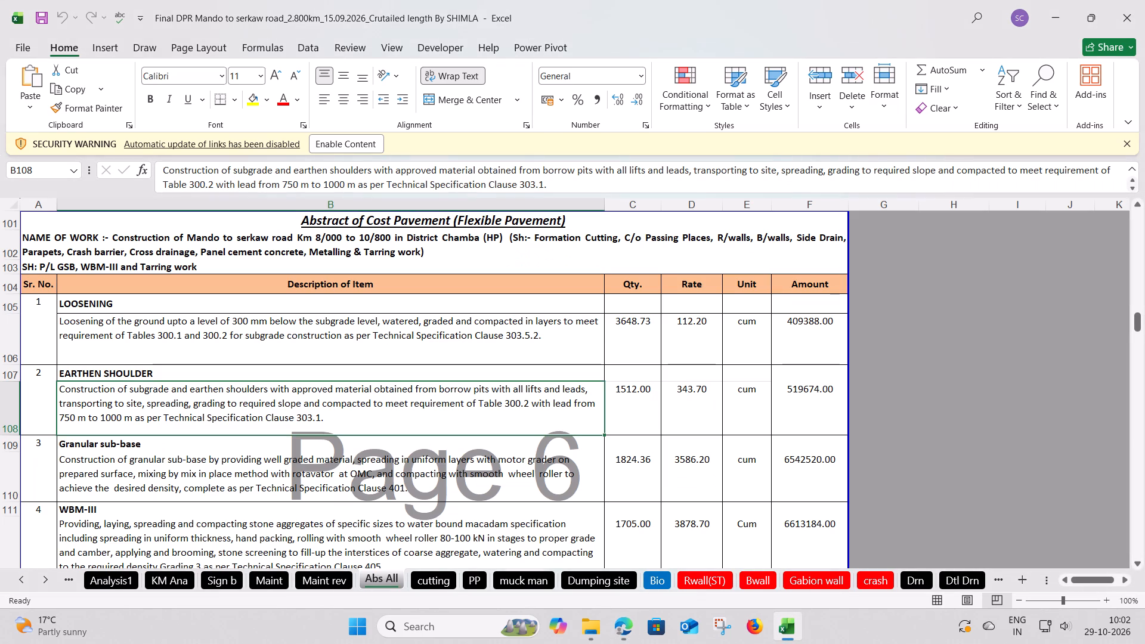
key("alt+Tab")
key("alt+Tab")
key("alt+Tab")
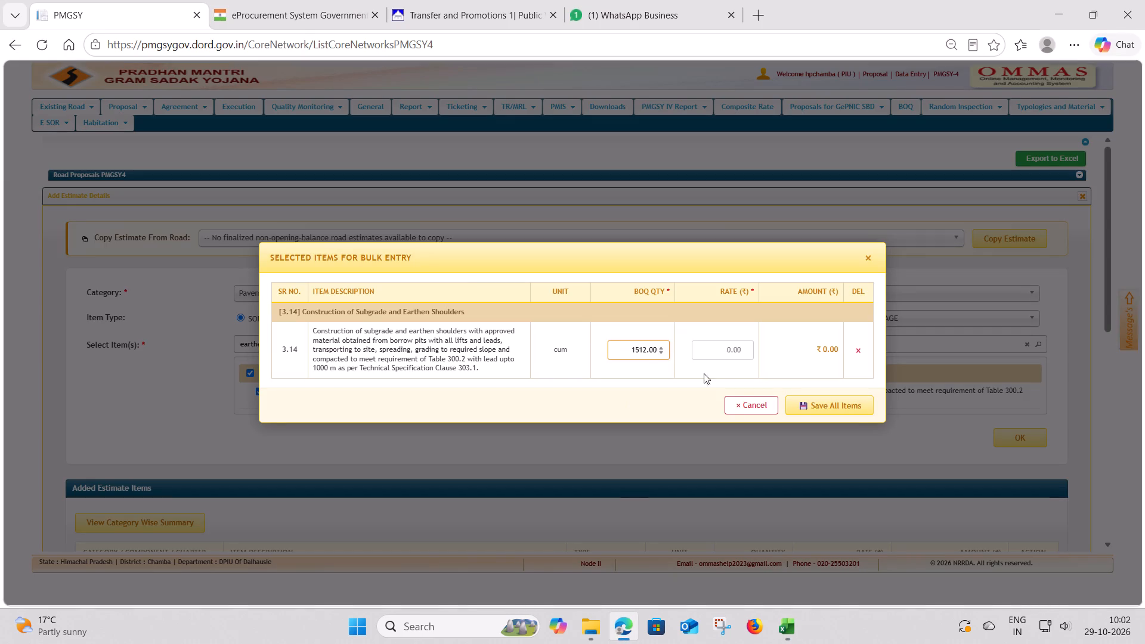
left_click(738, 348)
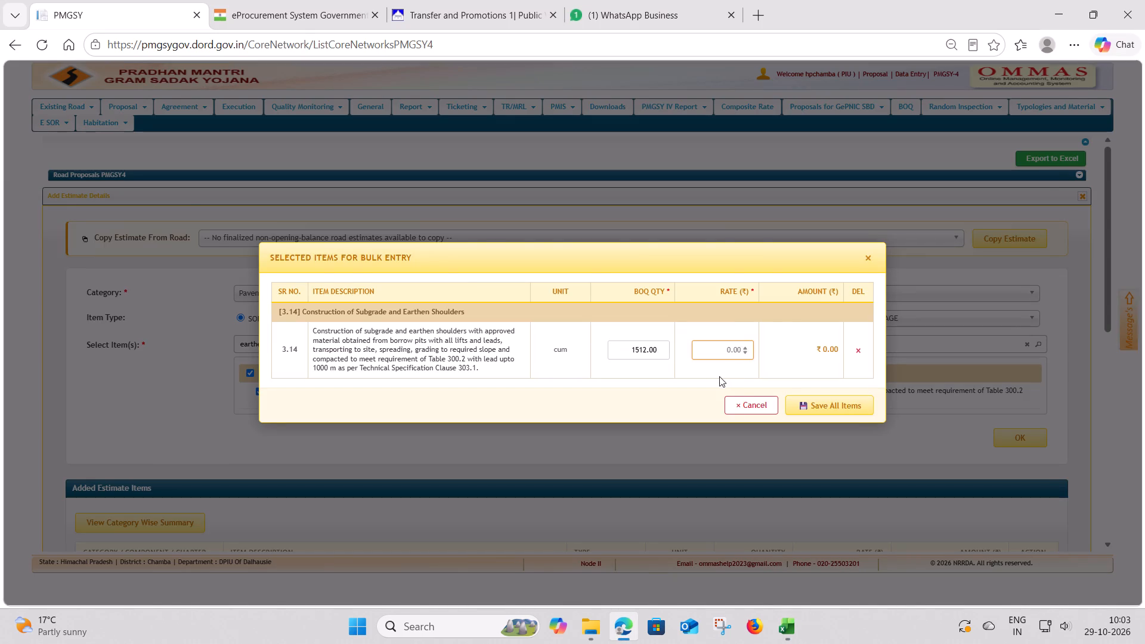
key("alt+Tab")
key("alt+Tab")
key("alt+Tab")
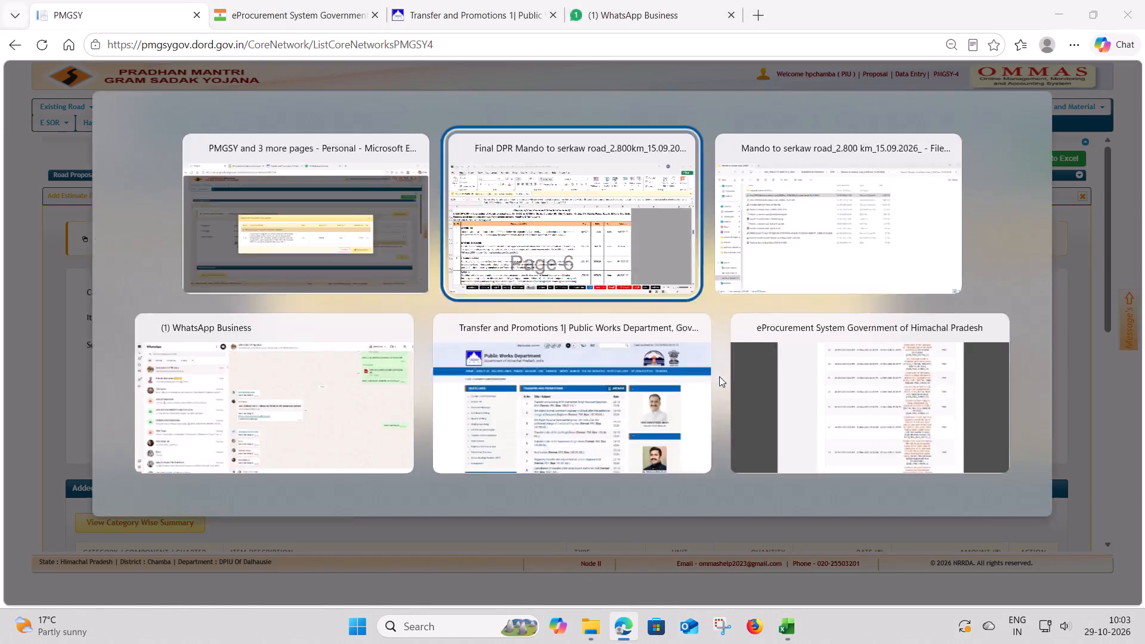
key("alt+Tab")
key("alt+Tab")
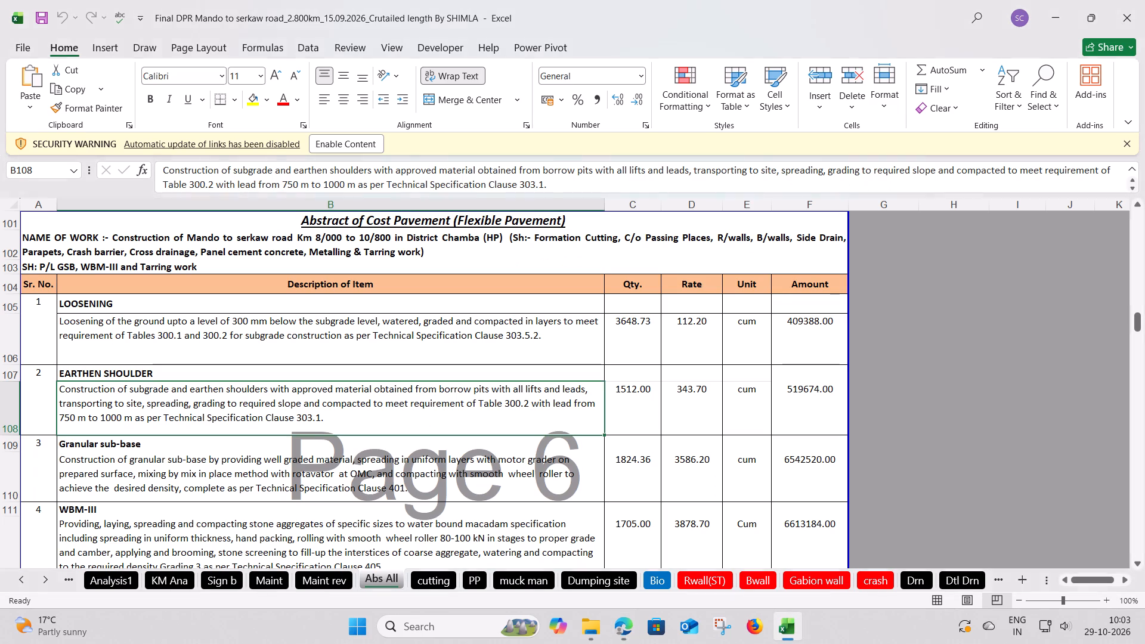
key("alt+Tab")
type("343.")
type("70")
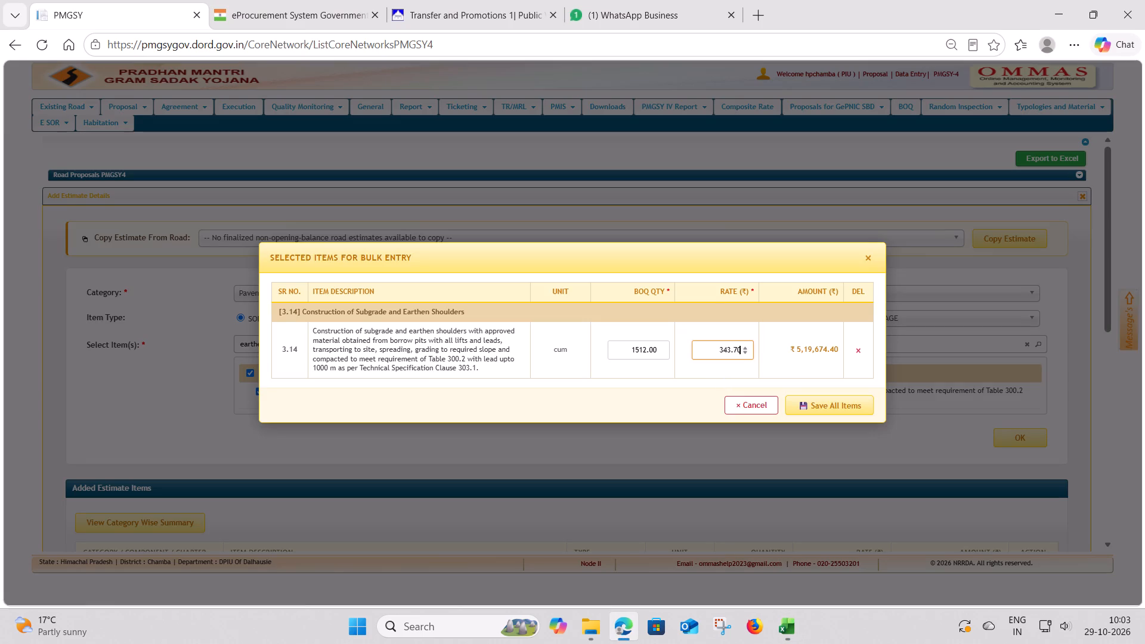
key("alt+Tab")
key("alt+Tab")
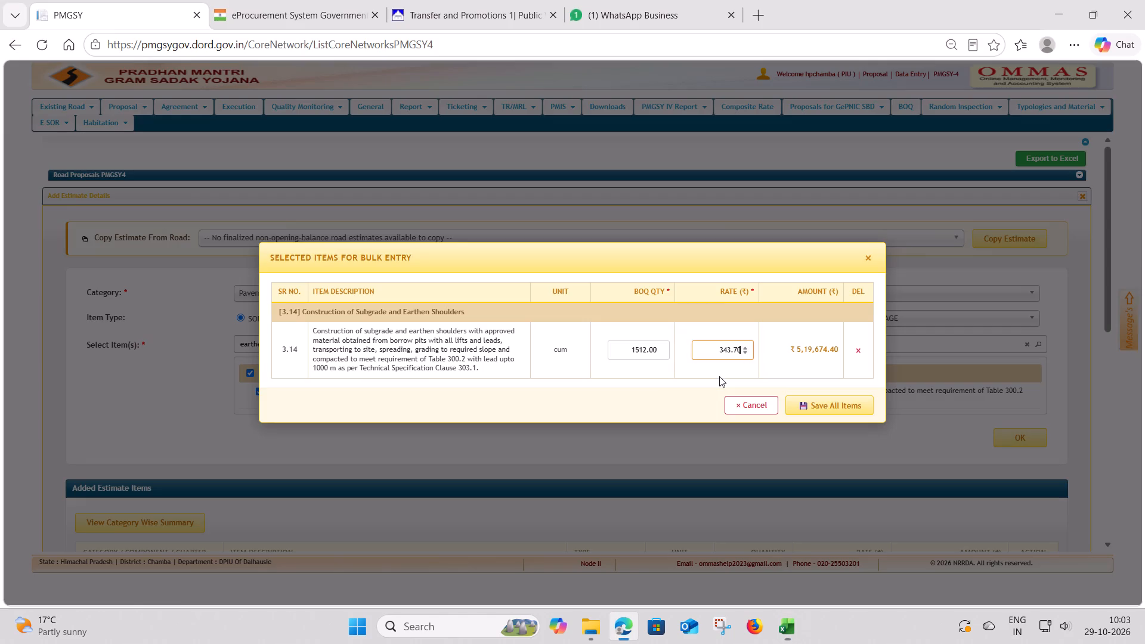
key("alt+Tab")
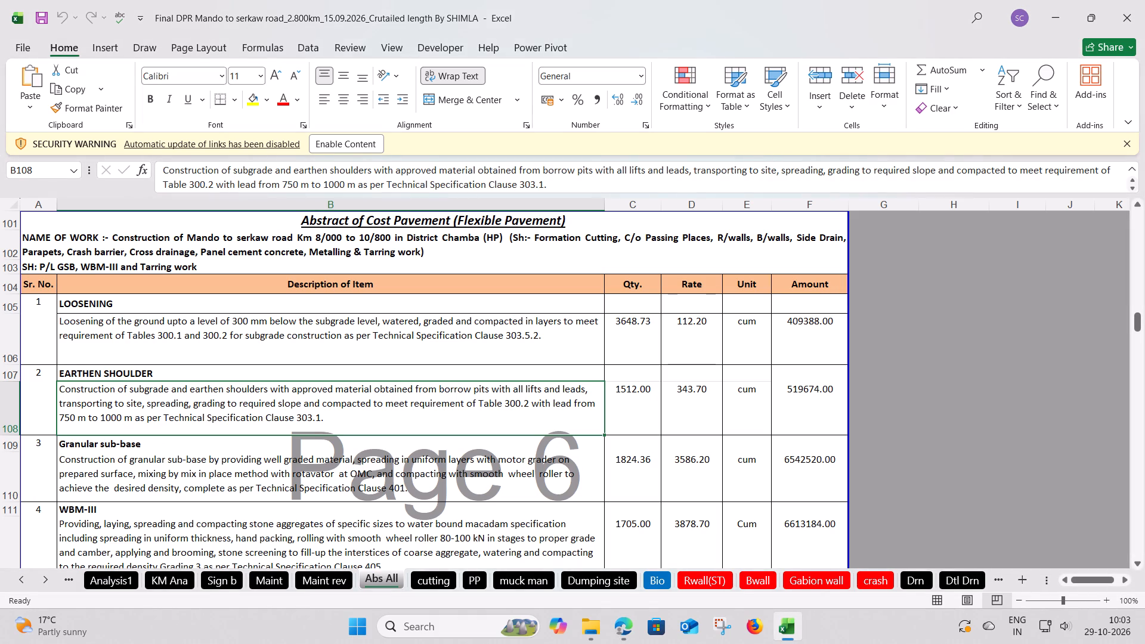
key("alt+Tab")
left_click(827, 407)
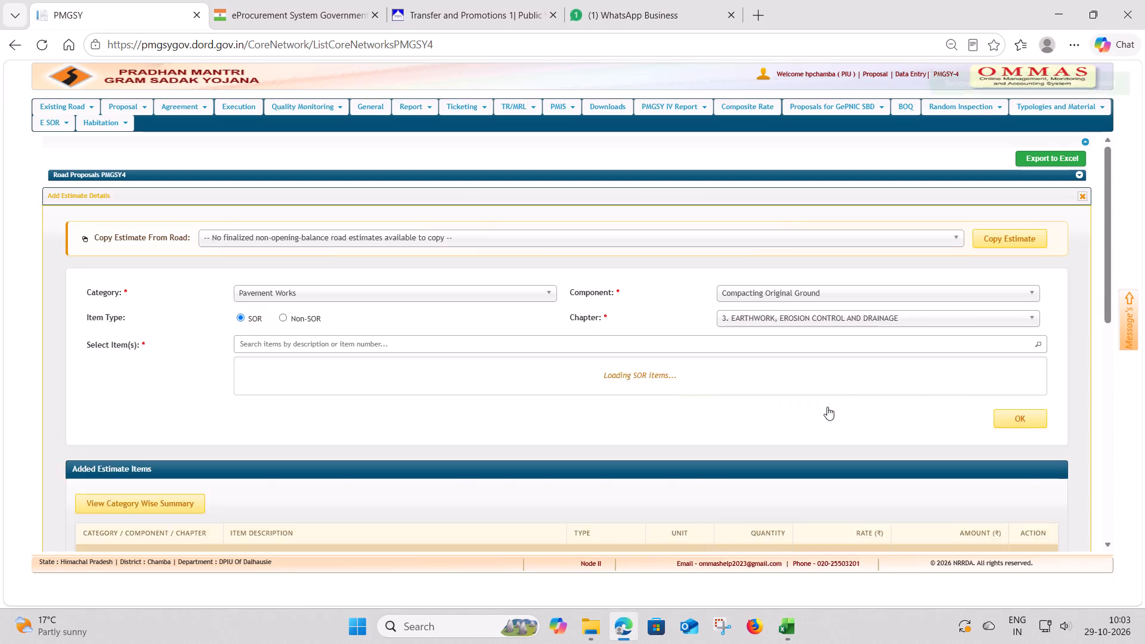
Consult the workbook's Granular sub-base item as the following one to match and switch the portal's item type to Non-SOR.
key("alt+Tab")
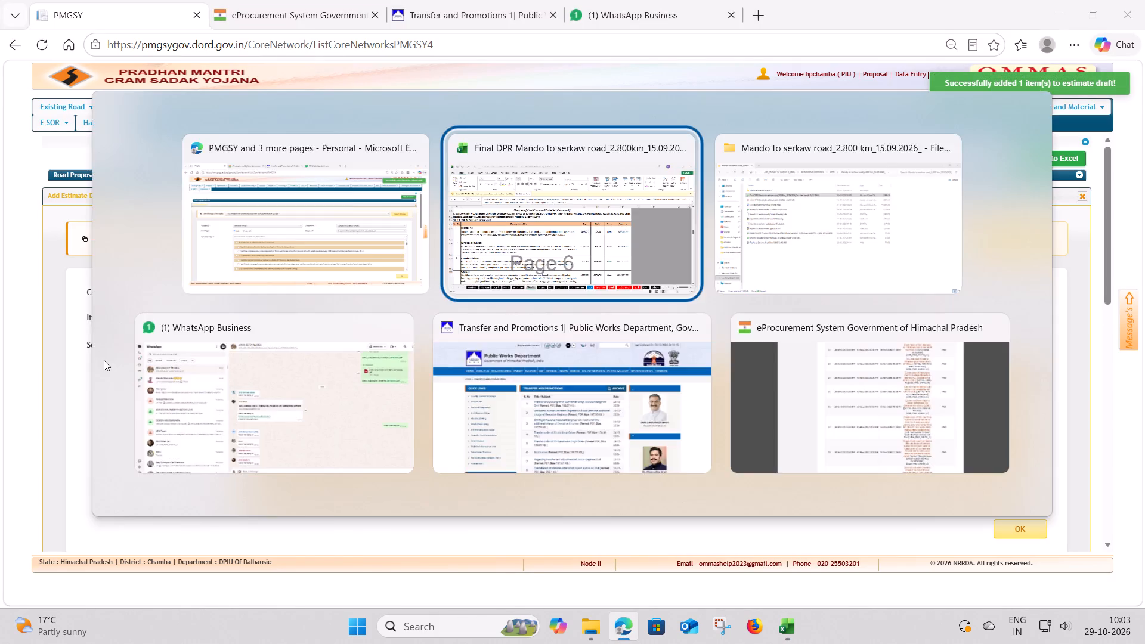
scroll(212, 431, "down", 2)
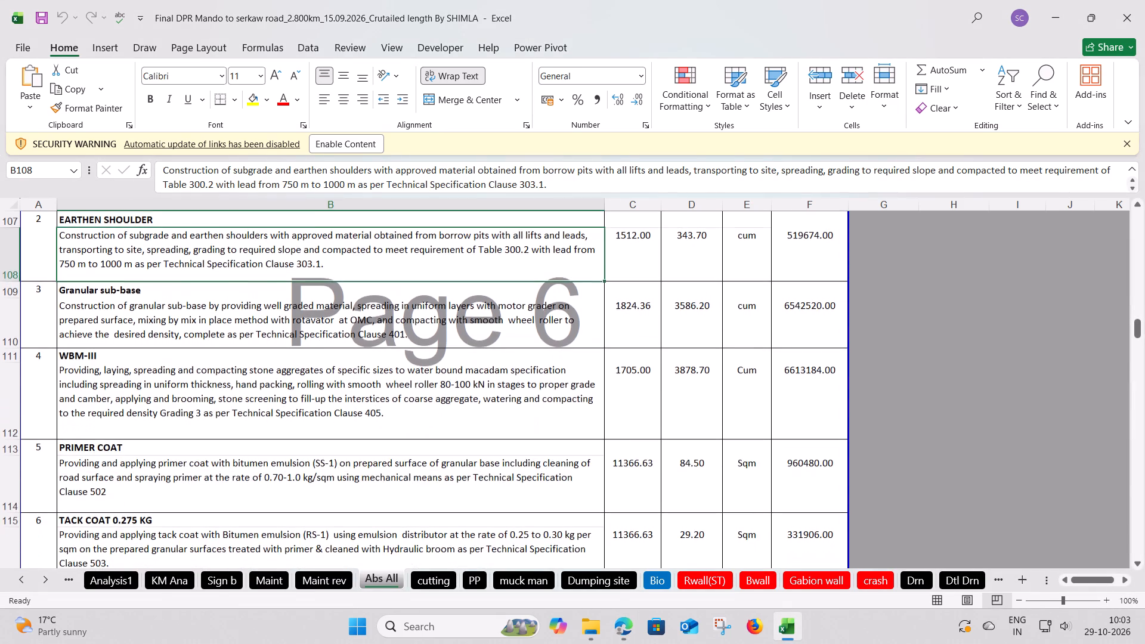
key("alt+Tab")
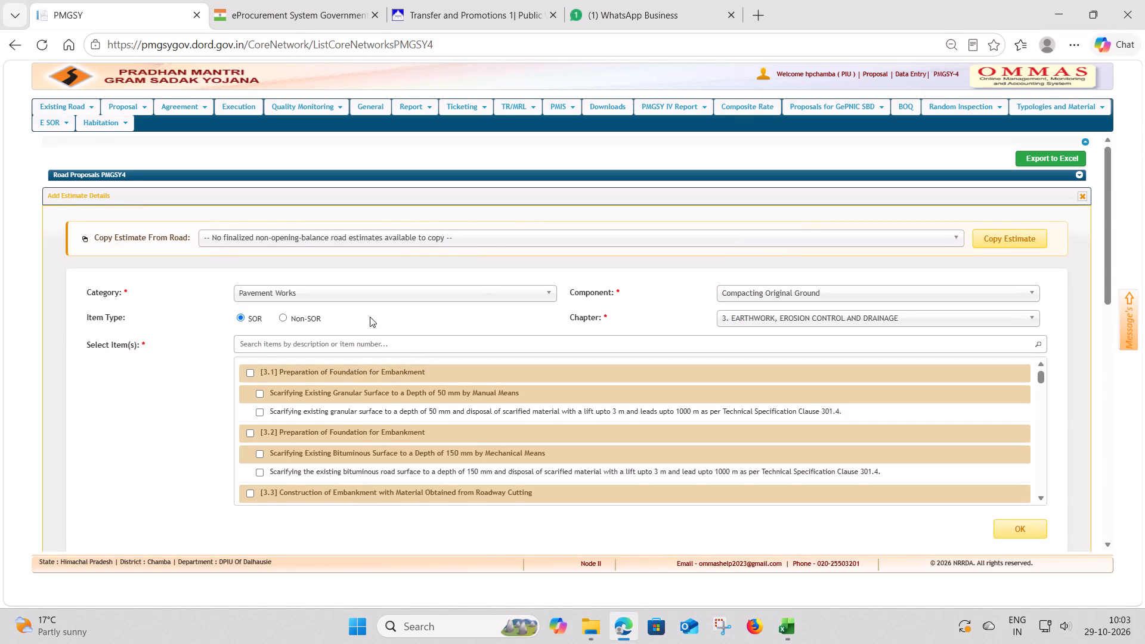
left_click(280, 317)
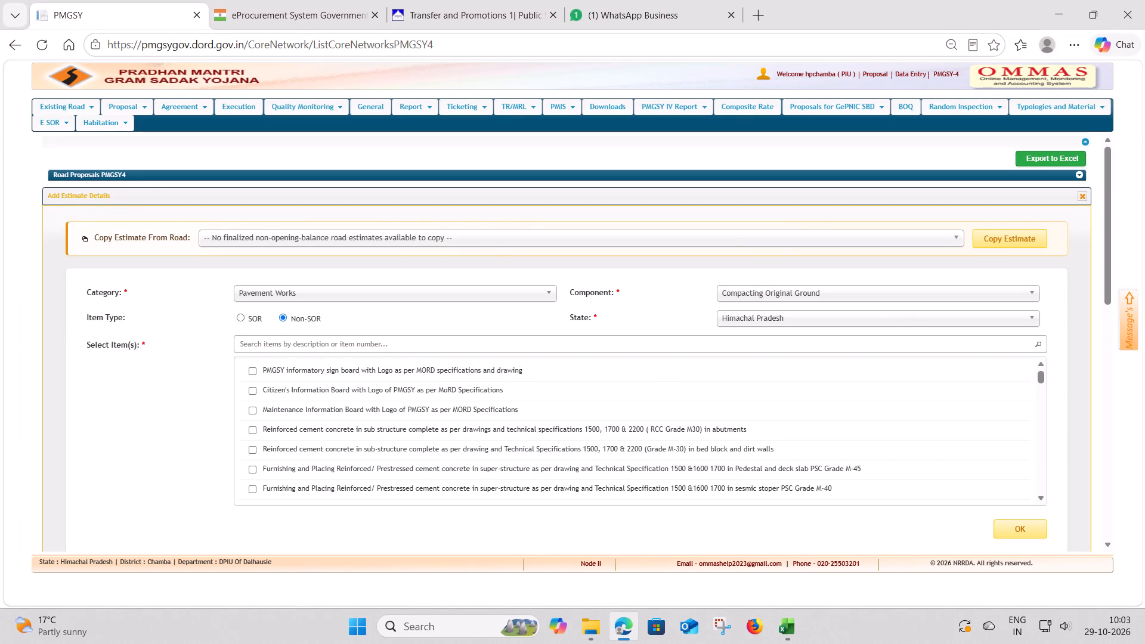
Search the Himachal Pradesh Non-SOR items for "granular" and look through the matches for the workbook's Granular sub-base description.
key("alt+Tab")
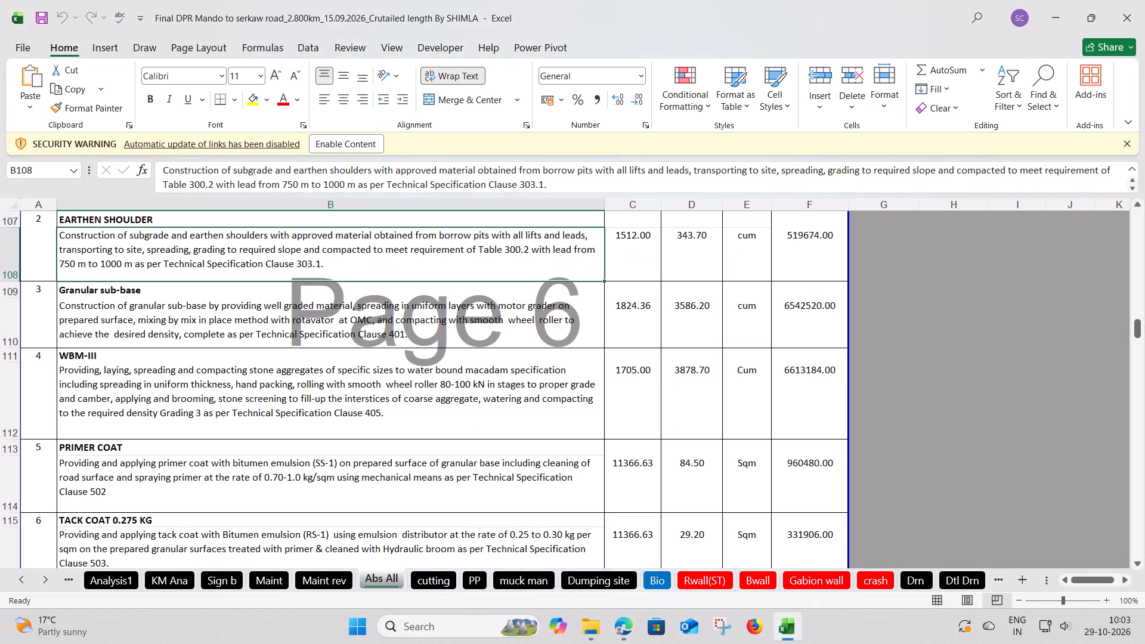
key("alt+Tab")
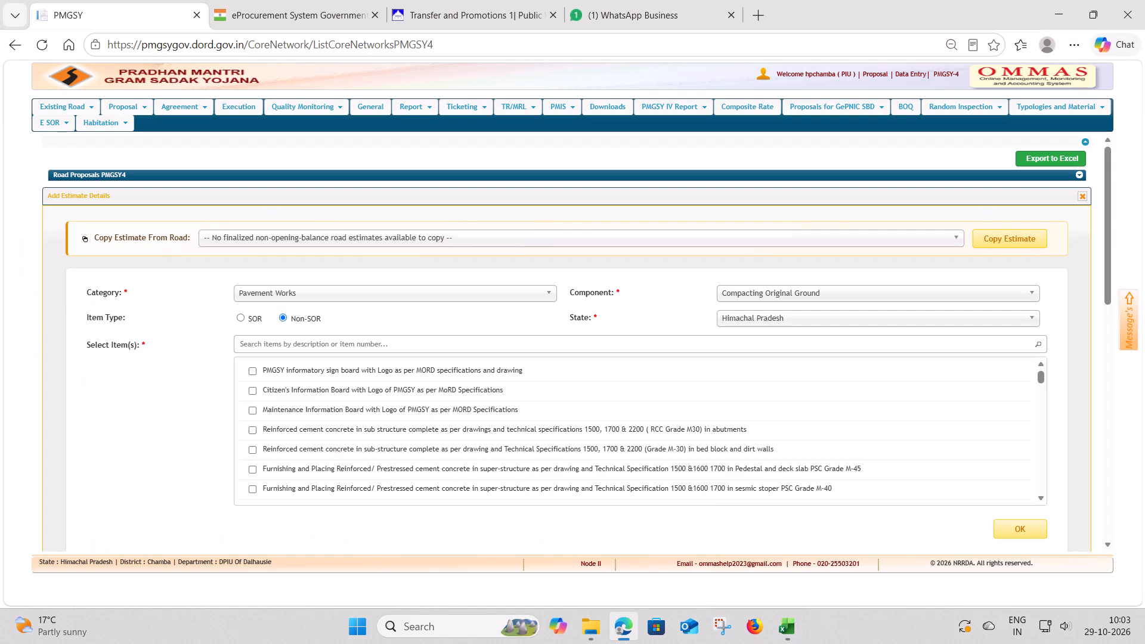
left_click(278, 343)
type("gr")
key("a")
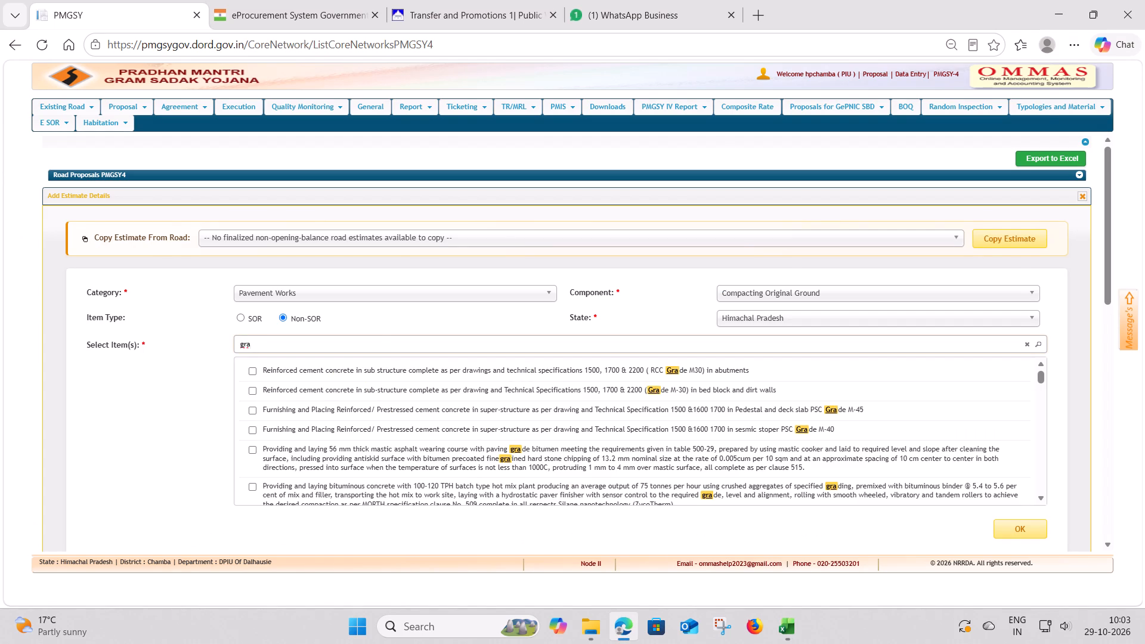
key("alt+Tab")
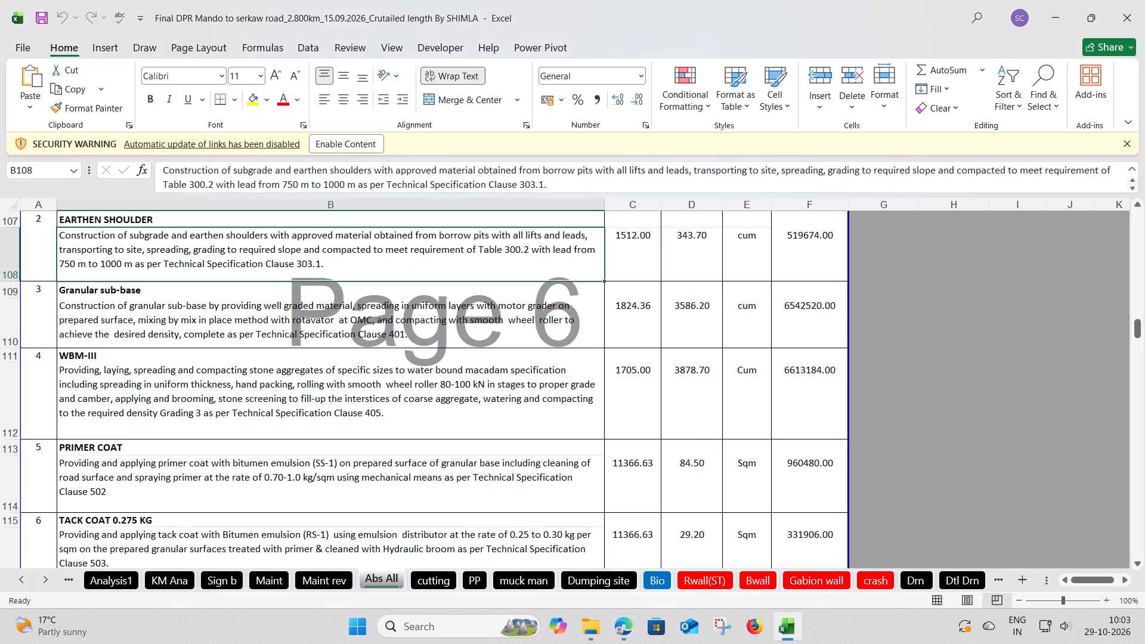
key("alt+Tab")
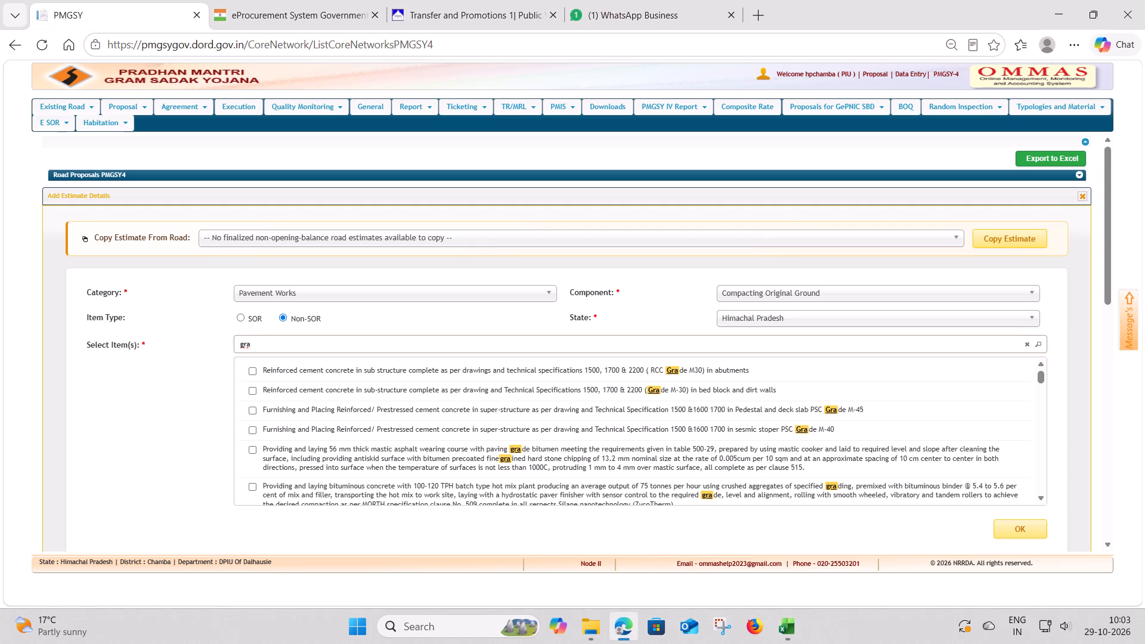
type("nu")
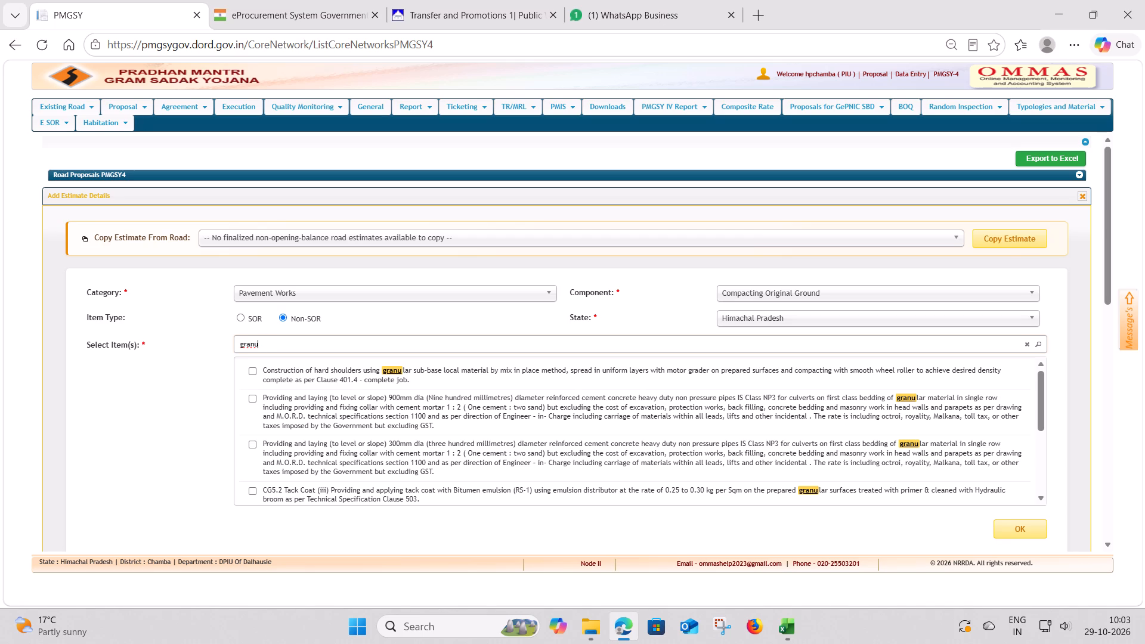
type("lar")
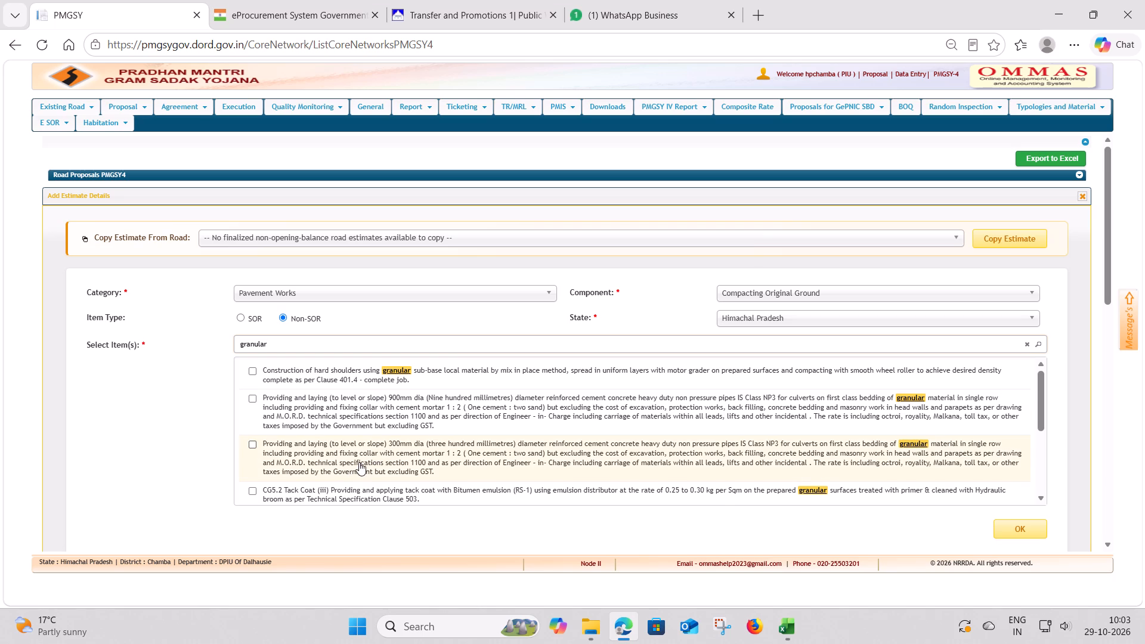
scroll(359, 462, "down", 2)
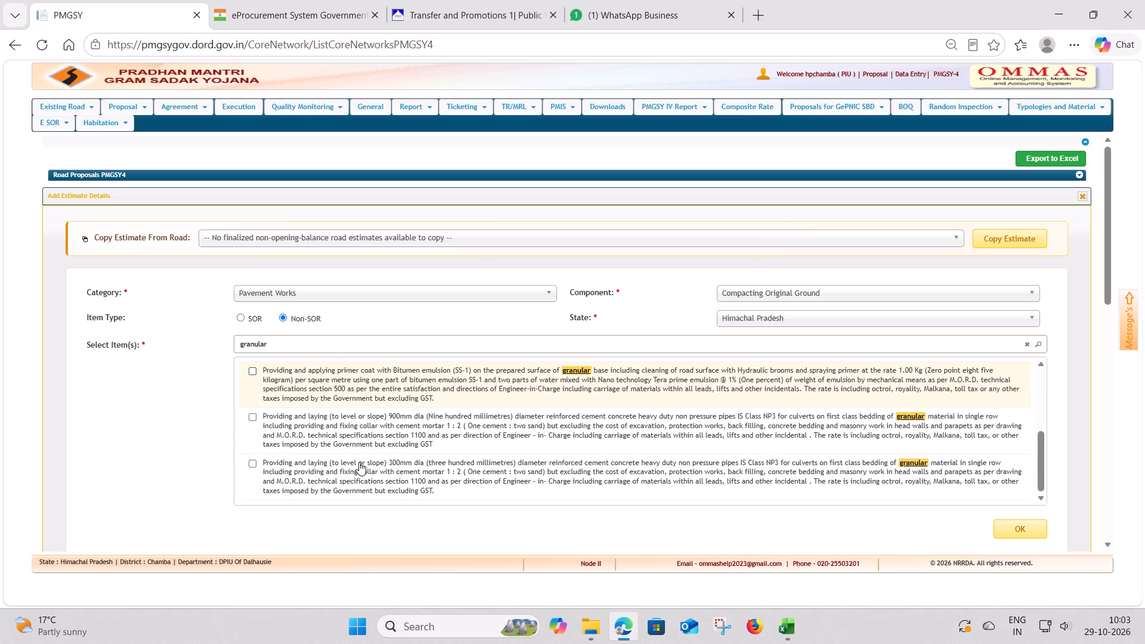
scroll(400, 430, "down", 1)
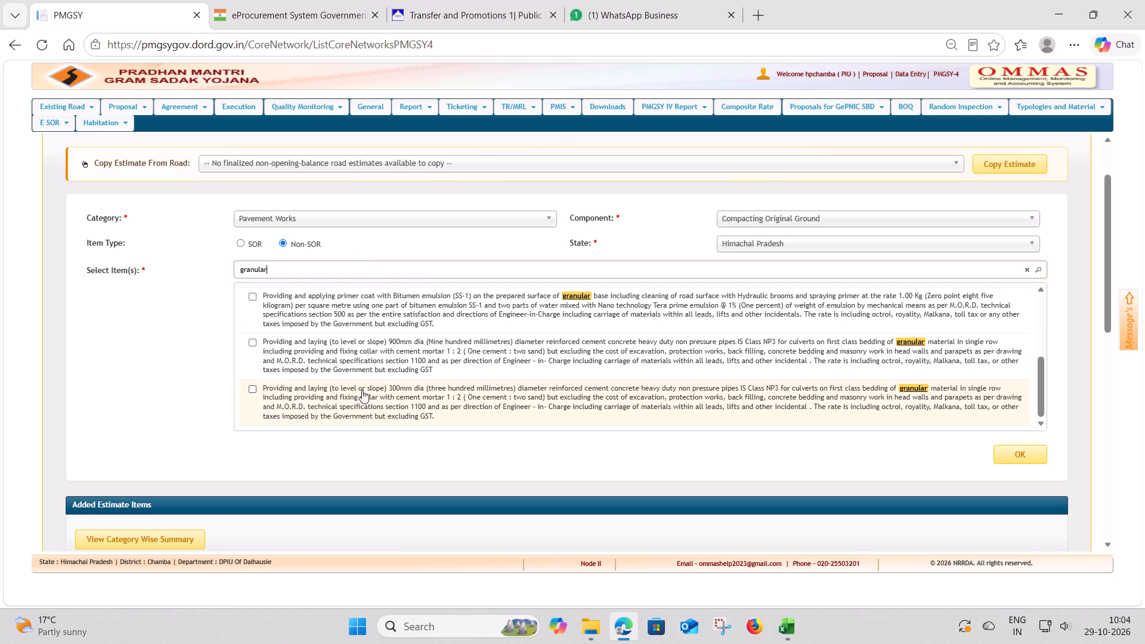
Change the Pavement Works component to Granular Sub-Base.
left_click(887, 219)
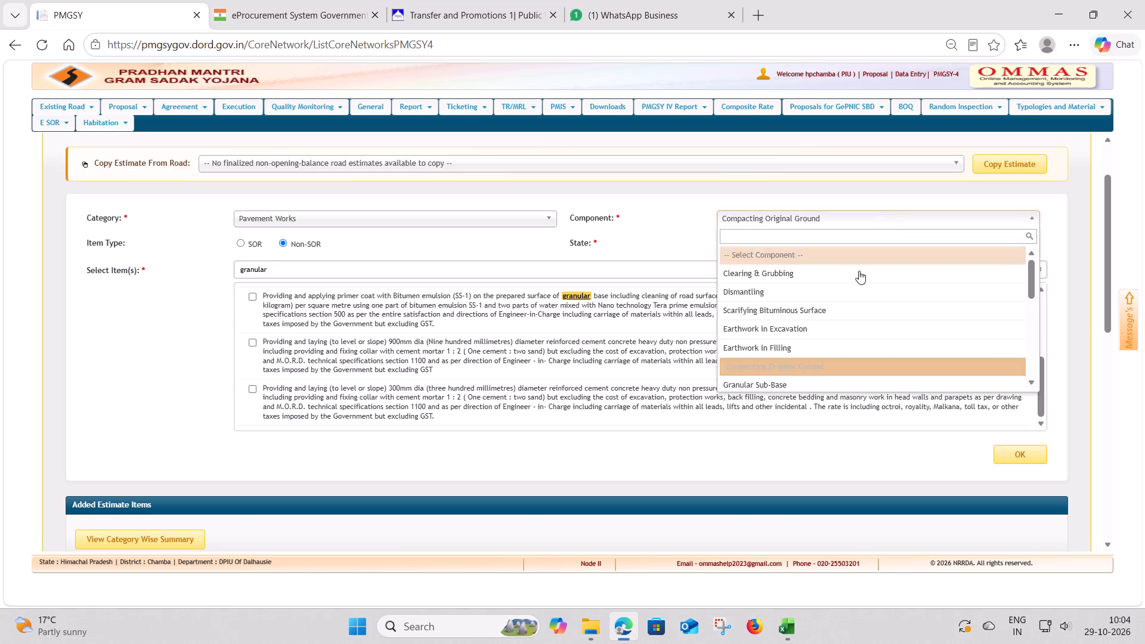
left_click(784, 382)
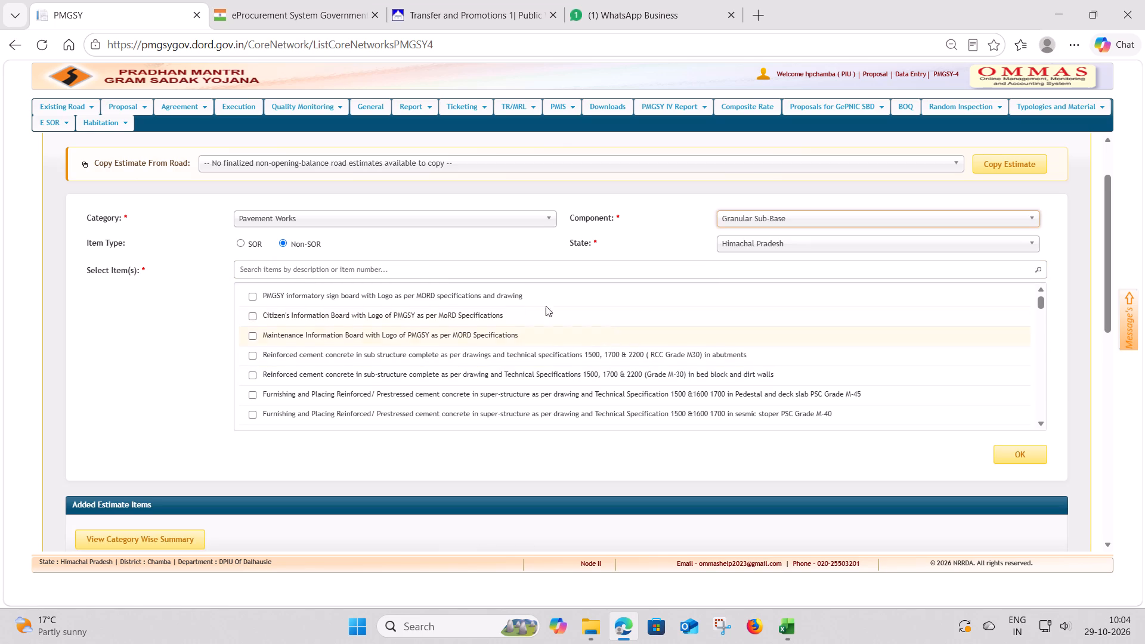
Search the Himachal Pradesh Non-SOR items for "granu" and look through the matches for the workbook's Granular sub-base description.
left_click(324, 267)
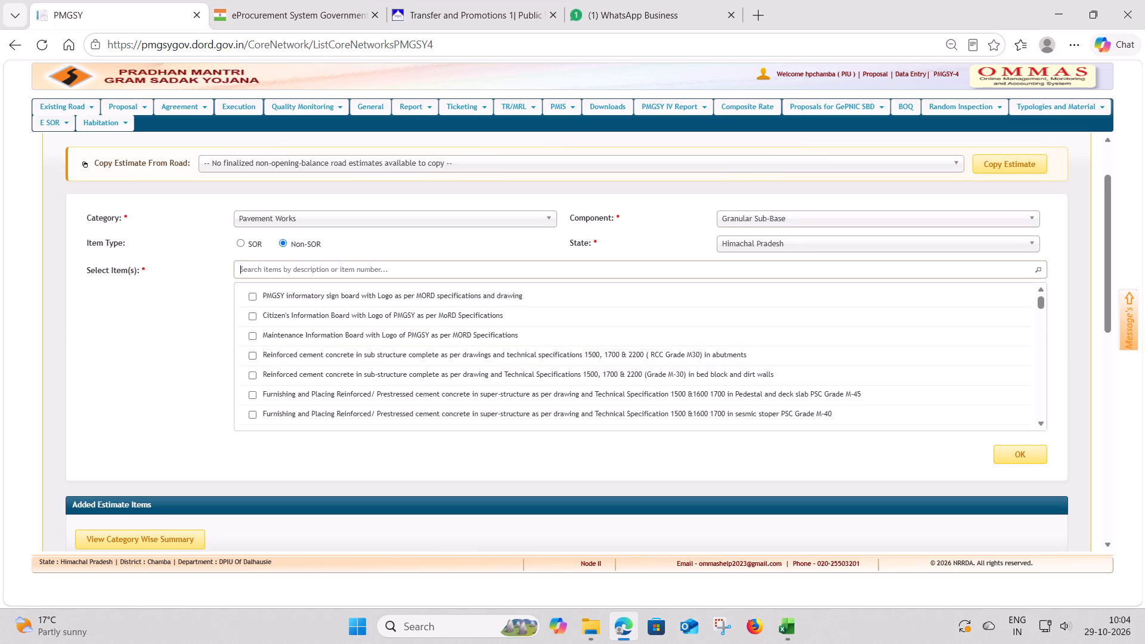
key("ctrl+v")
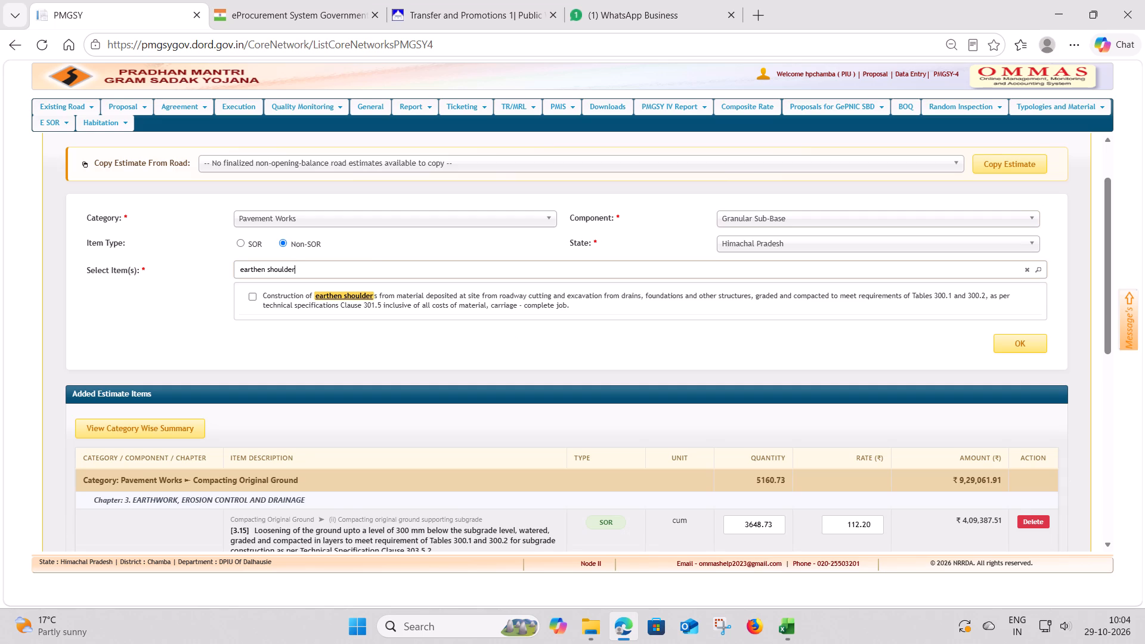
left_click_drag(313, 270, 240, 271)
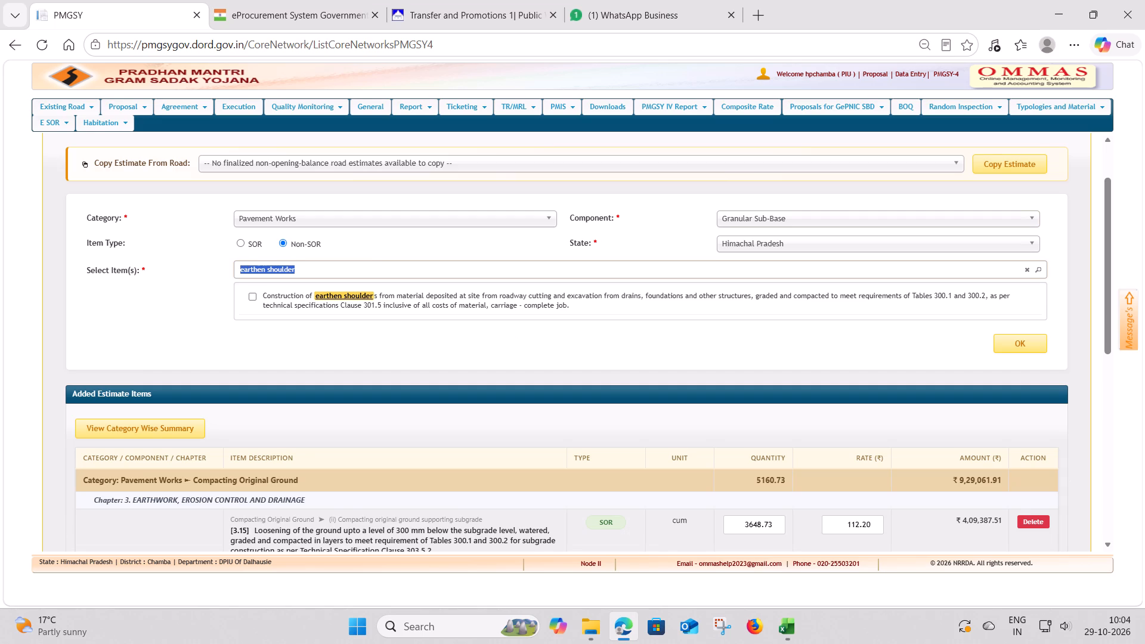
type("gra")
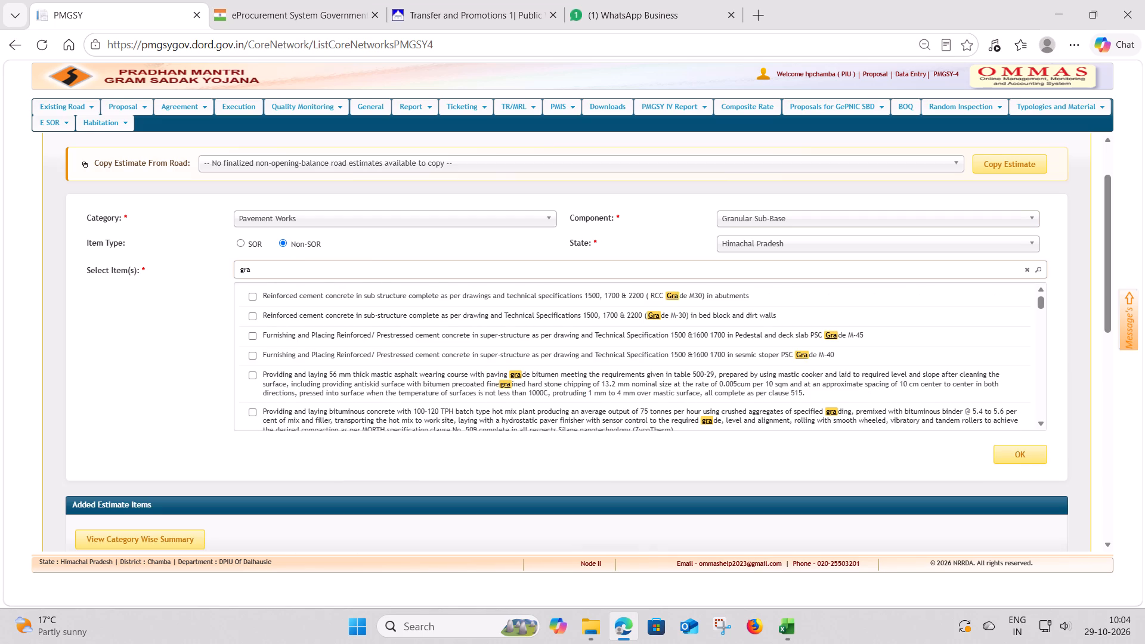
key("alt+Tab")
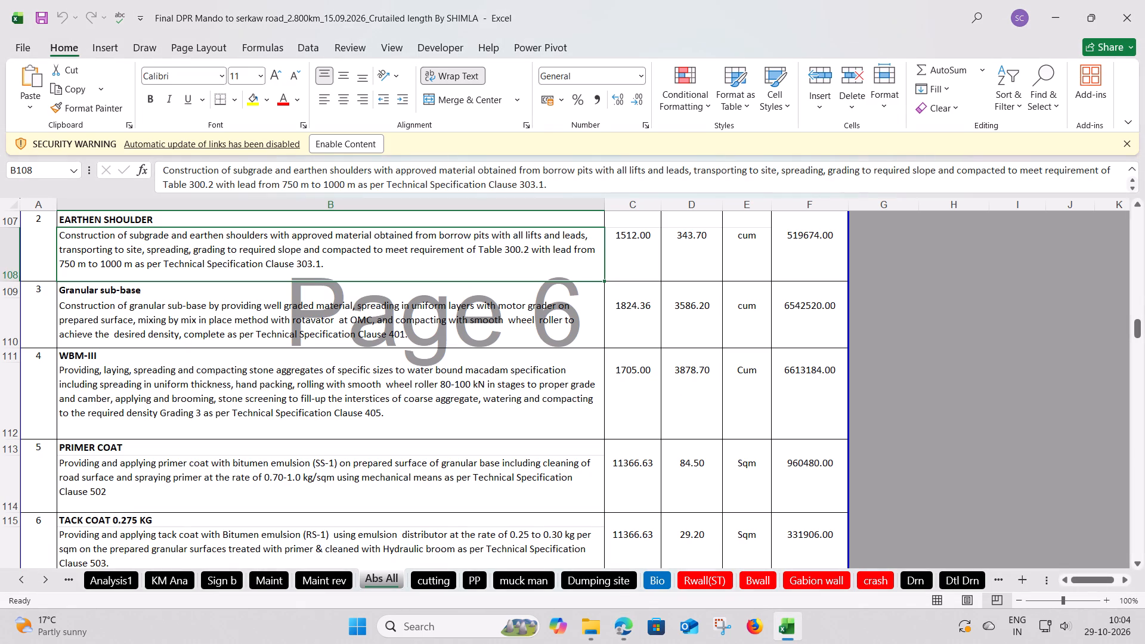
key("alt+Tab")
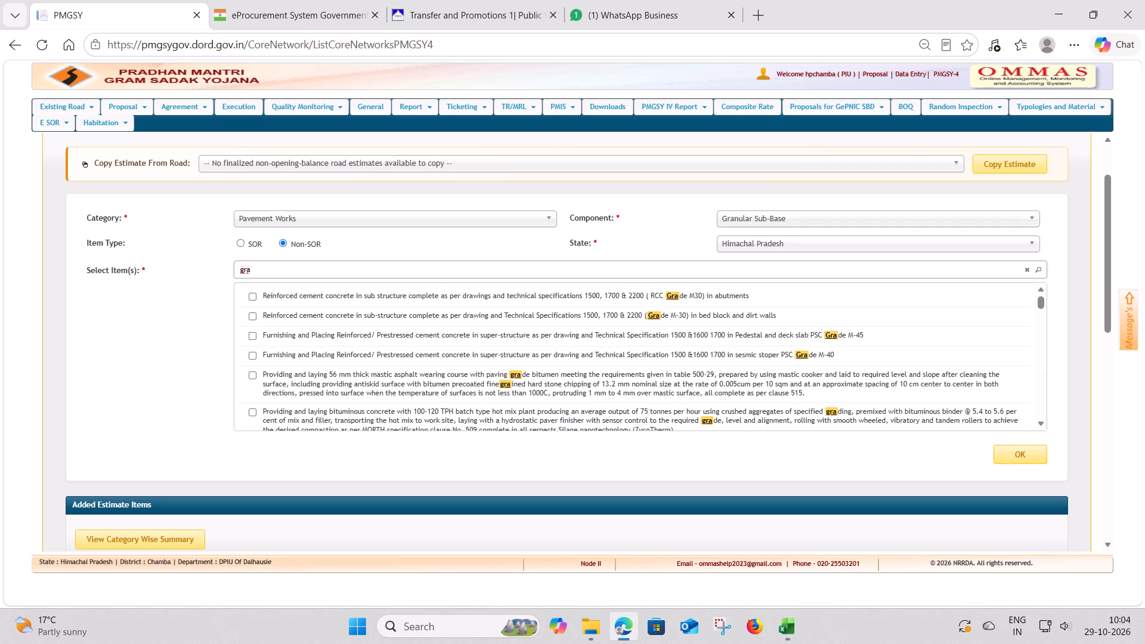
type("nu")
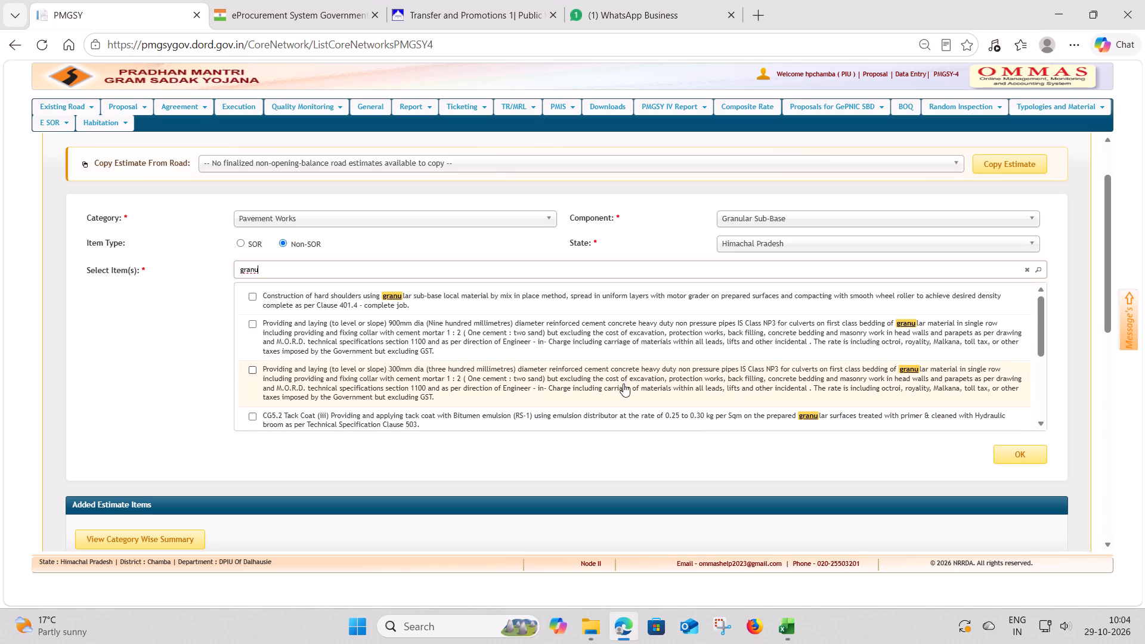
scroll(553, 379, "down", 1)
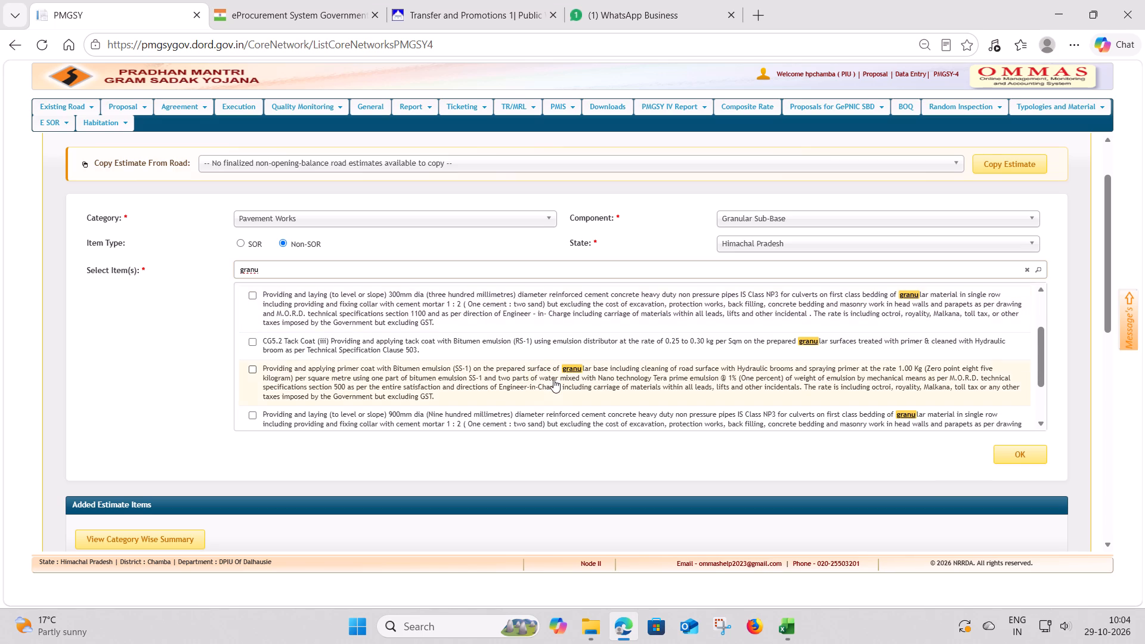
scroll(553, 379, "down", 1)
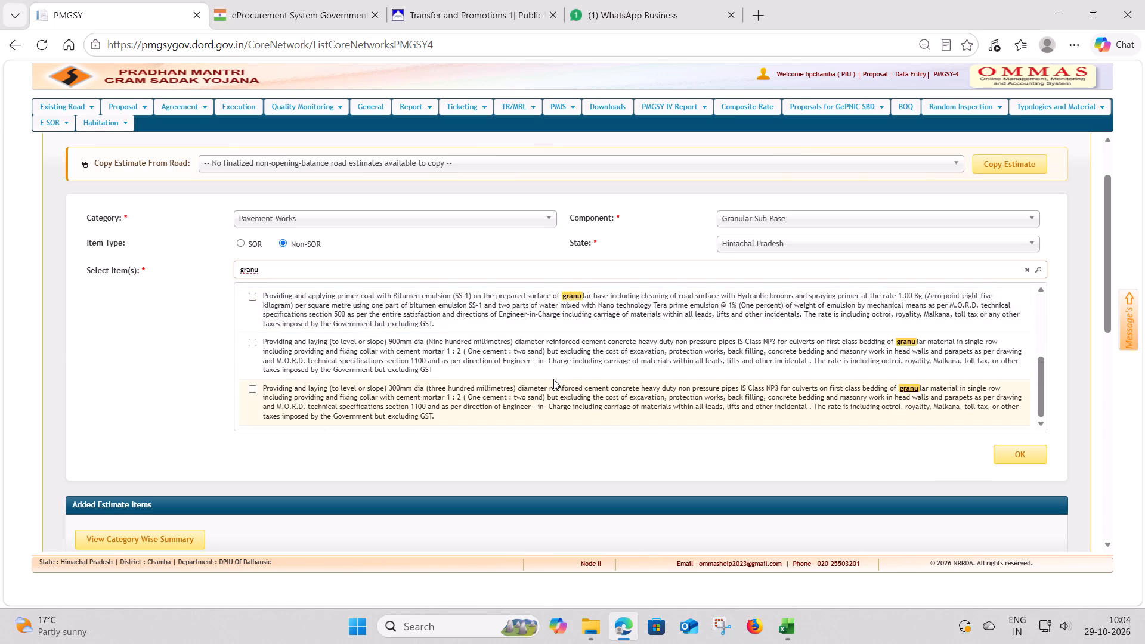
scroll(553, 379, "down", 1)
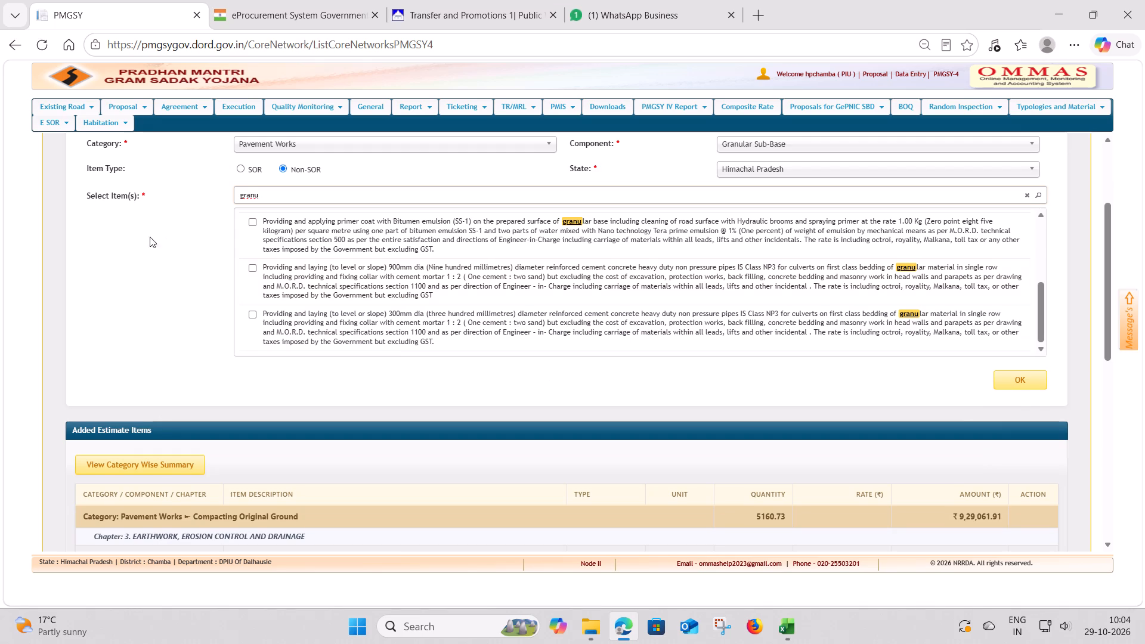
scroll(162, 275, "up", 2)
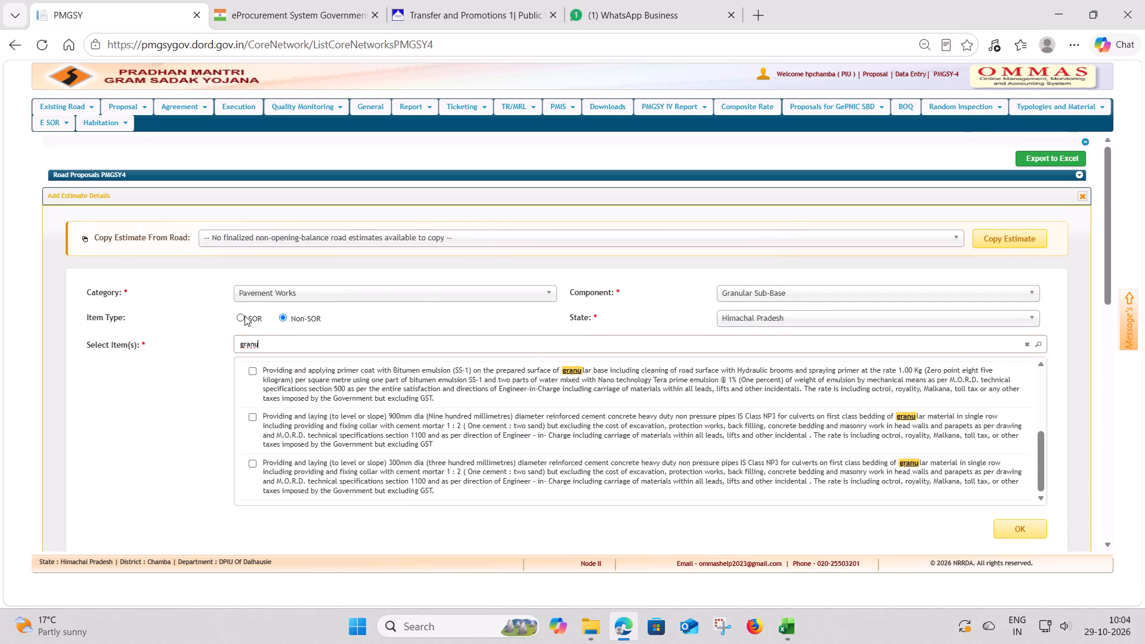
Switch the item type to SOR with chapter 4, Granular Sub-Bases, Bases (Non-Bituminous) and Shoulders, and review item 4.1's methods and gradings.
left_click(239, 319)
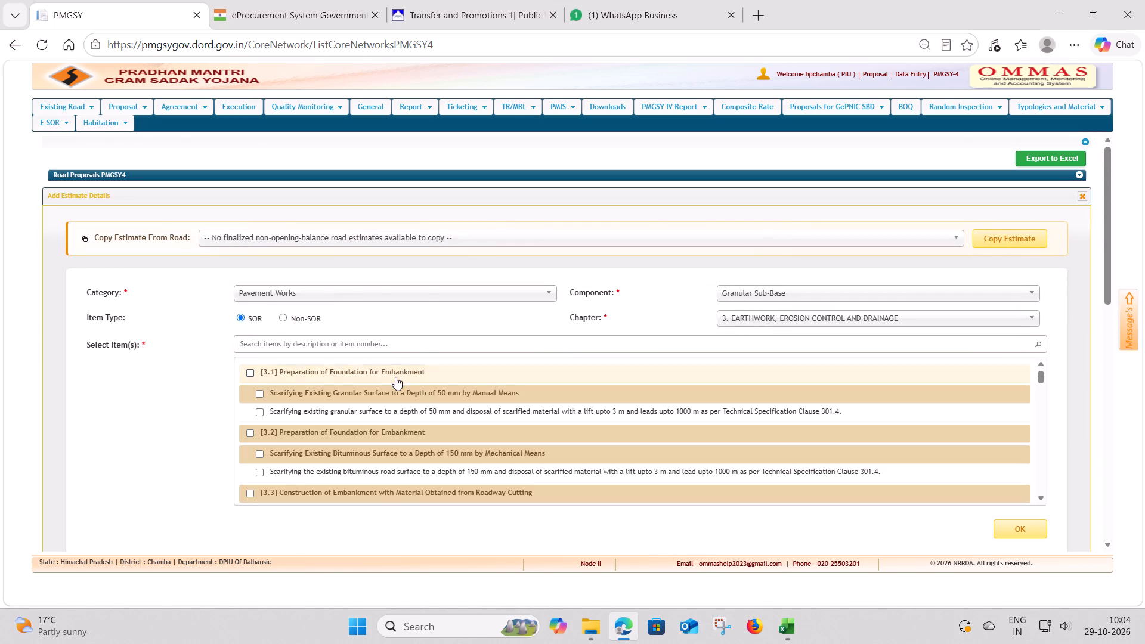
left_click(1006, 317)
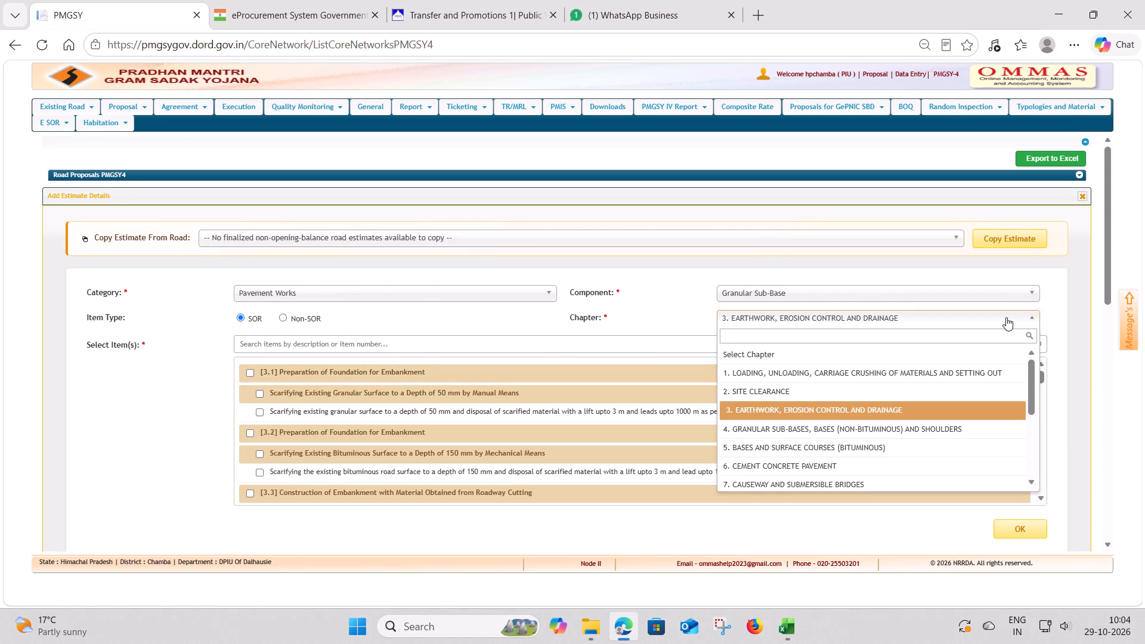
left_click(909, 431)
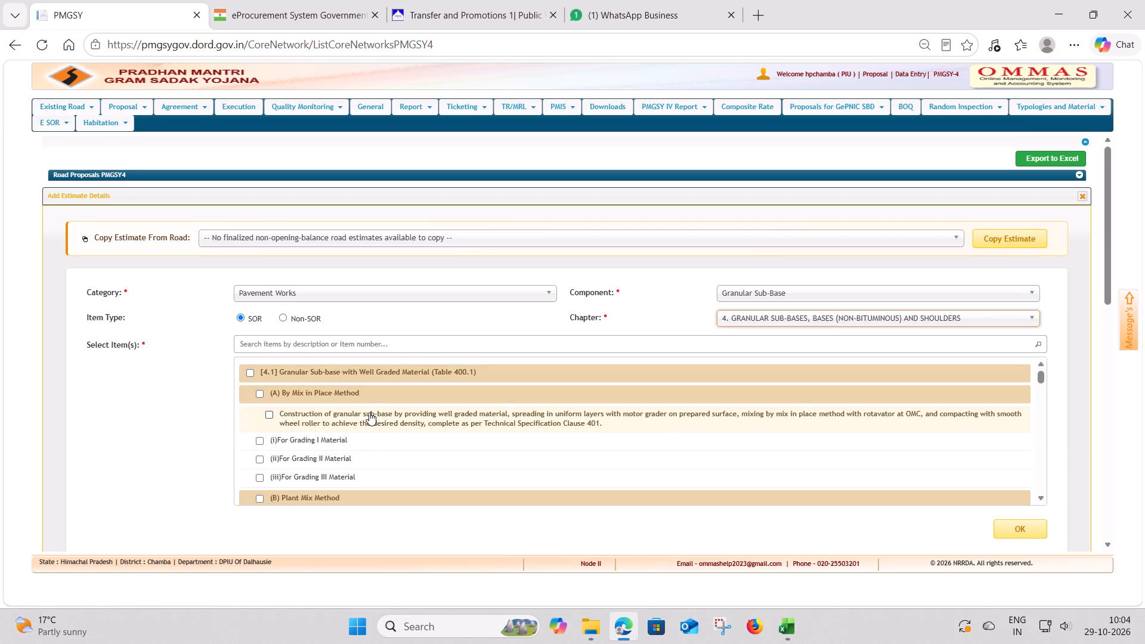
scroll(360, 431, "down", 1)
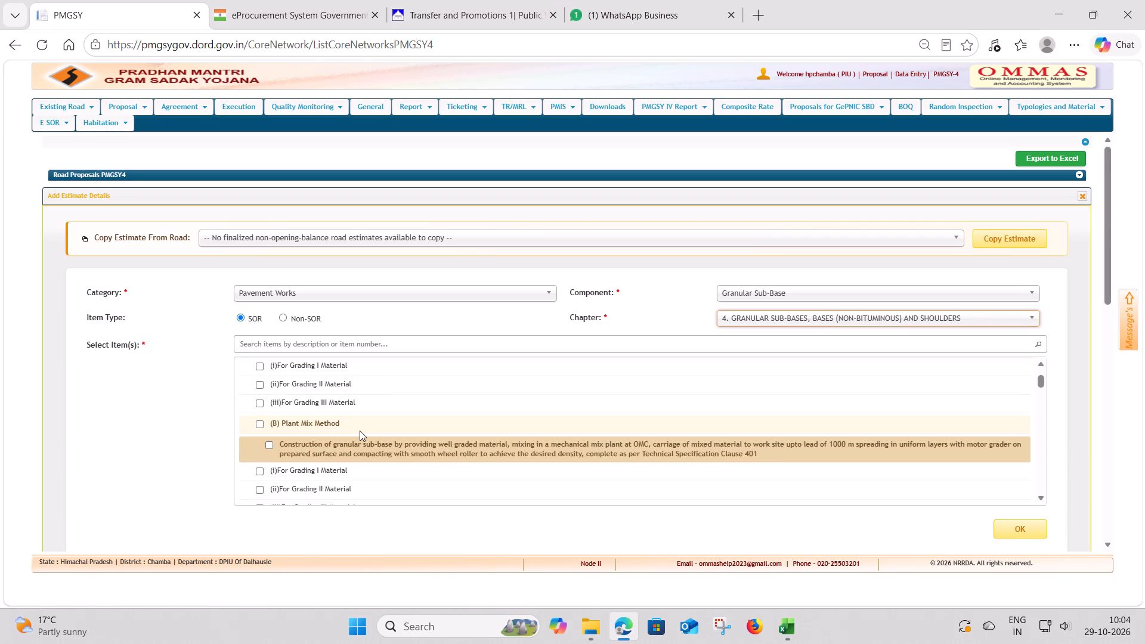
scroll(360, 431, "down", 1)
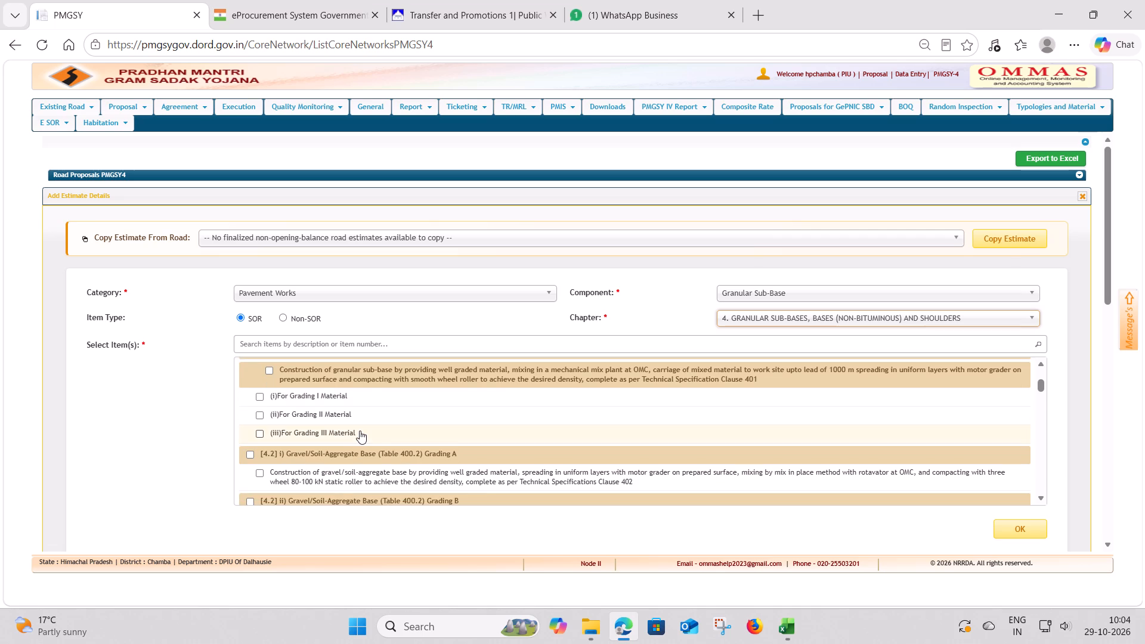
scroll(380, 429, "up", 1)
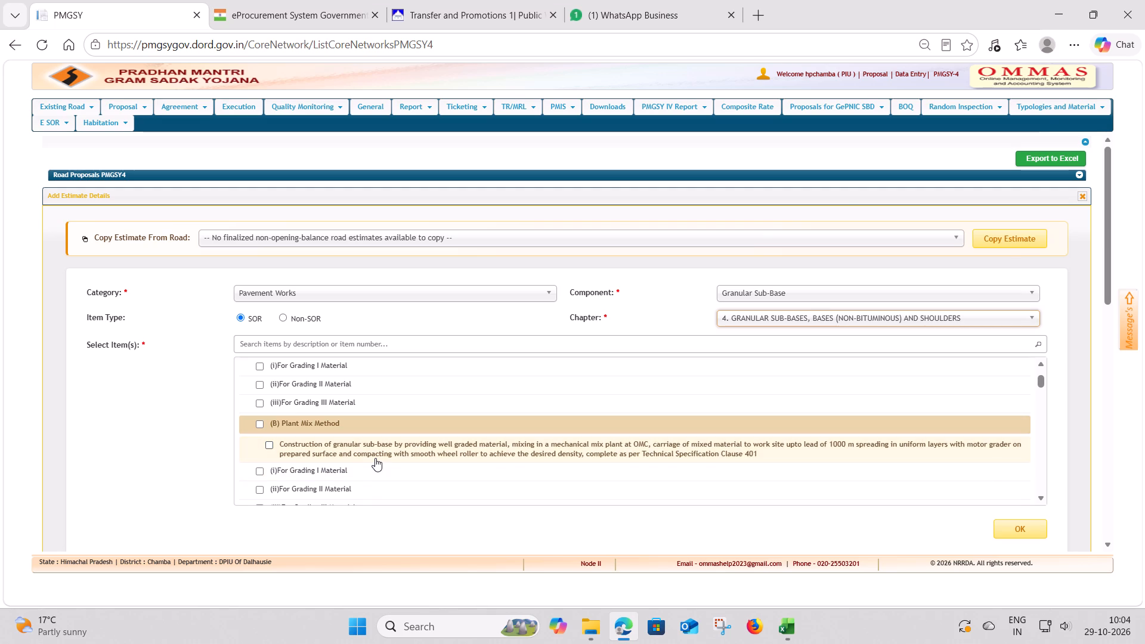
Check the workbook's Granular sub-base description and trace its rate to the Analysis1 sheet to identify the SOR item, mixing method and grading.
key("alt+Tab")
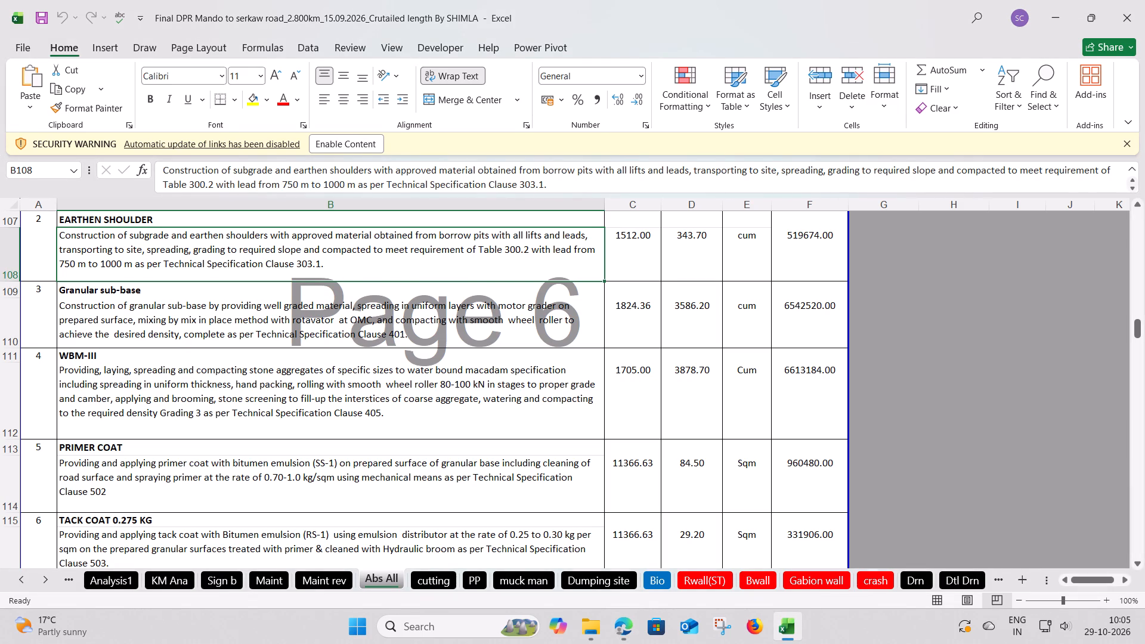
left_click(354, 332)
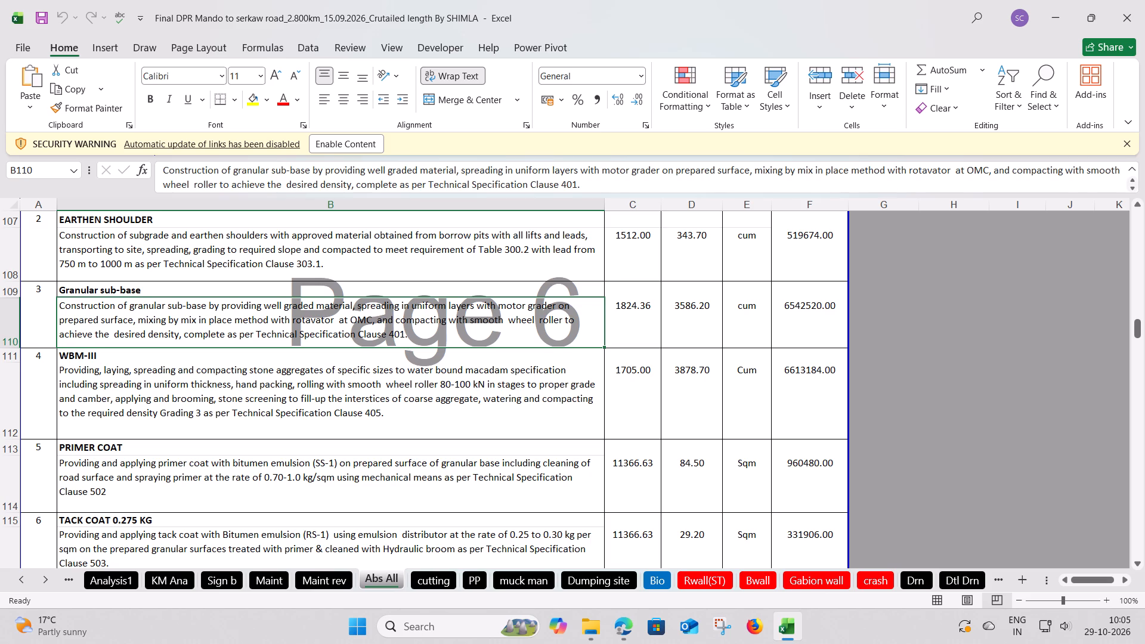
key("alt+Tab")
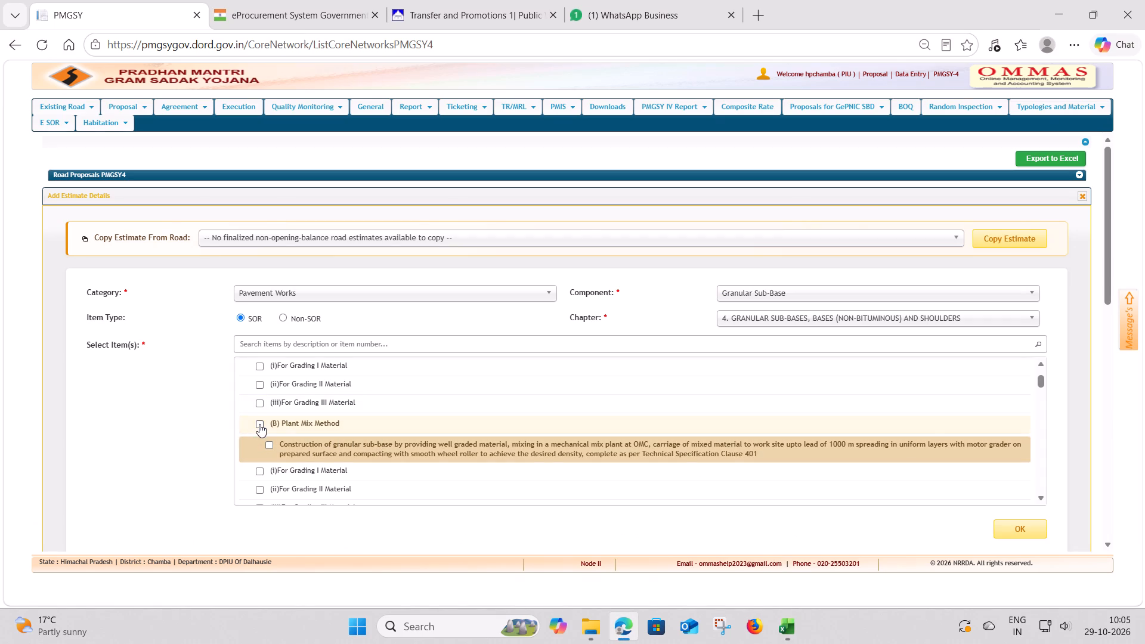
key("alt+Tab")
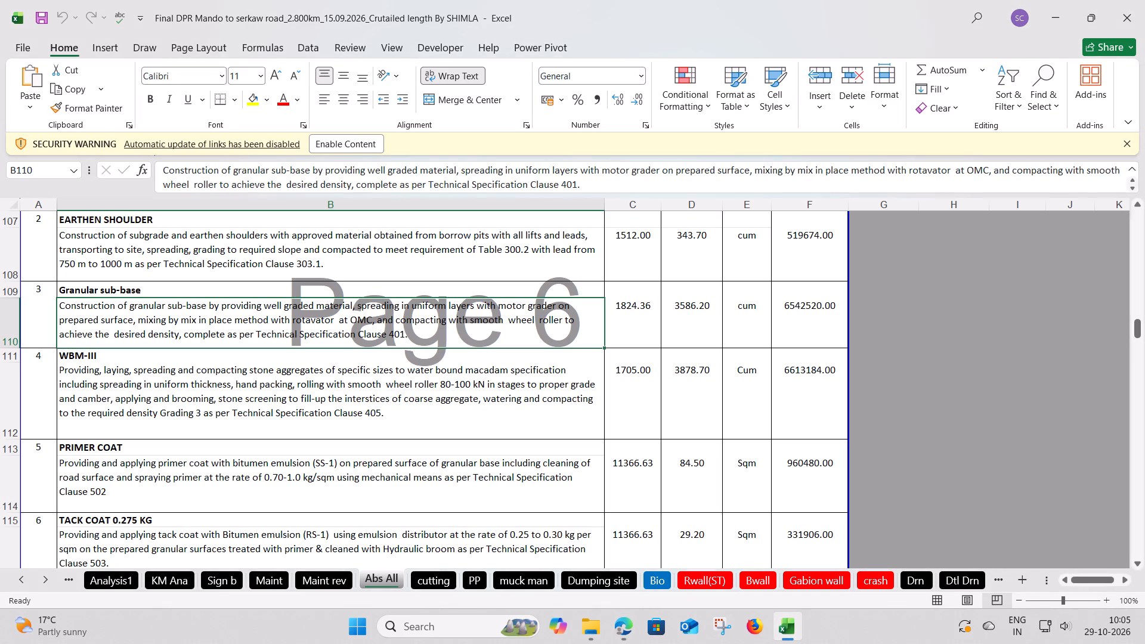
left_click(700, 324)
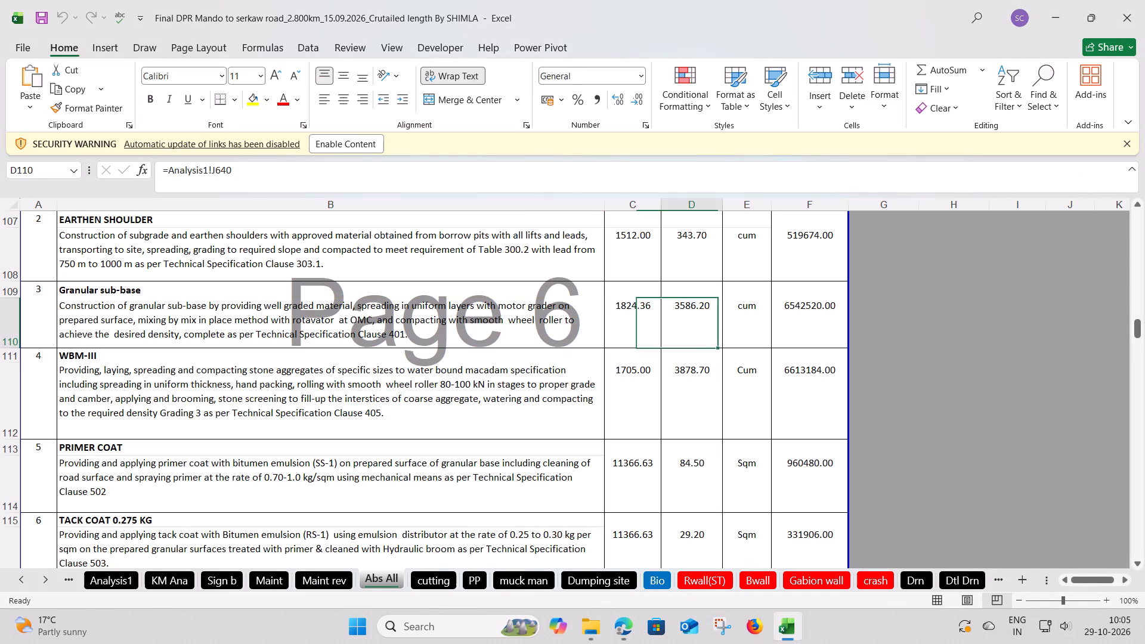
key("ctrl+bracketleft")
scroll(469, 407, "up", 4)
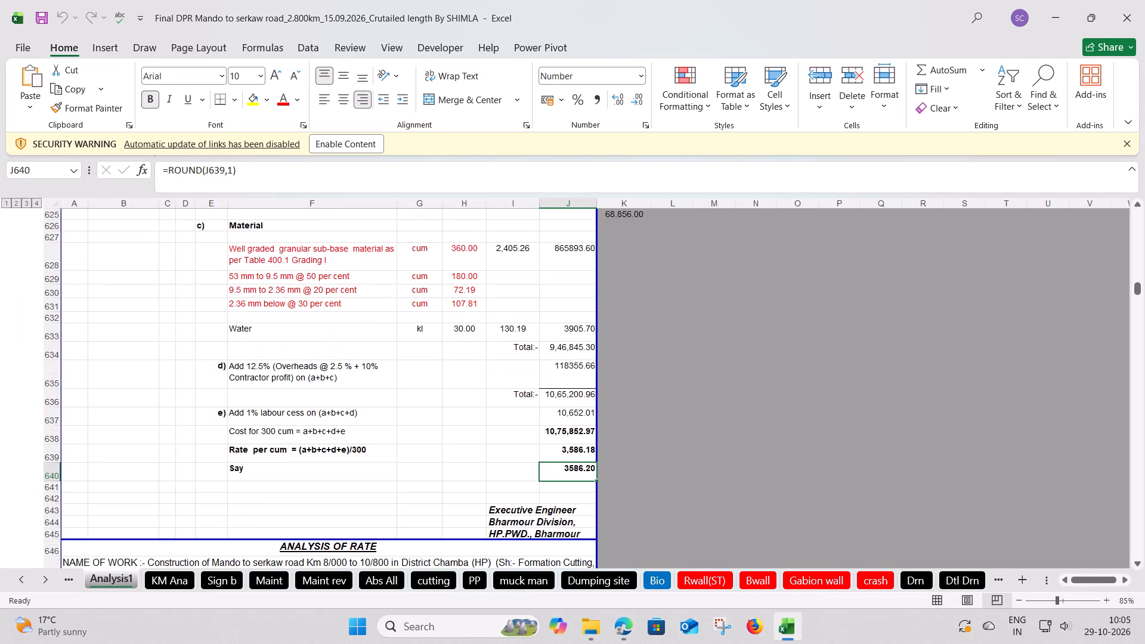
scroll(469, 407, "up", 11)
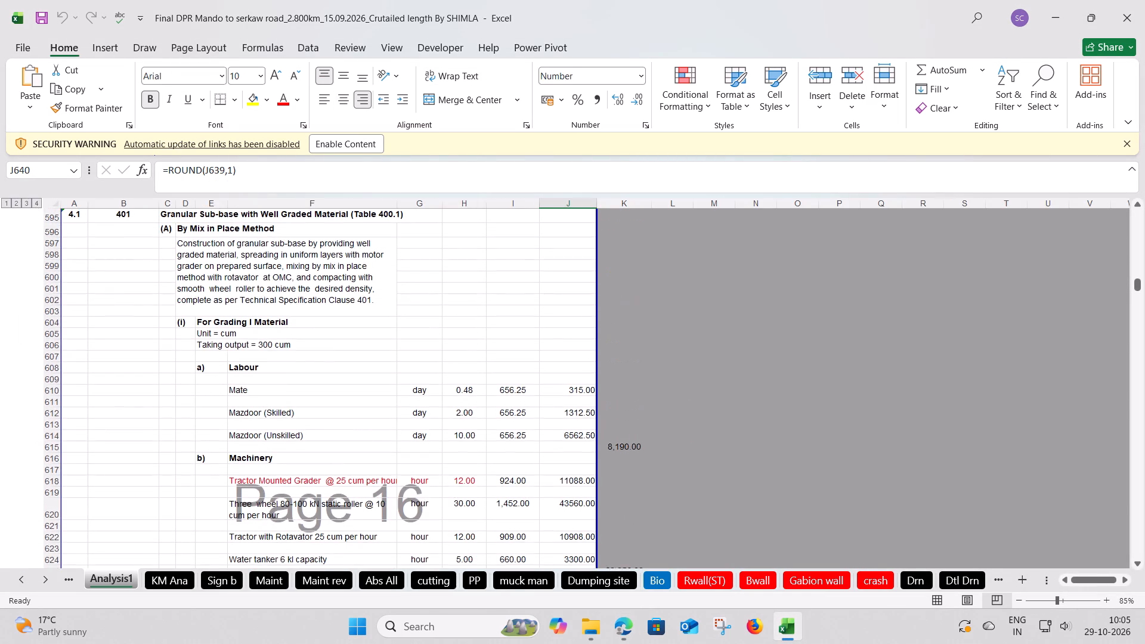
scroll(469, 407, "up", 1)
key("alt+Tab")
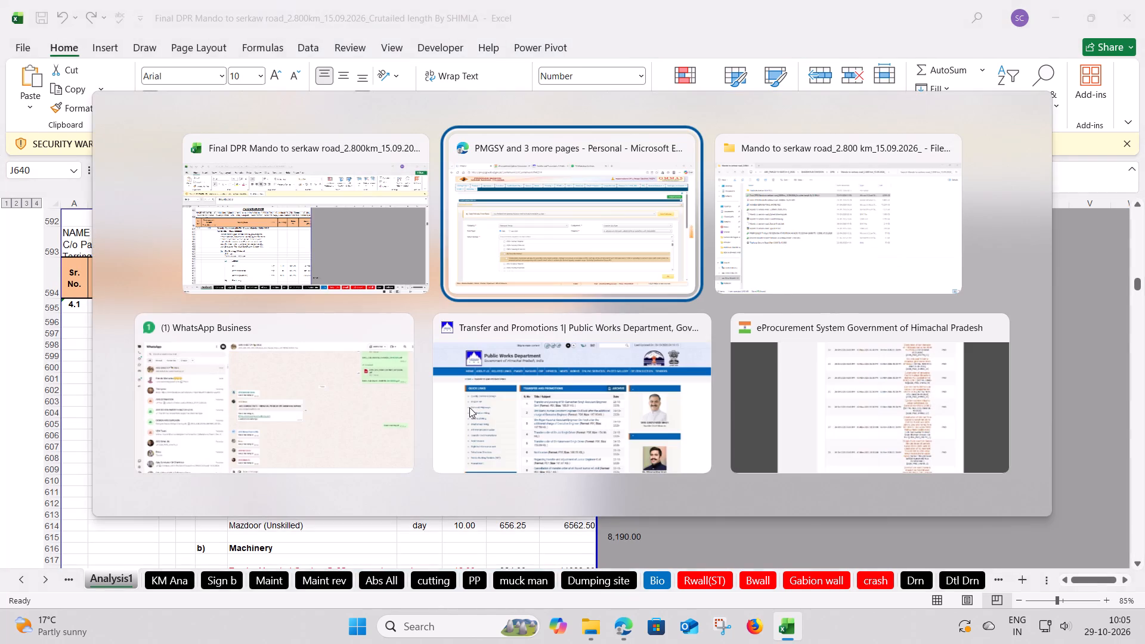
key("alt+Tab")
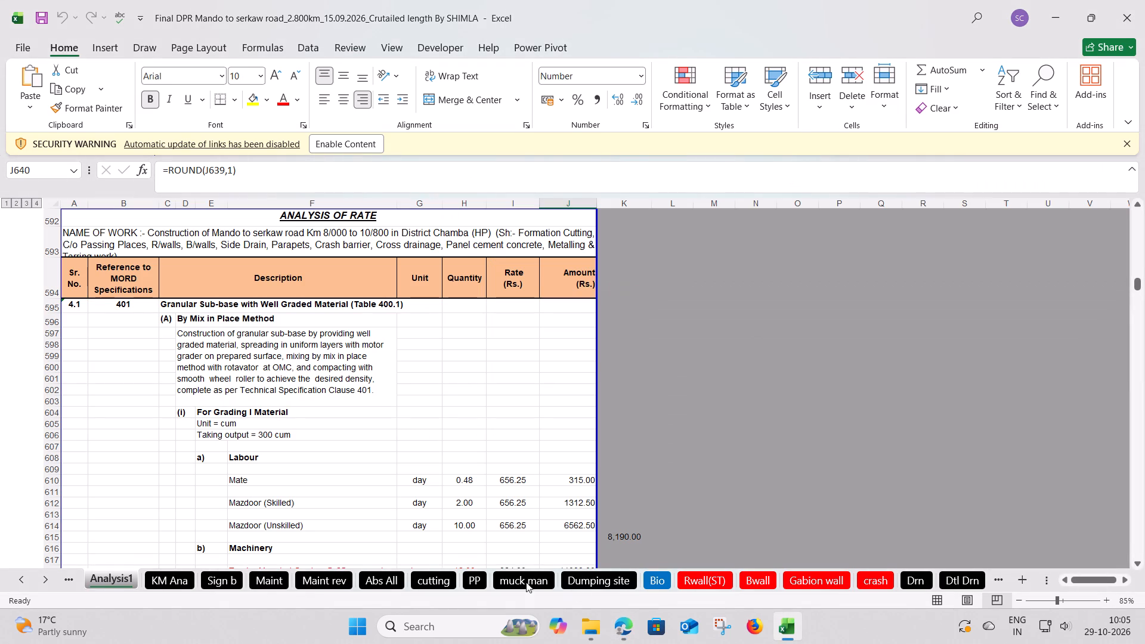
left_click(373, 579)
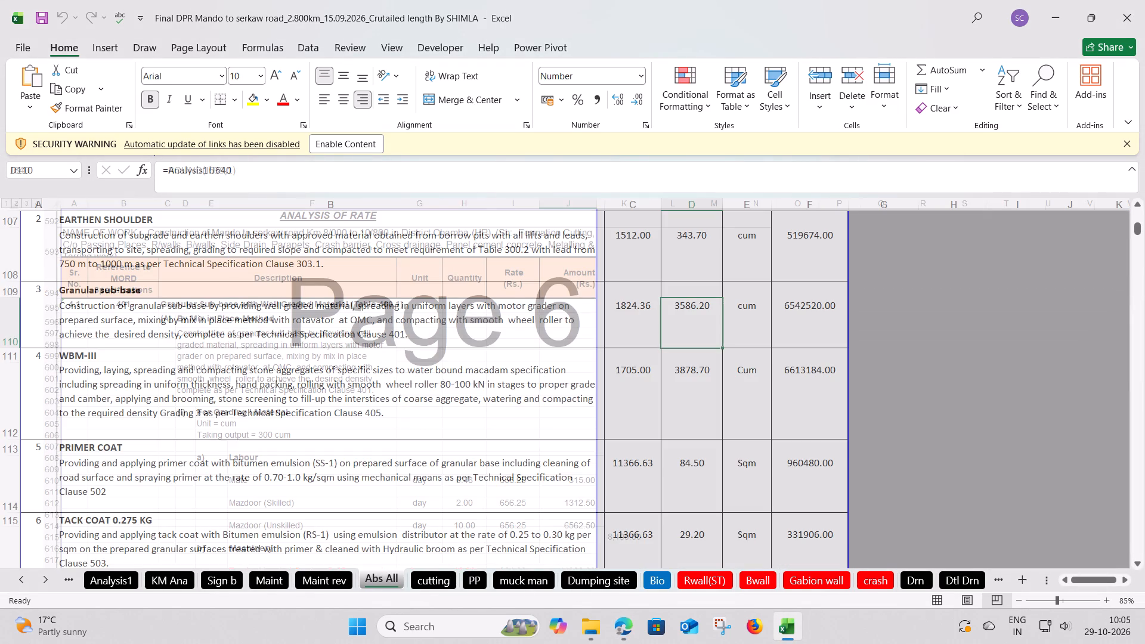
Select the (B) Plant Mix Method group under SOR item 4.1 and deselect its Grading III Material.
key("alt+Tab")
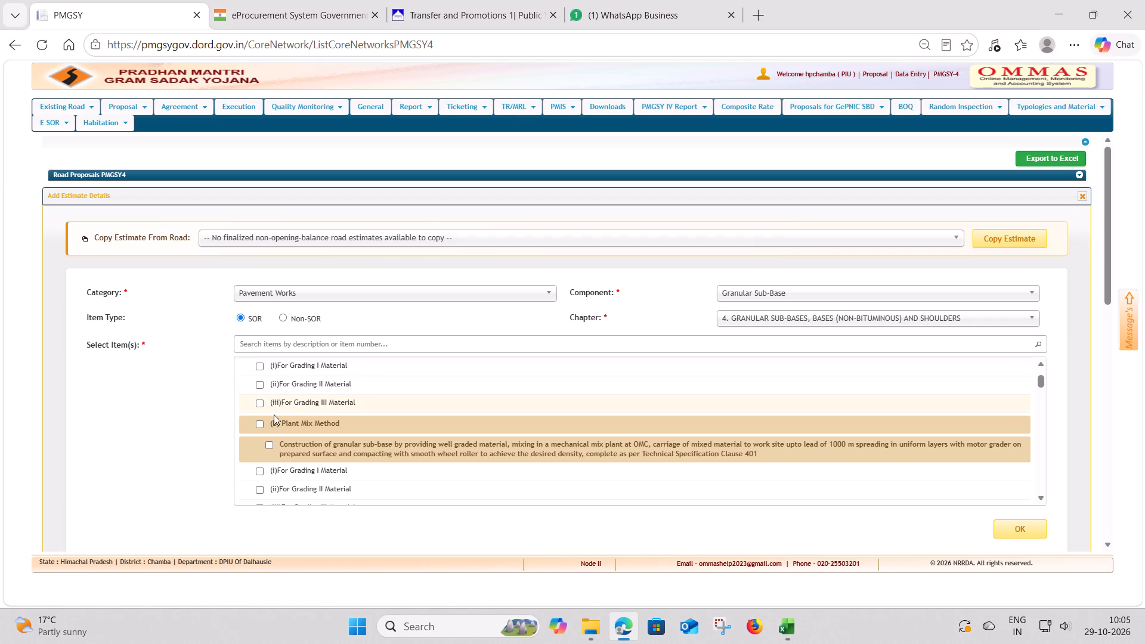
left_click(259, 422)
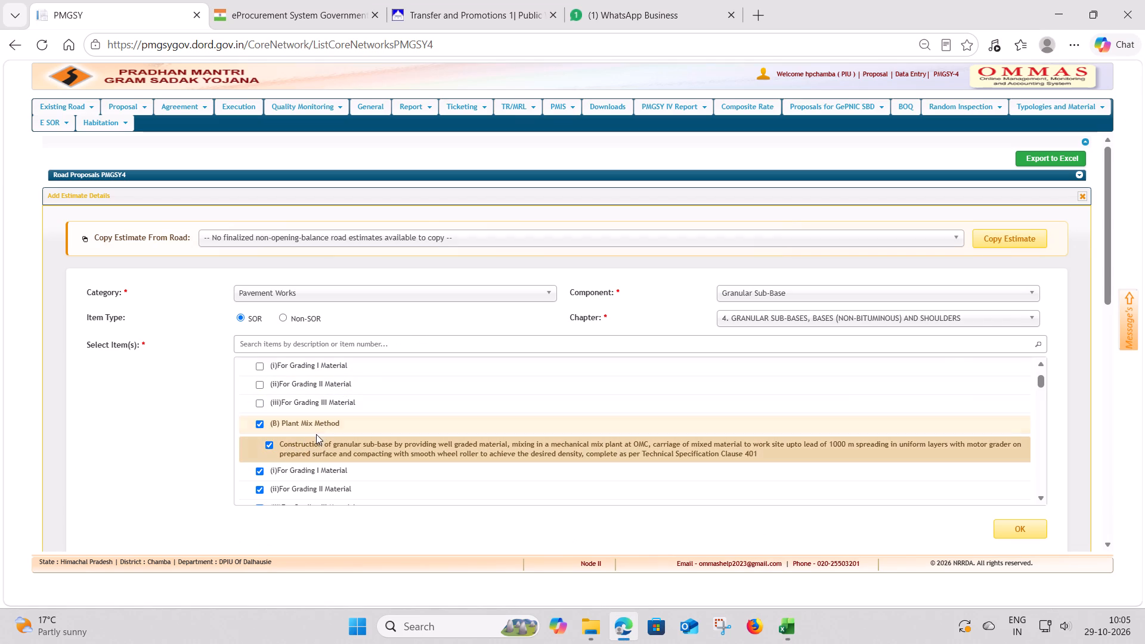
scroll(316, 434, "down", 1)
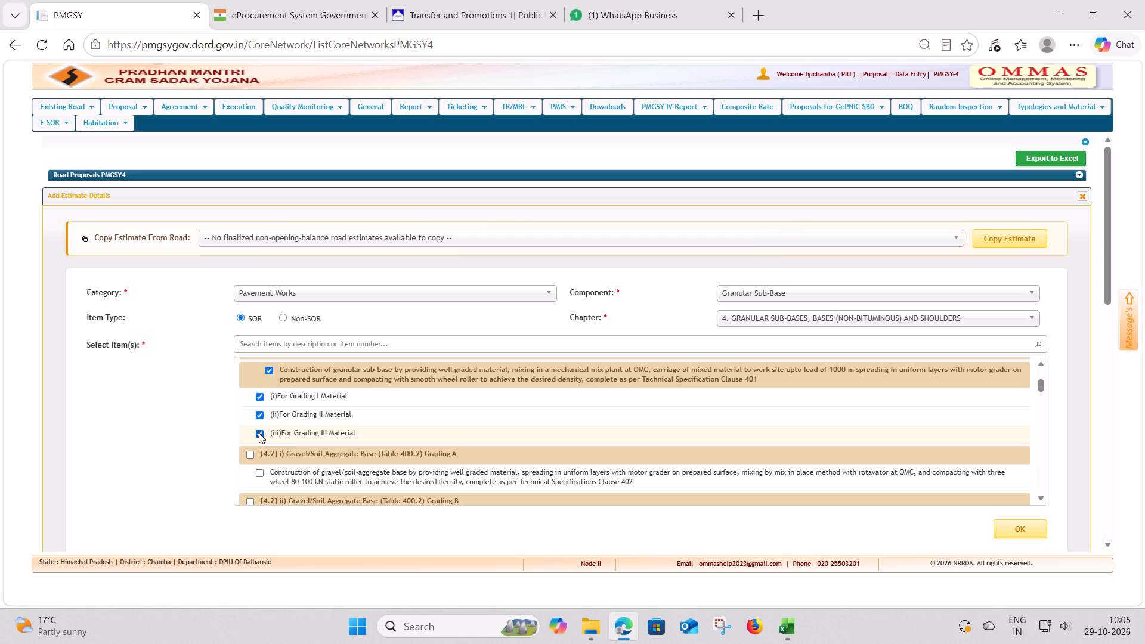
left_click(259, 433)
Recheck the Granular sub-base rate analysis on the workbook's Analysis1 sheet for the grading to match, and return to the portal.
key("alt+Tab")
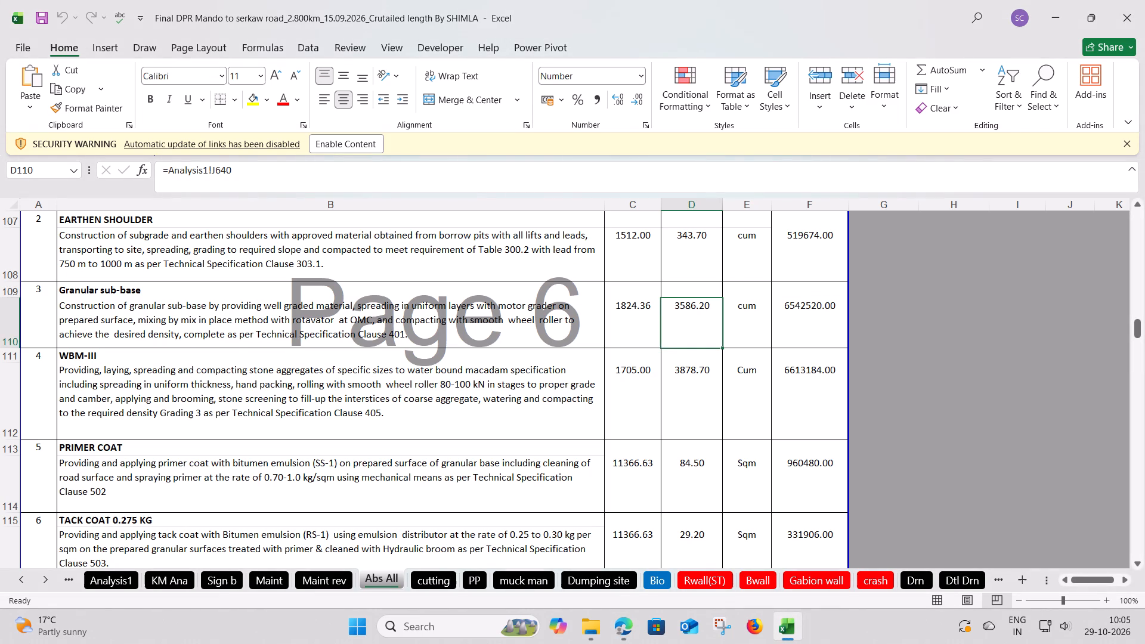
key("ctrl+bracketleft")
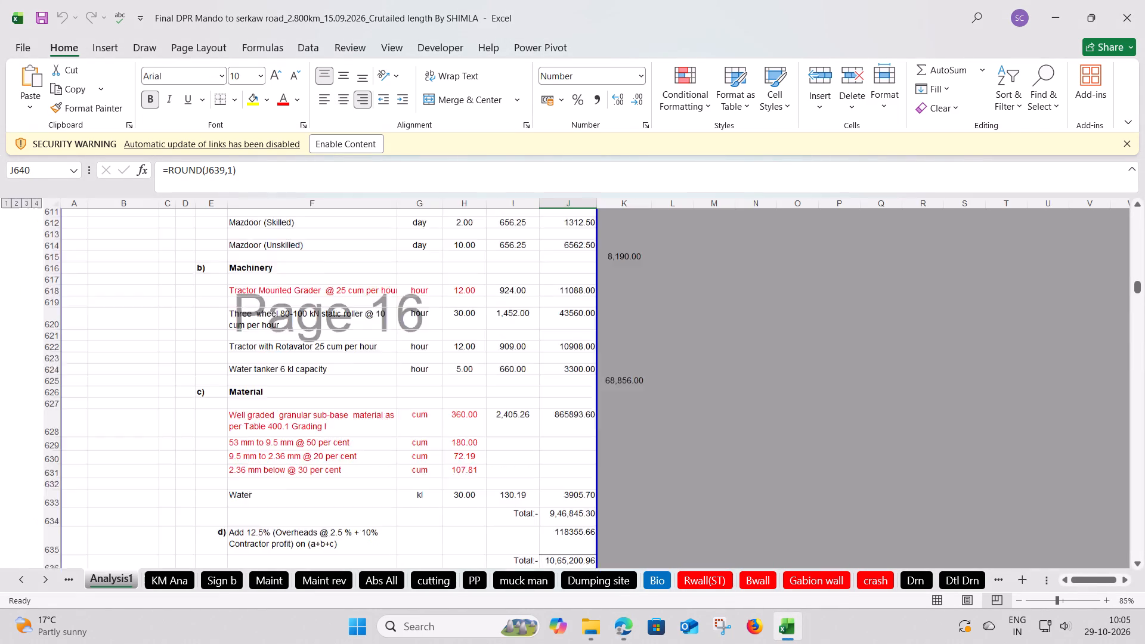
scroll(282, 305, "up", 4)
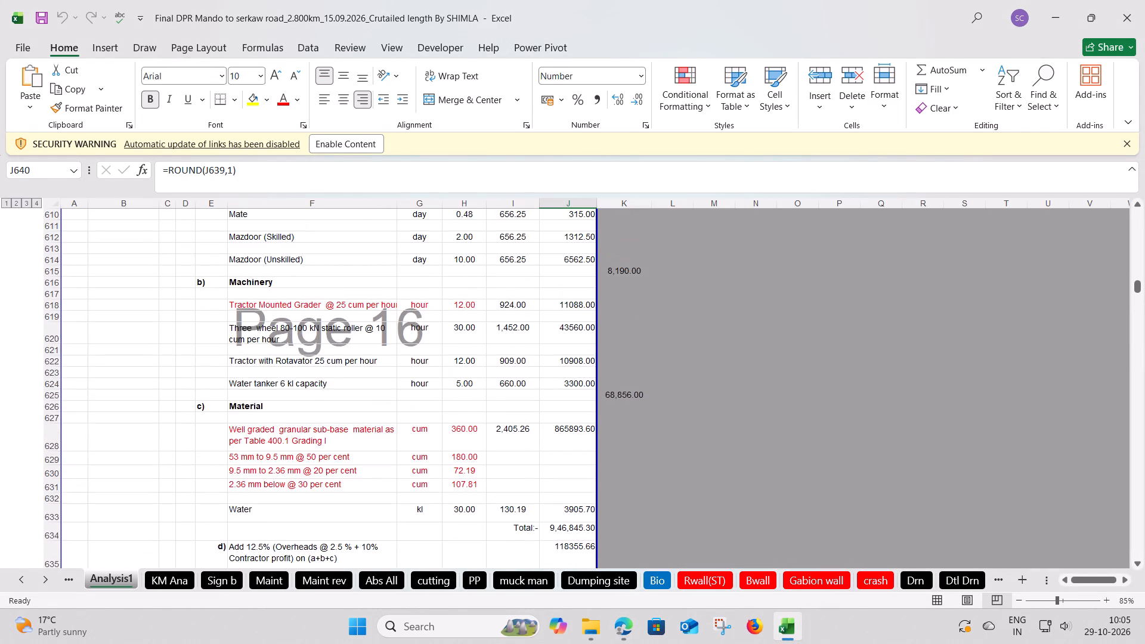
scroll(282, 305, "up", 3)
key("alt+Tab")
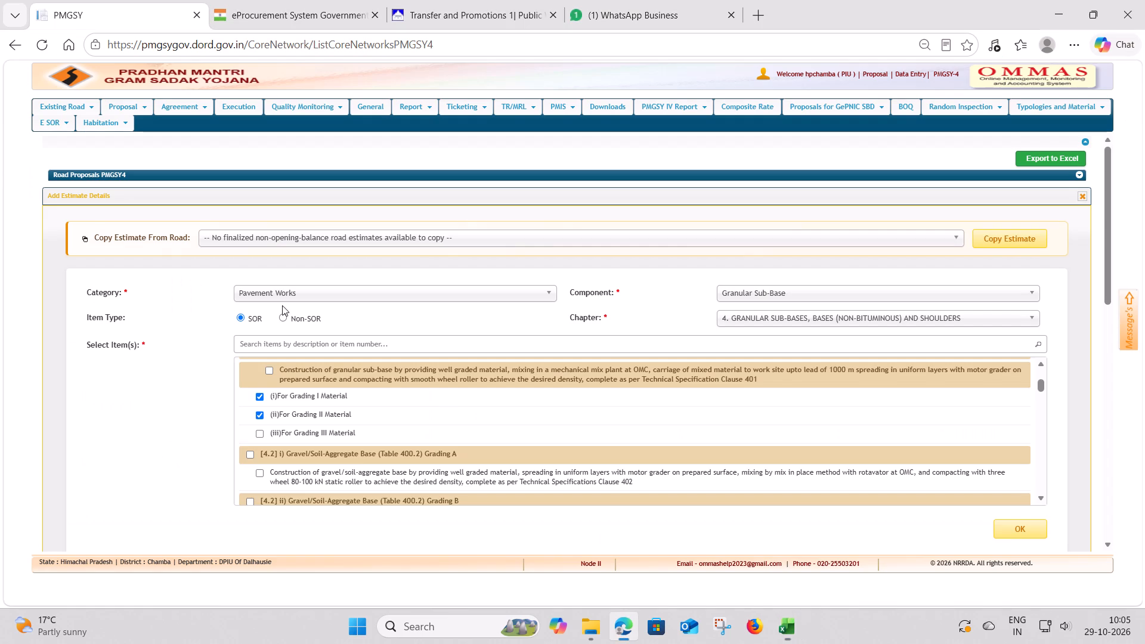
Keep only (i) For Grading I Material selected under item 4.1's Plant Mix Method and submit it for bulk entry.
left_click(258, 415)
scroll(369, 414, "up", 2)
scroll(369, 414, "down", 2)
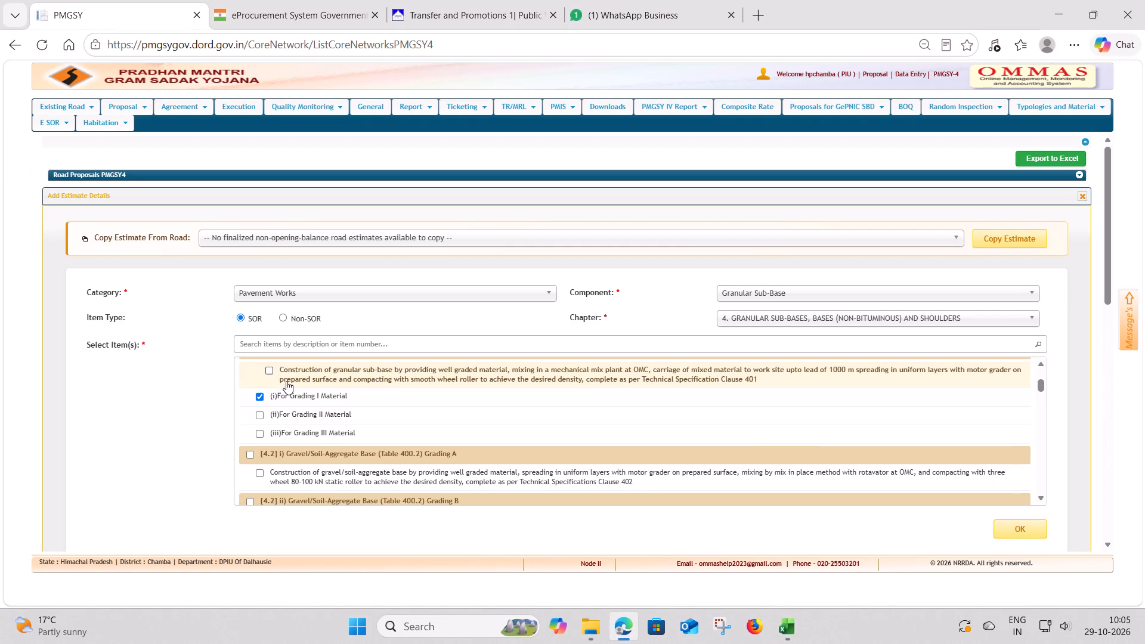
left_click(270, 371)
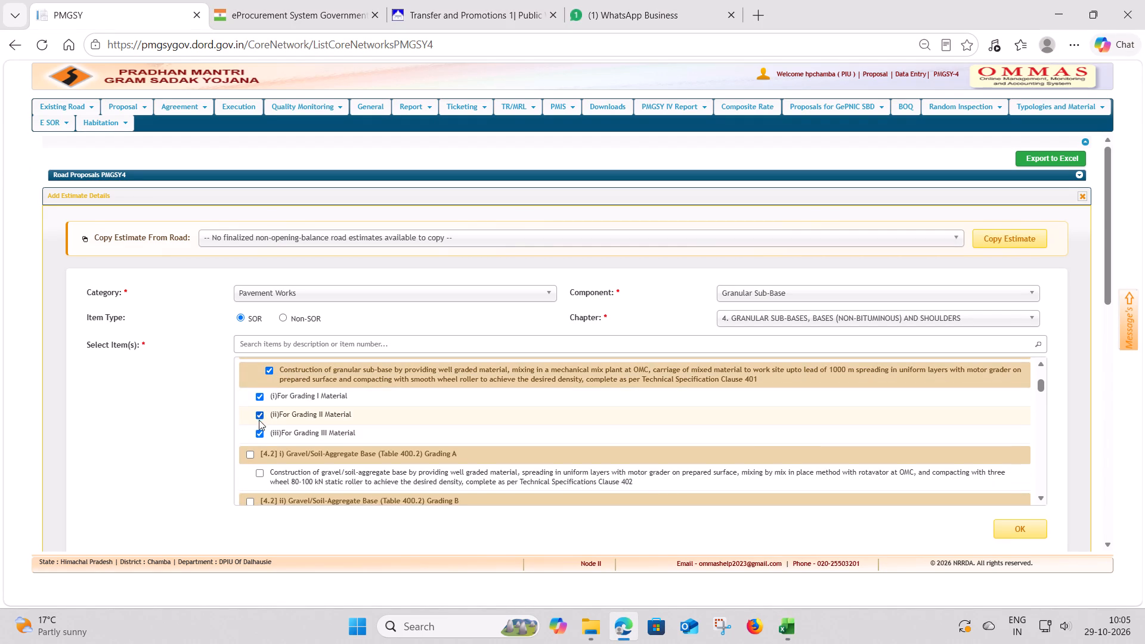
left_click(258, 430)
left_click(259, 414)
left_click(1023, 527)
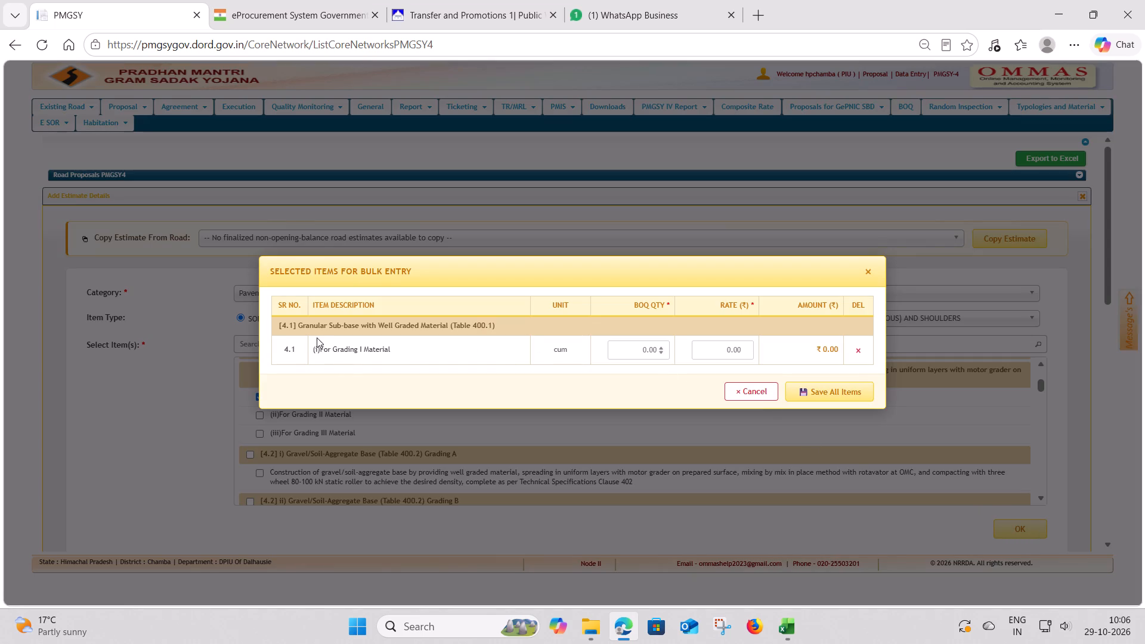
Enter BOQ quantity 1824.36 and rate 3586.20 from the workbook's Granular sub-base row for Grading I Material, and save the item.
left_click(636, 348)
key("alt+Tab")
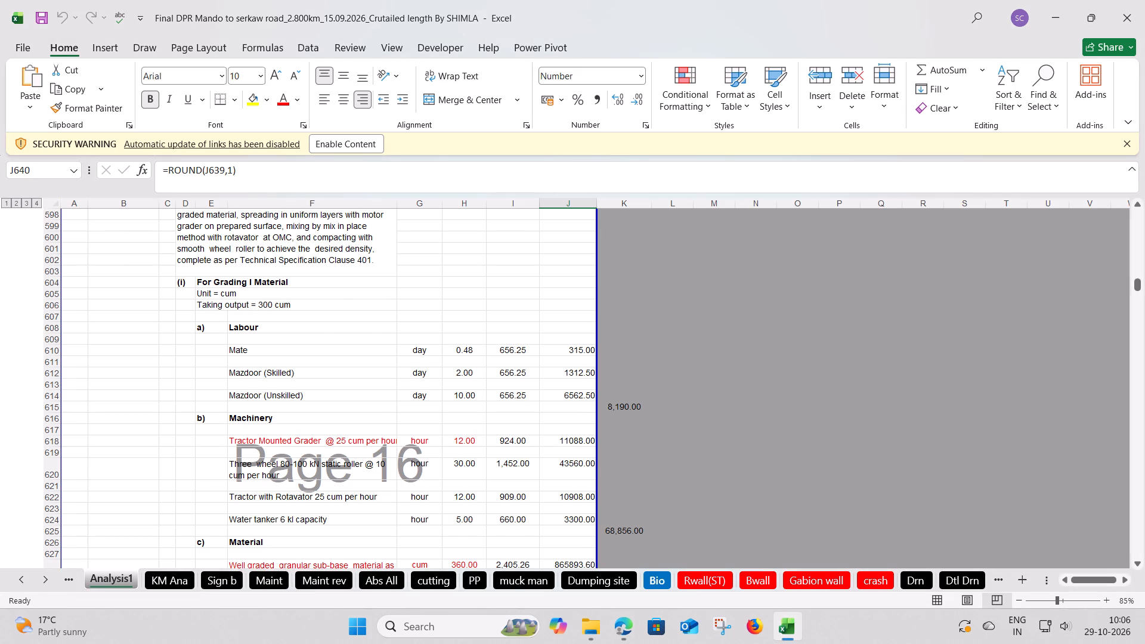
left_click(379, 577)
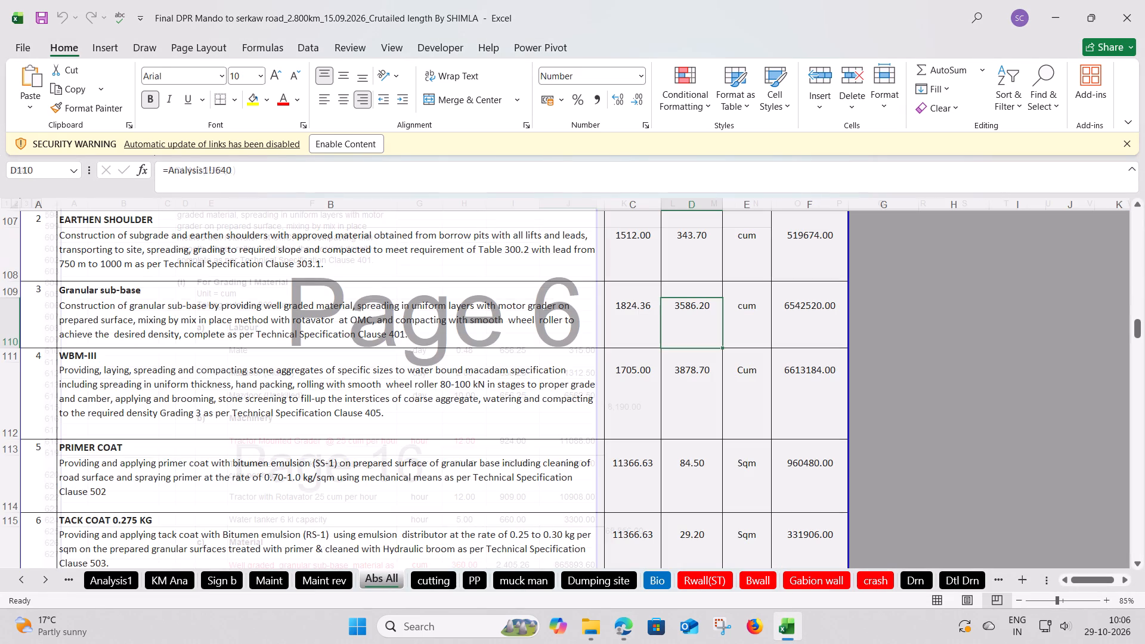
left_click(639, 323)
key("alt+Tab")
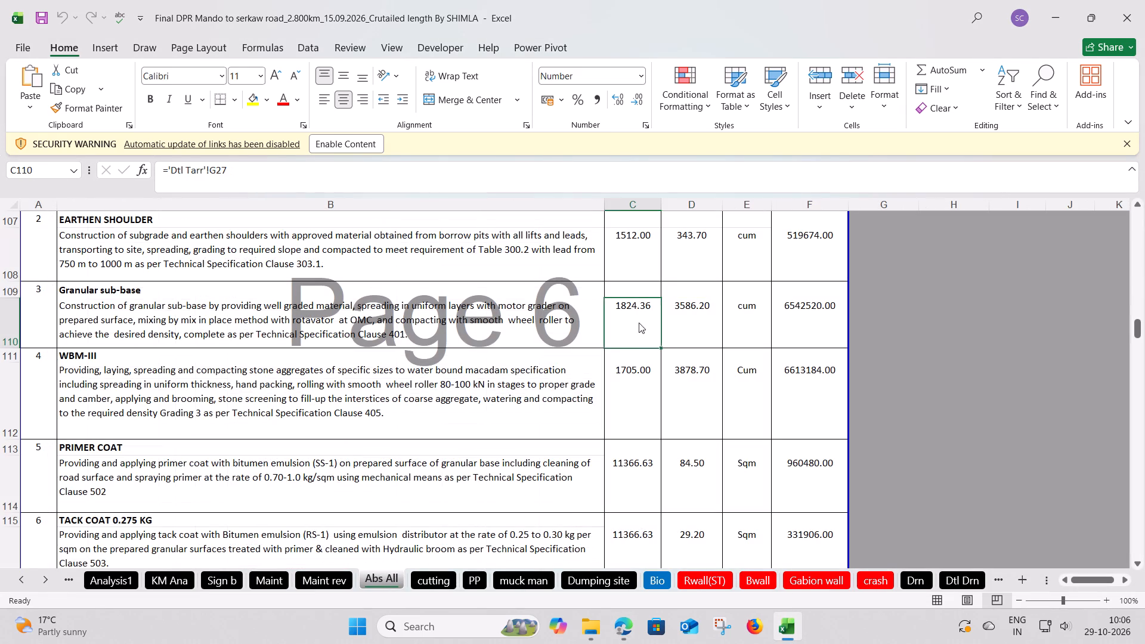
type("1824.36")
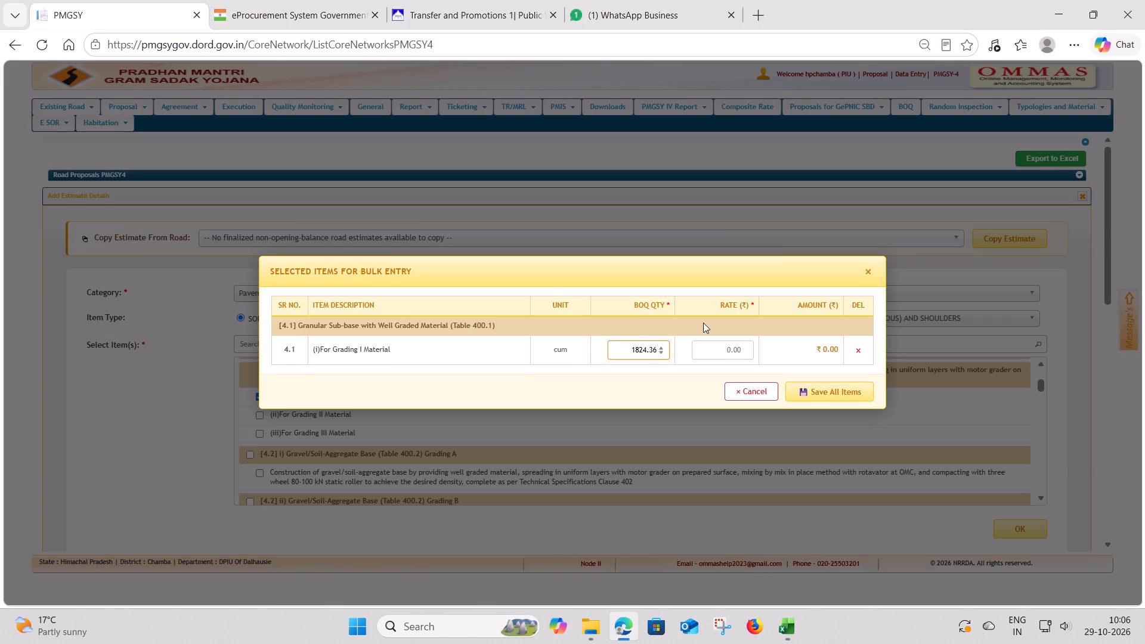
left_click(713, 344)
key("alt+Tab")
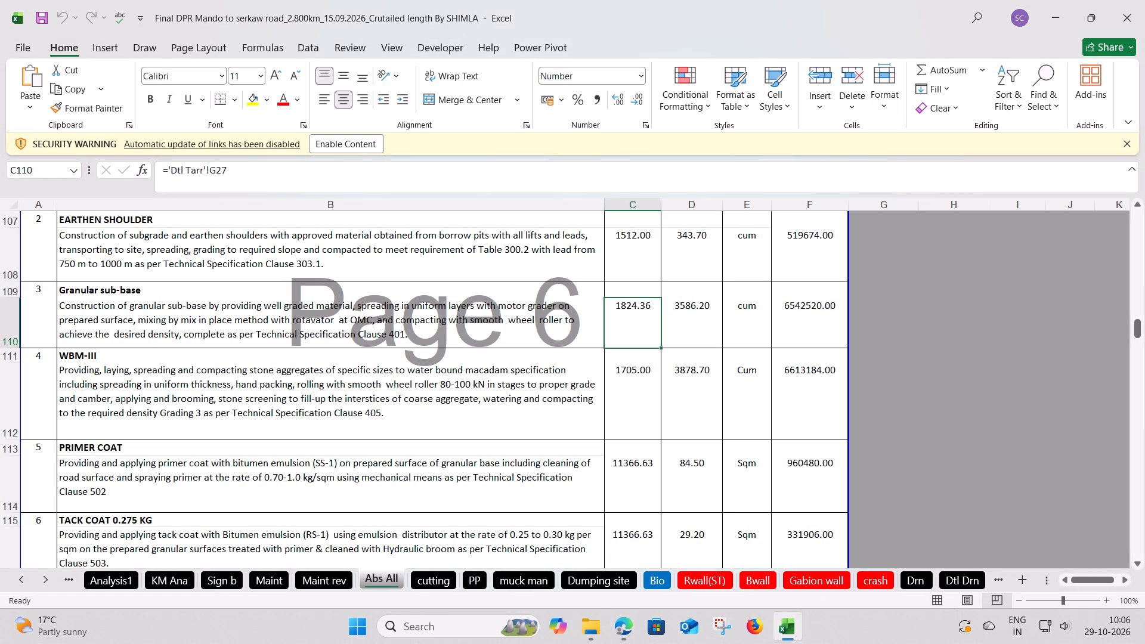
key("alt+Tab")
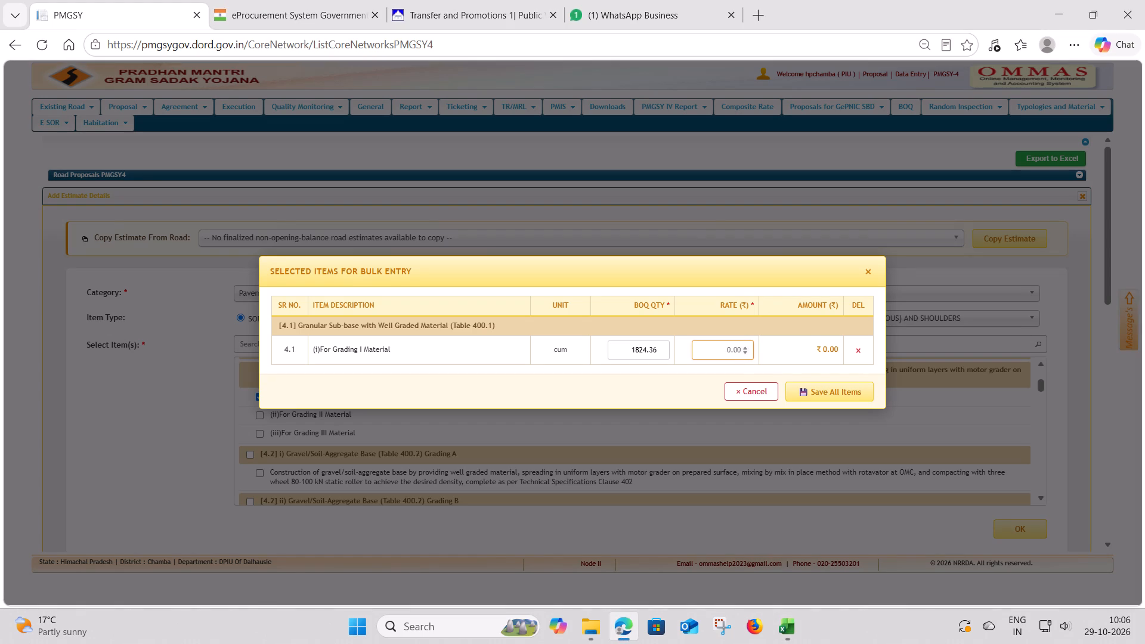
type("3586.20")
left_click(837, 395)
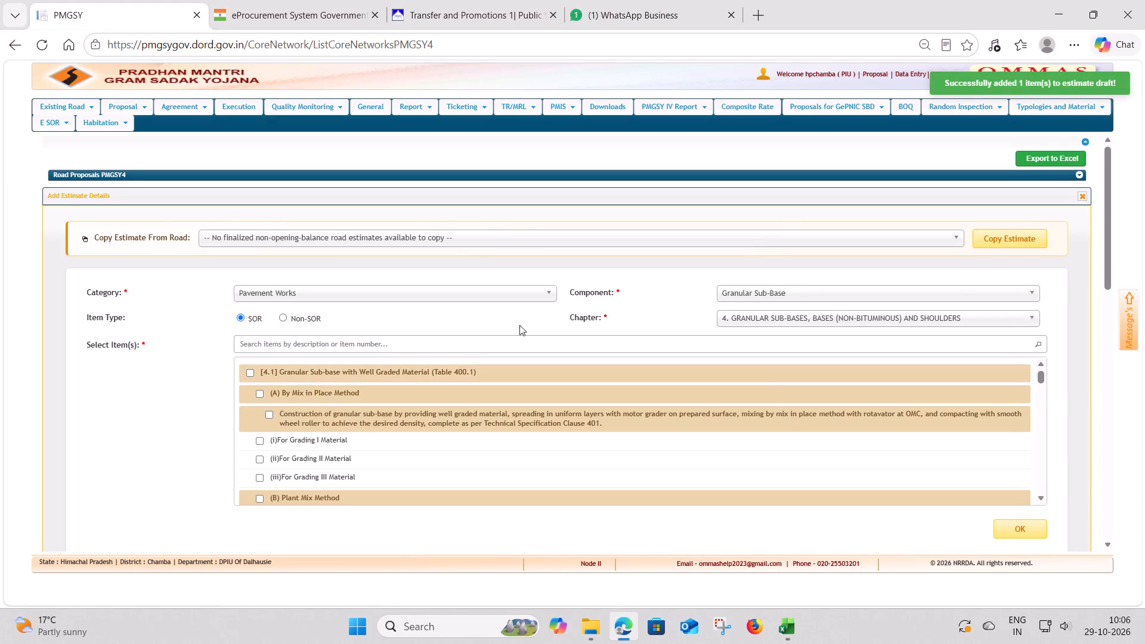
Review the added estimate items, check the WBM-III row on the workbook's Abs All sheet, and return to the portal.
scroll(104, 408, "down", 7)
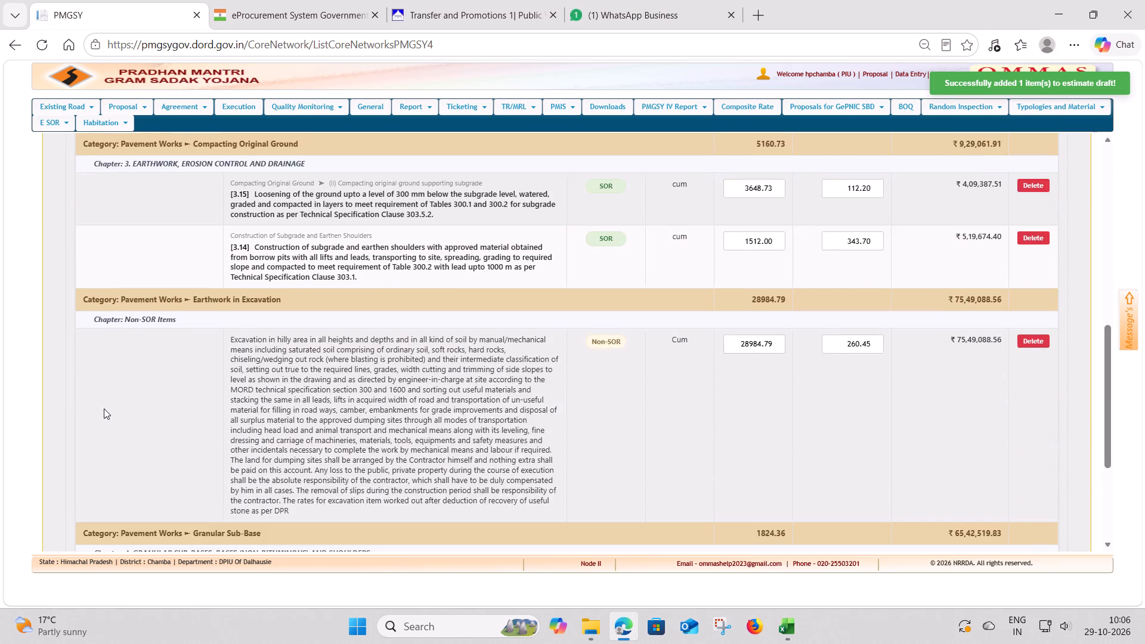
scroll(104, 408, "down", 1)
scroll(104, 408, "up", 3)
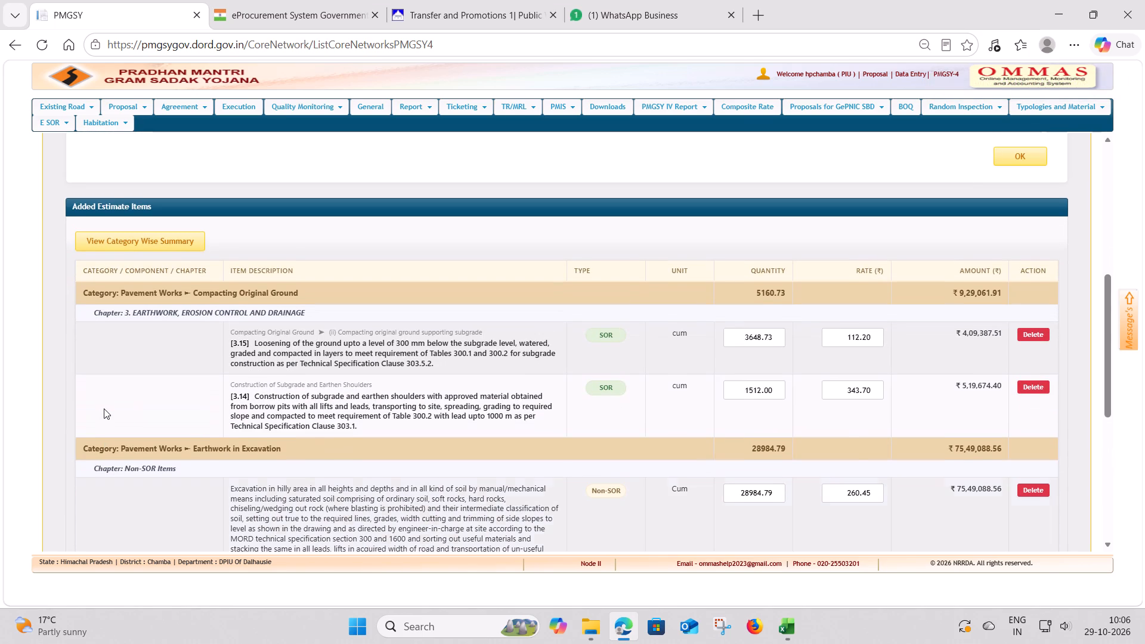
scroll(129, 381, "down", 5)
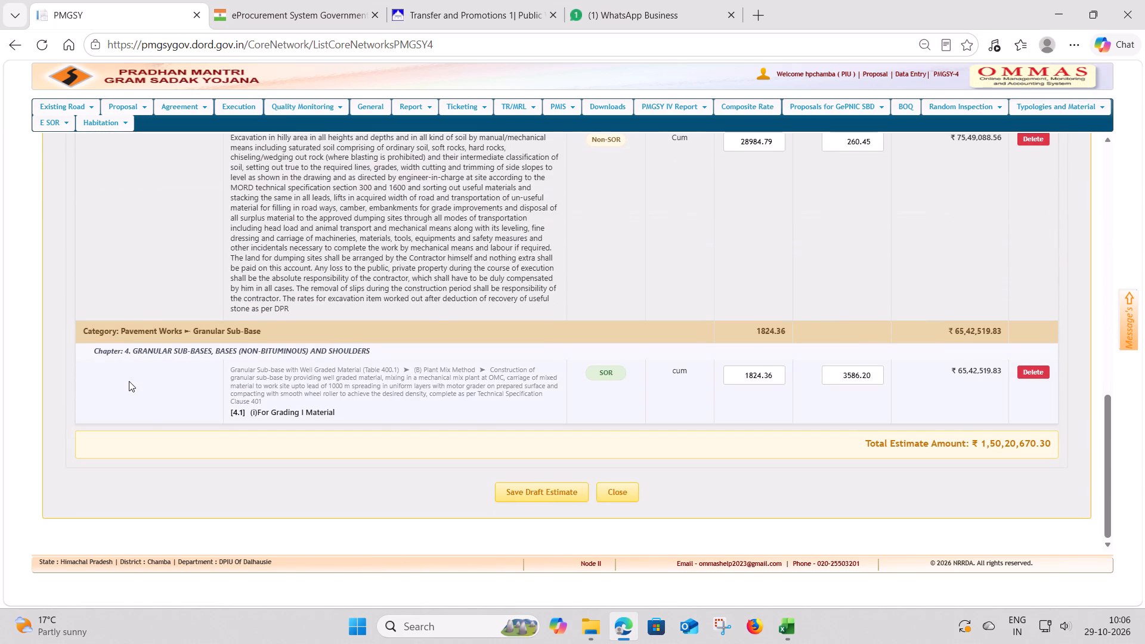
key("alt+Tab")
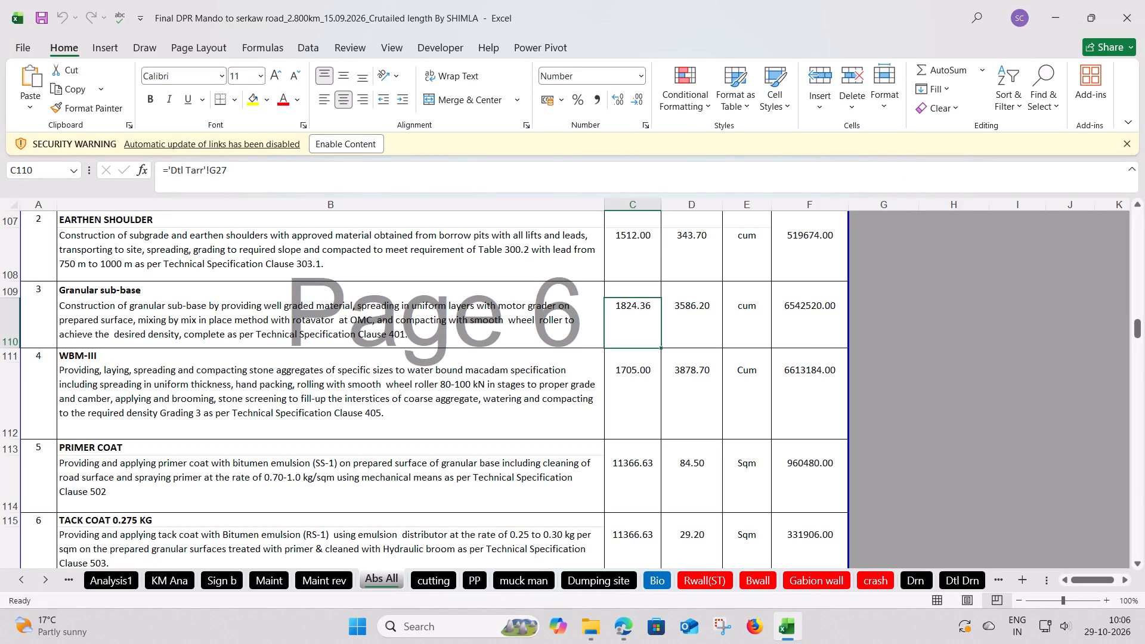
left_click(637, 392)
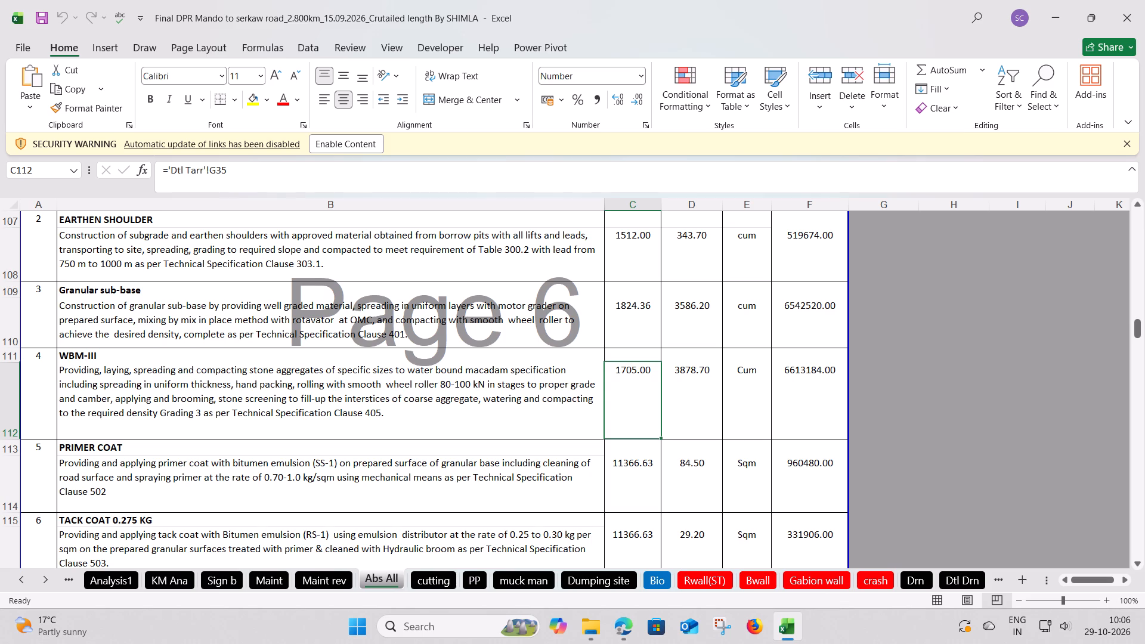
key("alt+Tab")
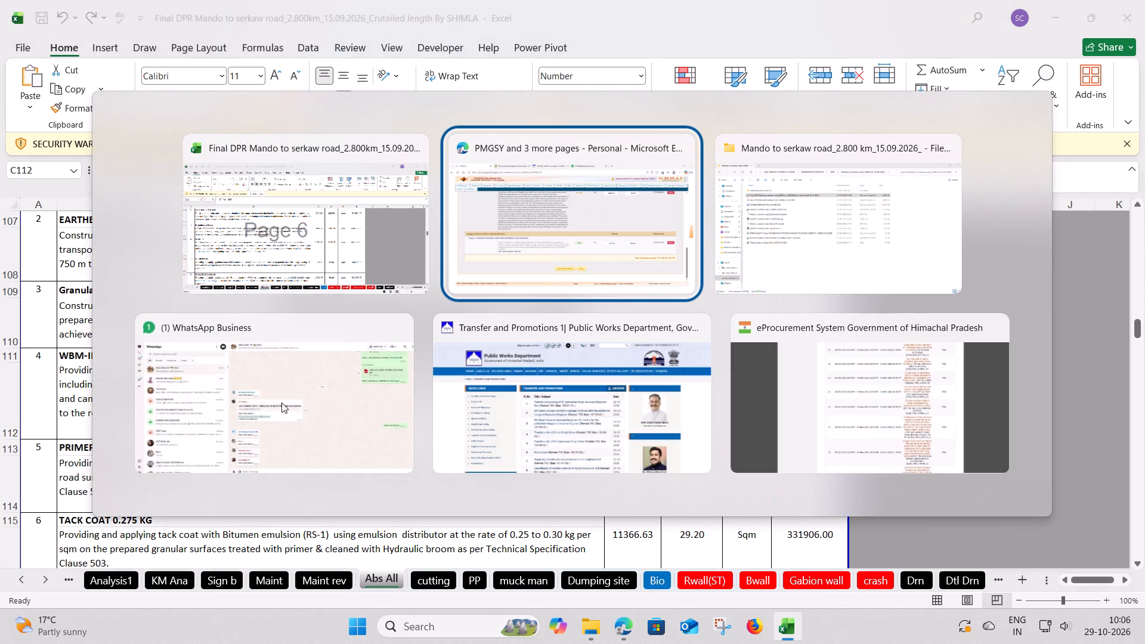
Switch the SOR chapter to 5, Bases and Surface Courses (Bituminous).
scroll(278, 361, "up", 9)
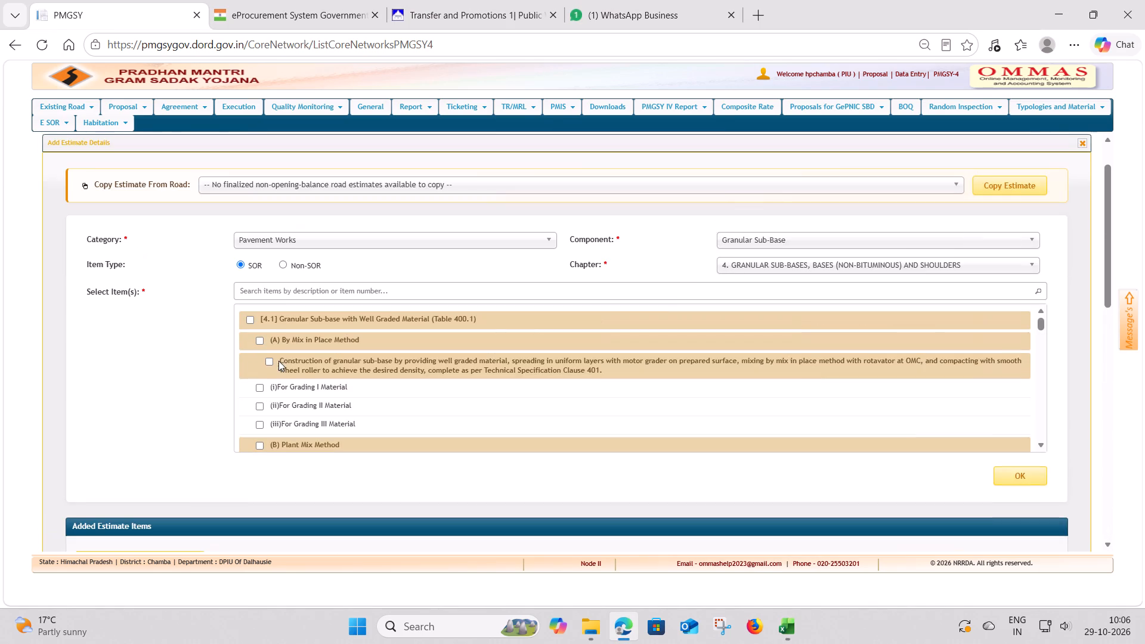
left_click(797, 264)
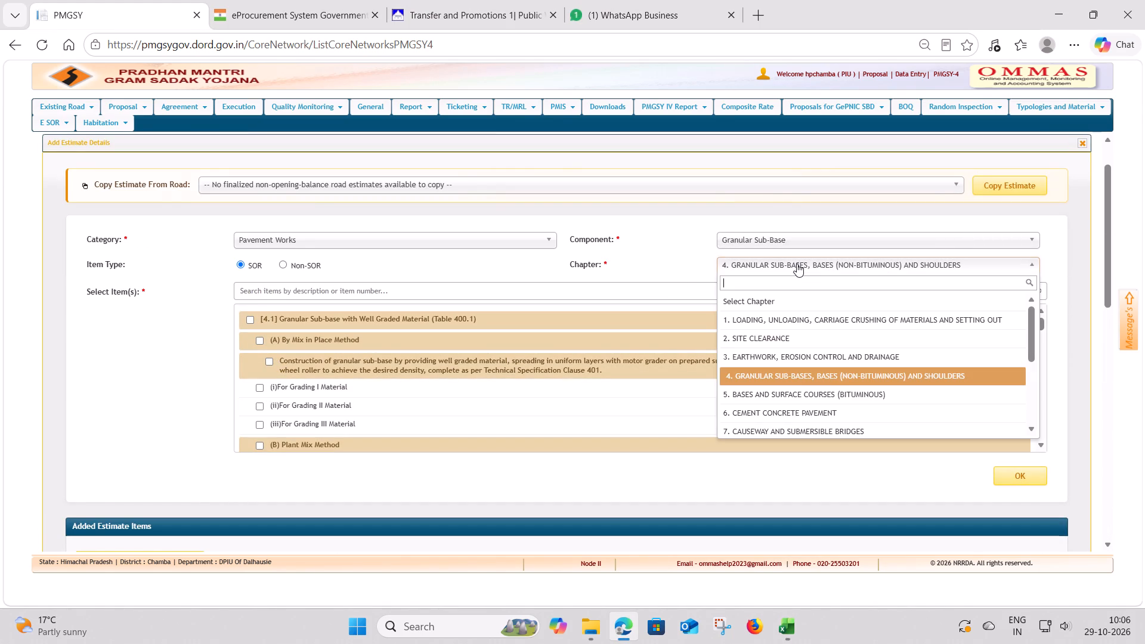
left_click(761, 398)
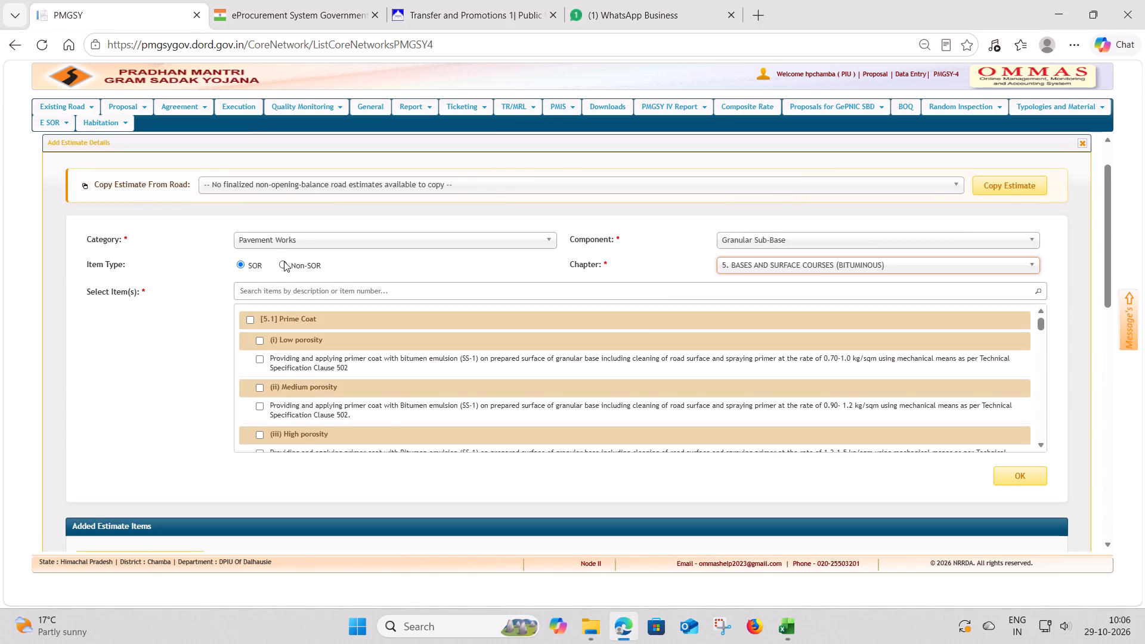
Search the Himachal Pradesh Non-SOR items for "water bo", clear the search, and browse the list for the WBM item.
left_click(284, 261)
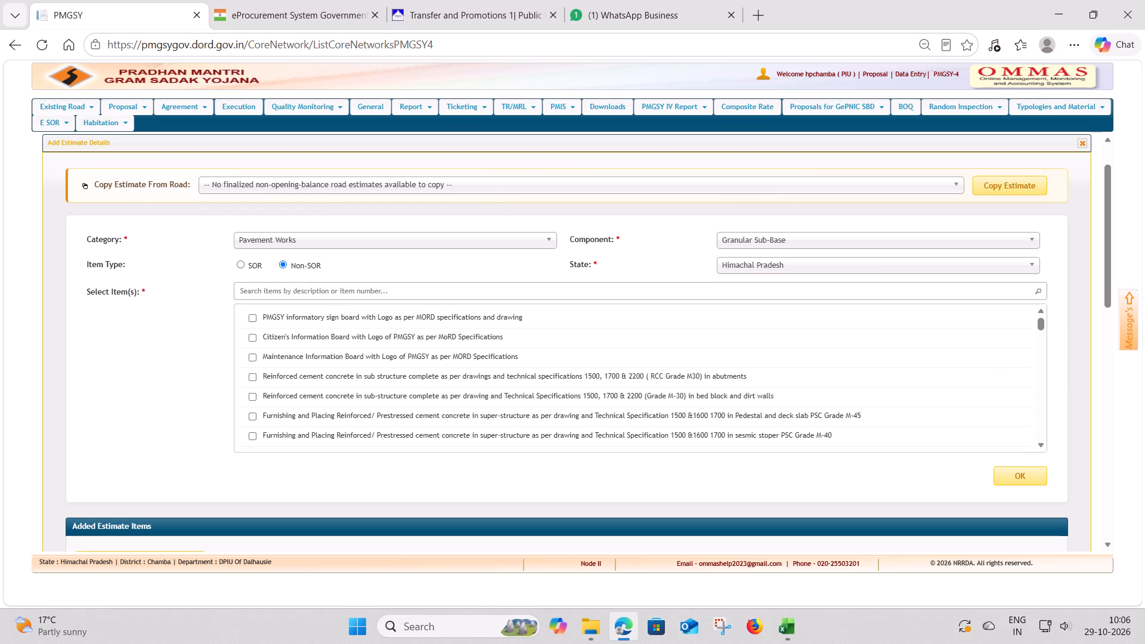
left_click(314, 290)
type("water")
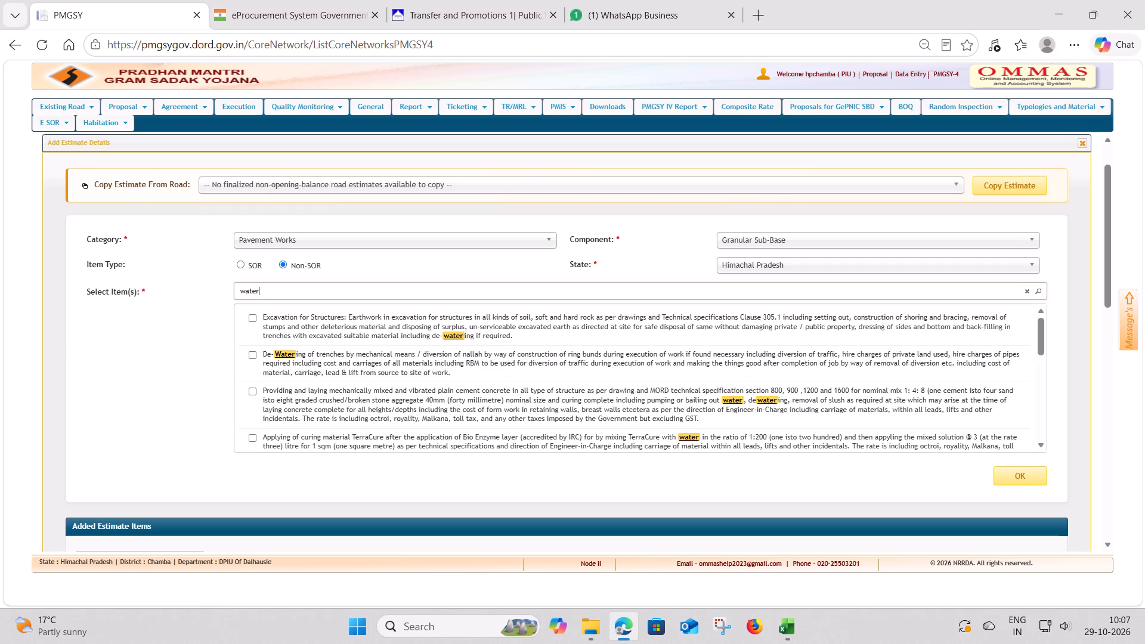
key("space")
type("bo")
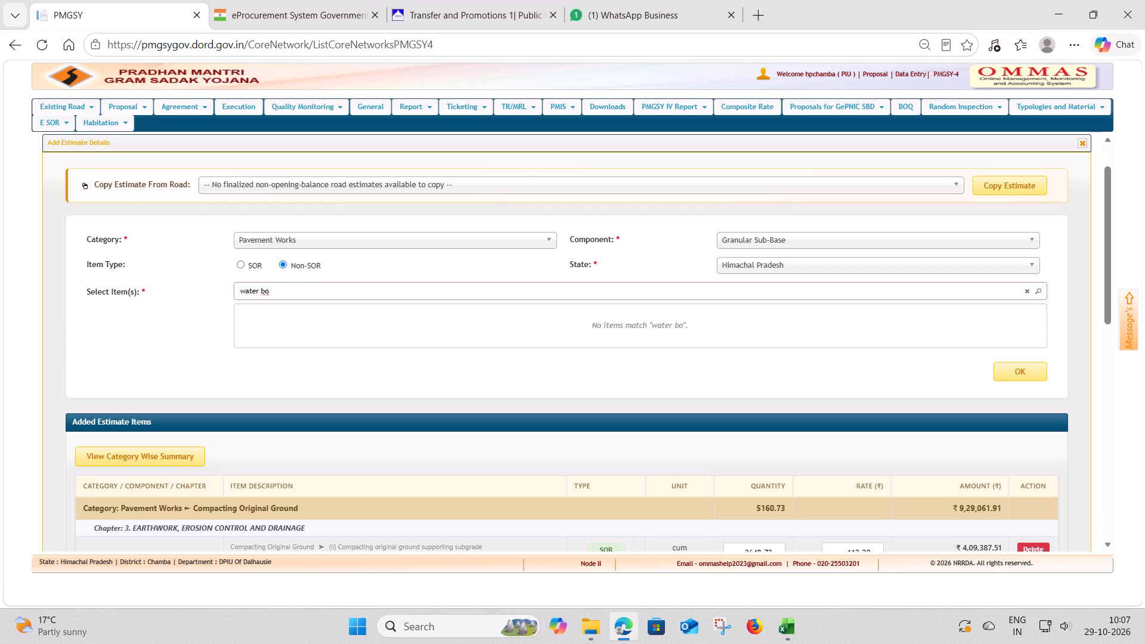
key("BackSpace")
key("BackSpace")
key("BackSpace")
key("BackSpace")
key("BackSpace")
key("BackSpace")
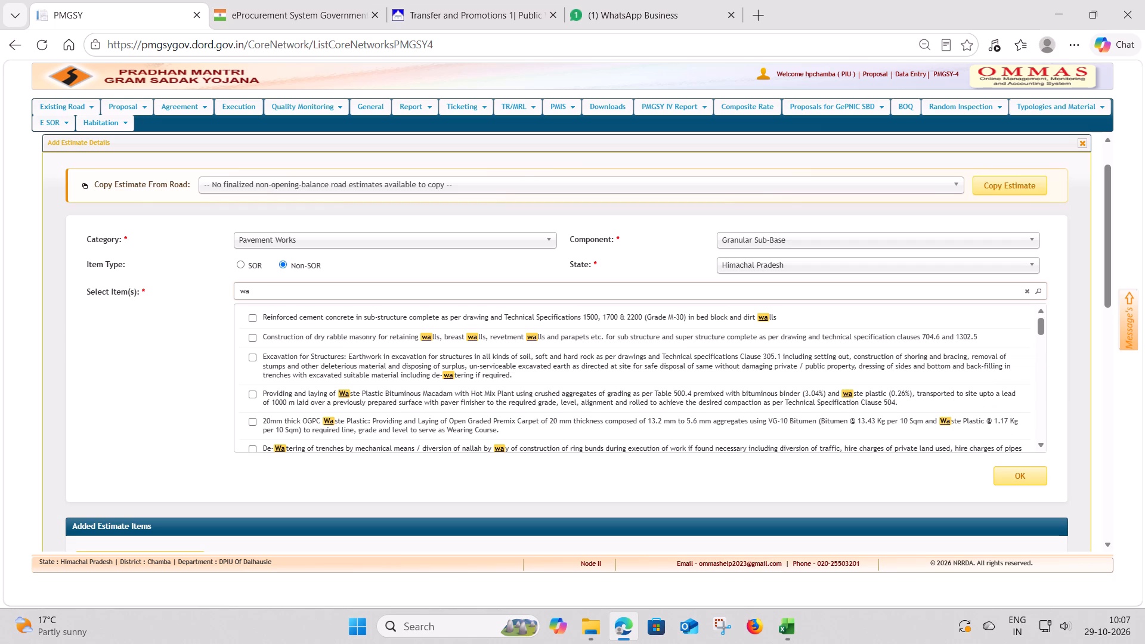
key("BackSpace")
key("BackSpace")
key("BackSpace")
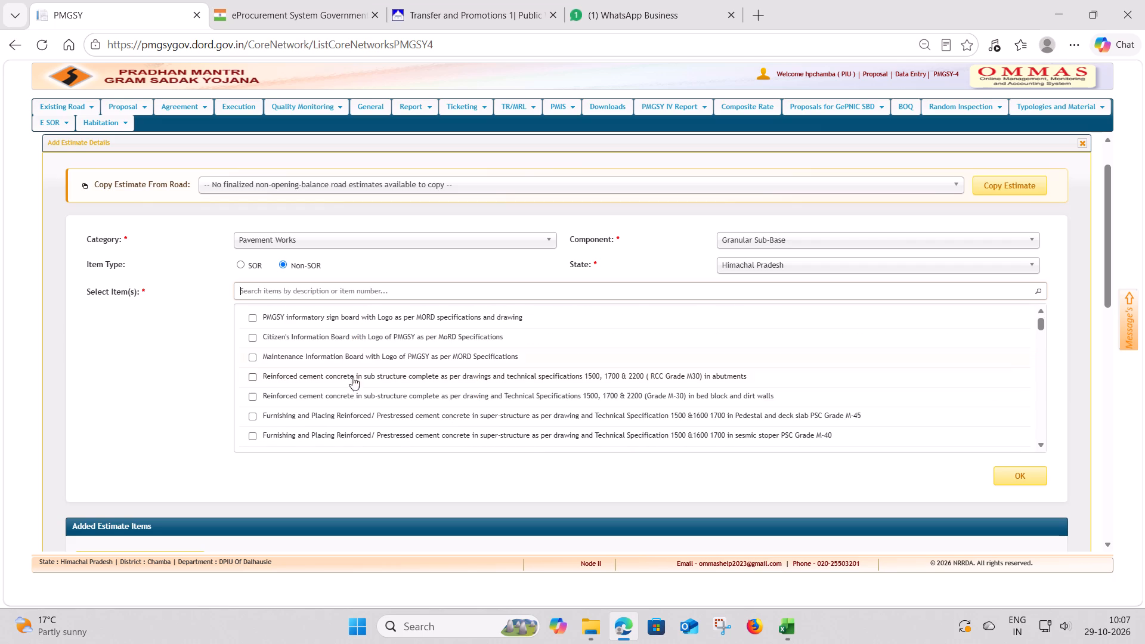
scroll(380, 375, "down", 3)
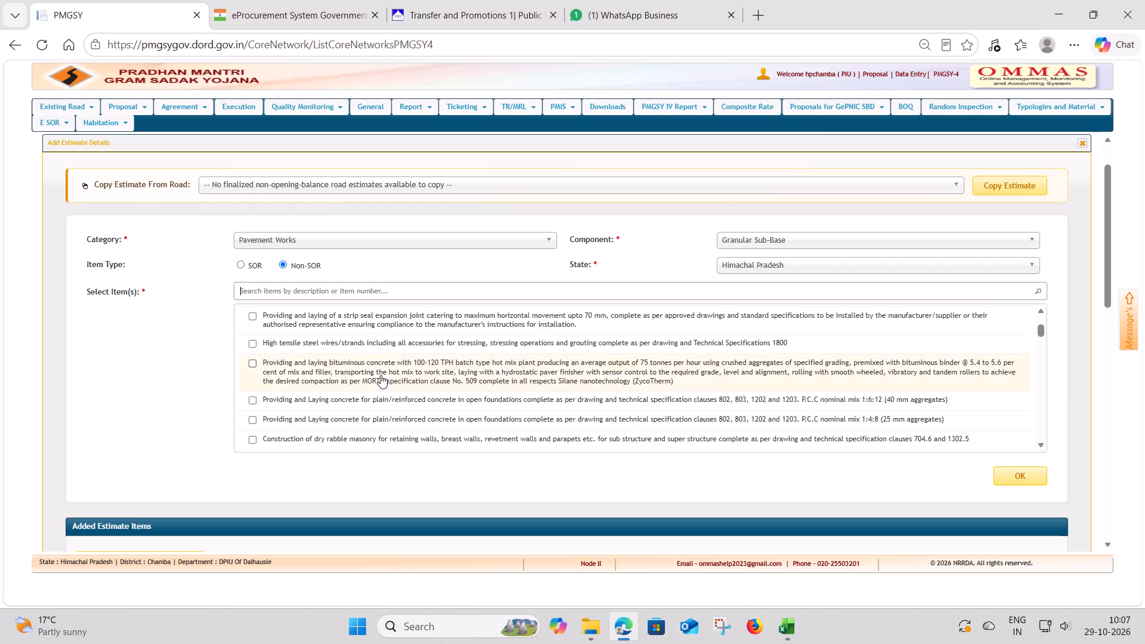
scroll(380, 375, "up", 4)
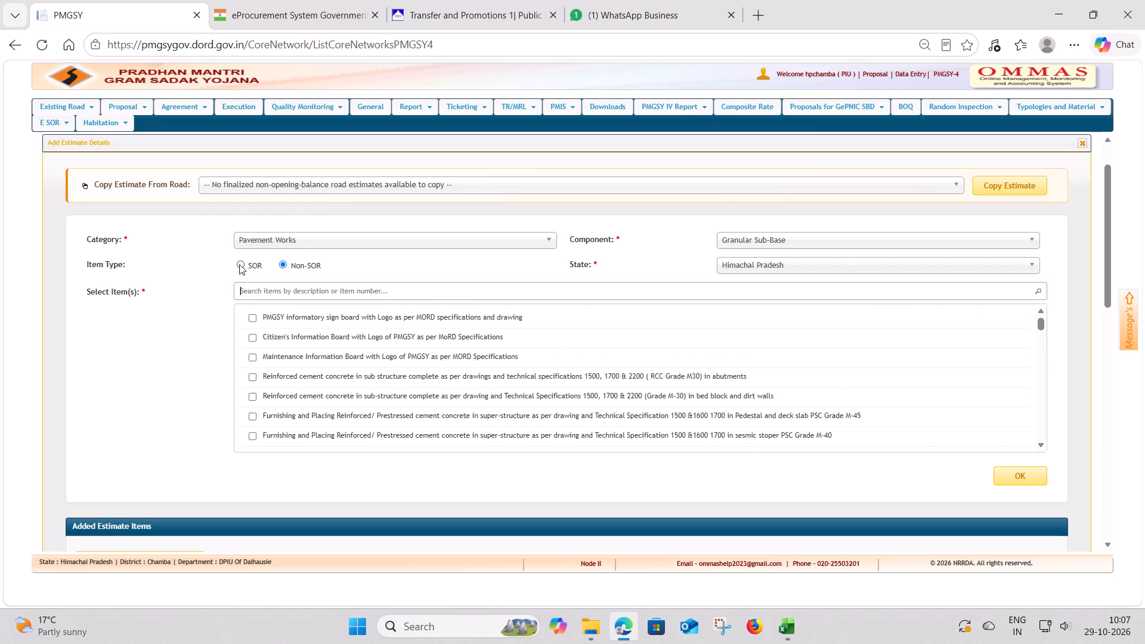
Return to the SOR items of chapter 5, search them for "wa", and clear the search.
left_click(239, 264)
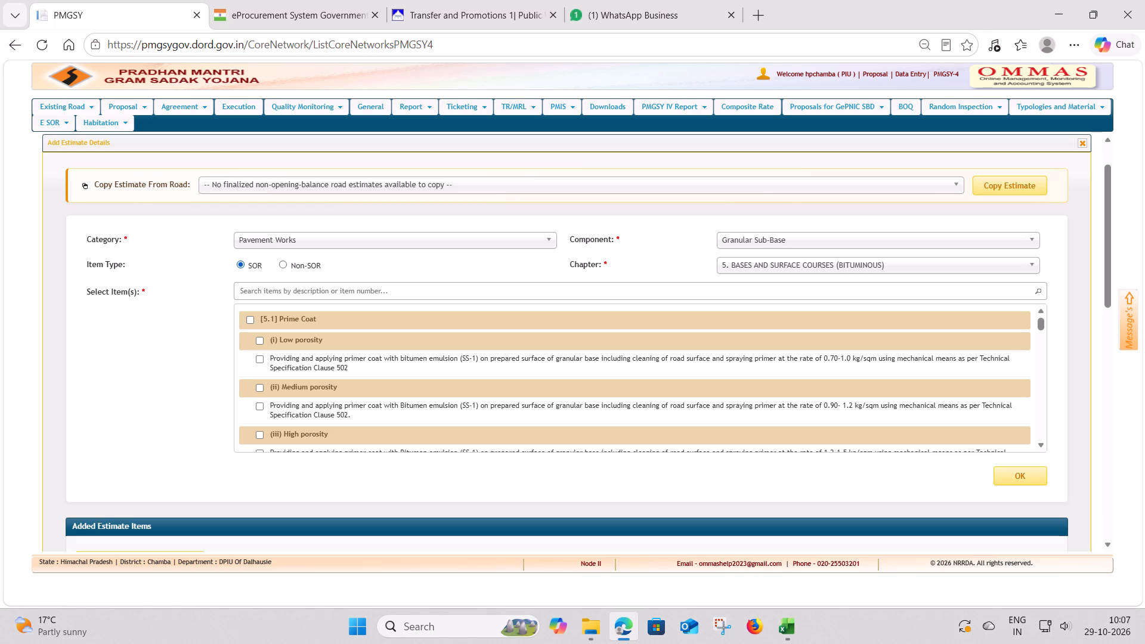
left_click(792, 267)
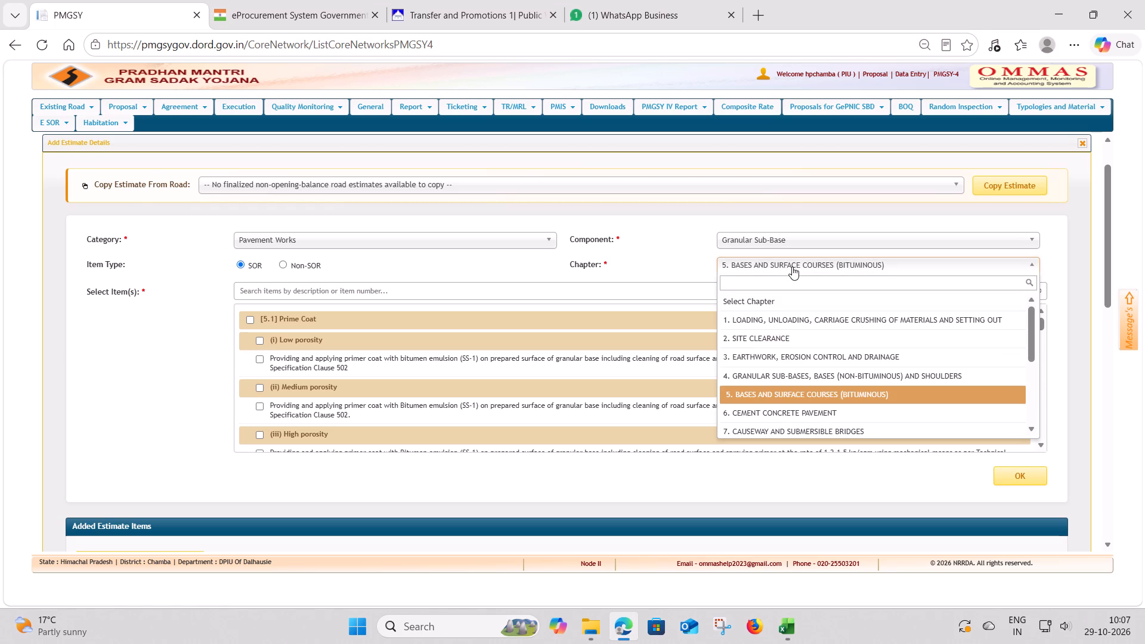
left_click(757, 392)
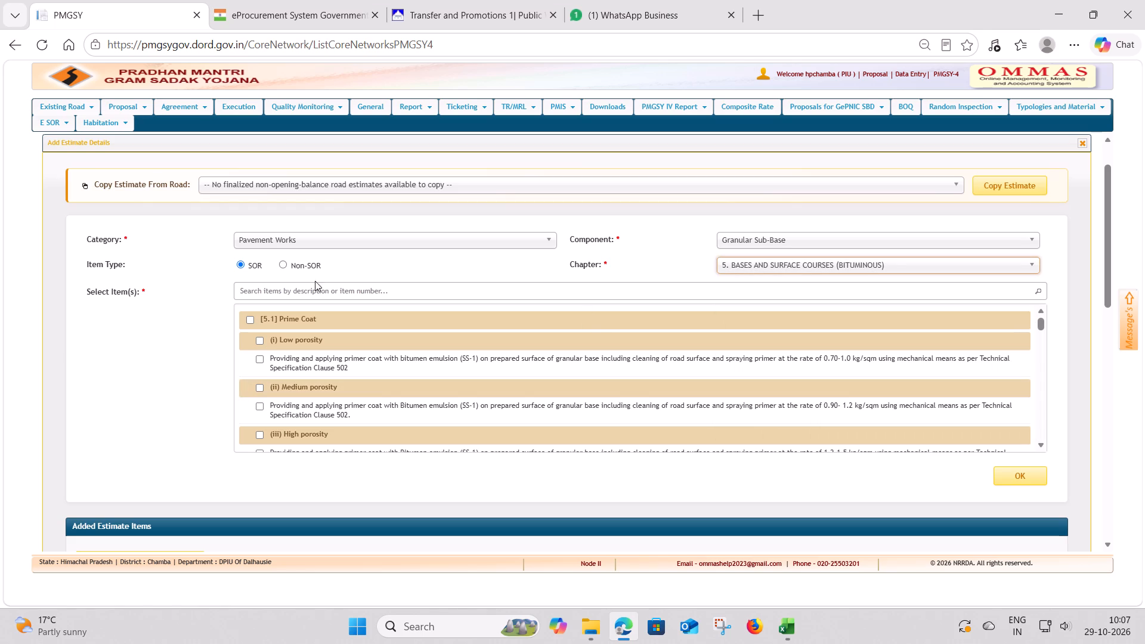
left_click(278, 289)
type("wa")
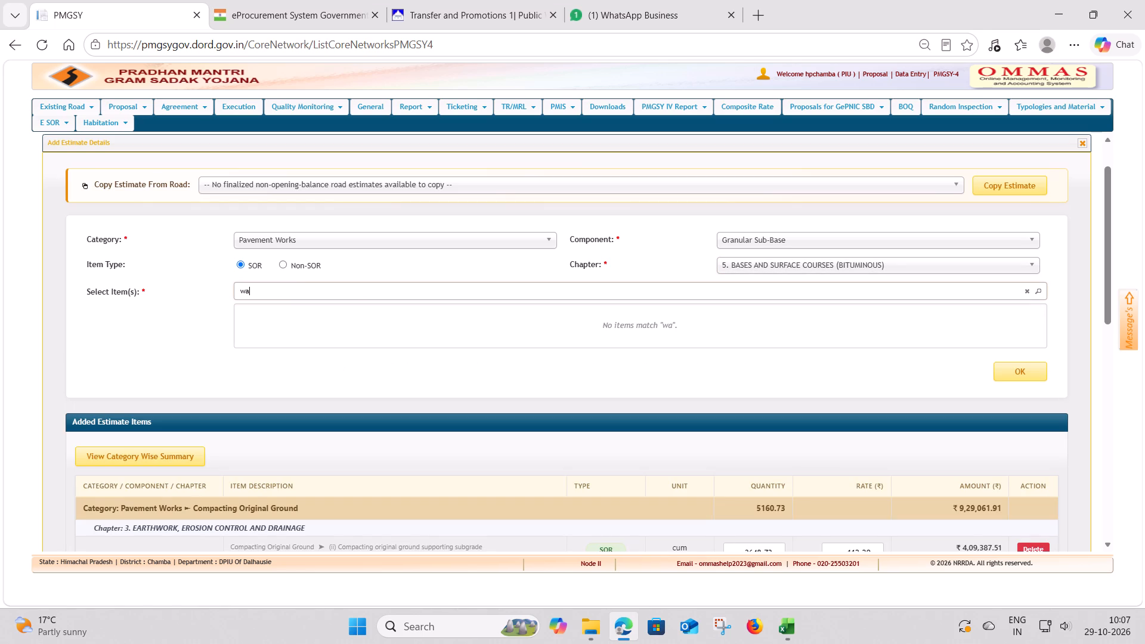
key("BackSpace")
key("BackSpace")
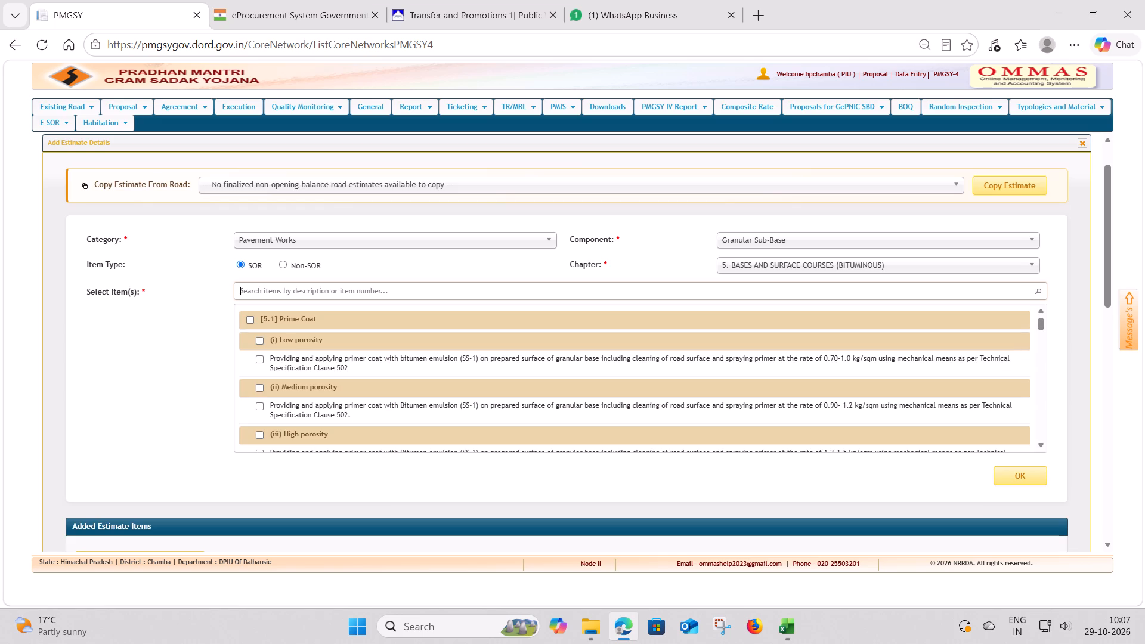
Browse the chapter 5 SOR items from Prime Coat through Surface Dressing for a match to the WBM-III item.
key("BackSpace")
scroll(358, 379, "up", 1)
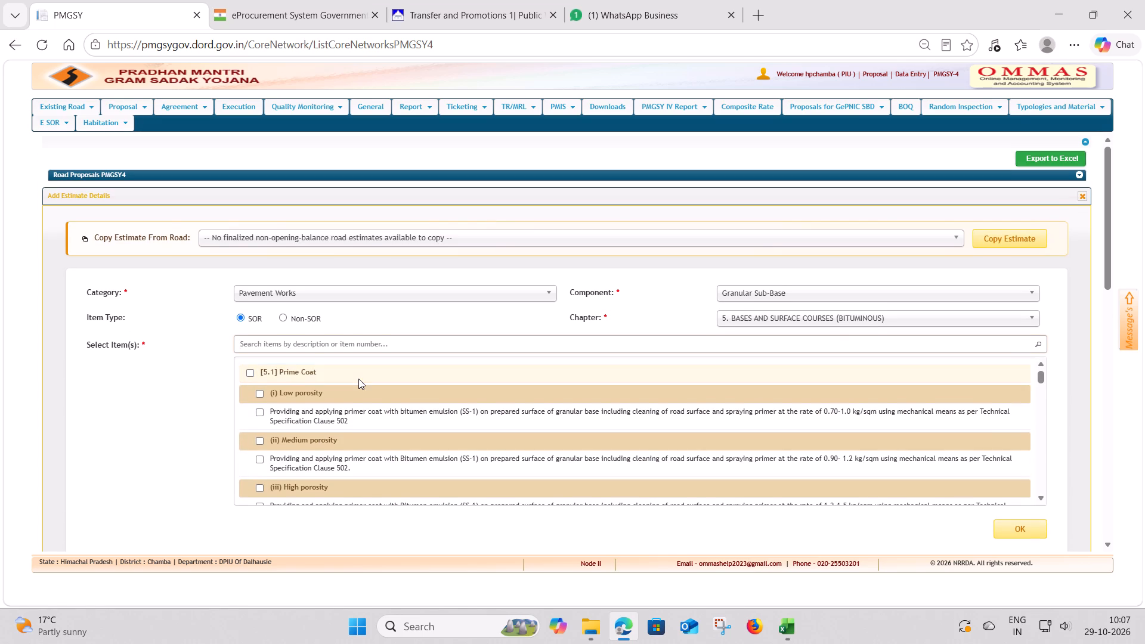
scroll(388, 410, "down", 2)
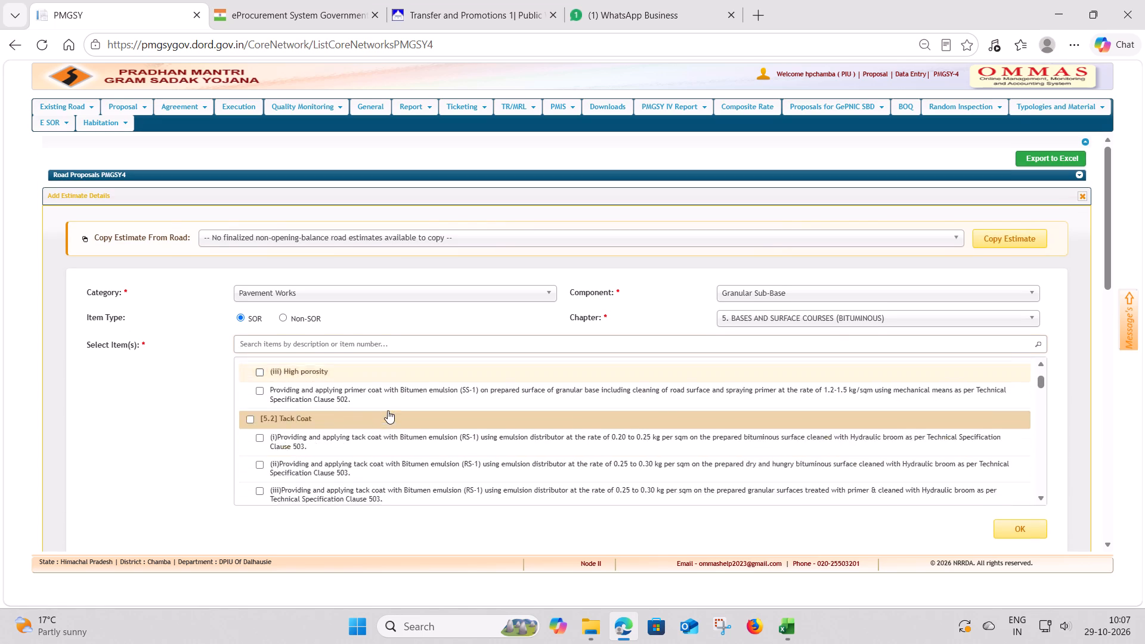
scroll(388, 410, "down", 3)
scroll(388, 410, "up", 1)
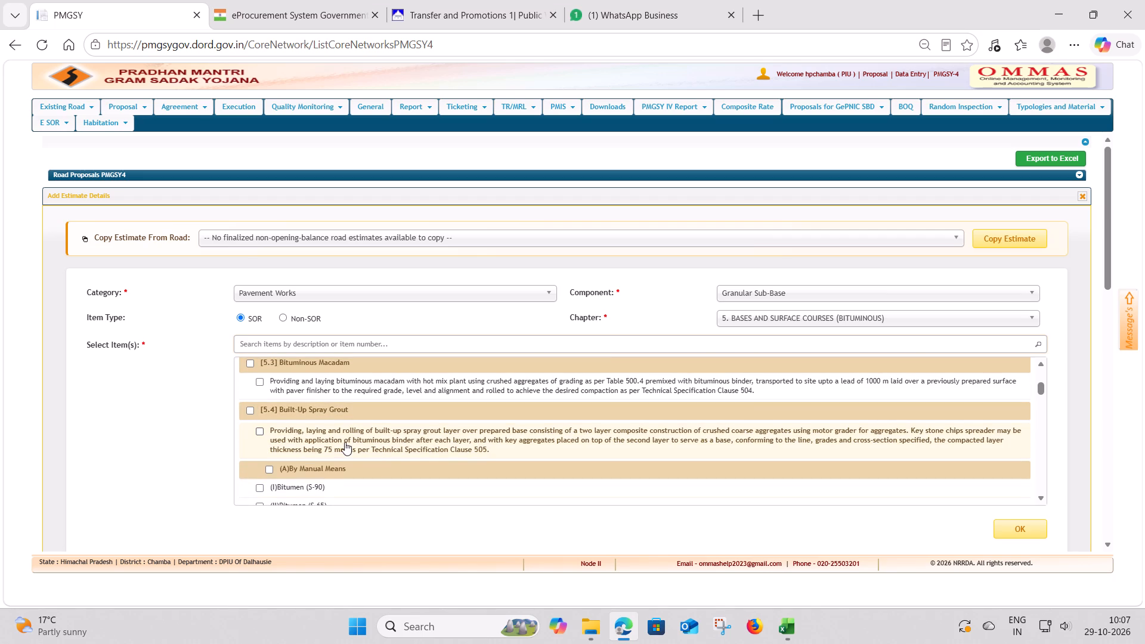
scroll(345, 442, "down", 3)
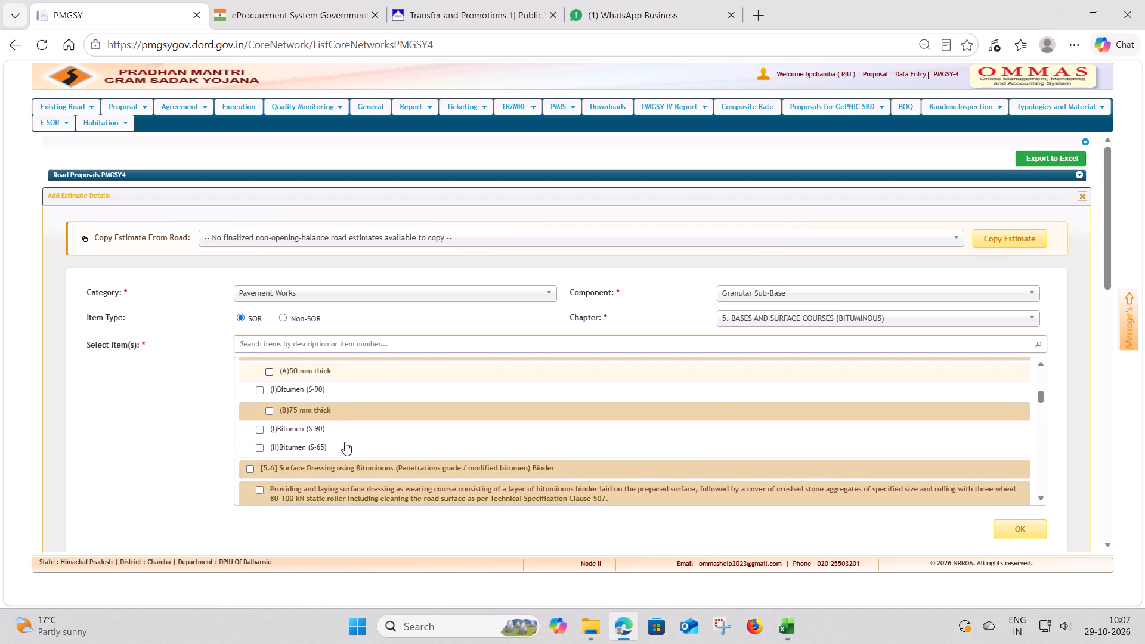
scroll(345, 442, "down", 3)
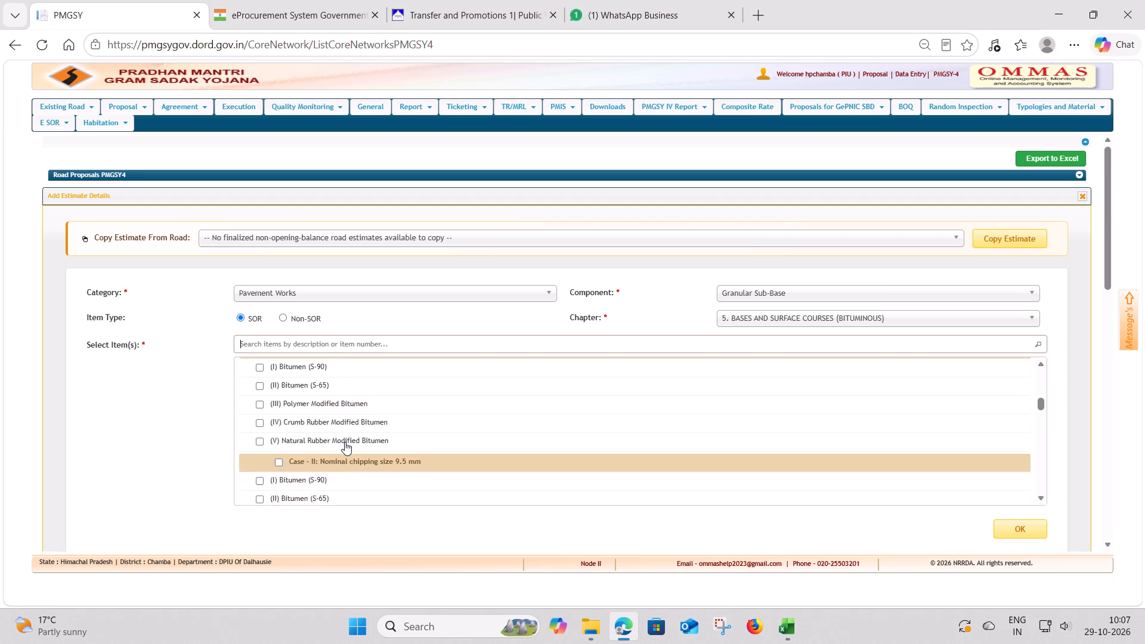
scroll(345, 442, "down", 2)
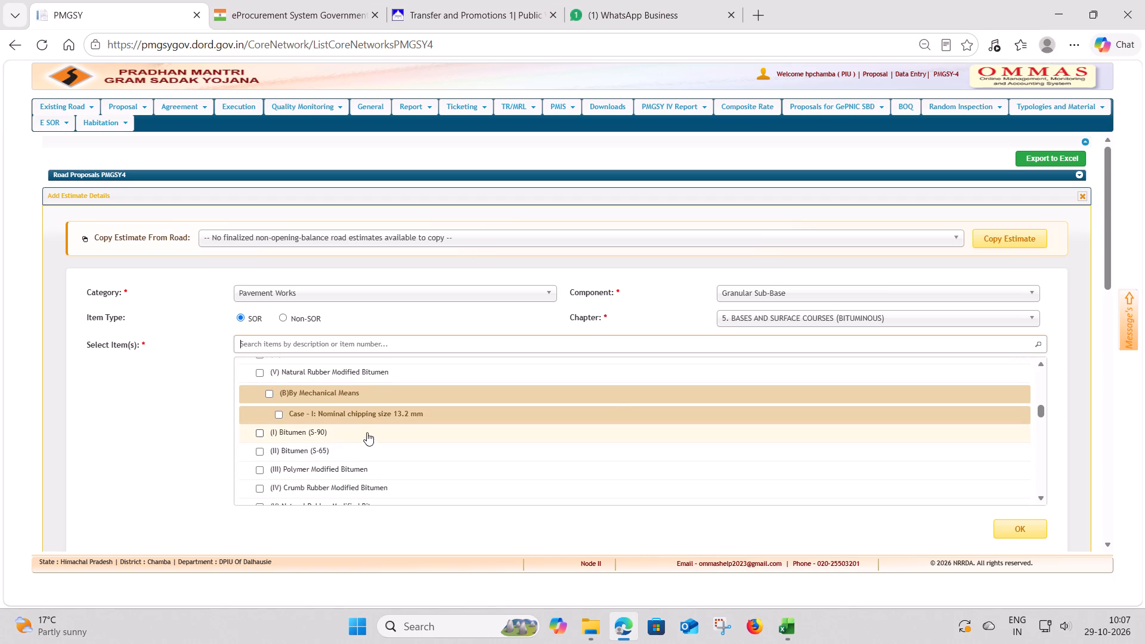
In SOR chapter 4, search for "wate" and pick only WBM Grading 3 by Mechanical Means under item 4.7 for bulk entry.
left_click(793, 315)
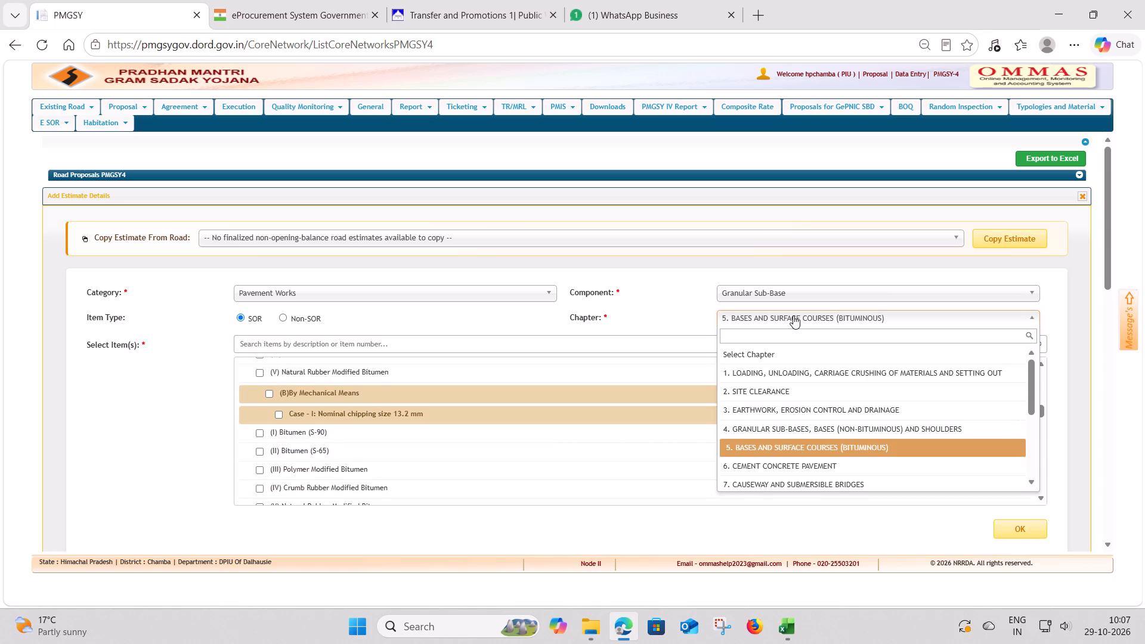
left_click(785, 431)
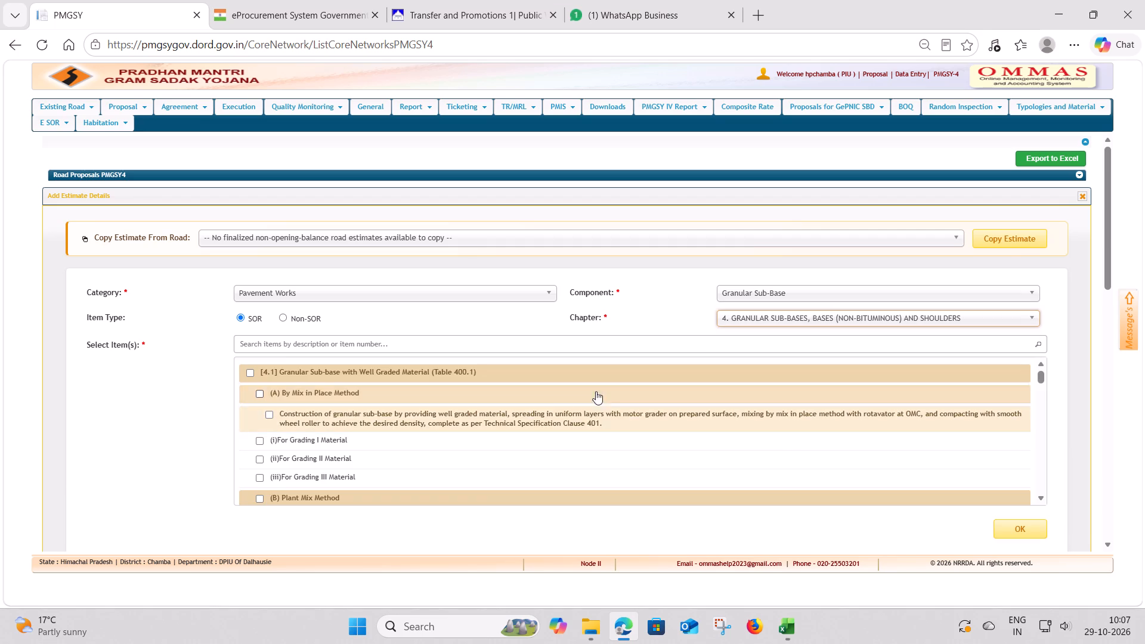
left_click(292, 343)
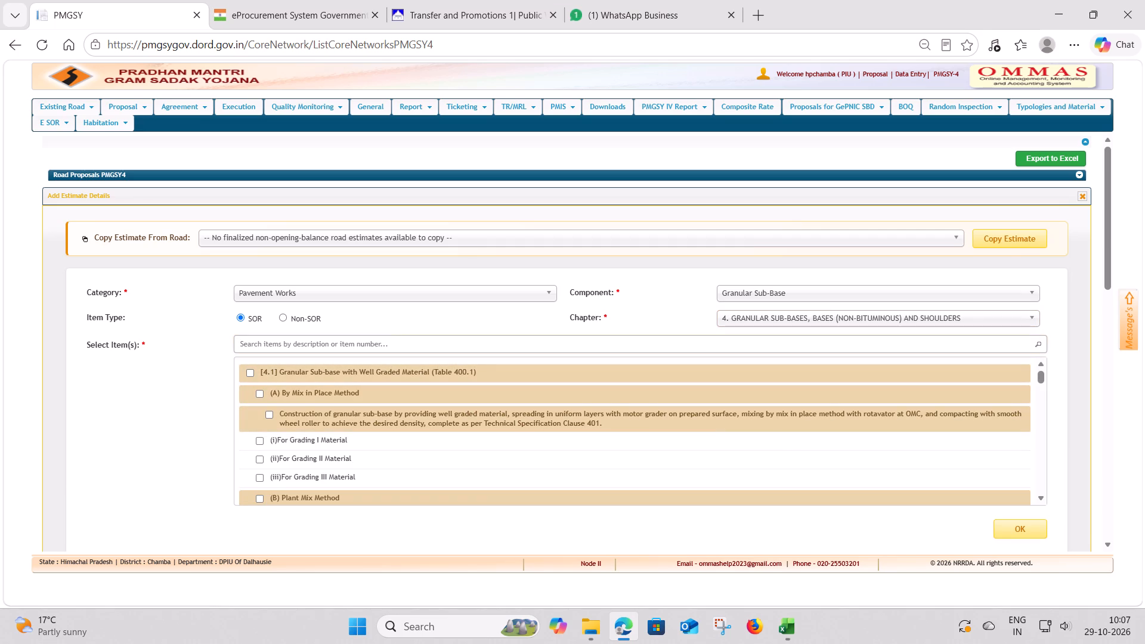
type("wat")
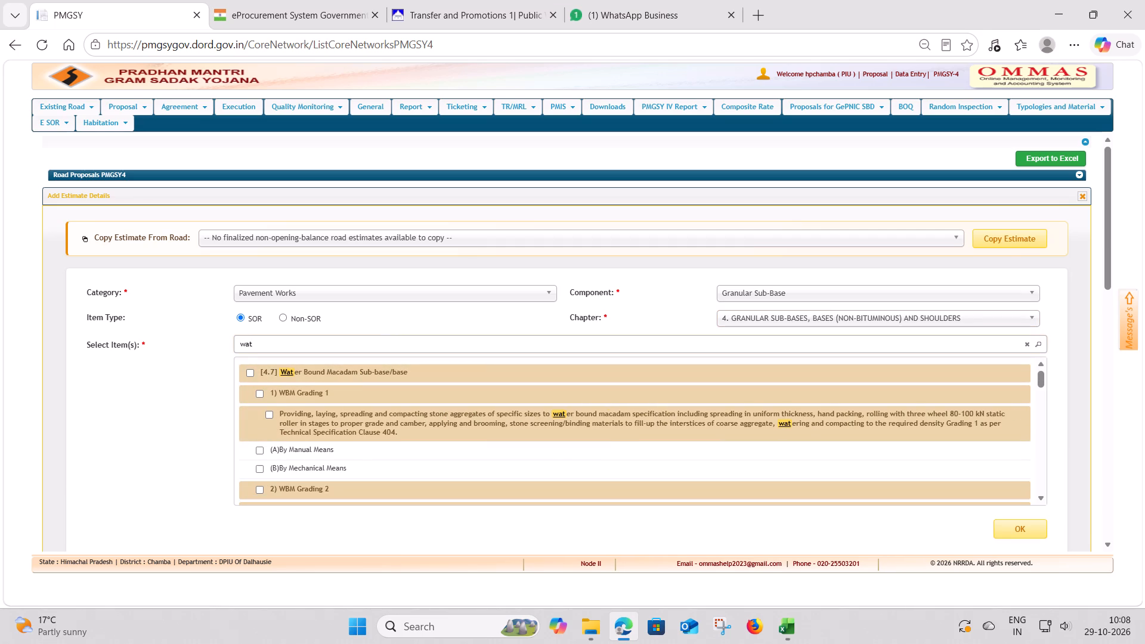
key("e")
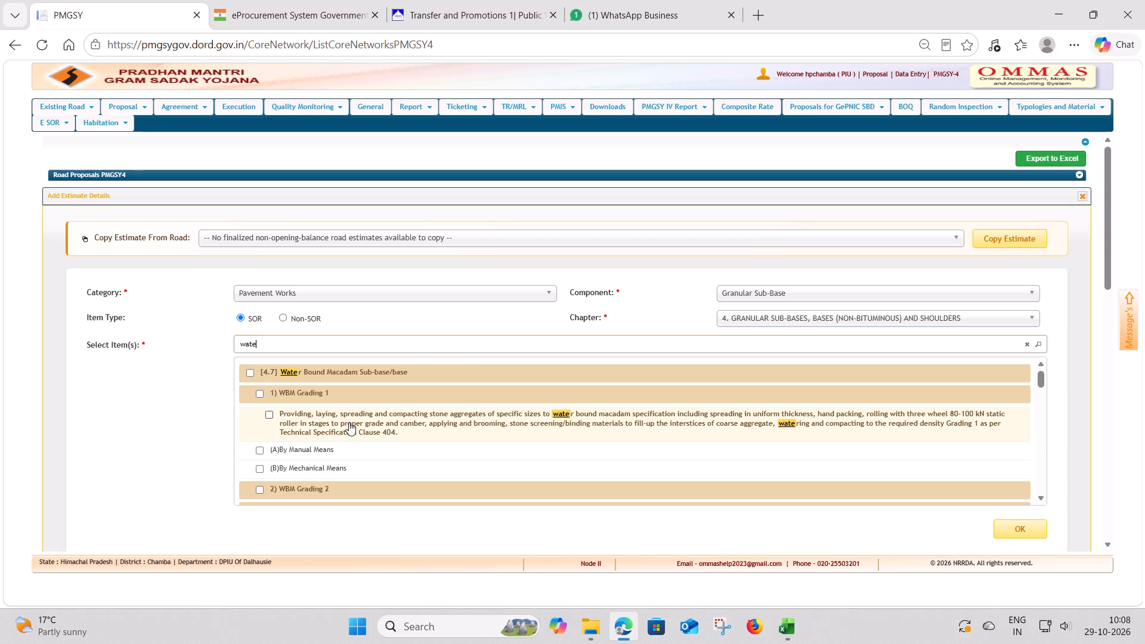
scroll(349, 422, "down", 2)
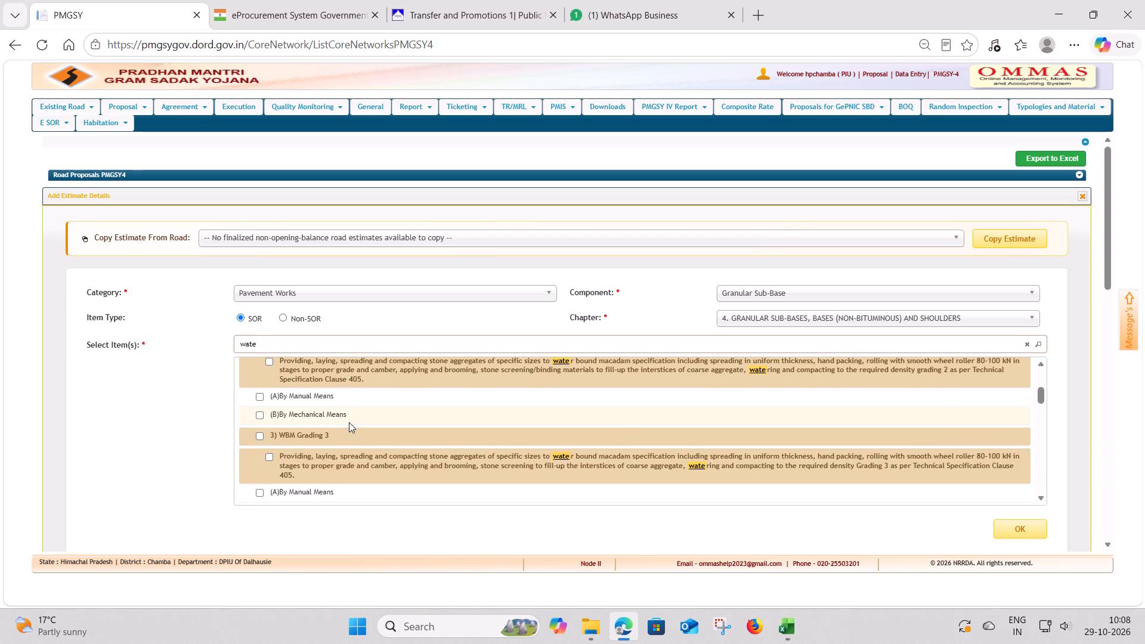
scroll(349, 422, "down", 1)
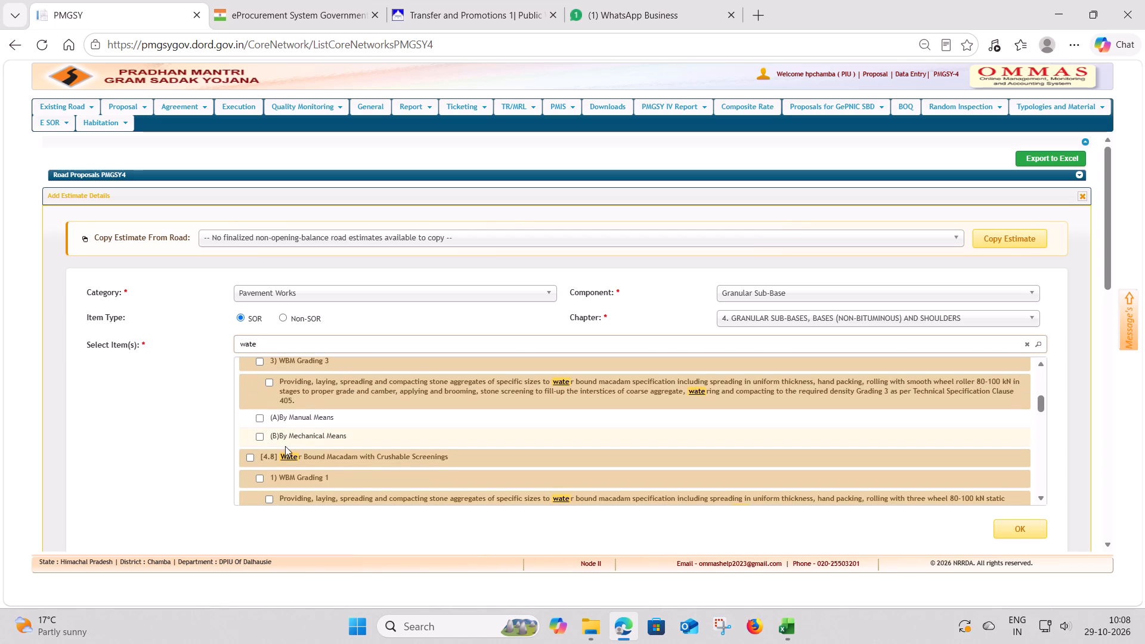
left_click(258, 360)
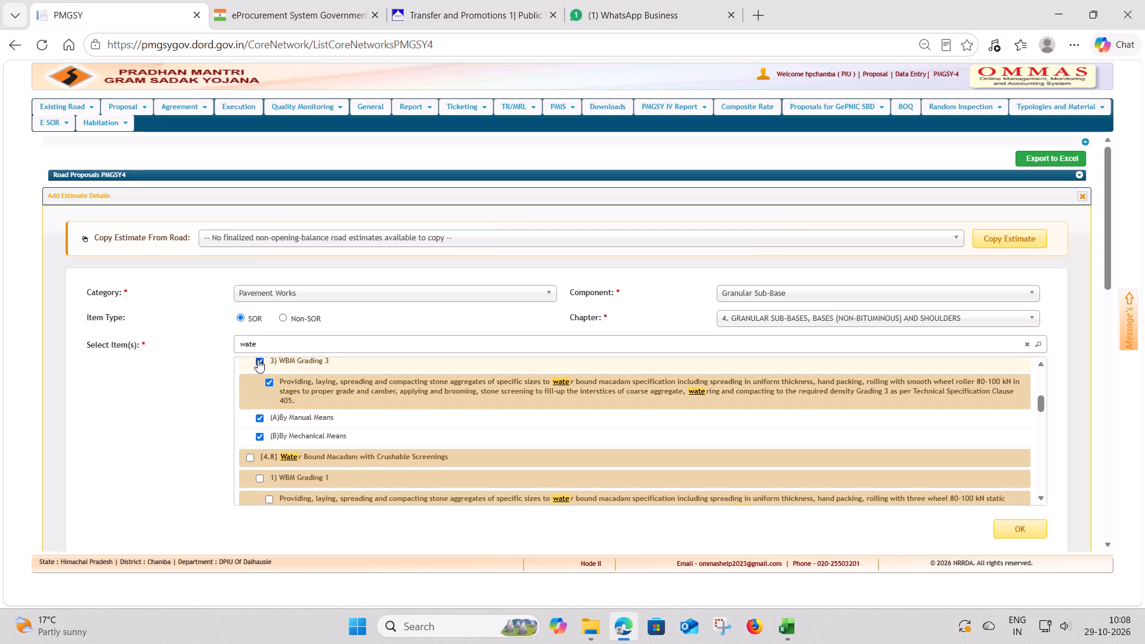
left_click(258, 416)
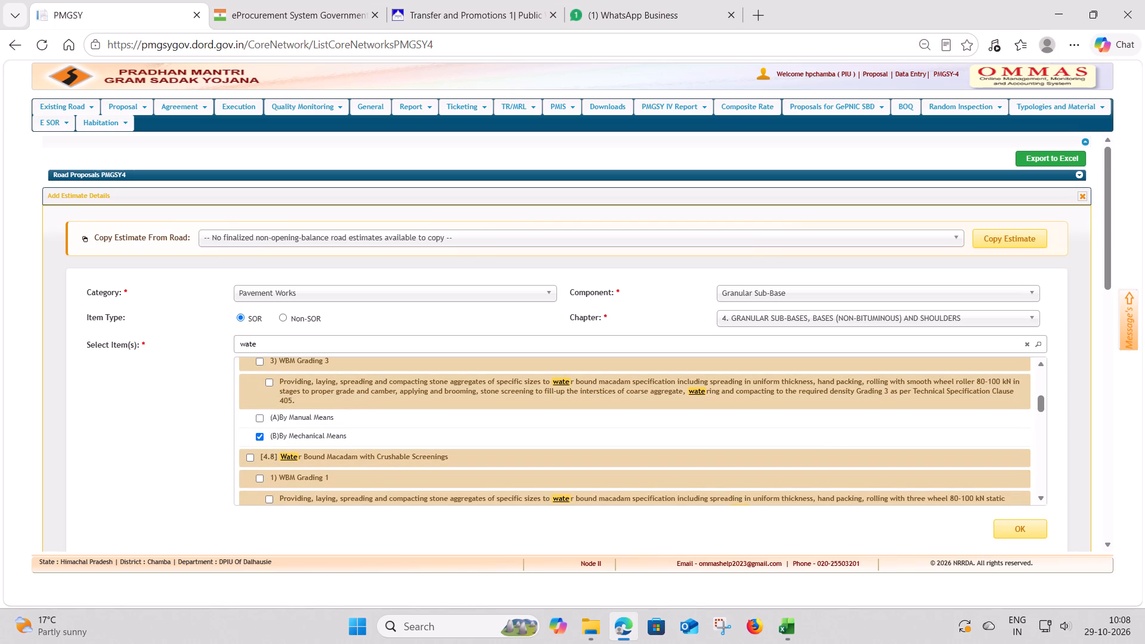
left_click(1013, 532)
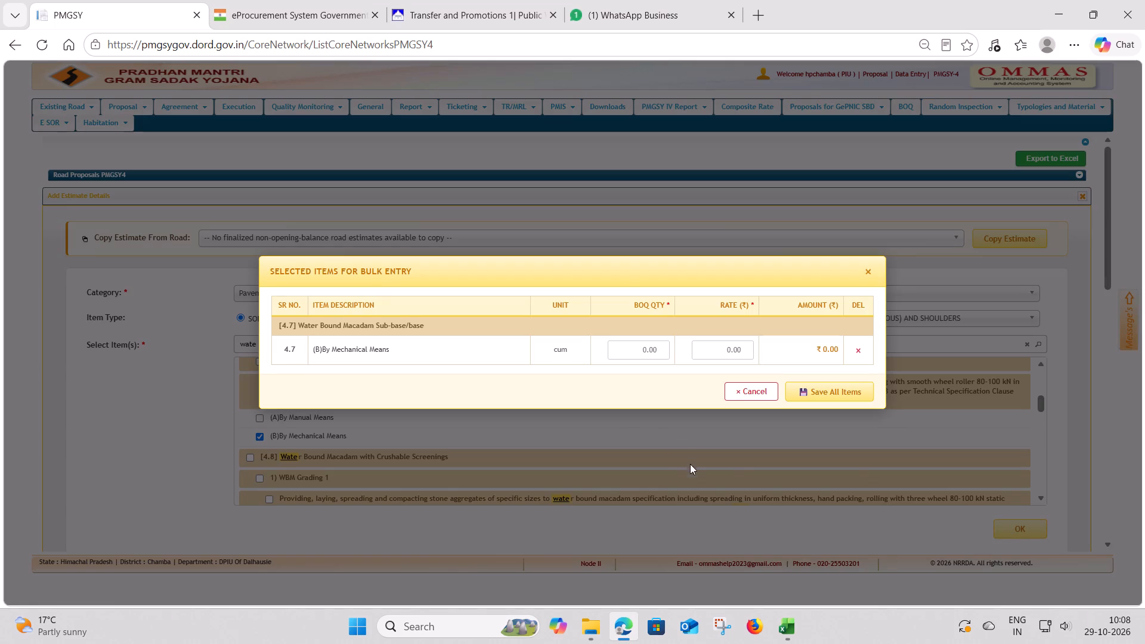
Enter a BOQ quantity of 1705.00 for the WBM item, taken from the workbook's WBM-III row.
left_click(629, 352)
key("alt+Tab")
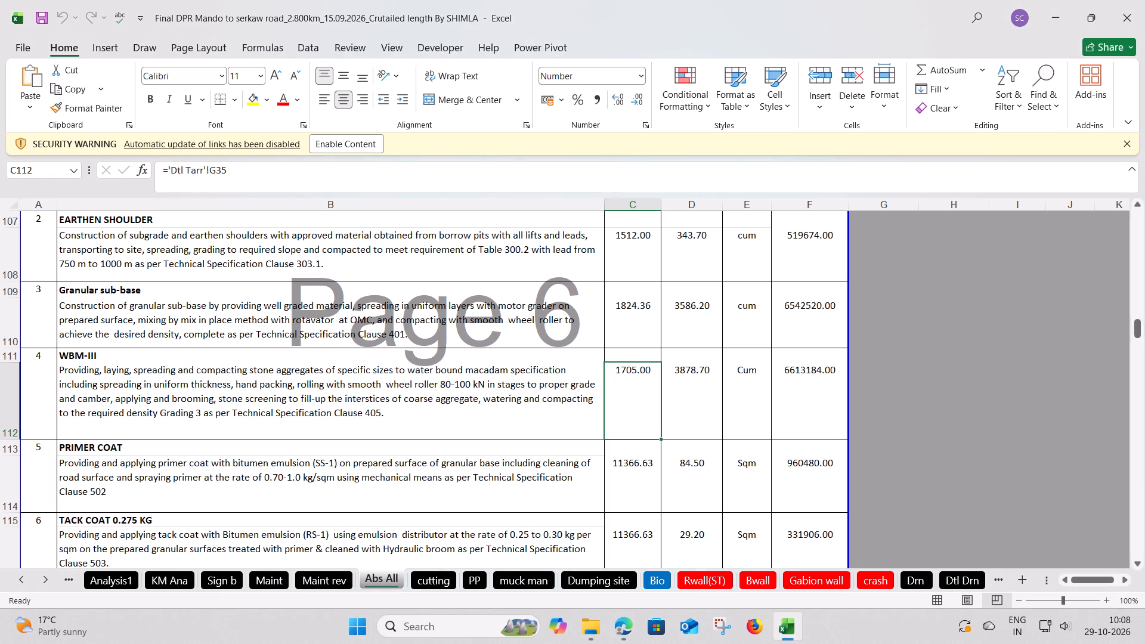
key("alt+Tab")
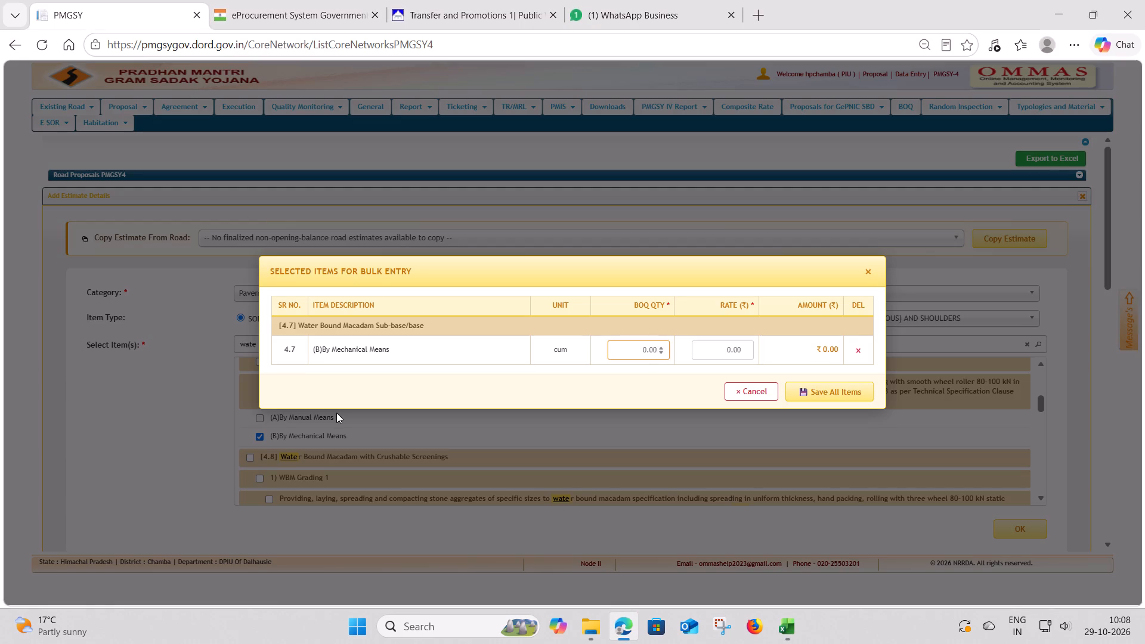
type("1705")
type(".00")
Set the WBM item's rate to 3878.70 from the workbook's WBM-III row and save it to the estimate.
key("alt+Tab")
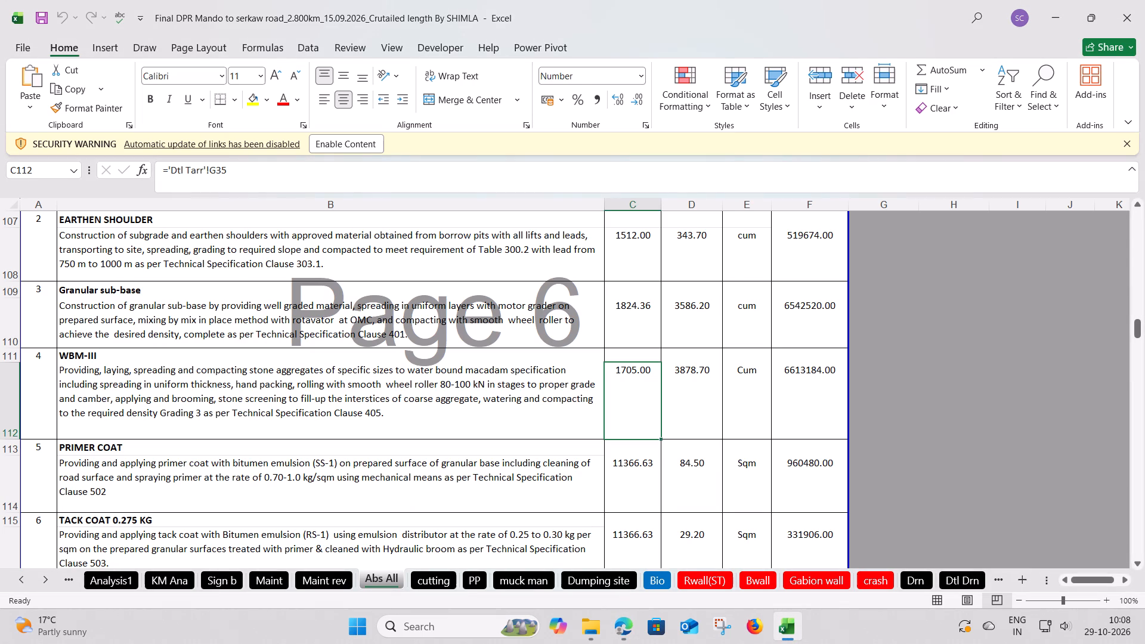
key("alt+Tab")
left_click(727, 353)
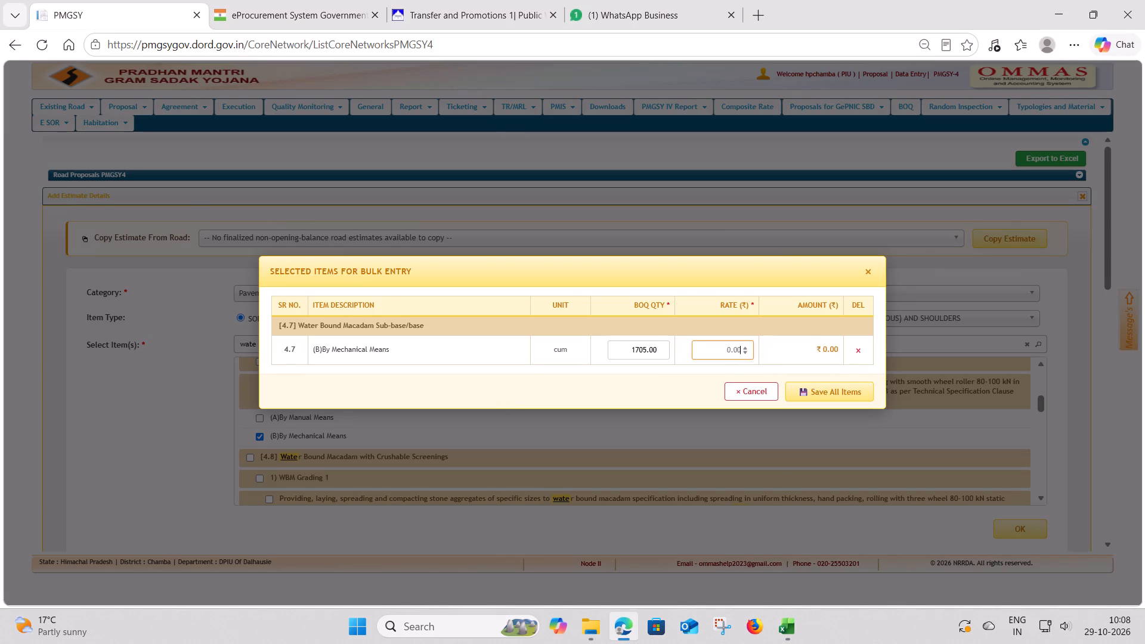
key("alt+Tab")
key("alt+Tab")
type("3878.")
key("alt+Tab")
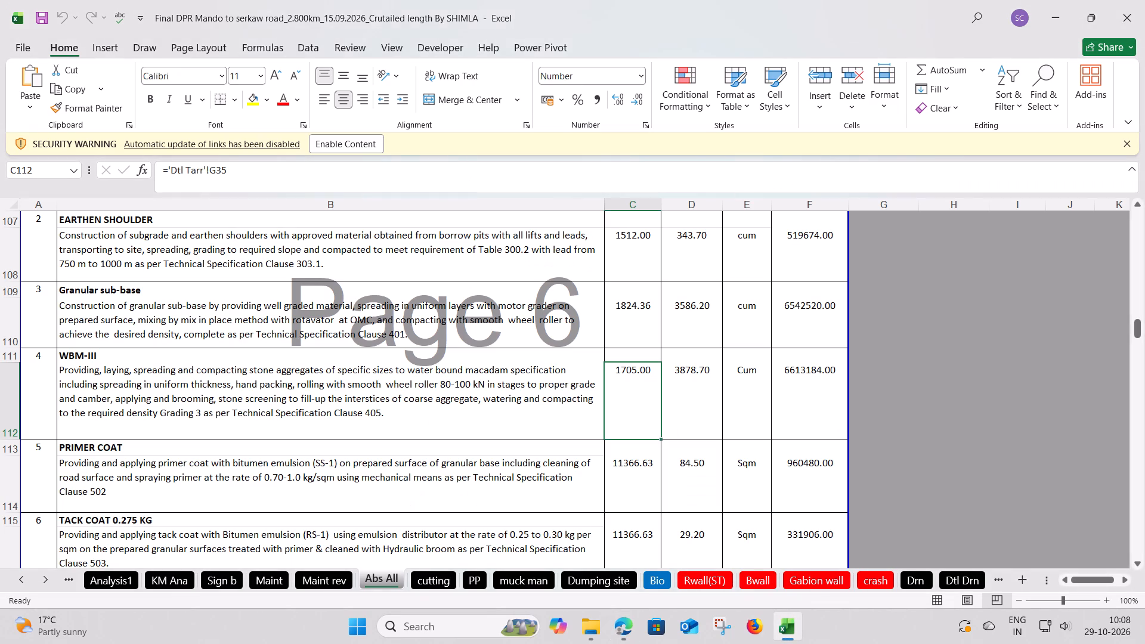
key("alt+Tab")
type("70")
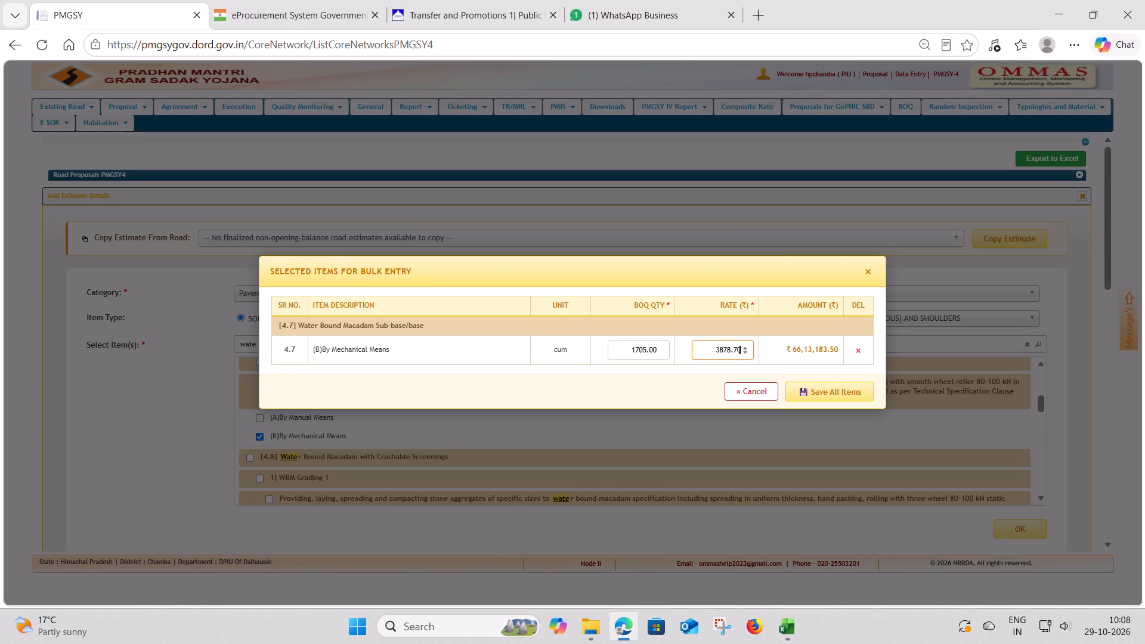
left_click(677, 383)
key("alt+Tab")
key("alt+Tab")
left_click(828, 391)
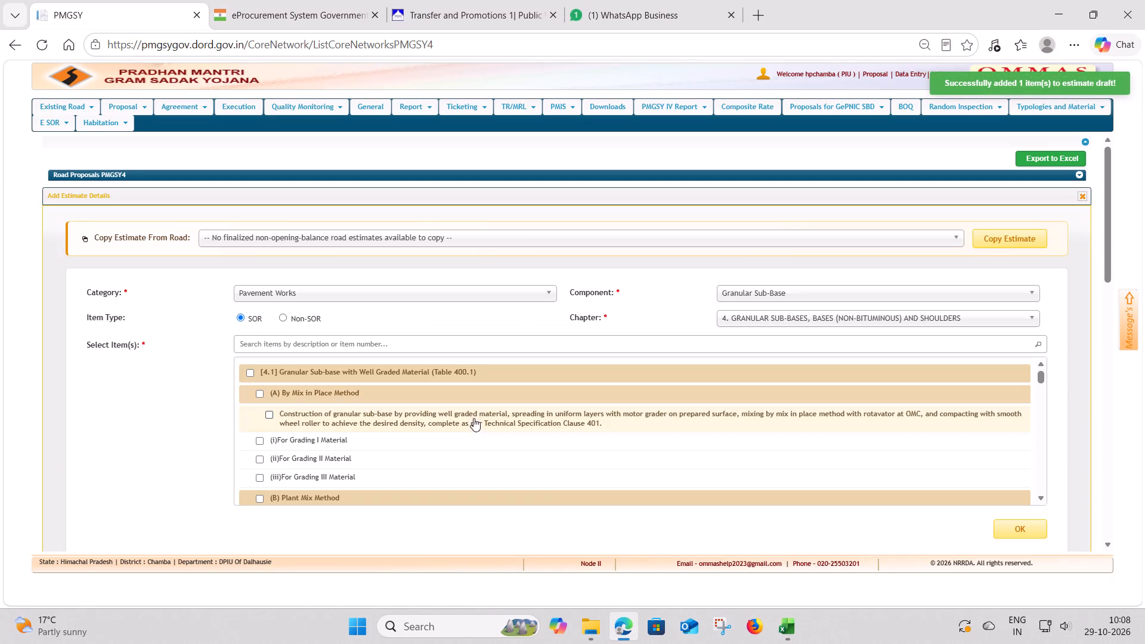
Review the added estimate items, check the rows following WBM-III on the workbook's Abs All sheet, and return to the portal's item selection.
scroll(129, 457, "down", 5)
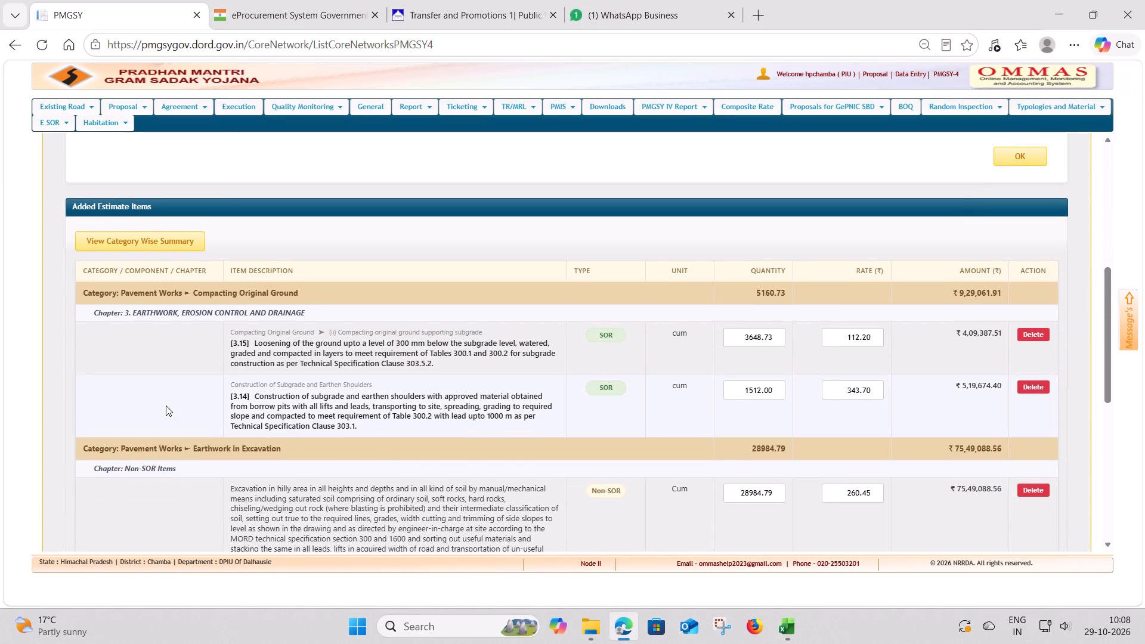
scroll(166, 405, "down", 6)
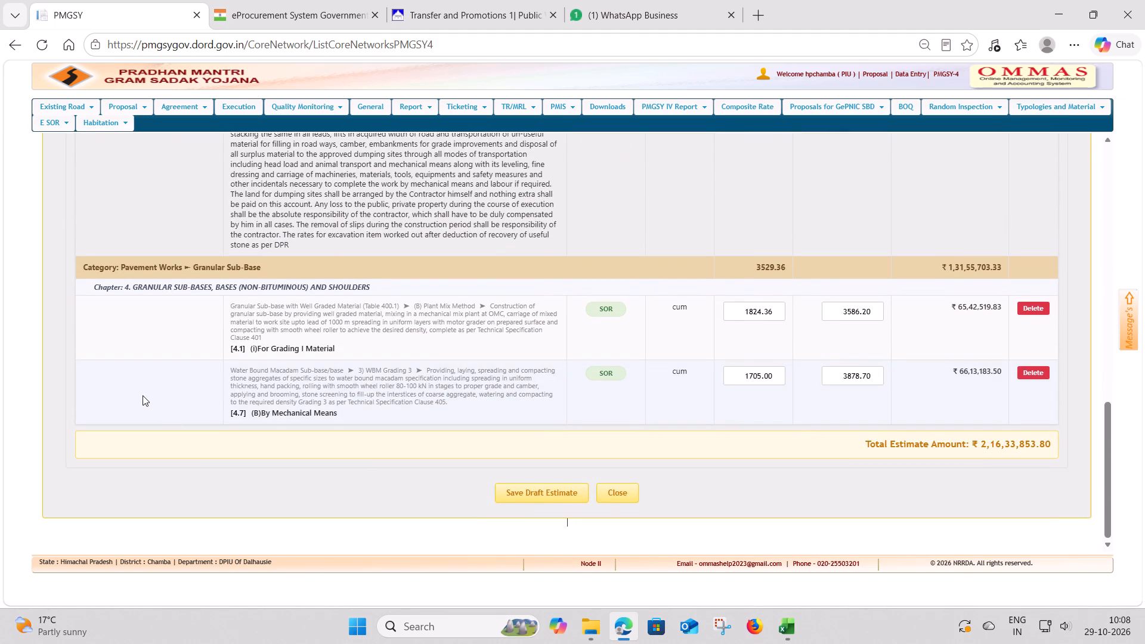
key("alt+Tab")
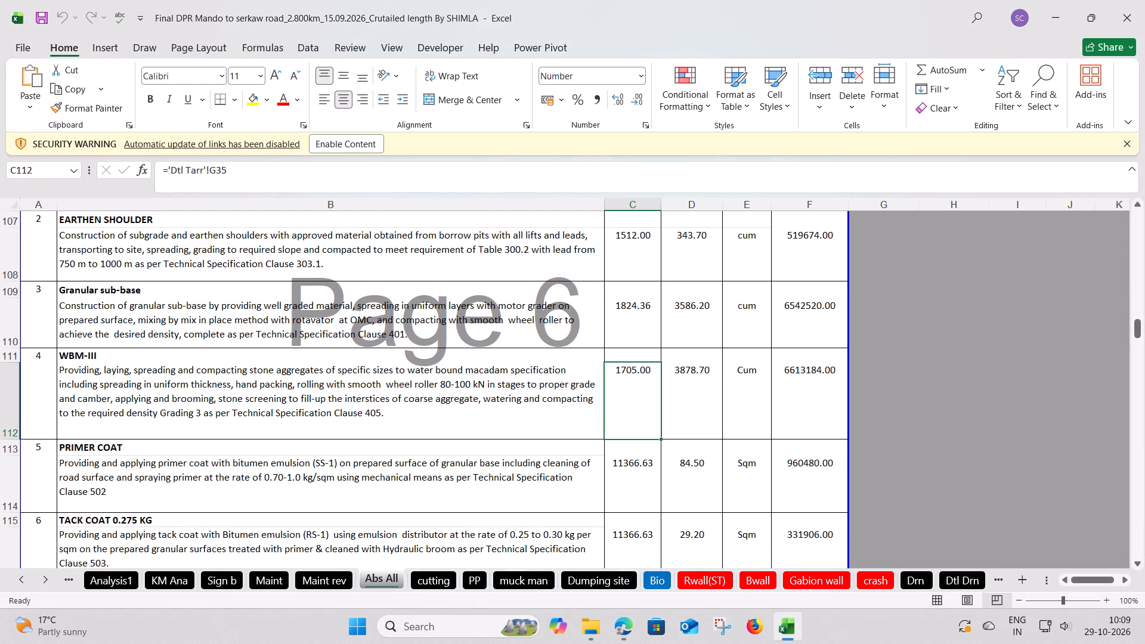
scroll(234, 414, "down", 2)
scroll(234, 414, "up", 1)
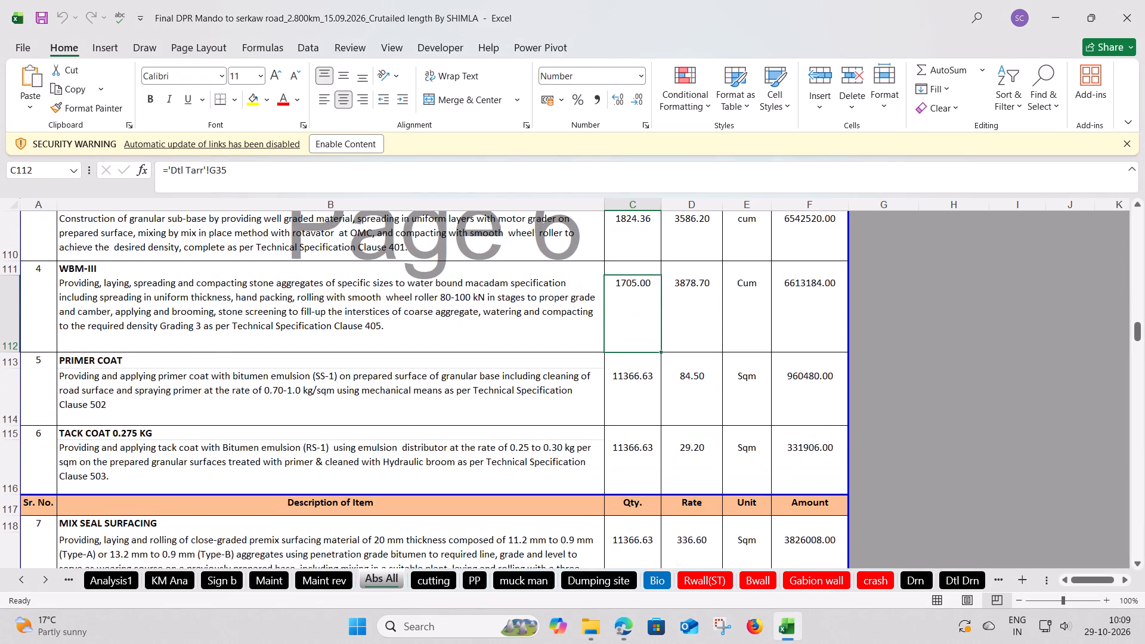
key("alt+Tab")
scroll(168, 315, "up", 3)
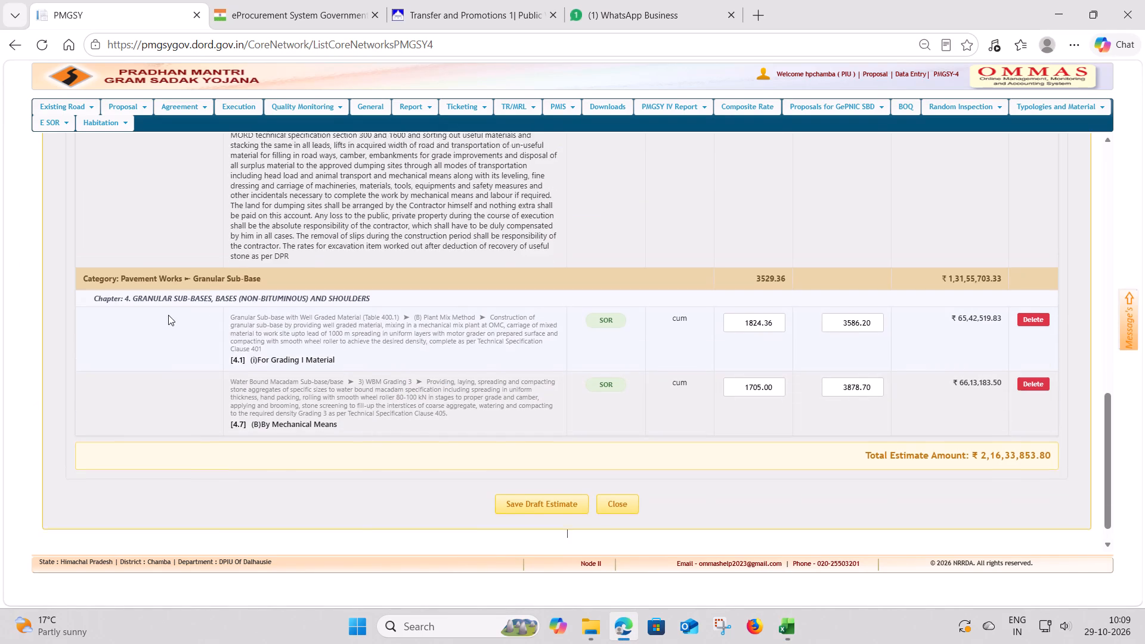
scroll(168, 315, "up", 9)
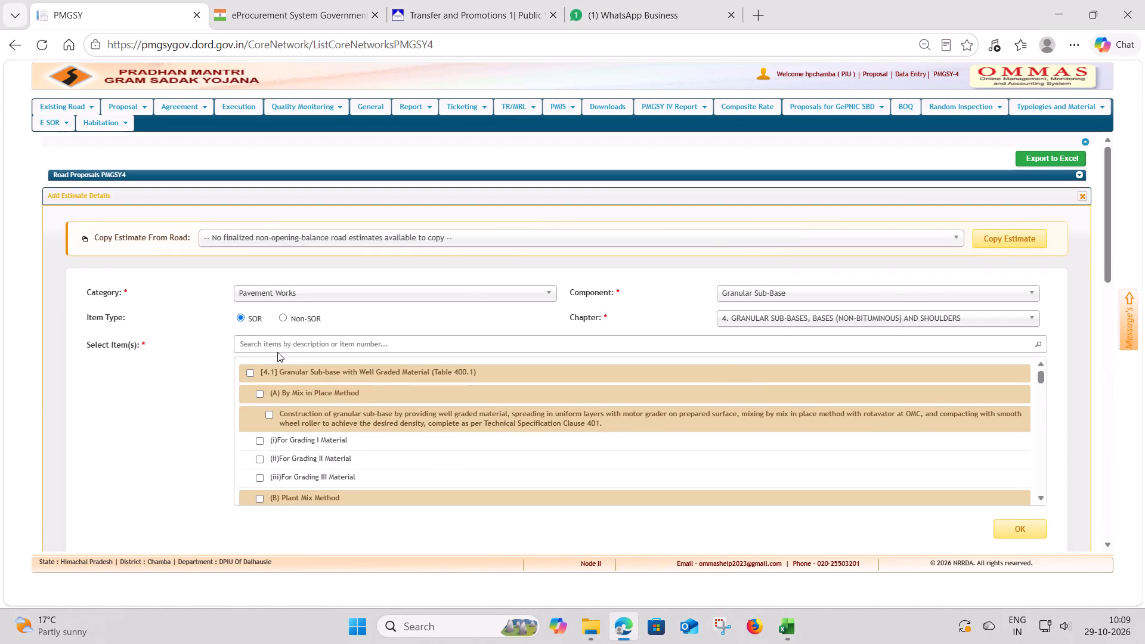
Switch the item type to Non-SOR and set the Pavement Works component to Prime Coat.
left_click(283, 319)
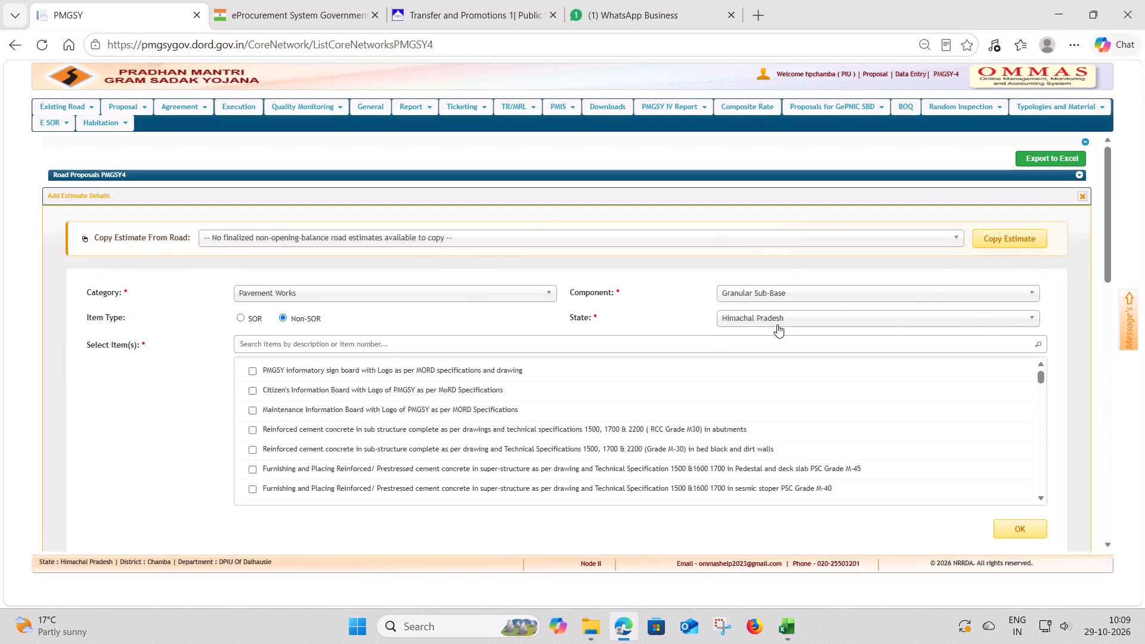
left_click(830, 292)
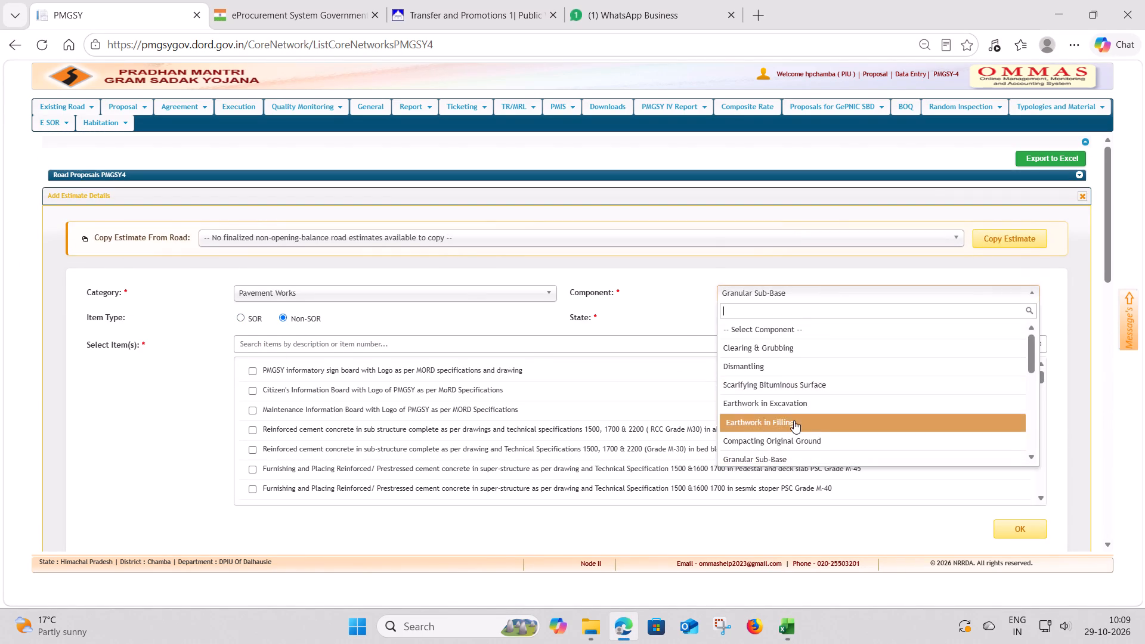
scroll(794, 420, "down", 1)
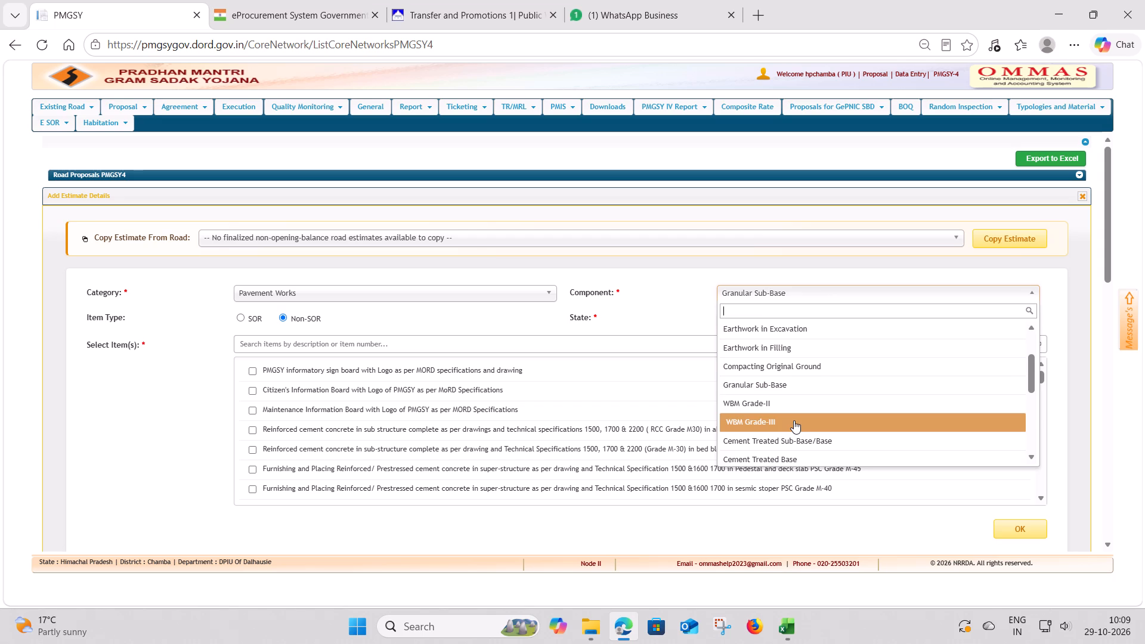
scroll(794, 420, "down", 1)
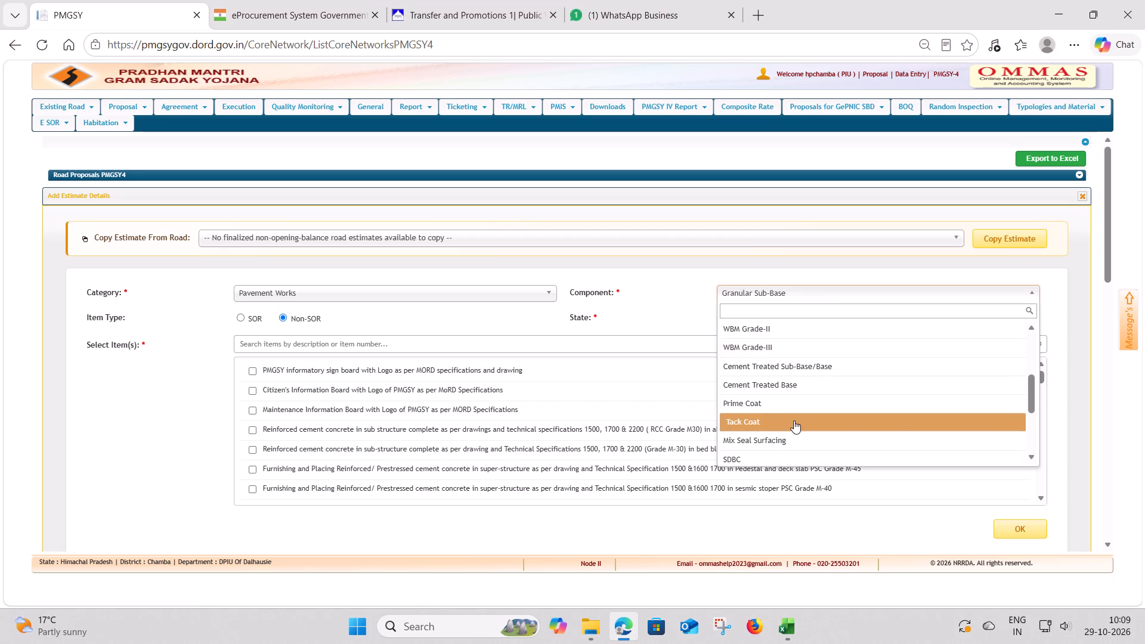
left_click(752, 402)
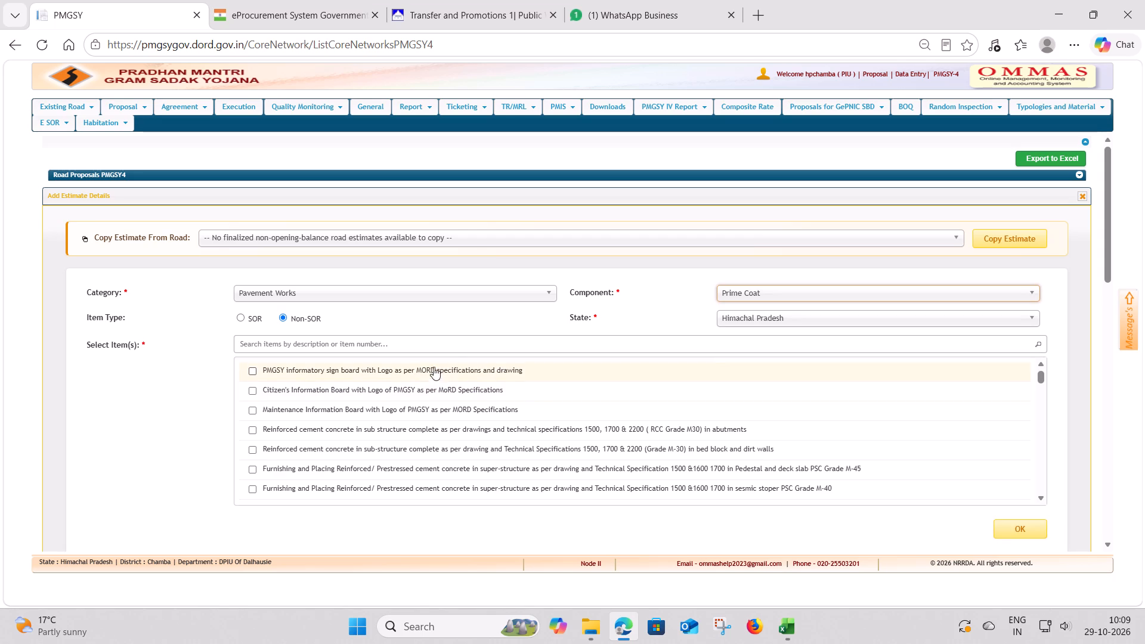
Search the Non-SOR items for "prim" and pick the primer coat with Bitumen emulsion (SS-1) at 1.00 Kg per square metre for bulk entry.
left_click(308, 344)
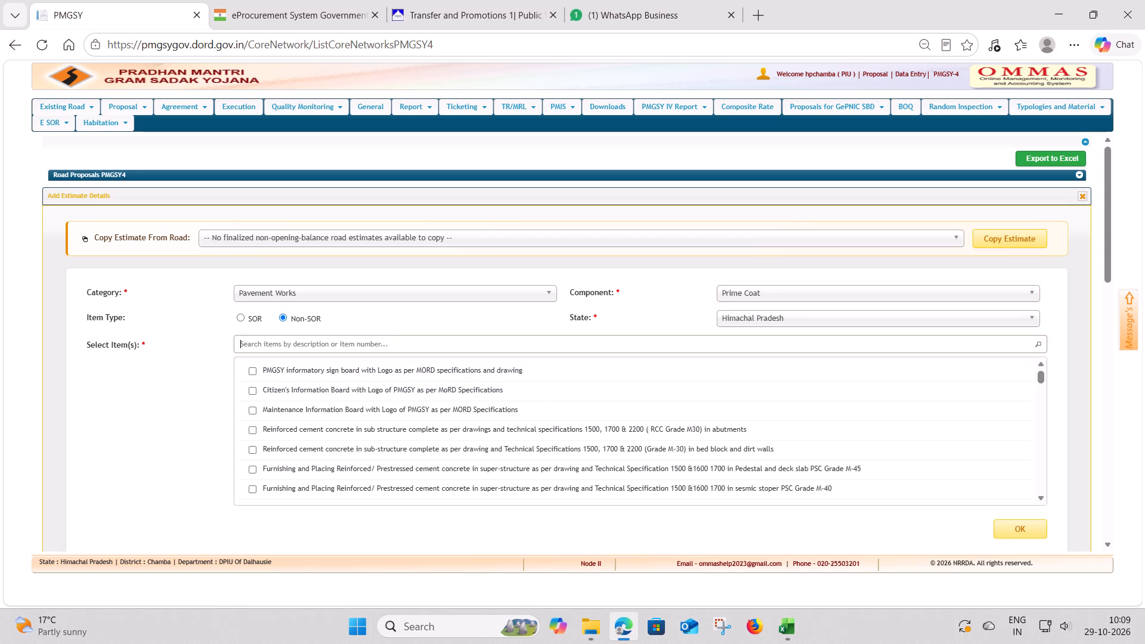
type("prim")
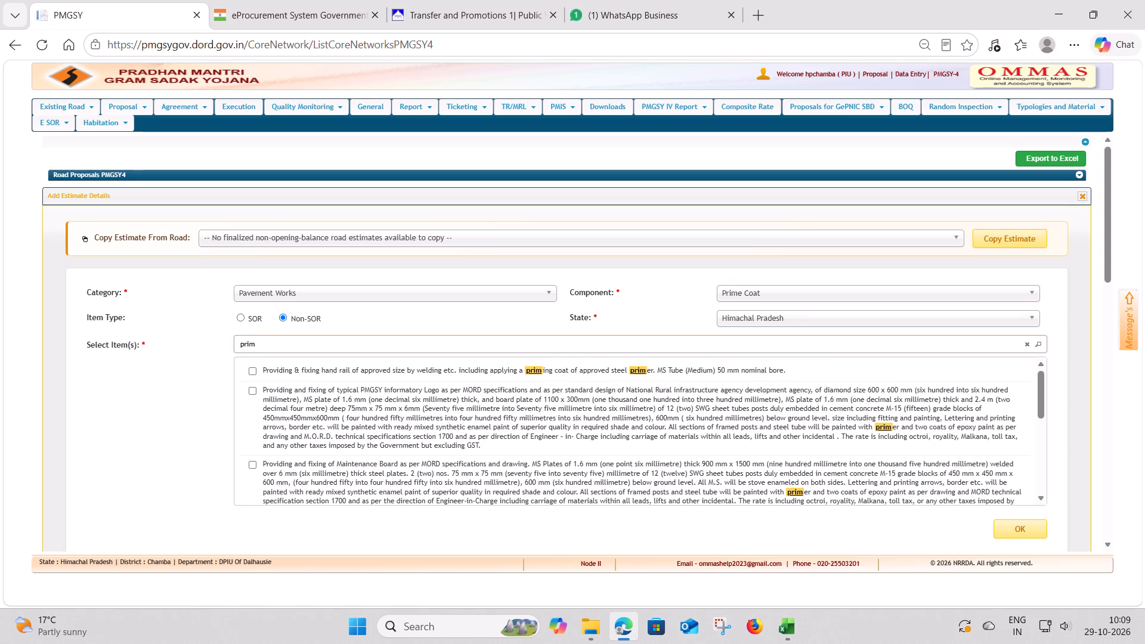
scroll(419, 469, "down", 1)
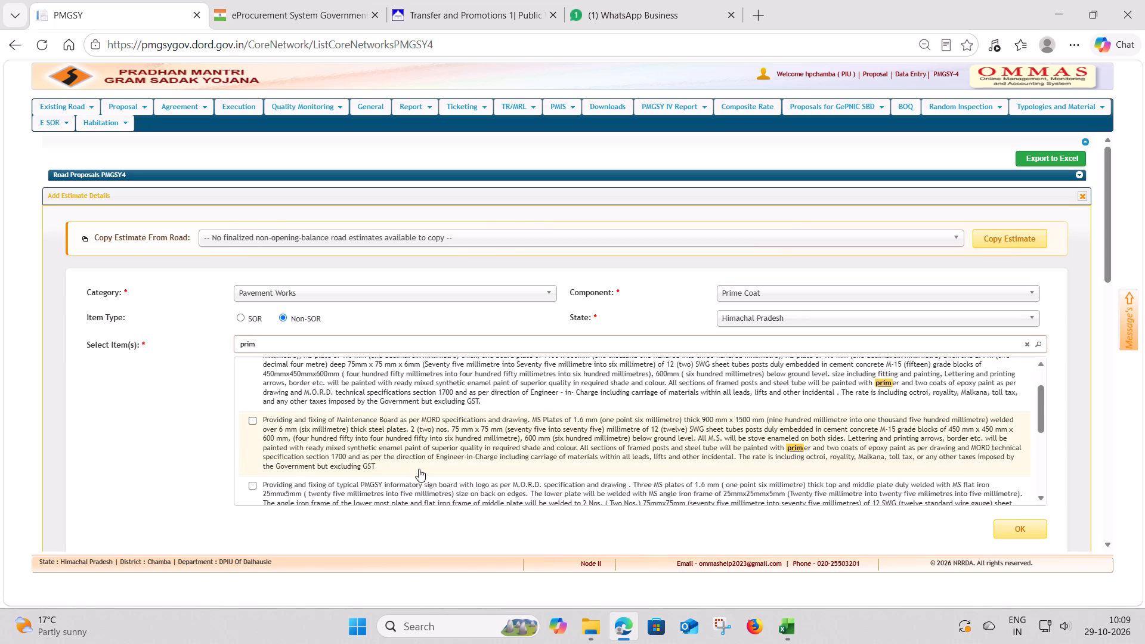
scroll(419, 469, "down", 2)
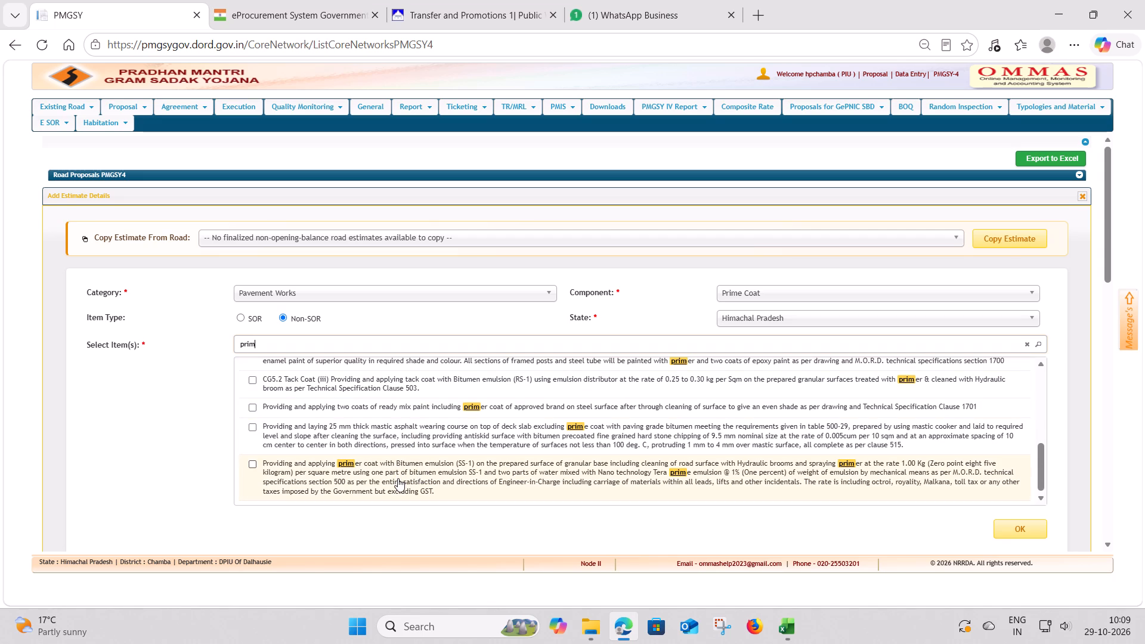
scroll(398, 478, "down", 1)
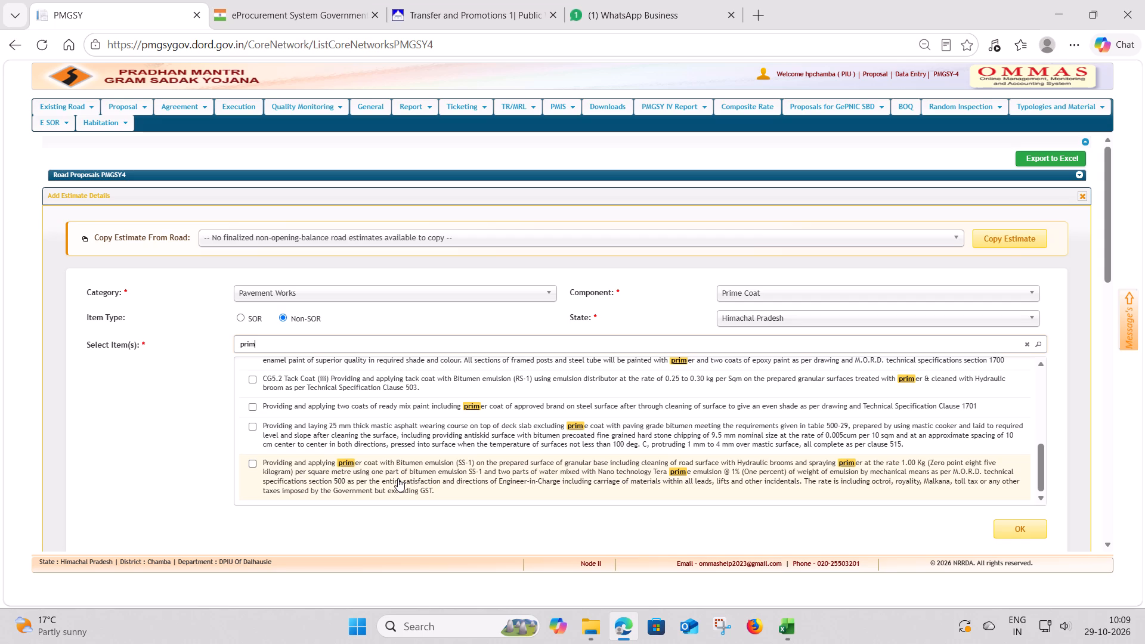
left_click(250, 465)
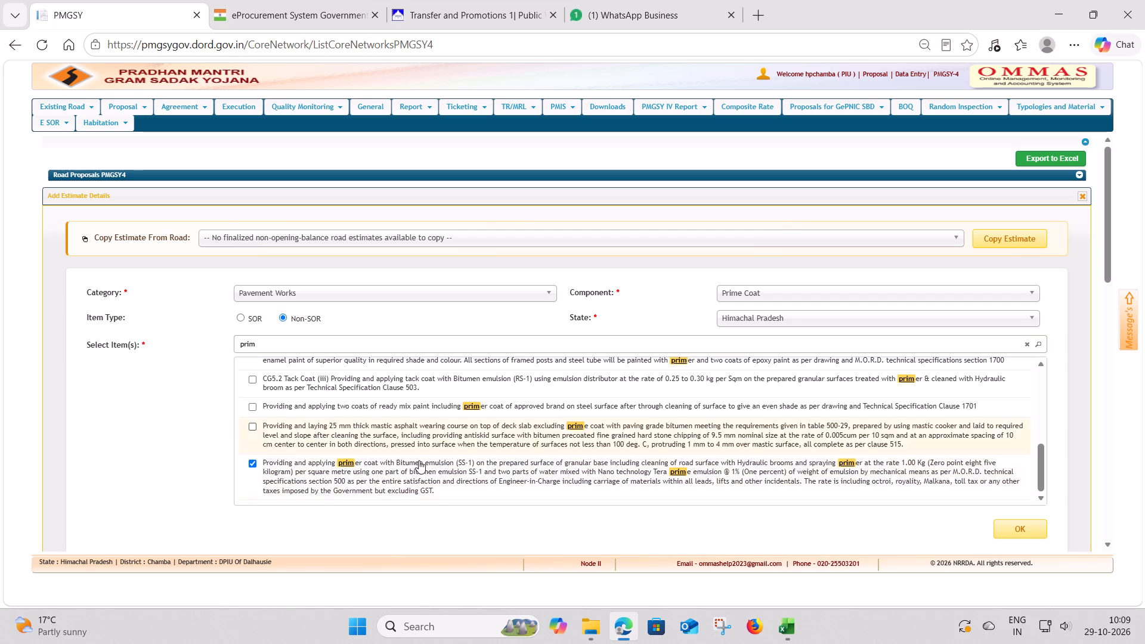
left_click(1021, 531)
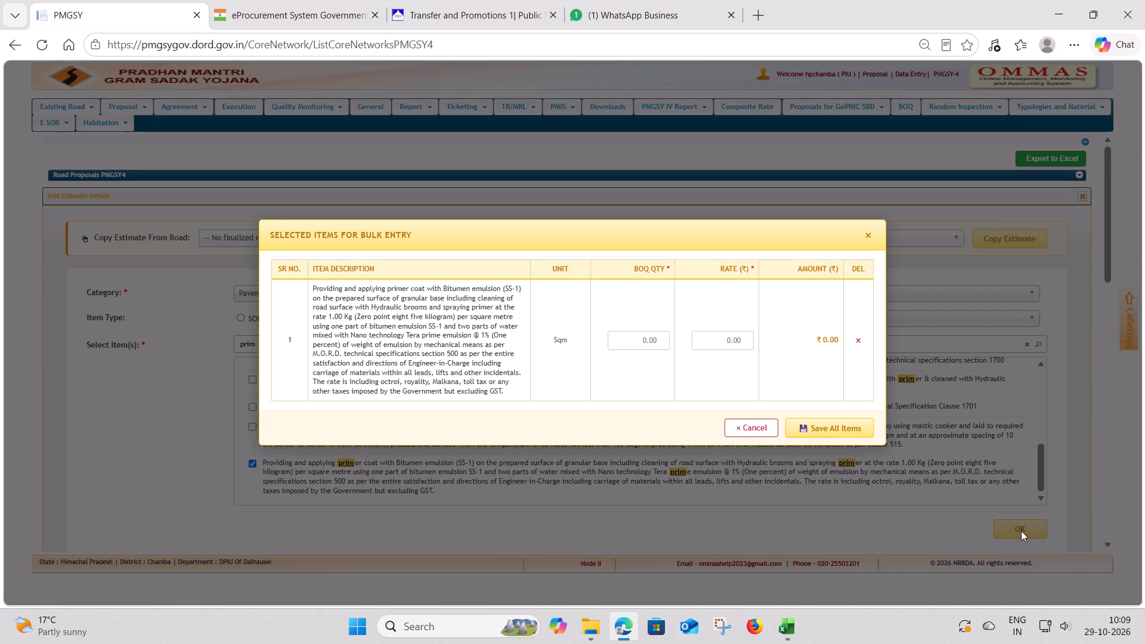
Enter a BOQ quantity of 11366.63 for the primer coat item, taken from the workbook's PRIMER COAT row.
left_click(642, 343)
key("alt+Tab")
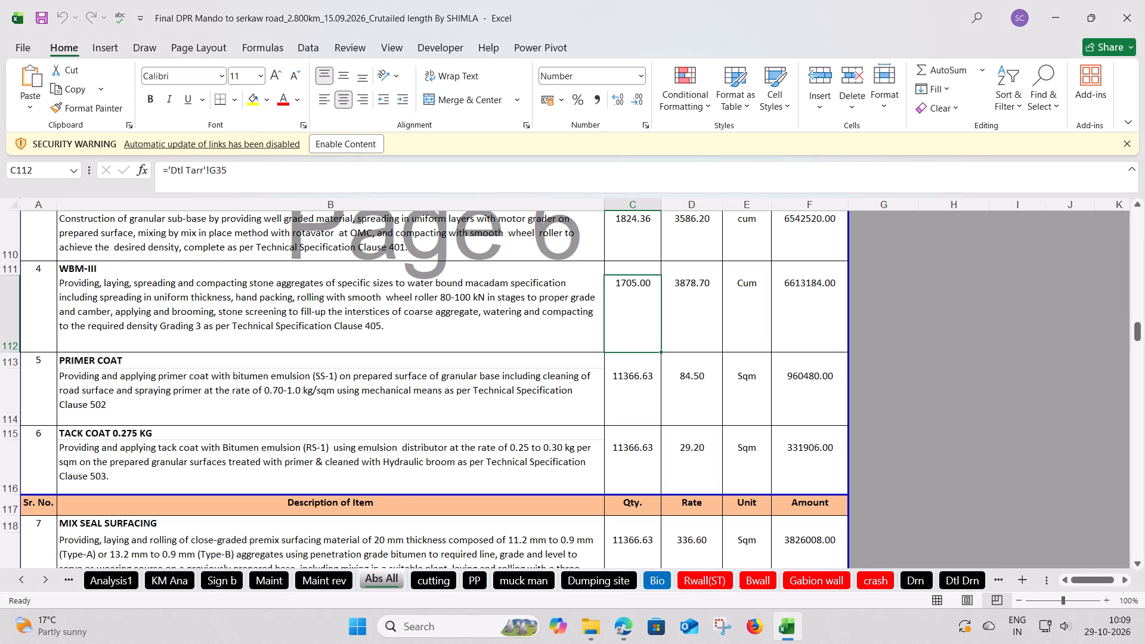
left_click(622, 392)
key("alt+Tab")
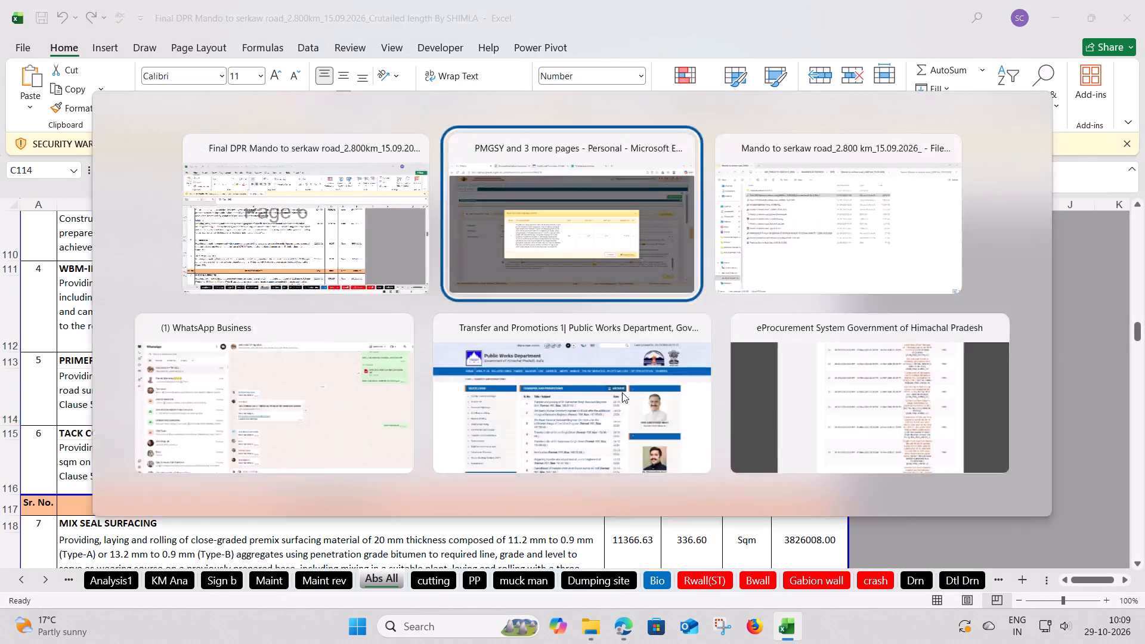
type("11366")
key("alt+Tab")
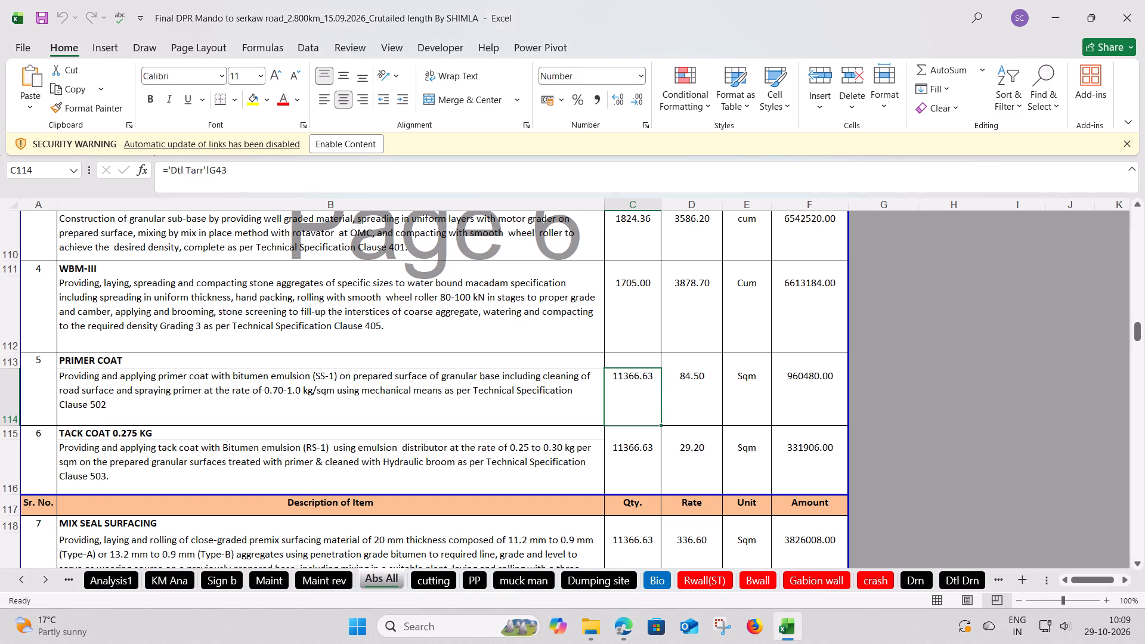
key("alt+Tab")
type(".63")
Set the primer coat item's rate to 84.50 from the workbook's PRIMER COAT row and save it to the estimate.
left_click(726, 335)
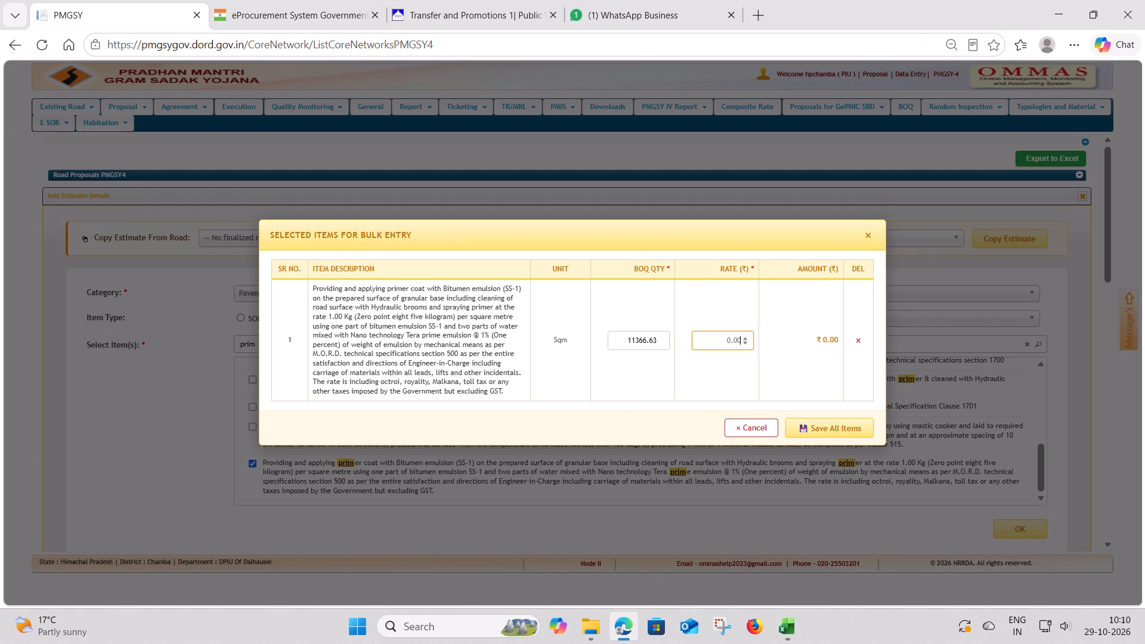
key("alt+Tab")
key("alt+Tab")
type("84.50")
left_click(821, 434)
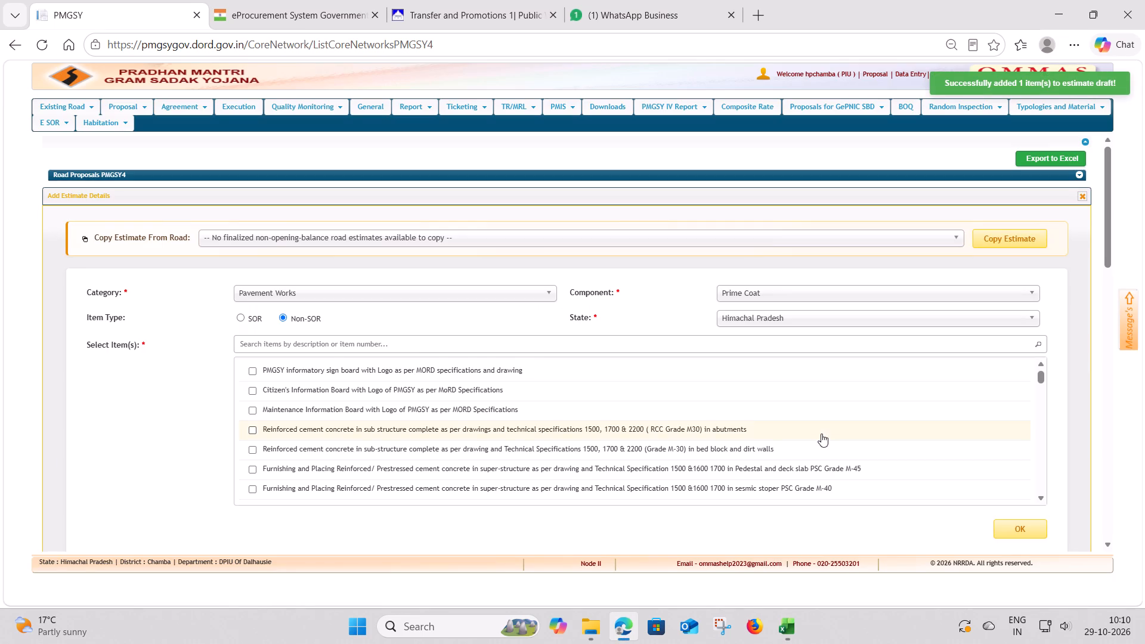
Check the workbook's tack coat description, search Non-SOR items for "tack co", and pick CG5.2 Tack Coat (iii) on primer-treated granular surfaces for bulk entry.
key("alt+Tab")
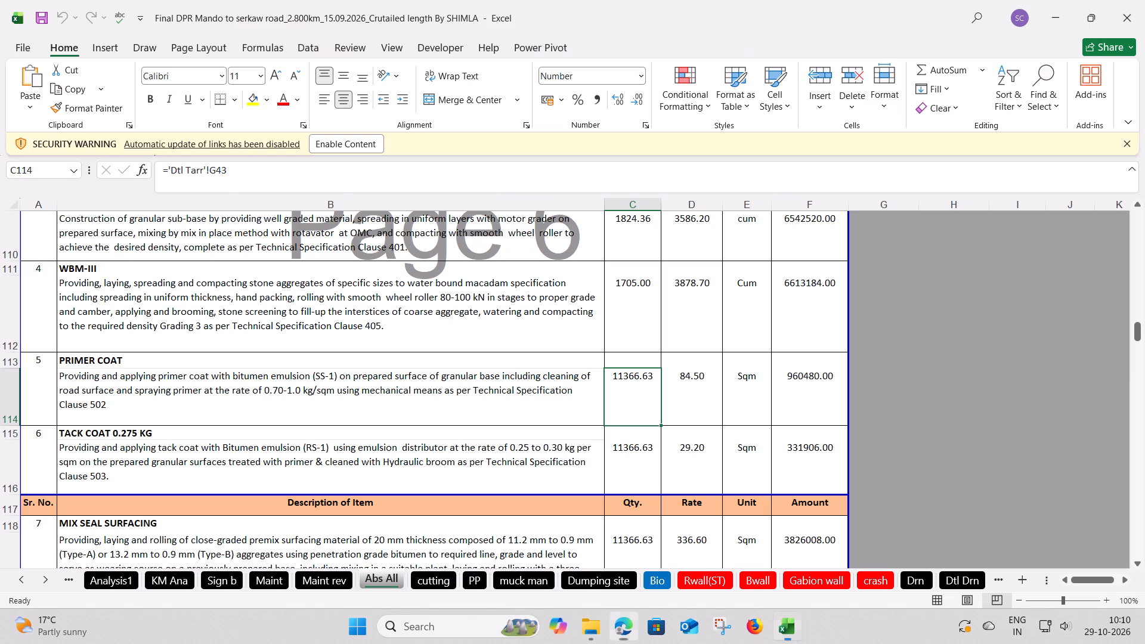
scroll(294, 396, "down", 1)
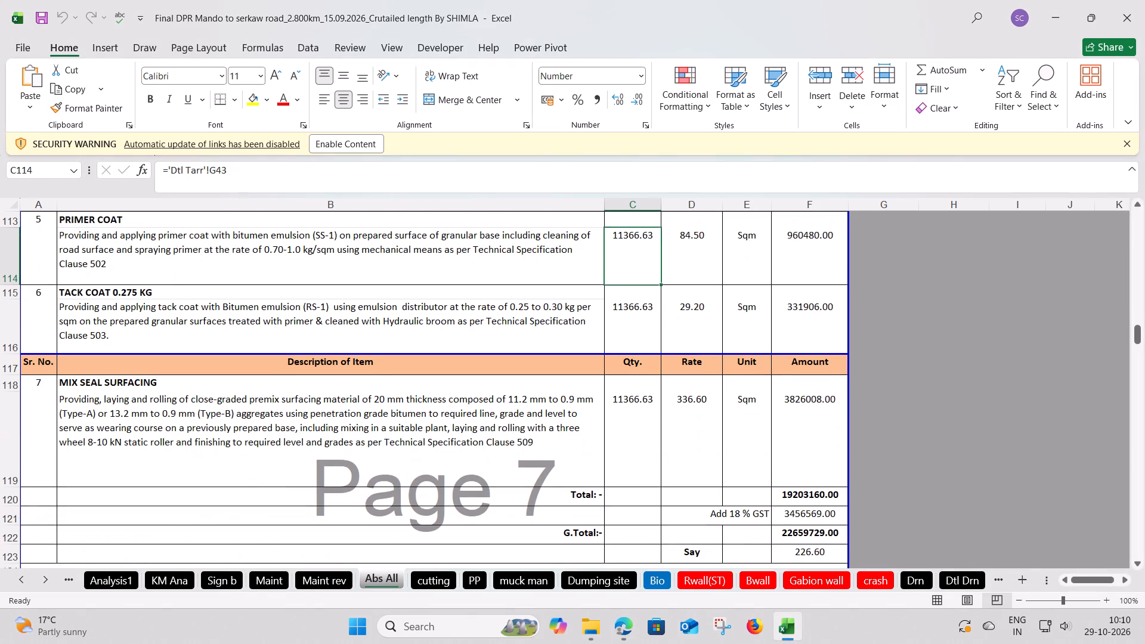
left_click(195, 315)
key("alt+Tab")
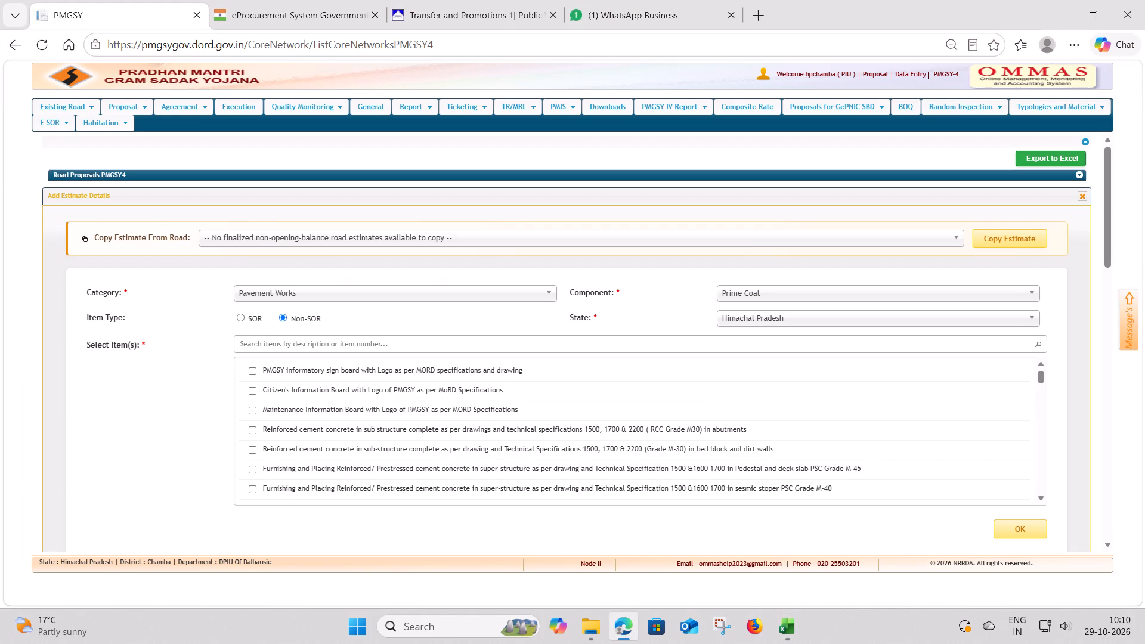
left_click(281, 348)
type("tack")
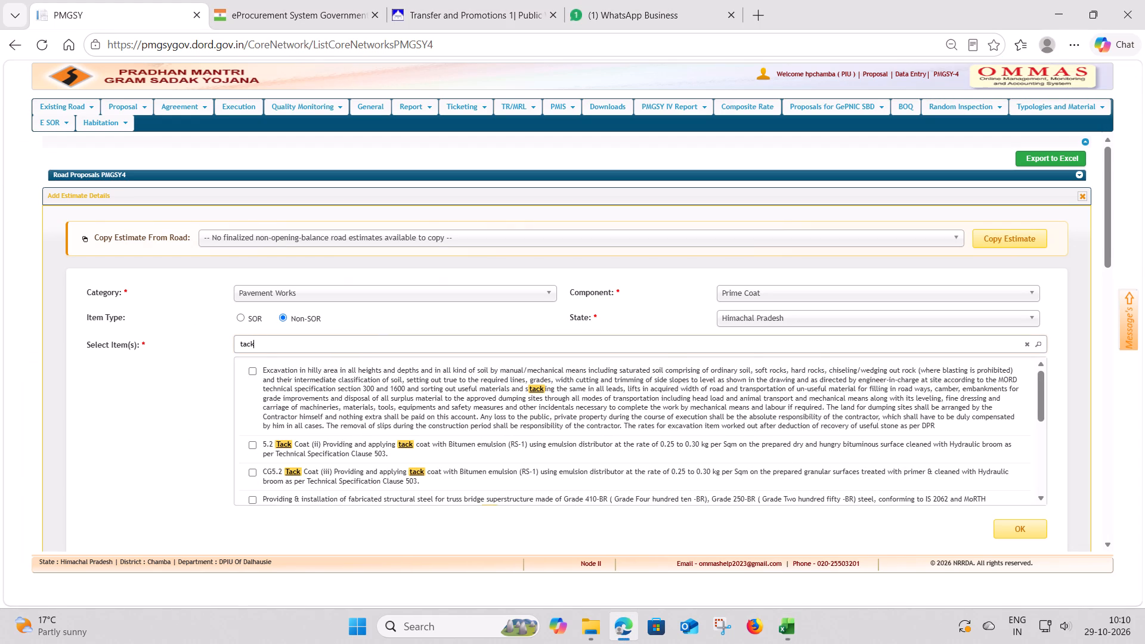
key("space")
type("co")
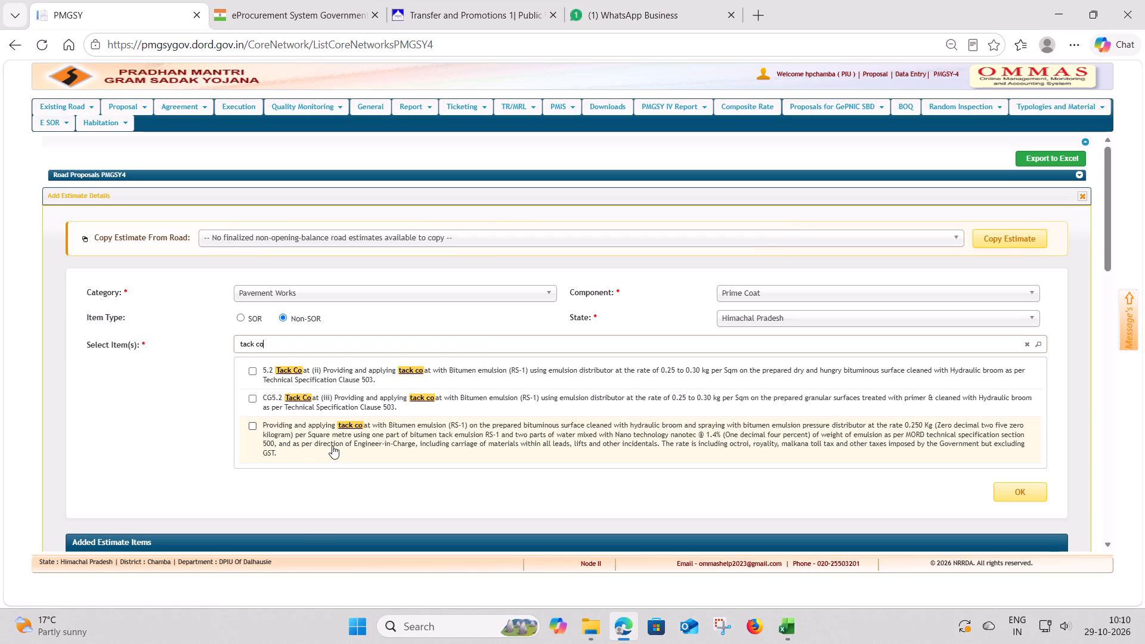
scroll(440, 432, "down", 1)
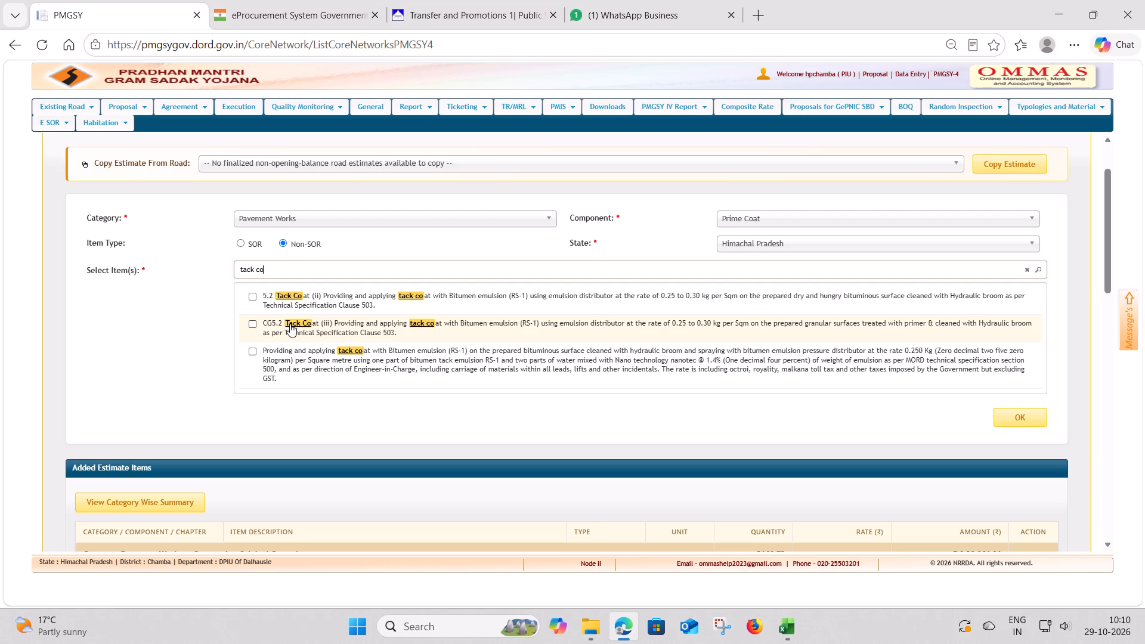
left_click(253, 323)
left_click(1023, 420)
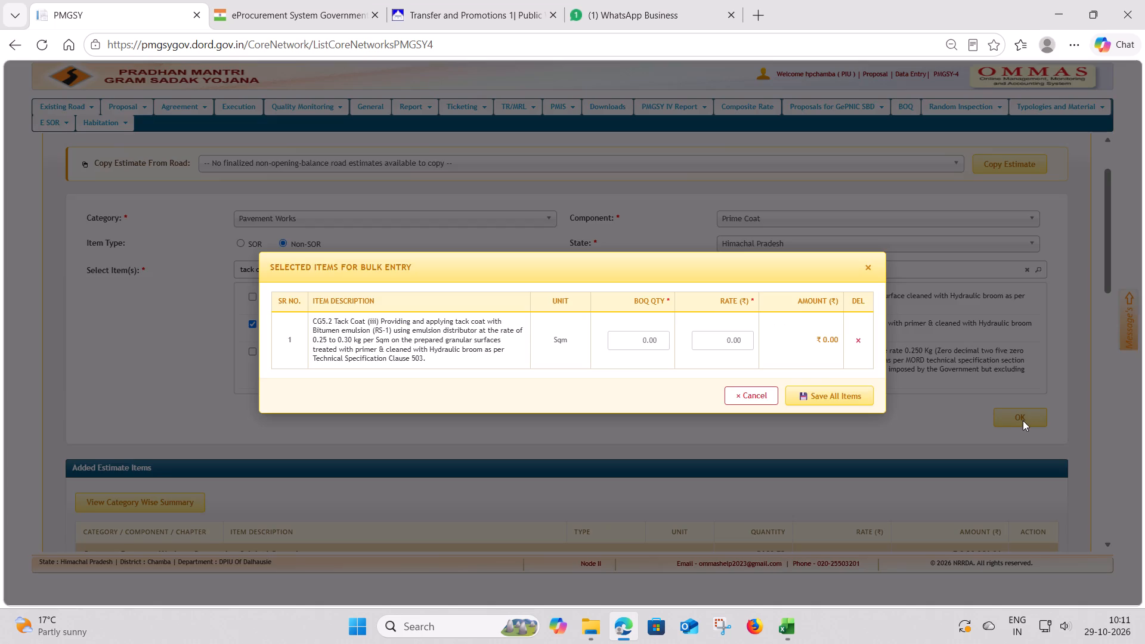
Enter a BOQ quantity of 11366.63 for the tack coat item, taken from the workbook's TACK COAT 0.275 KG row.
left_click(627, 343)
key("alt+Tab")
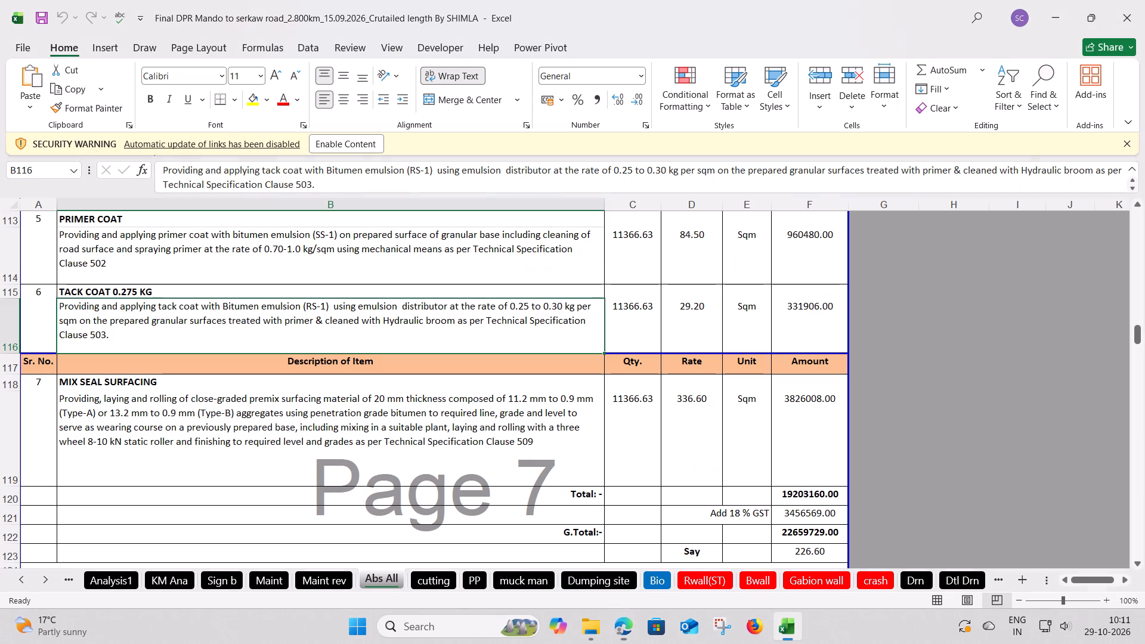
left_click(635, 333)
key("alt+Tab")
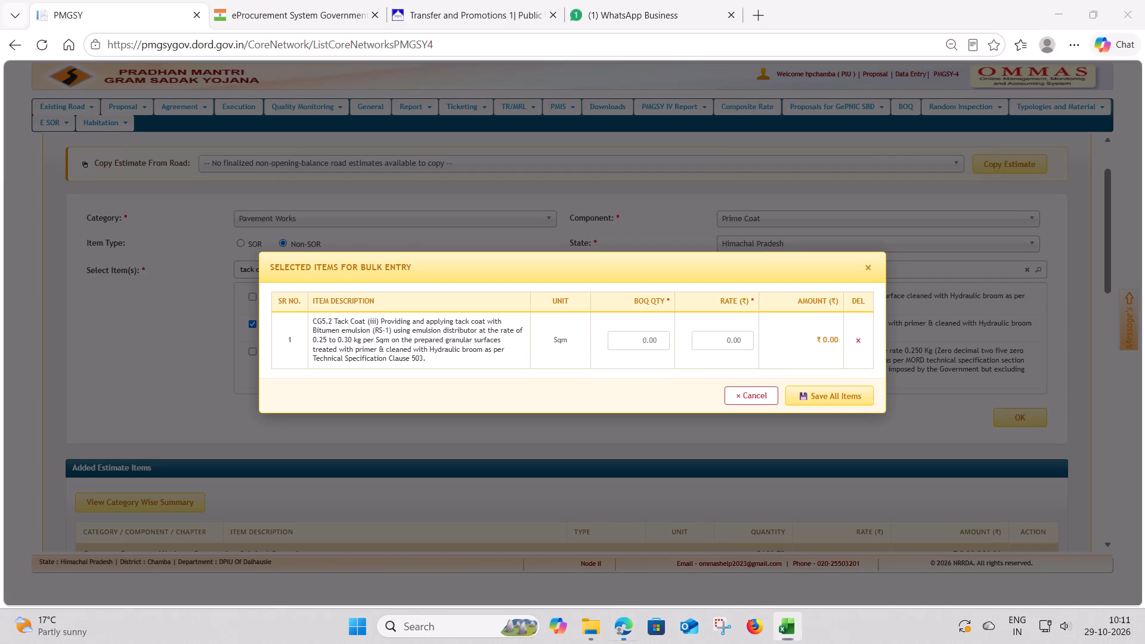
type("11366")
key("alt+Tab")
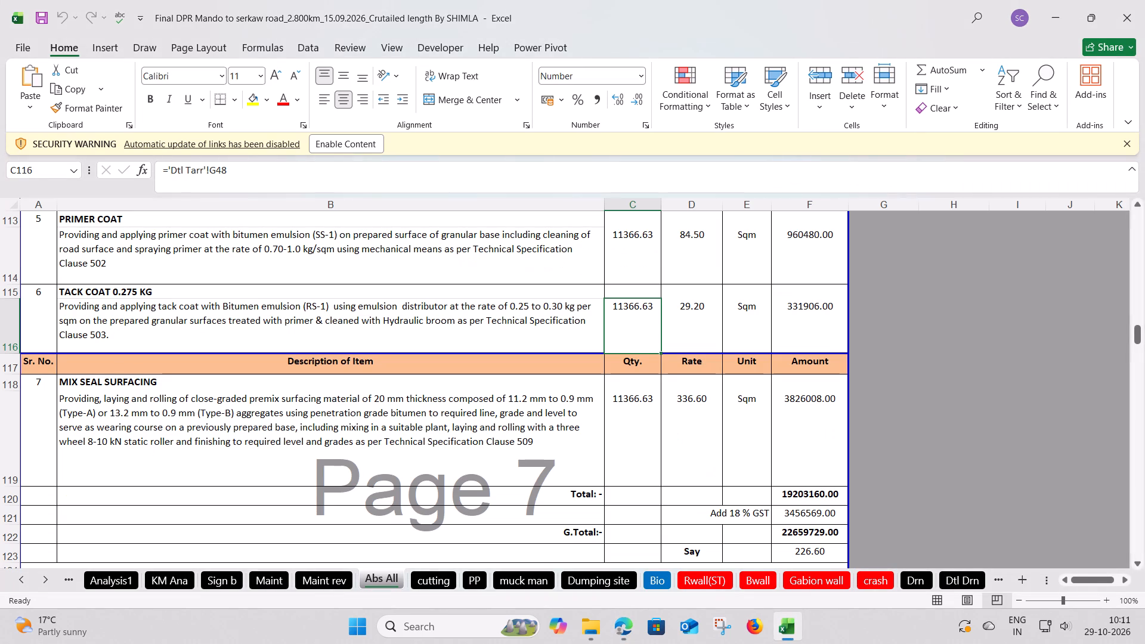
key("alt+Tab")
key("alt+Tab")
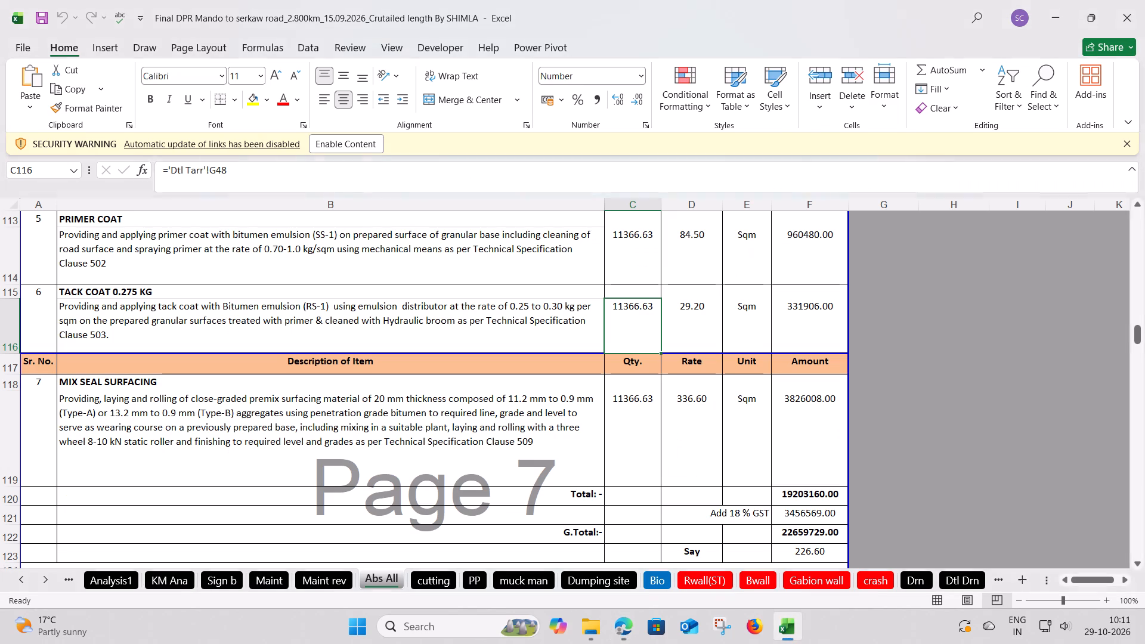
key("alt+Tab")
type(".63")
Set the tack coat item's rate to 29.20 from the workbook's TACK COAT 0.275 KG row and save it to the estimate.
left_click(732, 334)
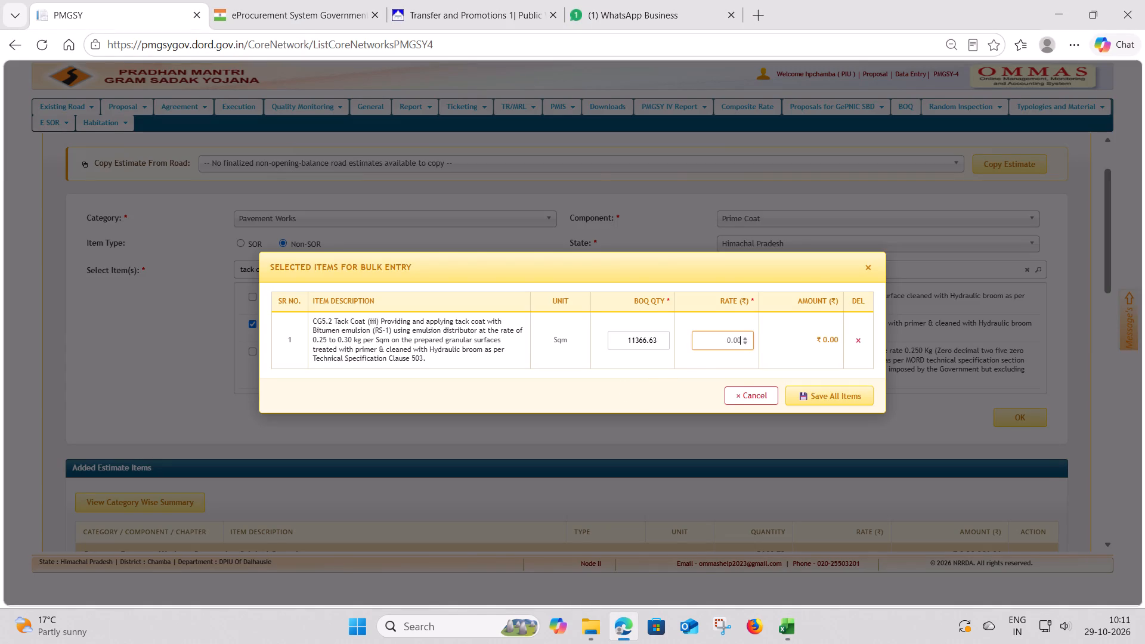
key("alt+Tab")
key("alt+Tab")
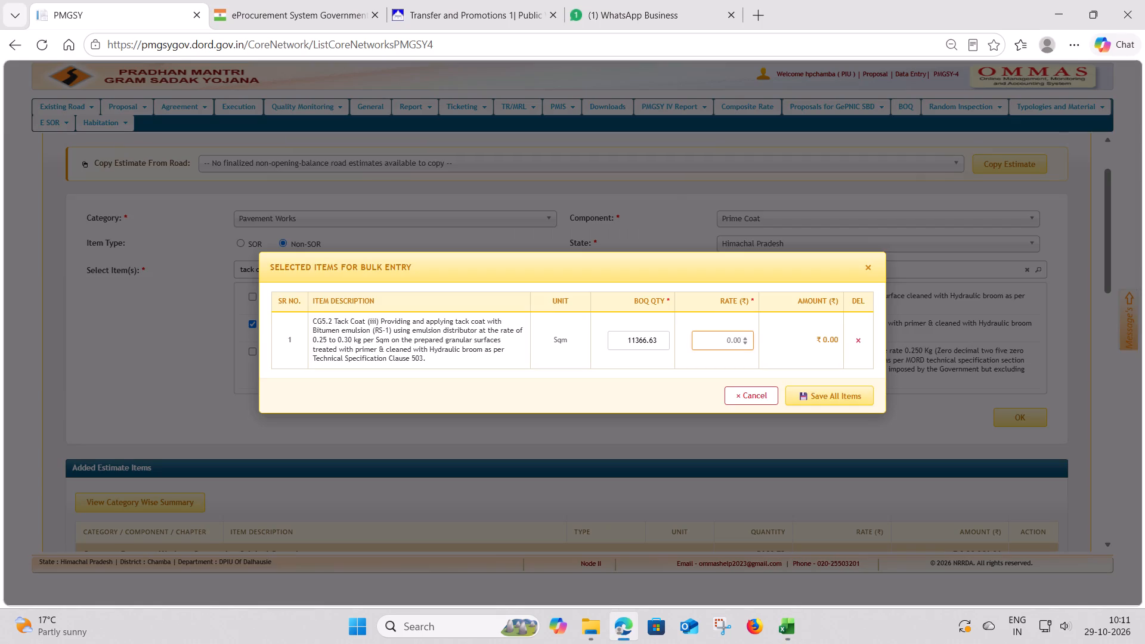
type("29.20")
left_click(731, 365)
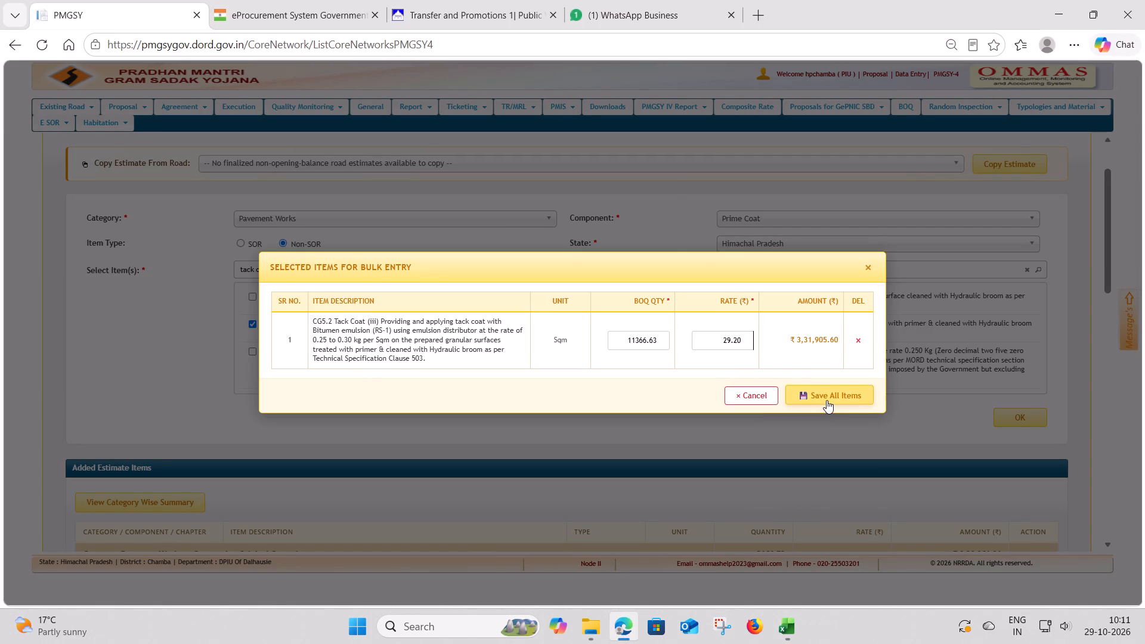
left_click(827, 400)
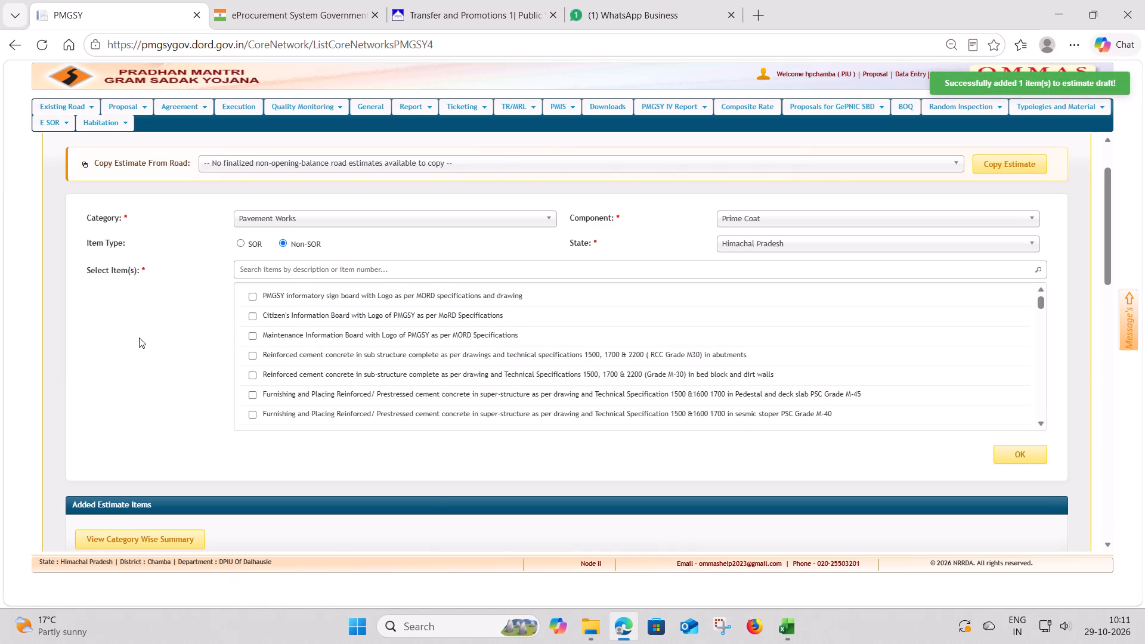
Check the workbook's next item, set the component to Mix Seal Surfacing, and search the Non-SOR items for "mi".
key("alt+Tab")
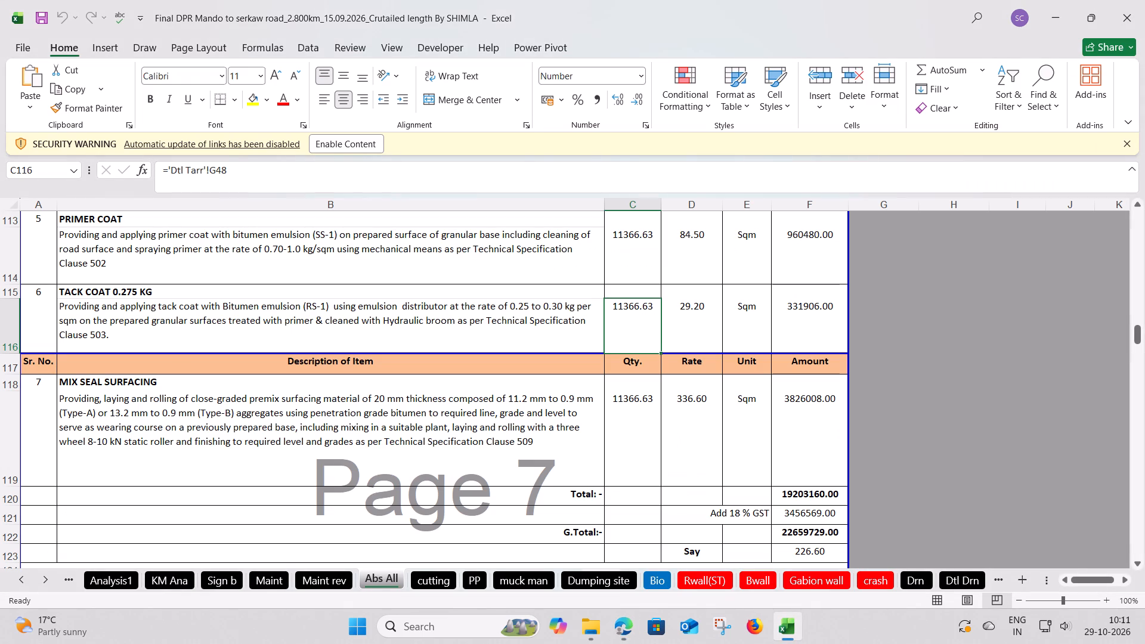
key("alt+Tab")
left_click(325, 268)
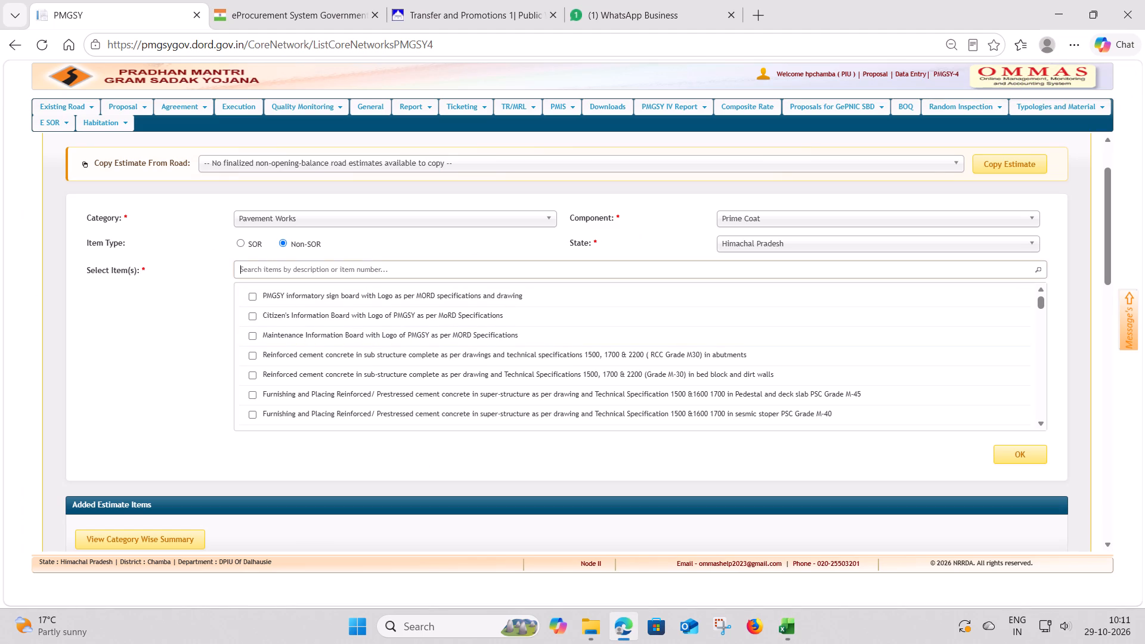
left_click(784, 218)
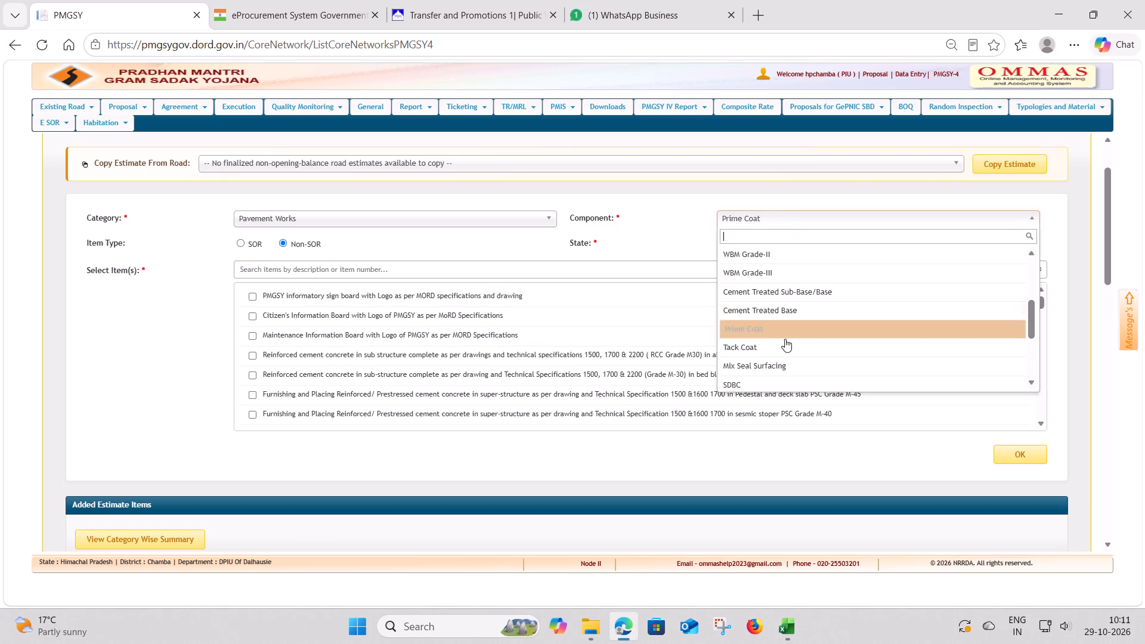
left_click(768, 363)
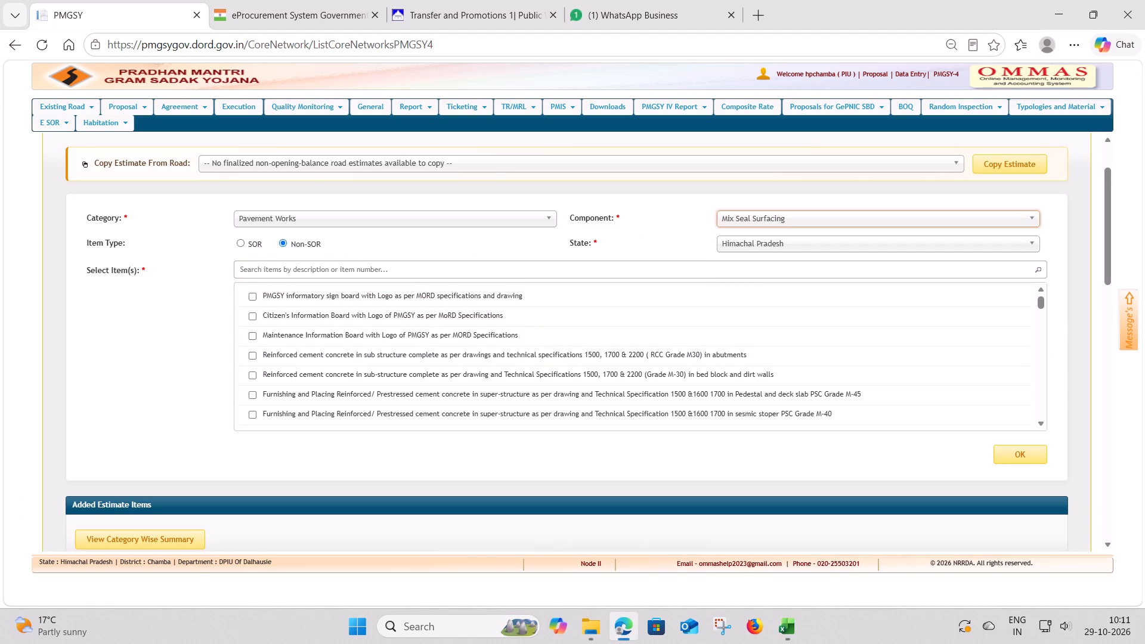
left_click(310, 271)
type("mi")
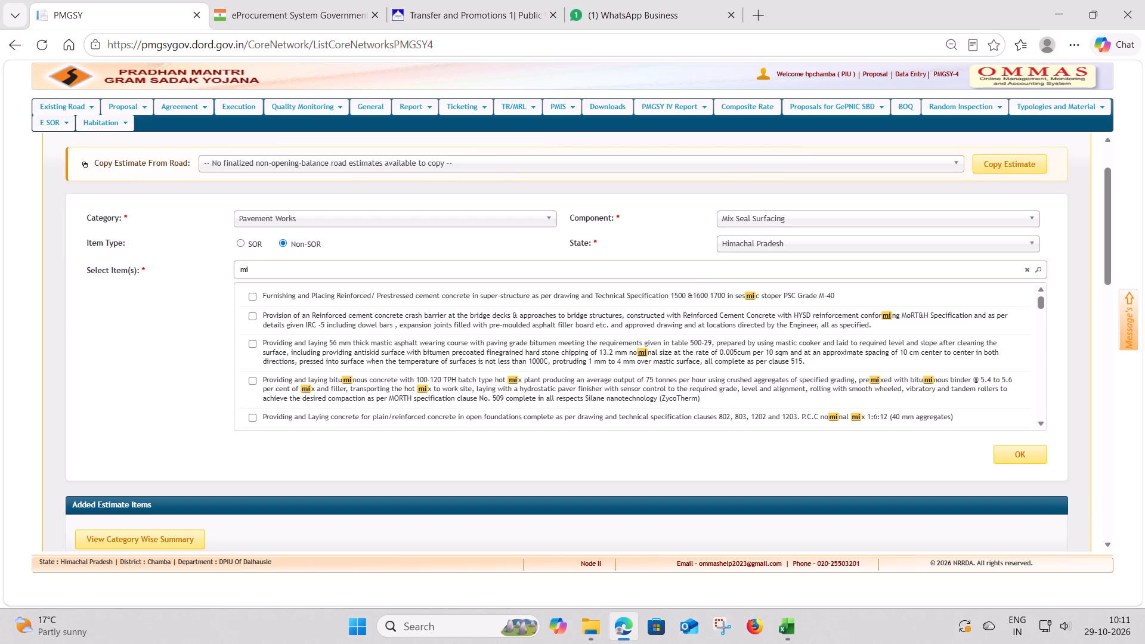
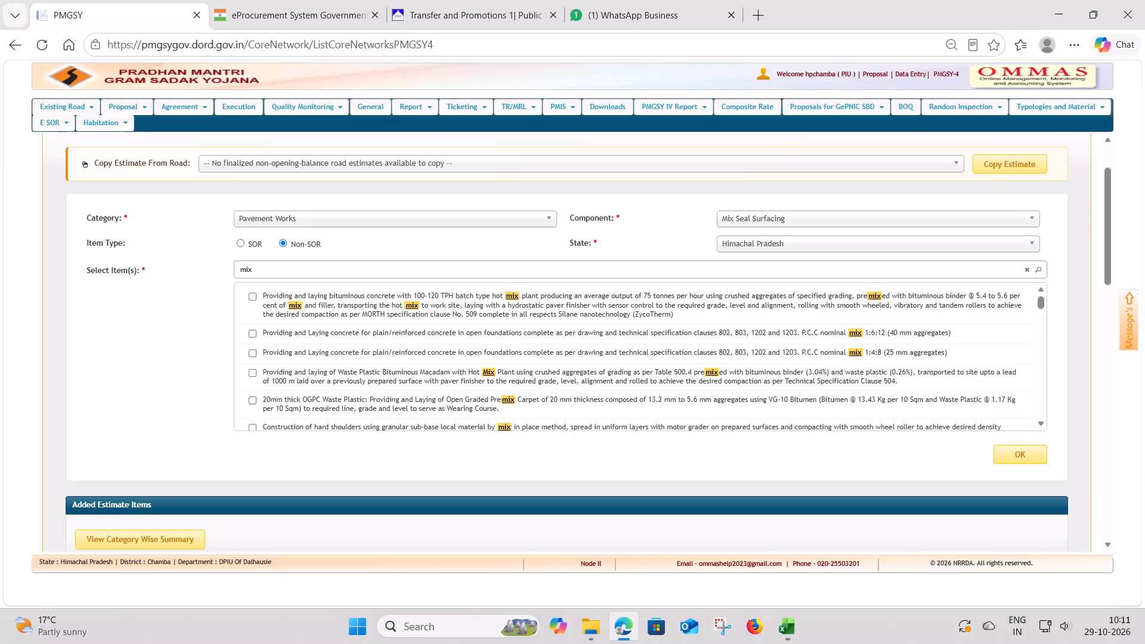
key("space")
type("se")
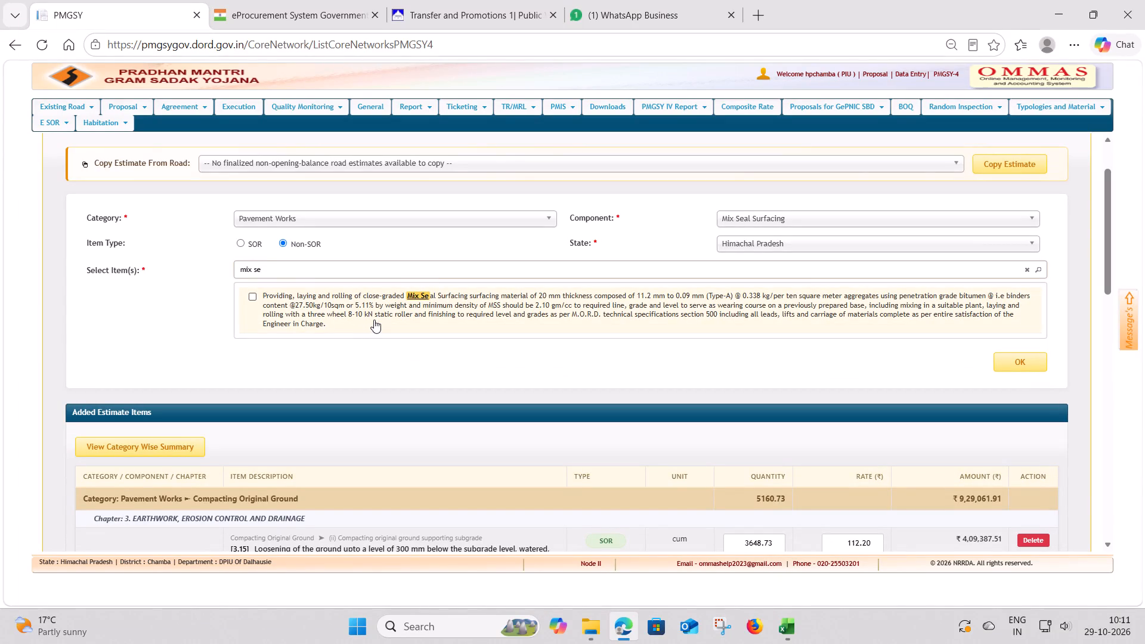
left_click(251, 296)
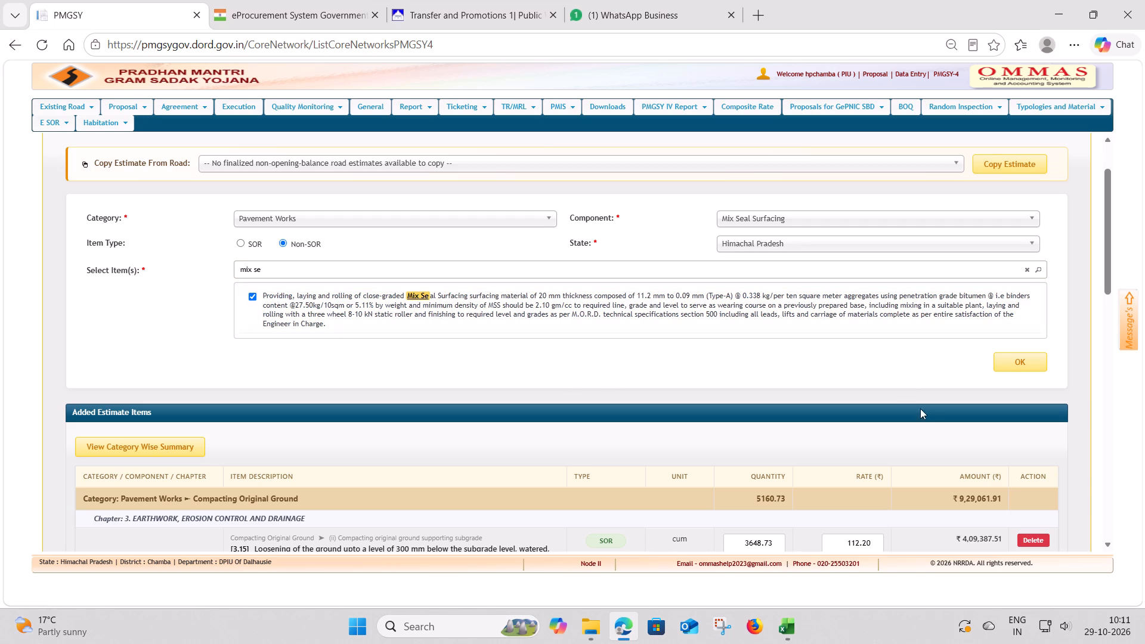
left_click(1017, 363)
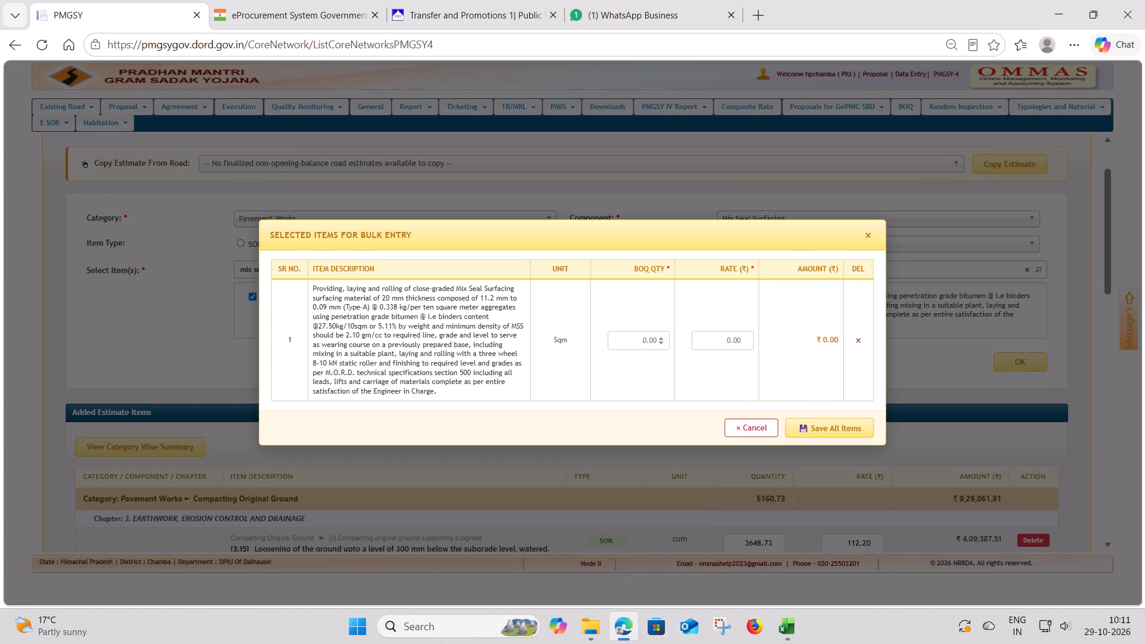
Enter a BOQ quantity of 11366.63 for the mix seal surfacing item, taken from the workbook's MIX SEAL SURFACING row.
left_click(646, 340)
key("alt+Tab")
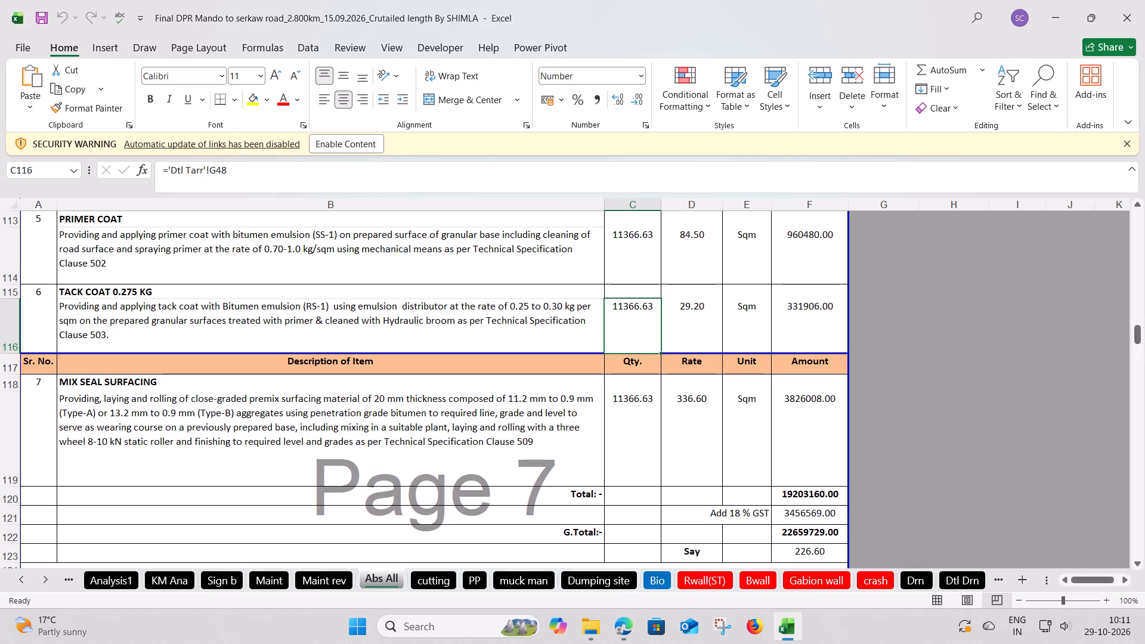
left_click(626, 428)
key("alt+Tab")
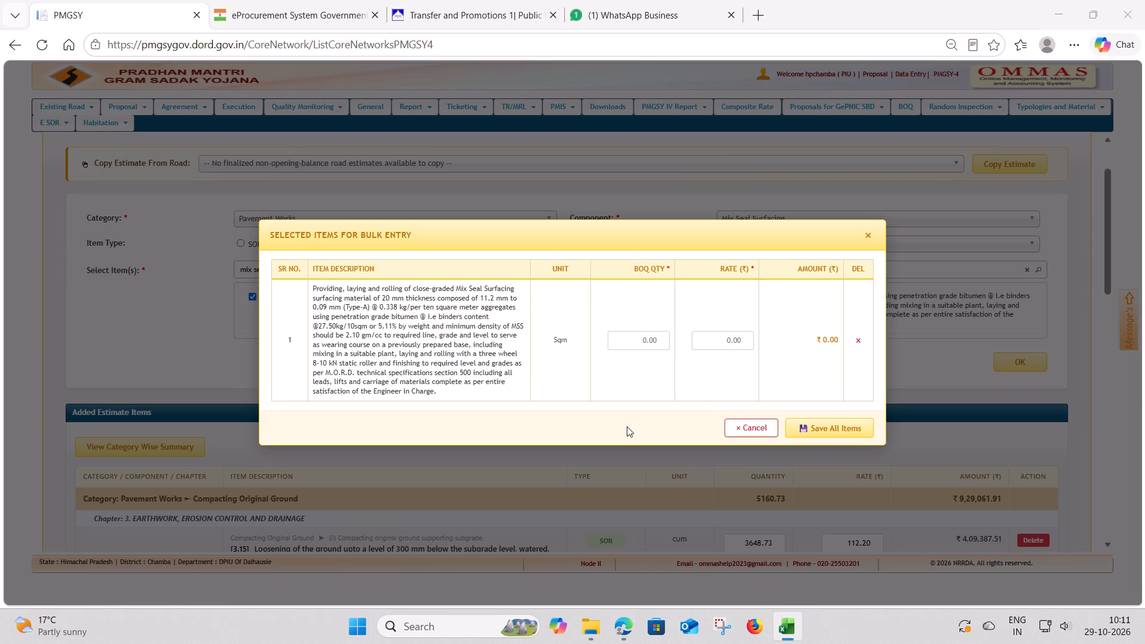
type("11366")
type(".63")
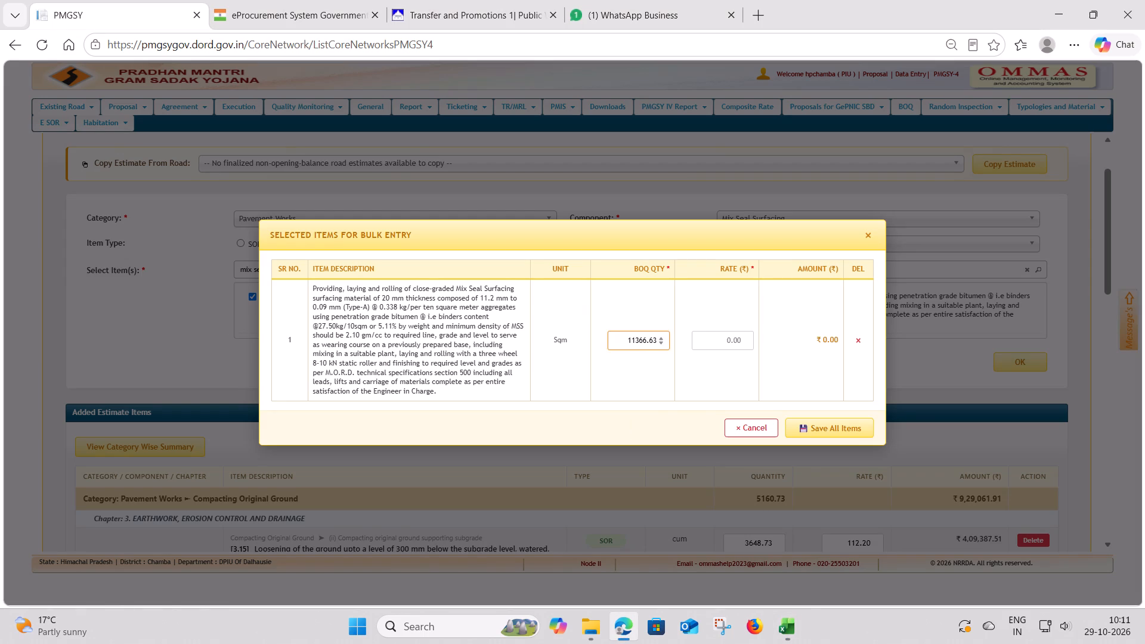
Set the mix seal item's rate to 336.60 from the workbook's MIX SEAL SURFACING row and save it to the estimate.
left_click(726, 340)
key("alt+Tab")
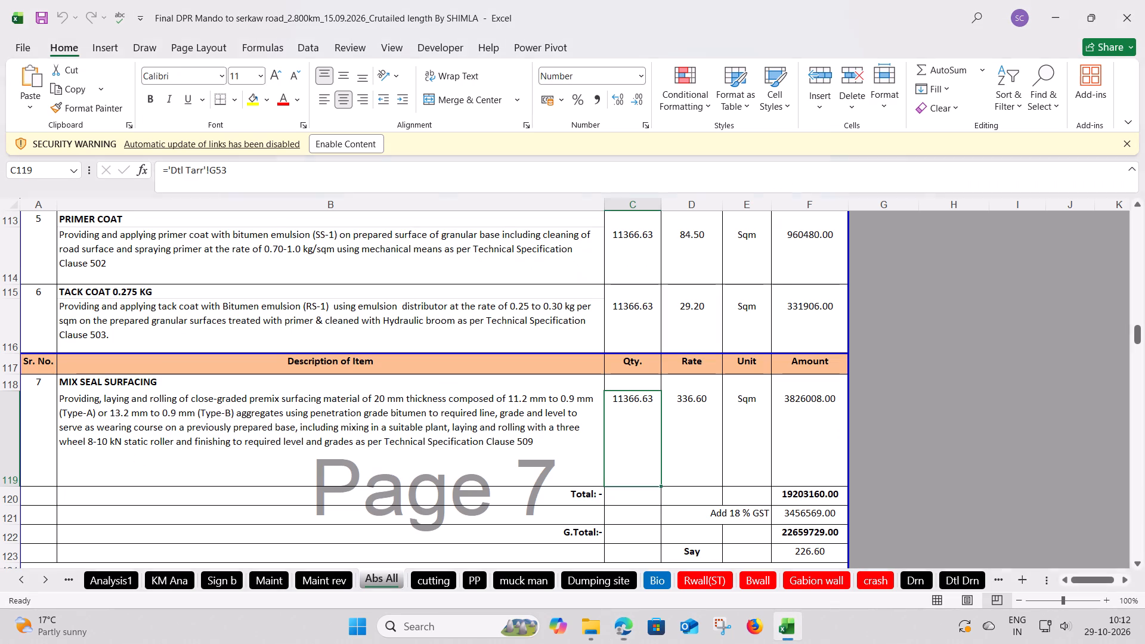
key("alt+Tab")
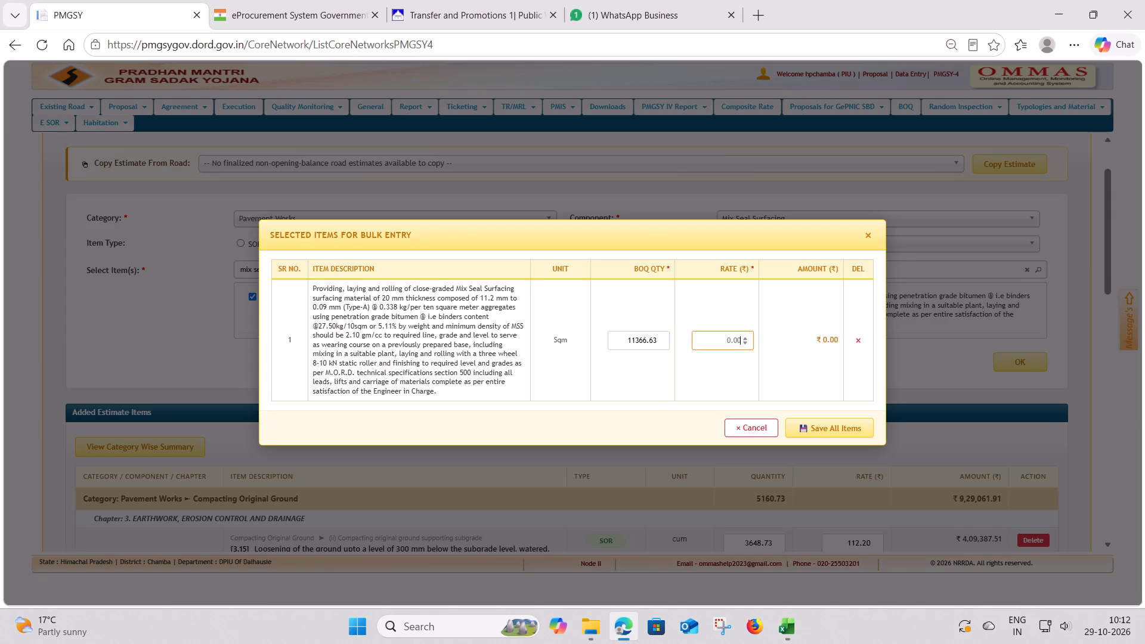
key("alt+Tab")
key("alt+Tab")
type("336.")
key("alt+Tab")
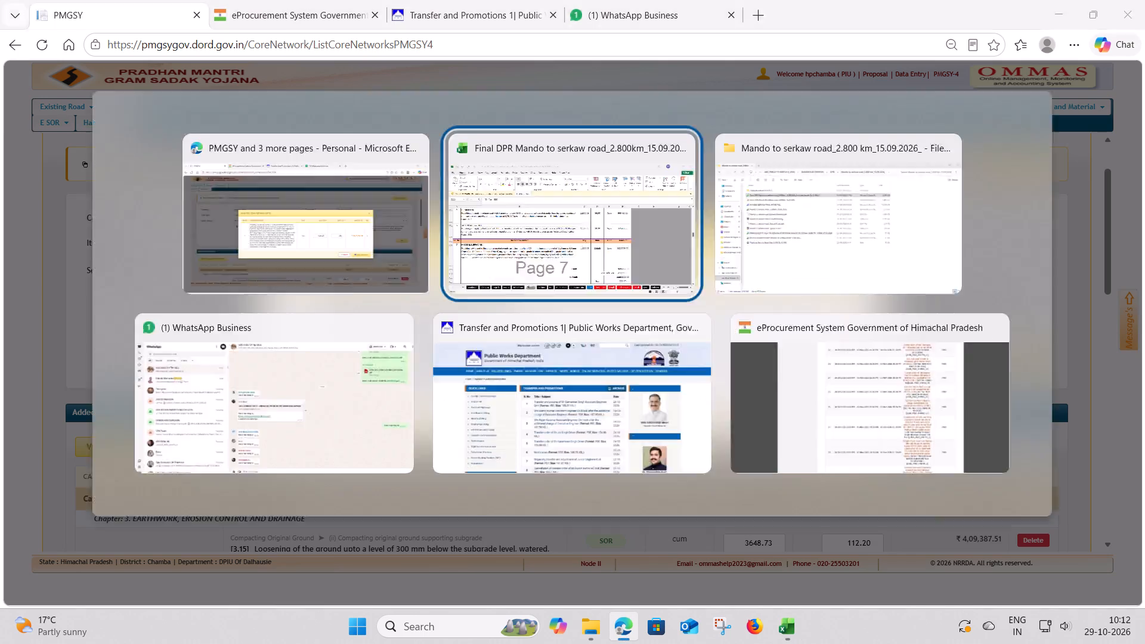
key("alt+Tab")
type("60")
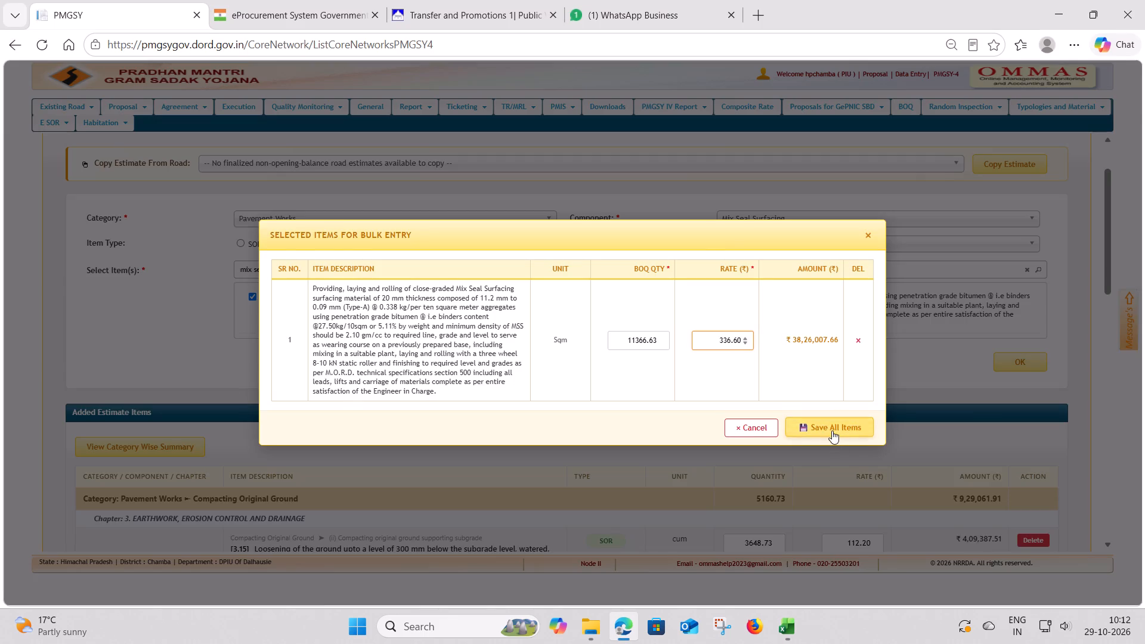
left_click(832, 431)
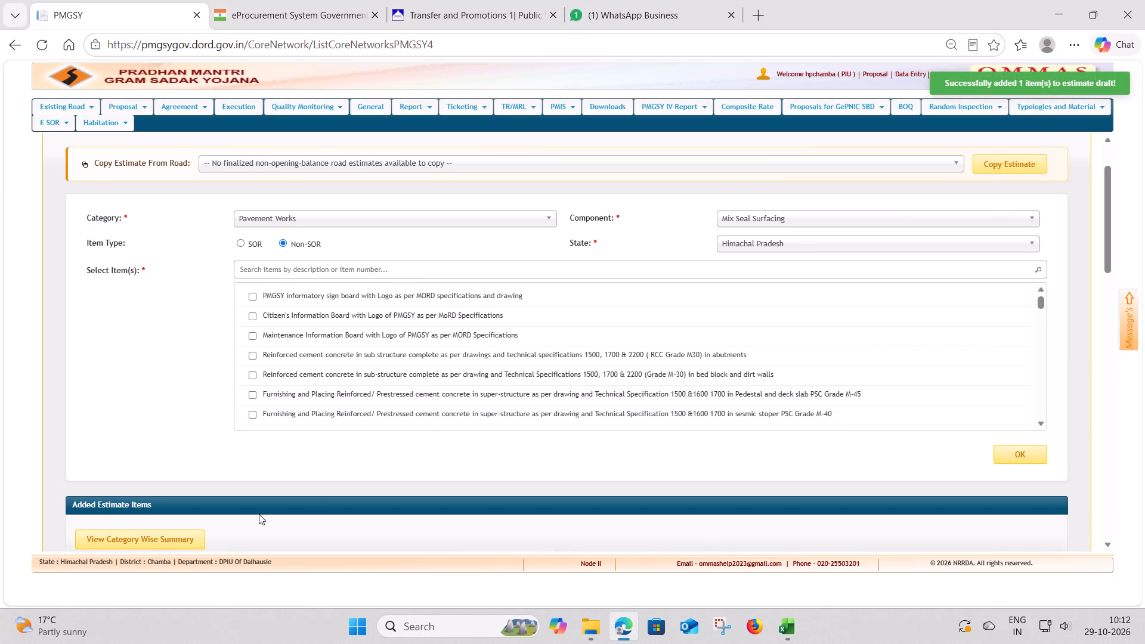
Review the portal's added estimate items against the workbook's Rigid Pavement abstract to see which items occur in both.
scroll(259, 514, "down", 4)
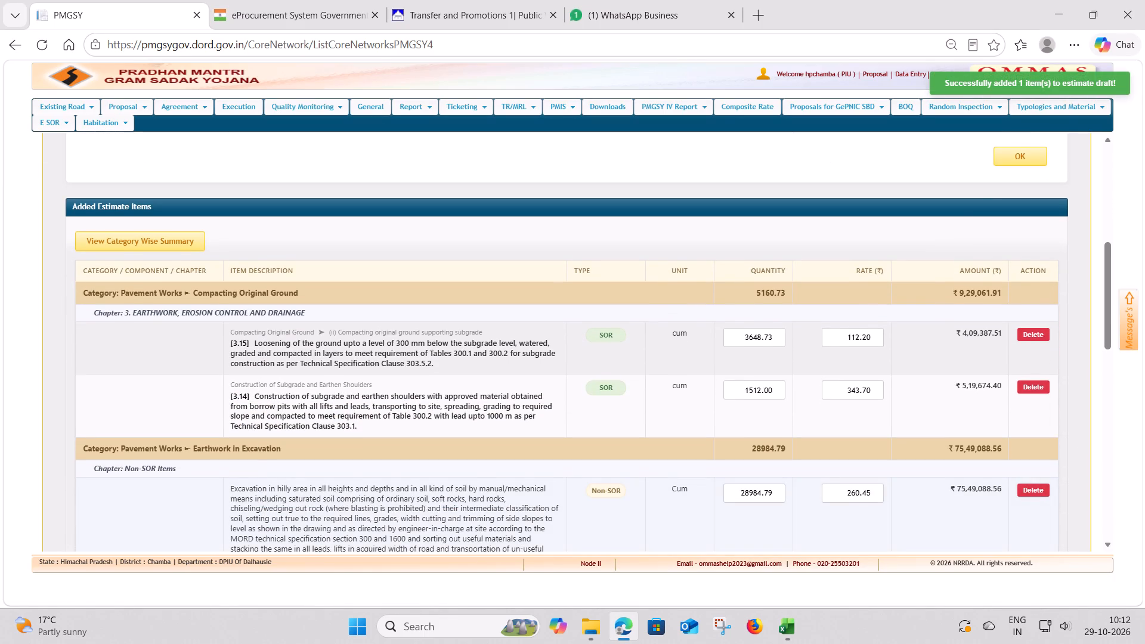
scroll(407, 444, "down", 4)
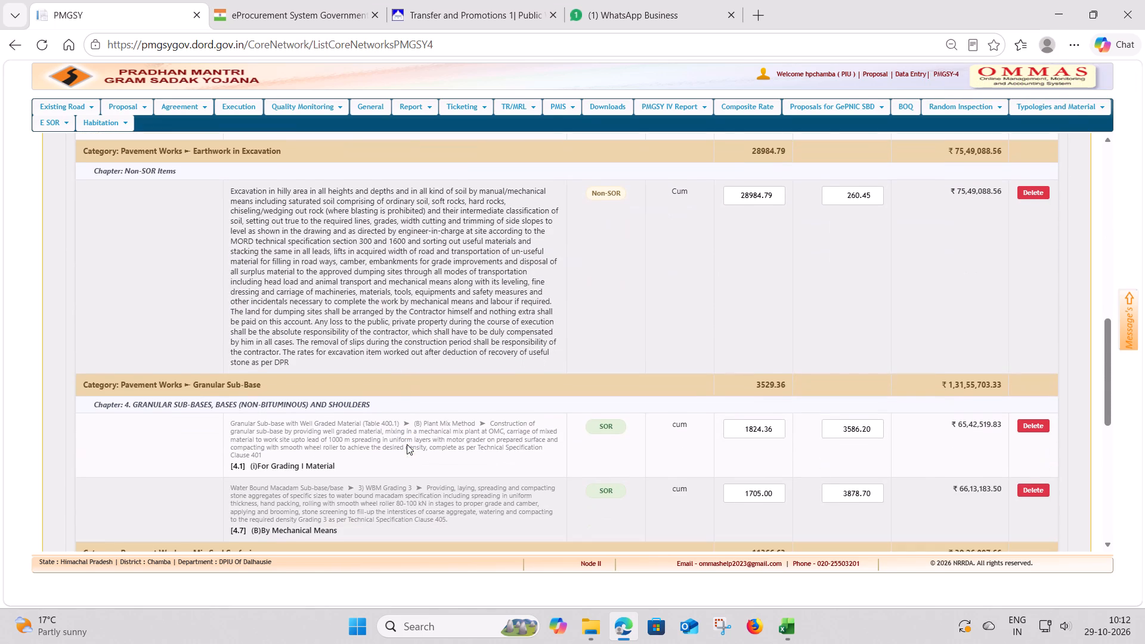
scroll(411, 366, "down", 6)
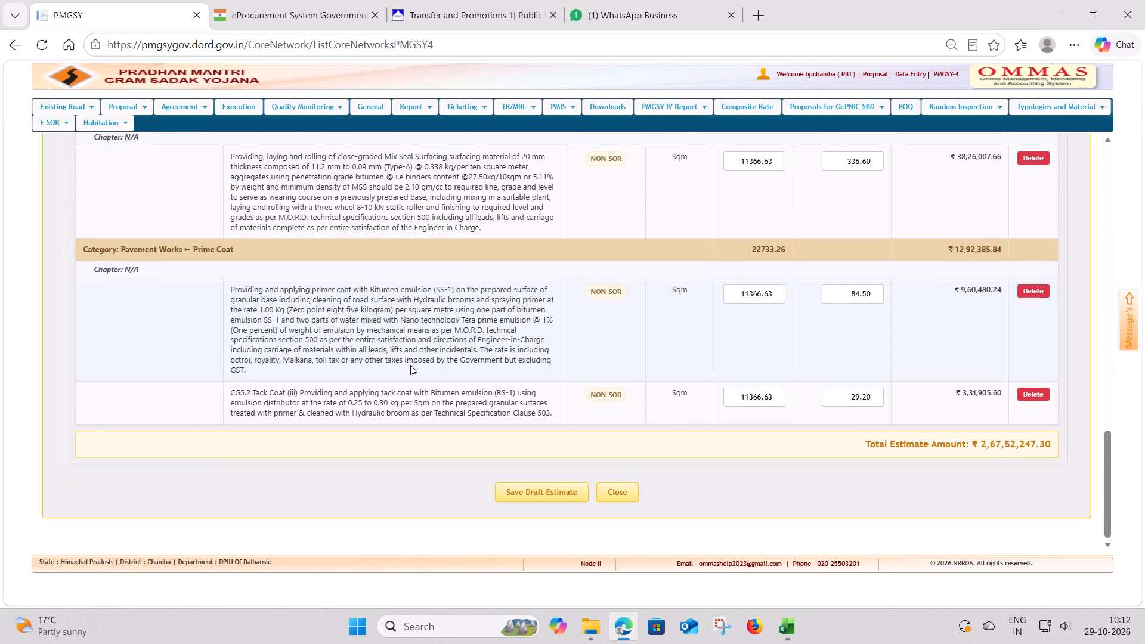
key("alt+Tab")
scroll(318, 314, "down", 2)
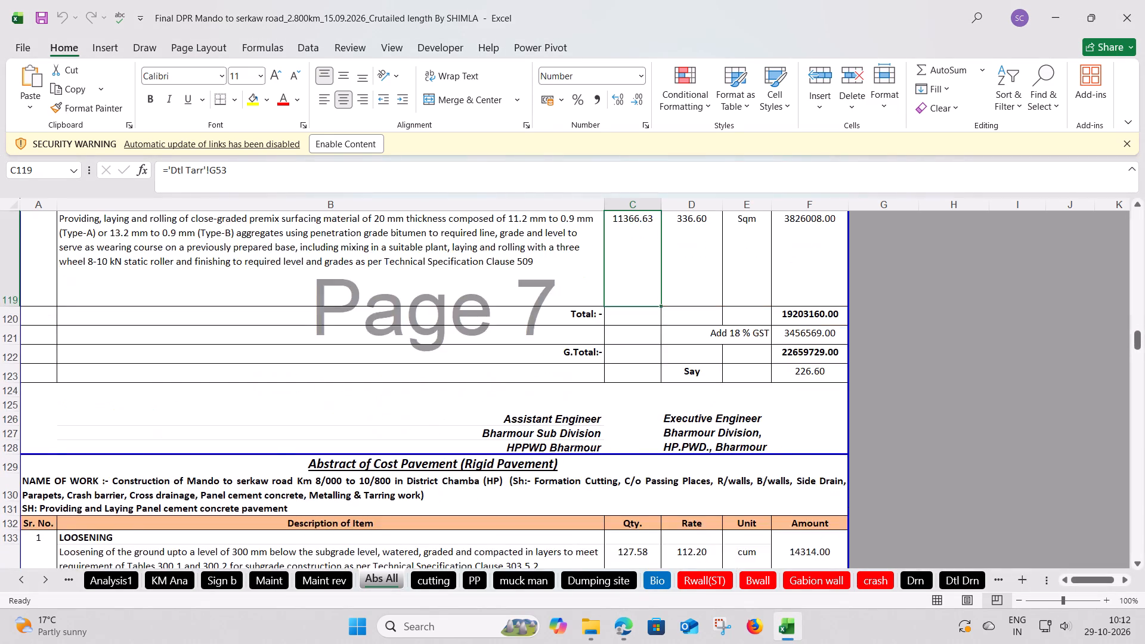
scroll(318, 314, "down", 3)
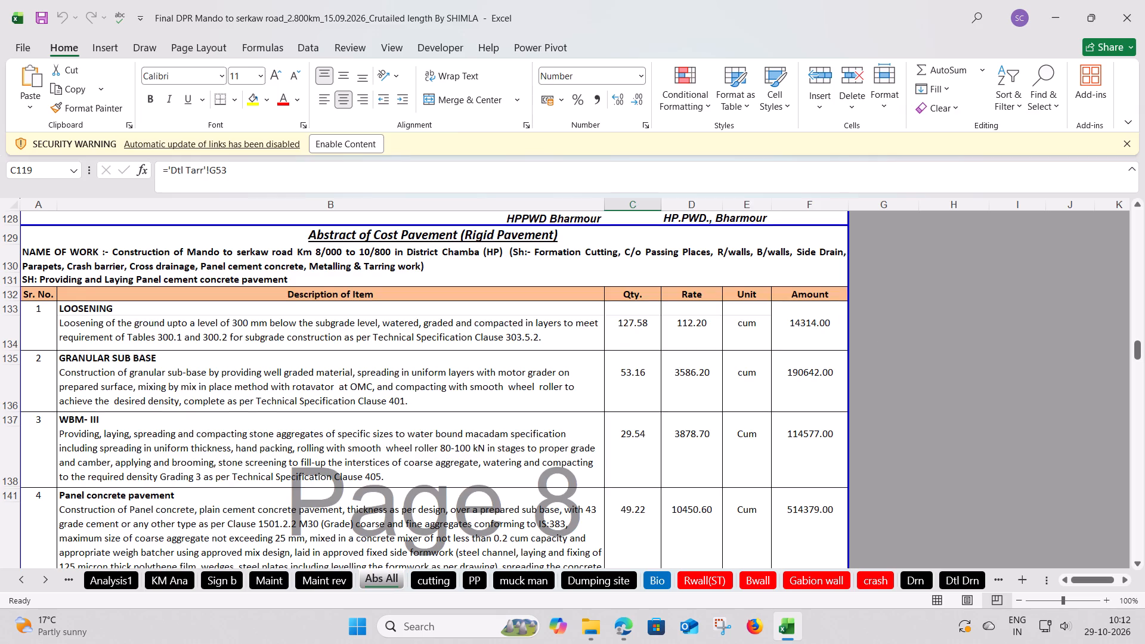
key("alt+Tab")
scroll(679, 324, "up", 2)
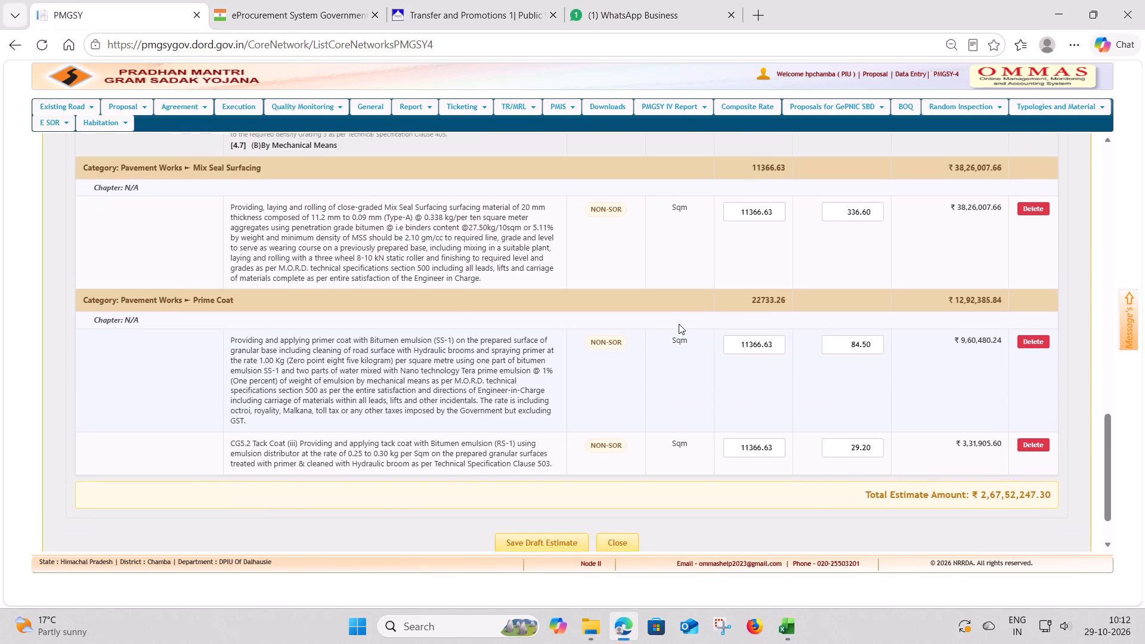
scroll(679, 324, "up", 5)
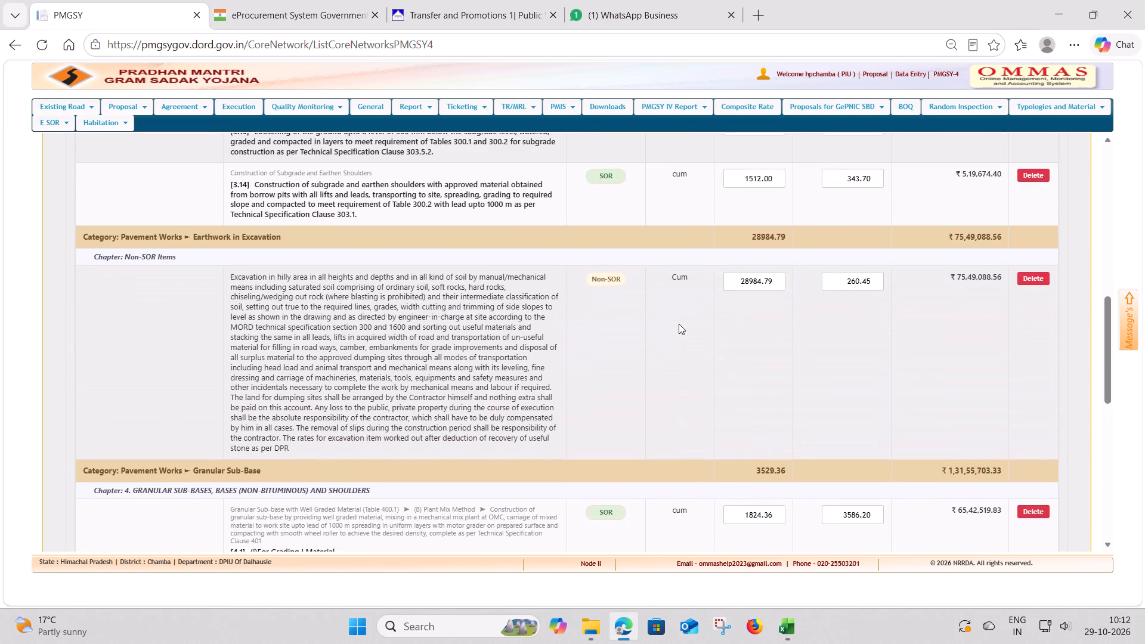
scroll(679, 324, "up", 2)
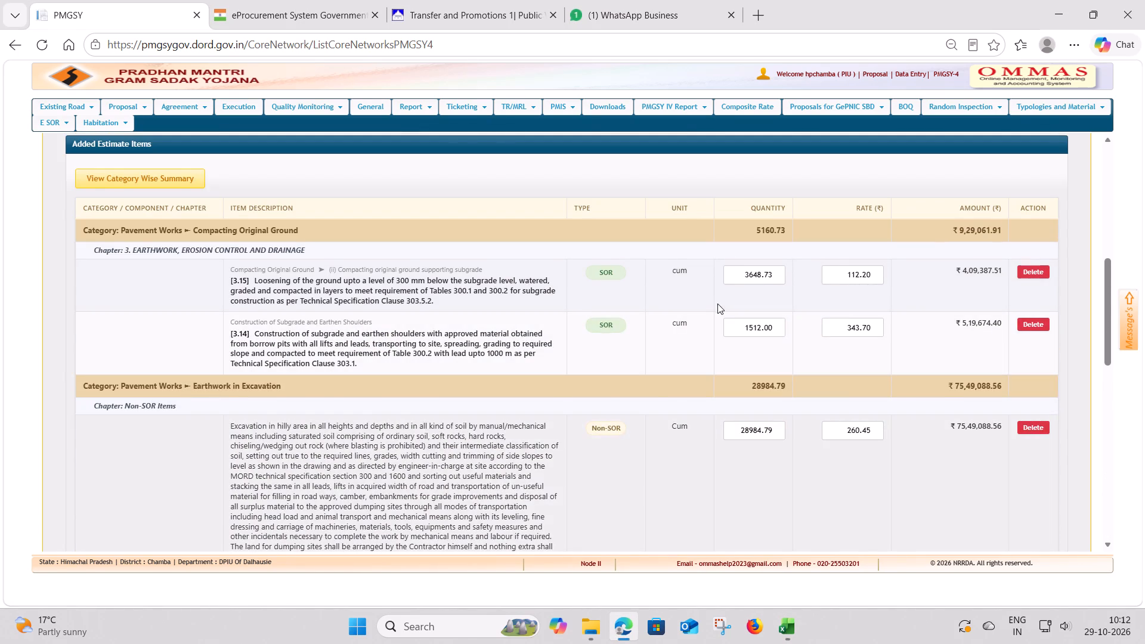
In the Excel workbook, add the rigid and flexible pavement LOOSENING quantities (C134+C106) in cell G134.
key("alt+Tab")
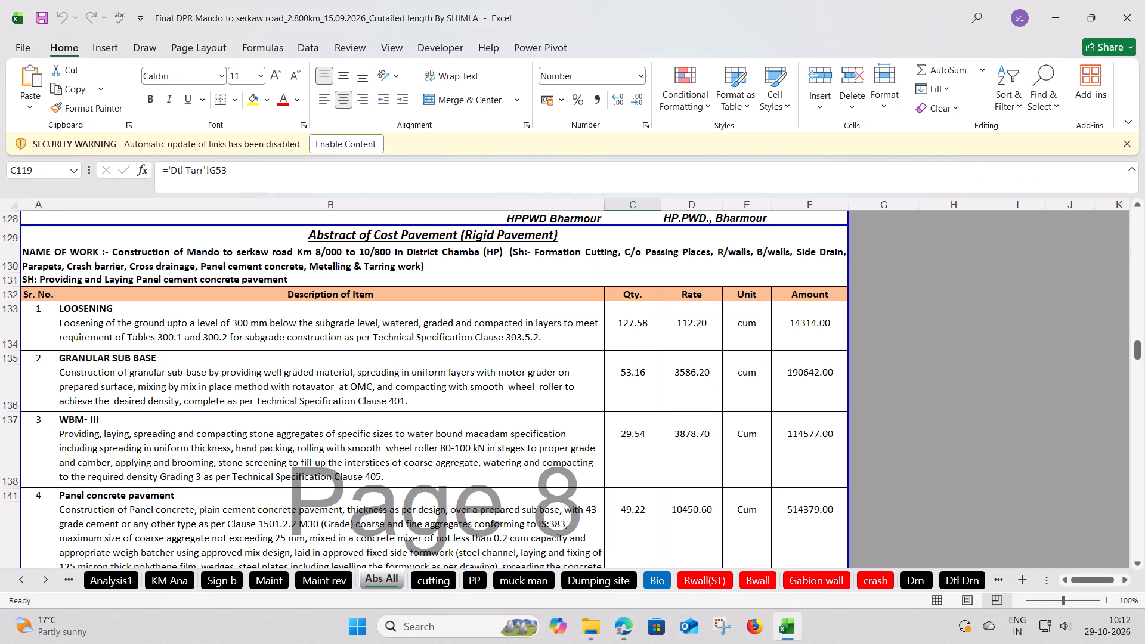
left_click(880, 330)
key("equal")
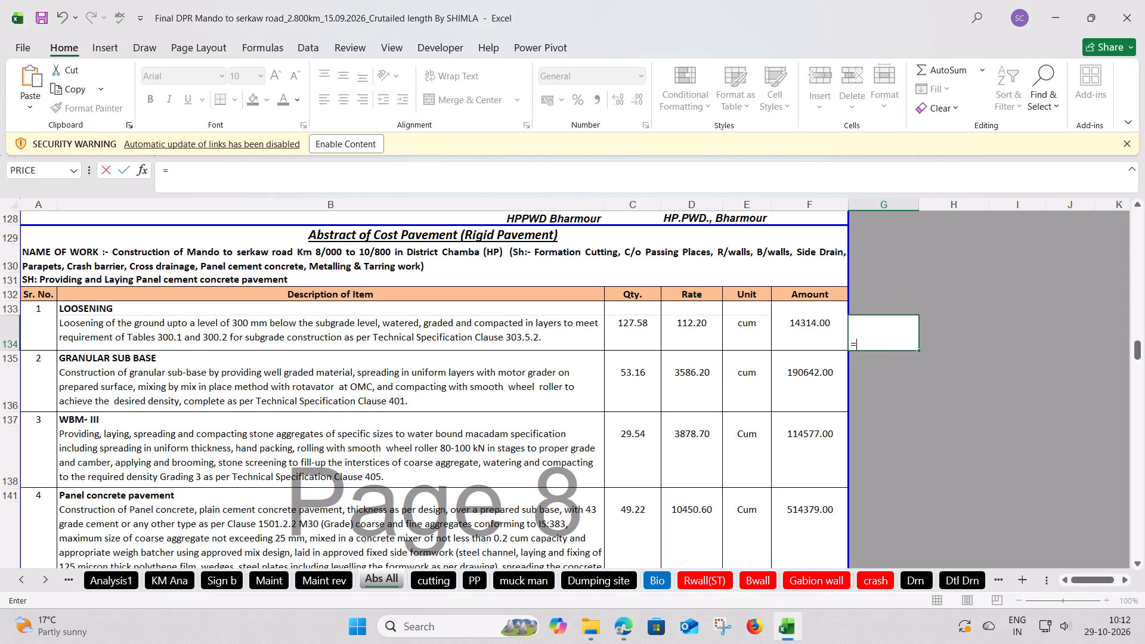
left_click(630, 327)
key("plus")
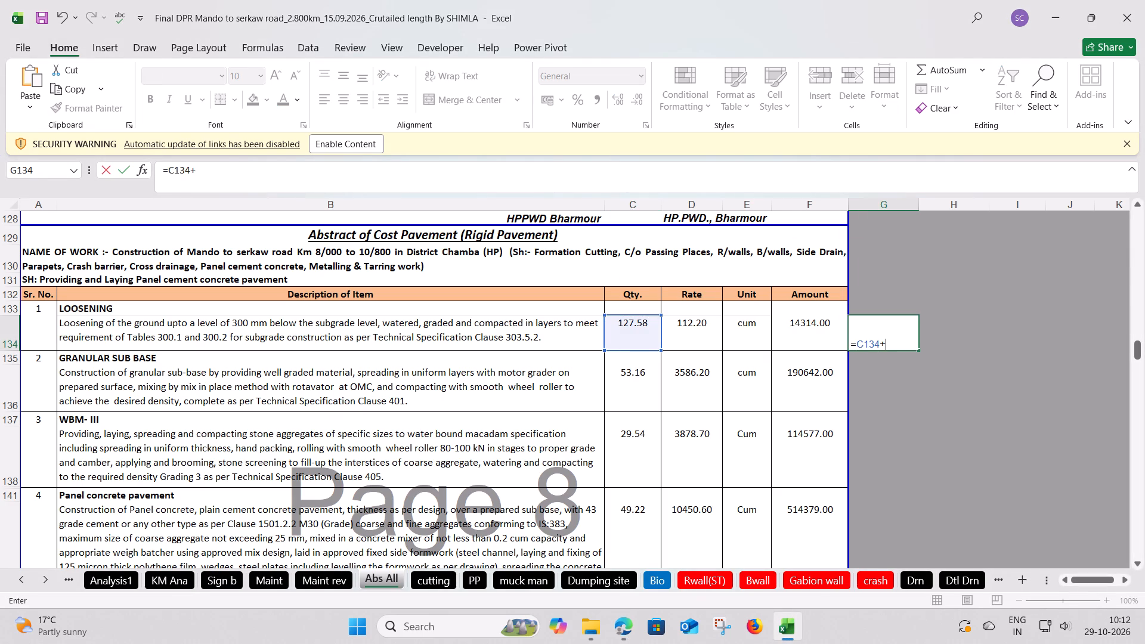
scroll(667, 306, "up", 5)
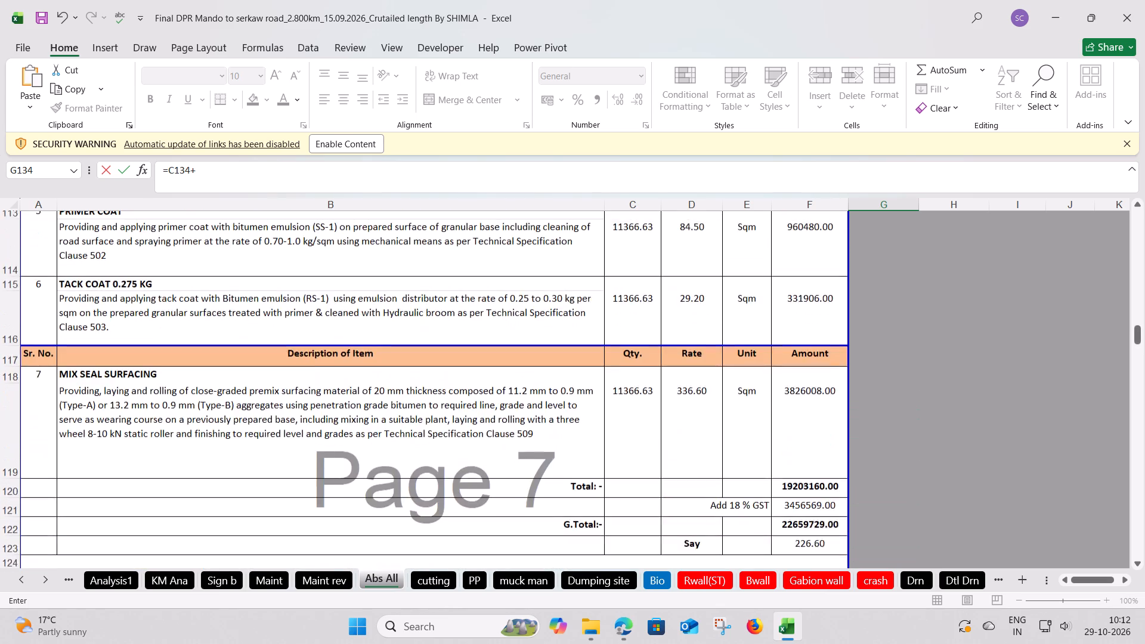
scroll(667, 306, "up", 4)
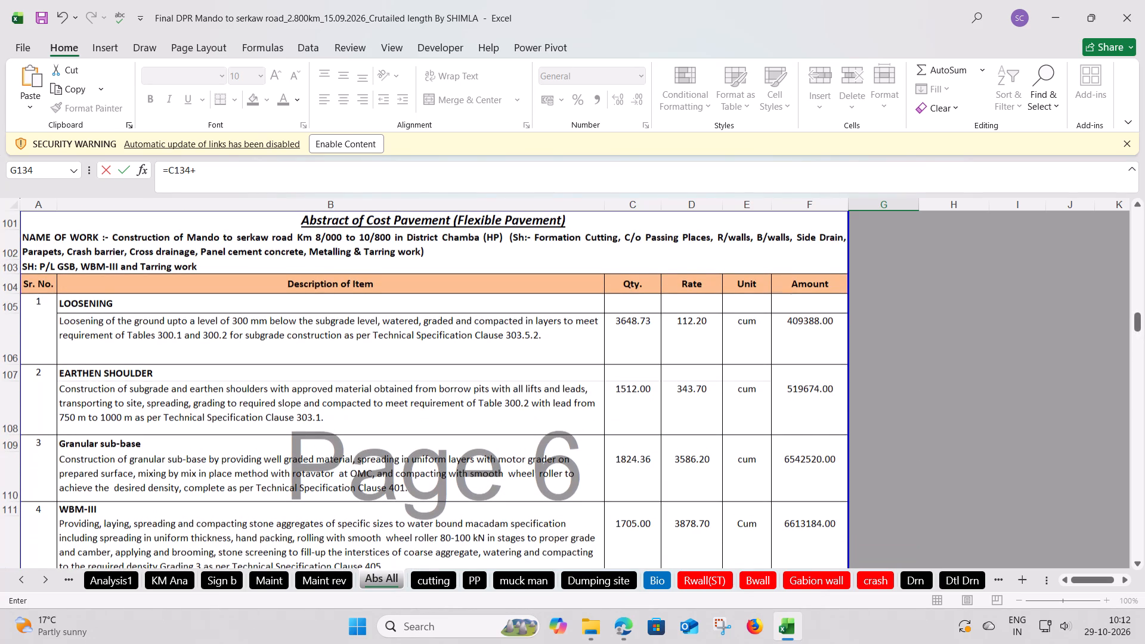
left_click(623, 343)
key("Return")
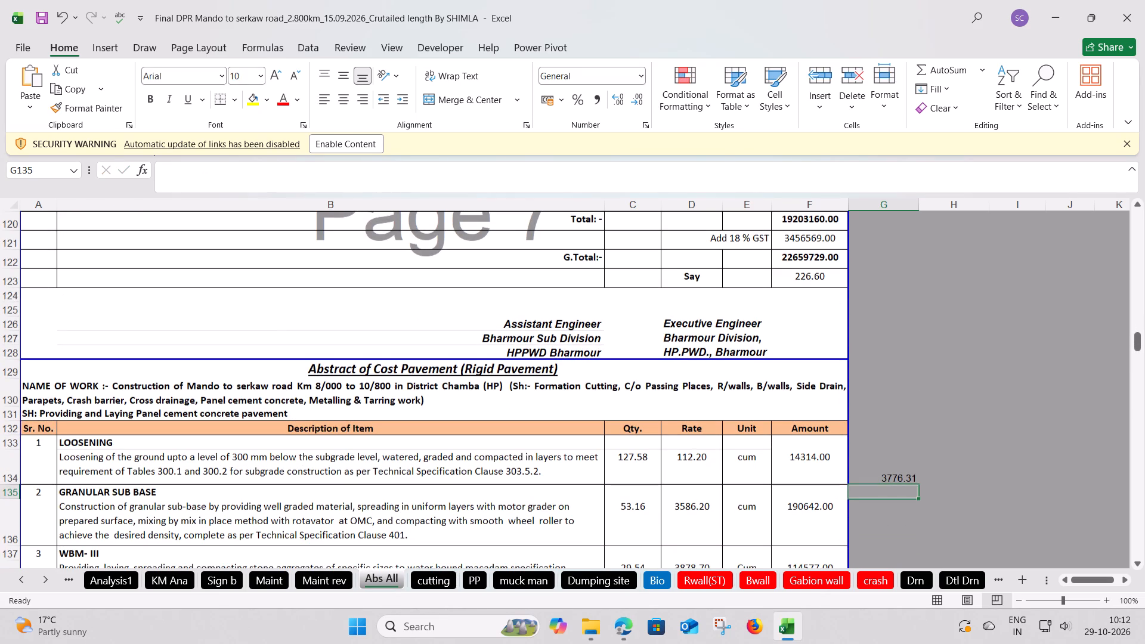
Add the rigid and flexible pavement granular sub-base quantities (C136+C110) in cell G136.
left_click(899, 509)
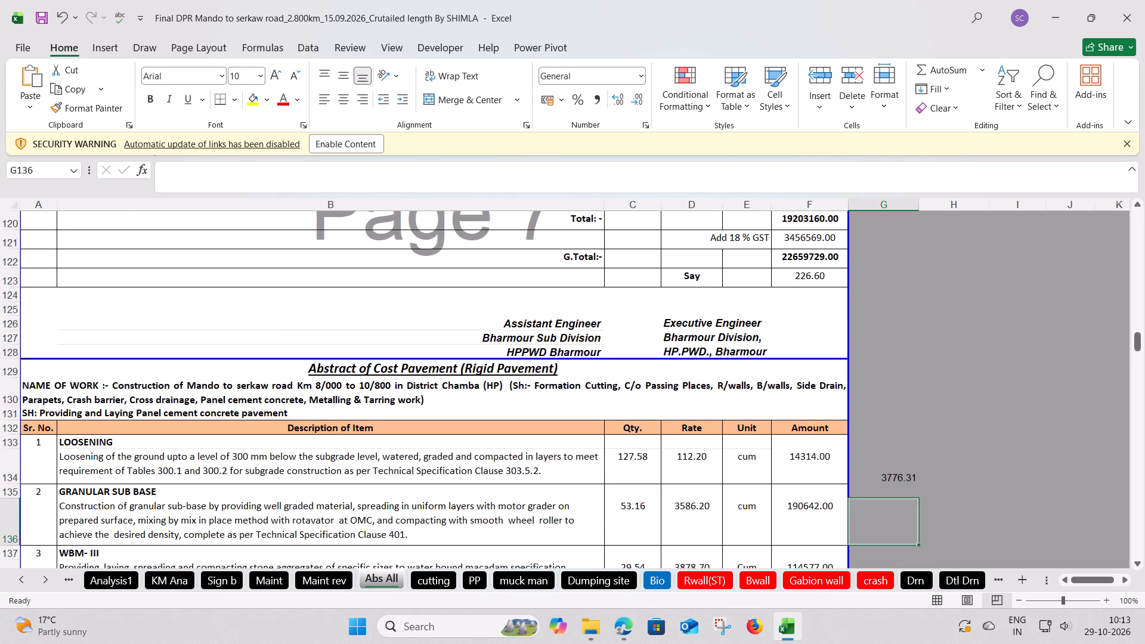
key("equal")
left_click(638, 524)
key("plus")
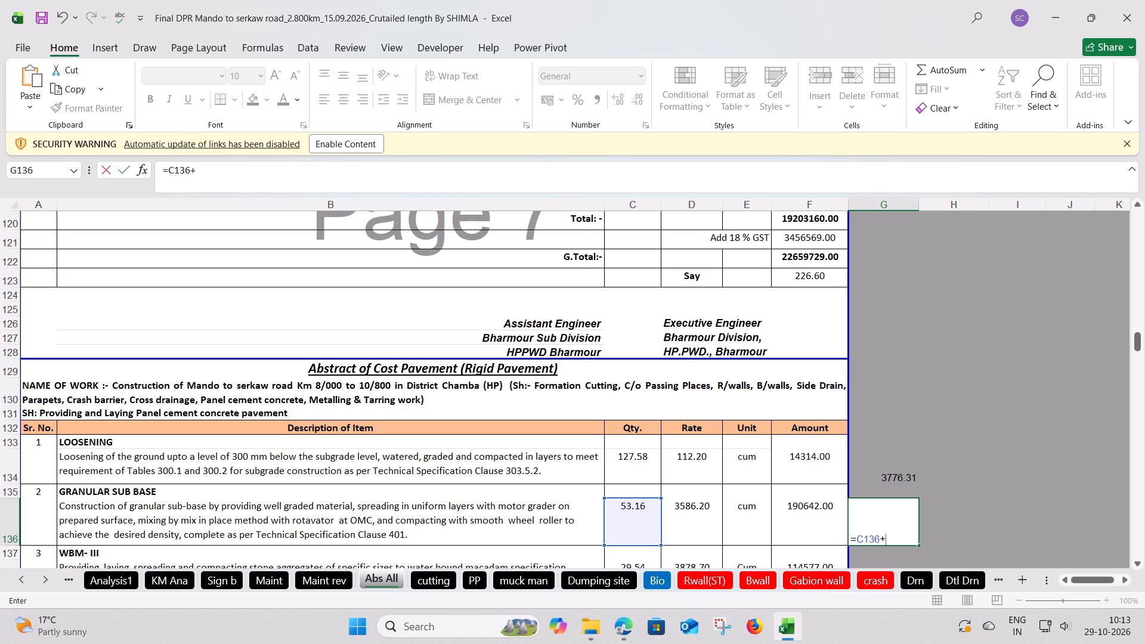
scroll(605, 419, "up", 7)
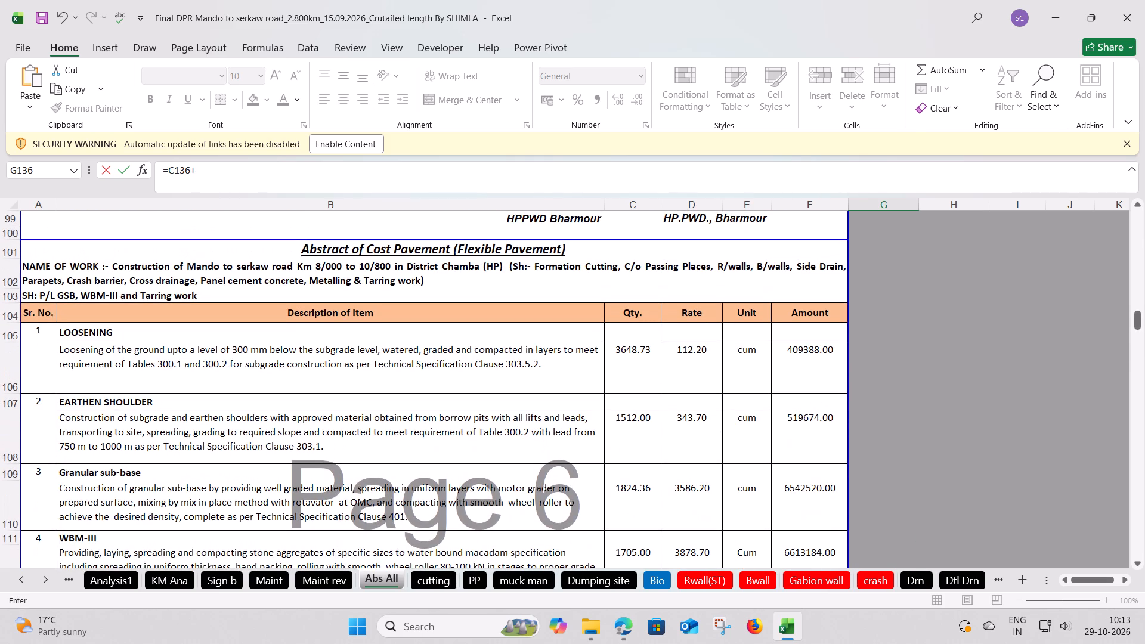
left_click(621, 493)
key("Return")
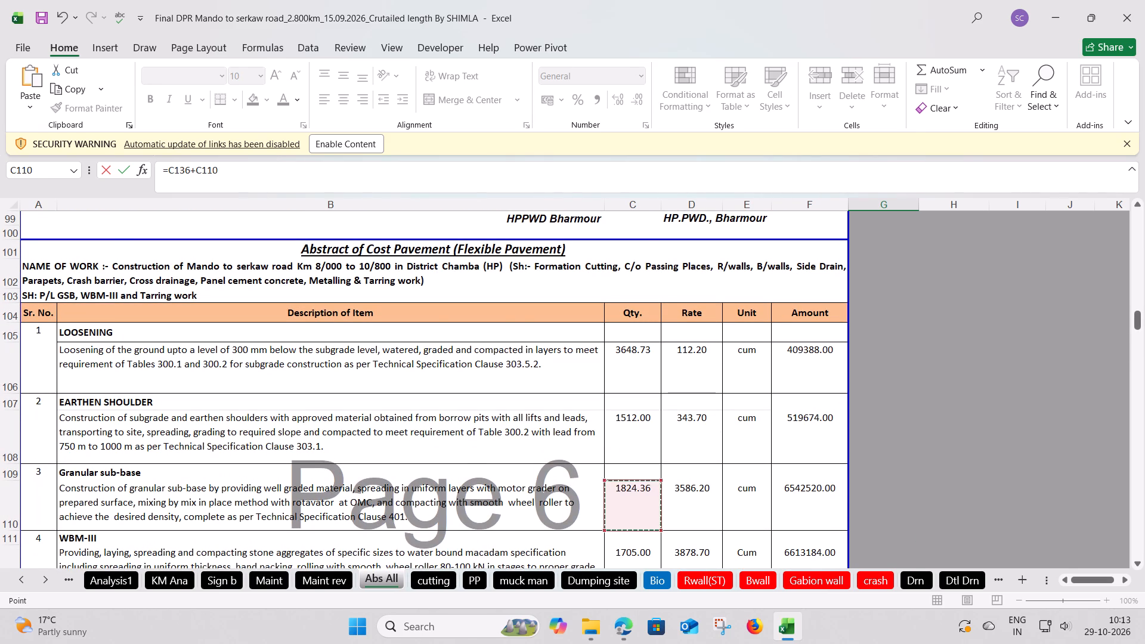
Add the rigid and flexible pavement WBM-III quantities (C138+C112) in cell G138.
scroll(788, 480, "down", 2)
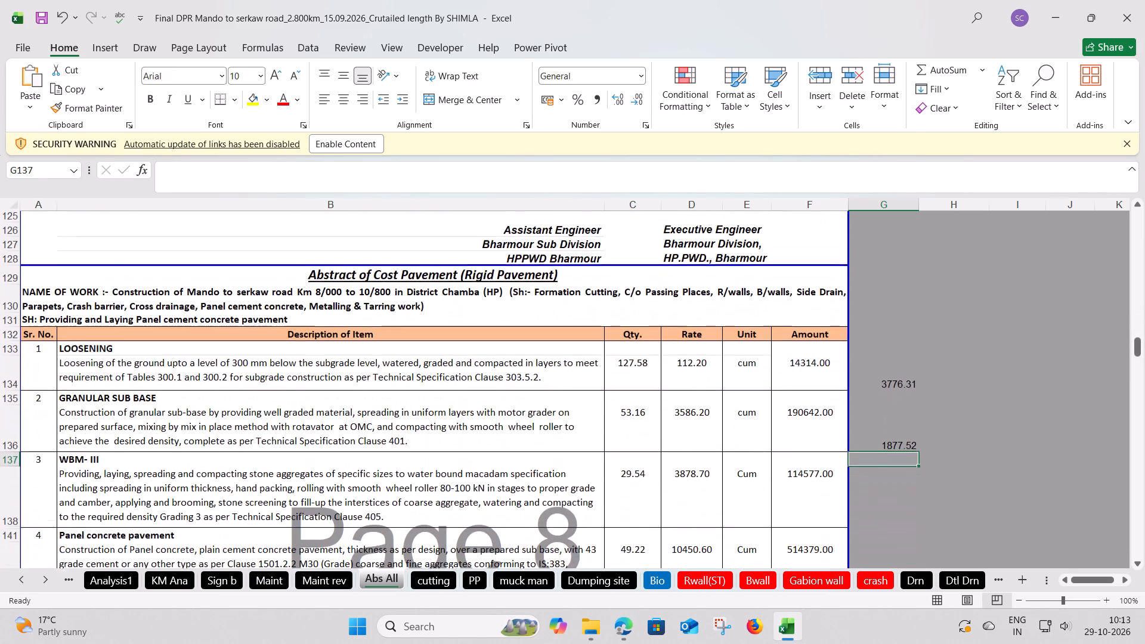
left_click(890, 479)
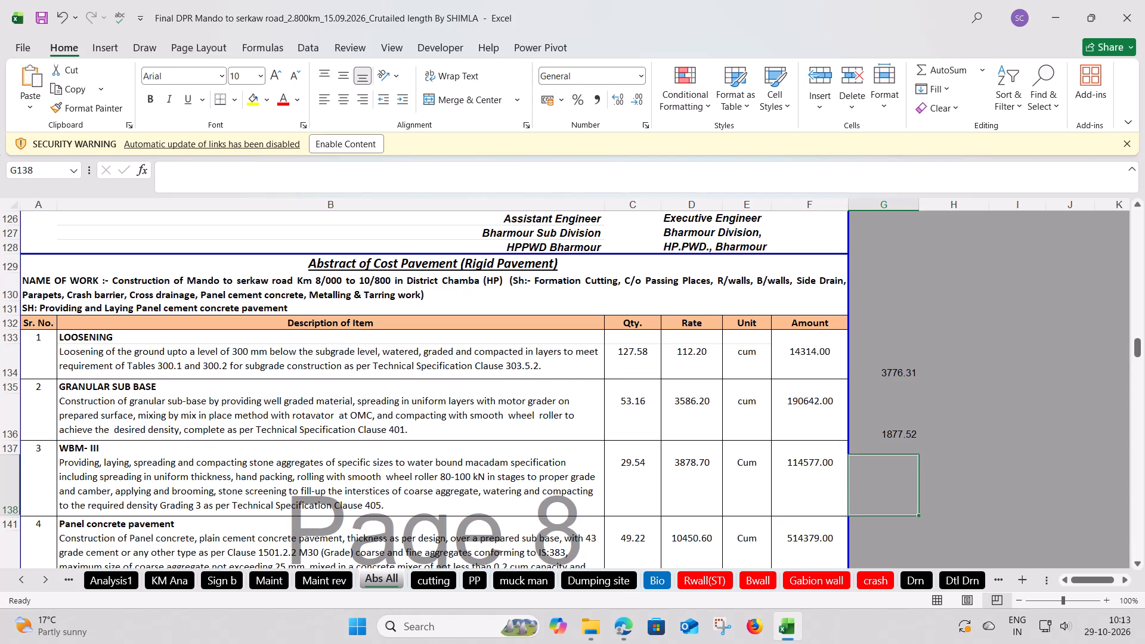
key("equal")
left_click(617, 467)
key("plus")
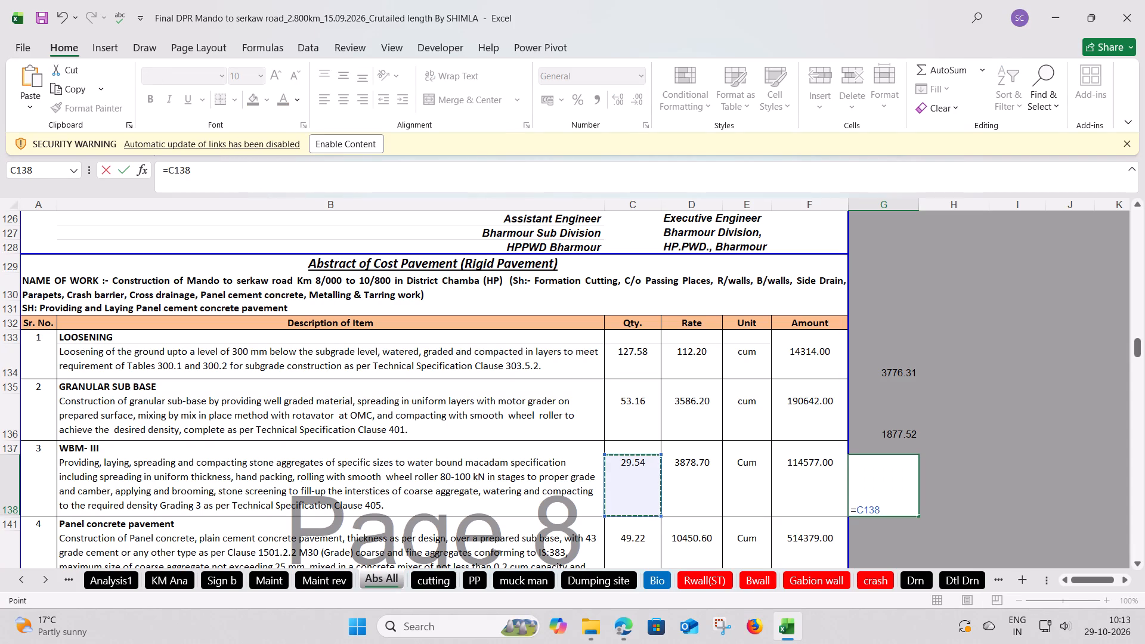
scroll(620, 466, "up", 5)
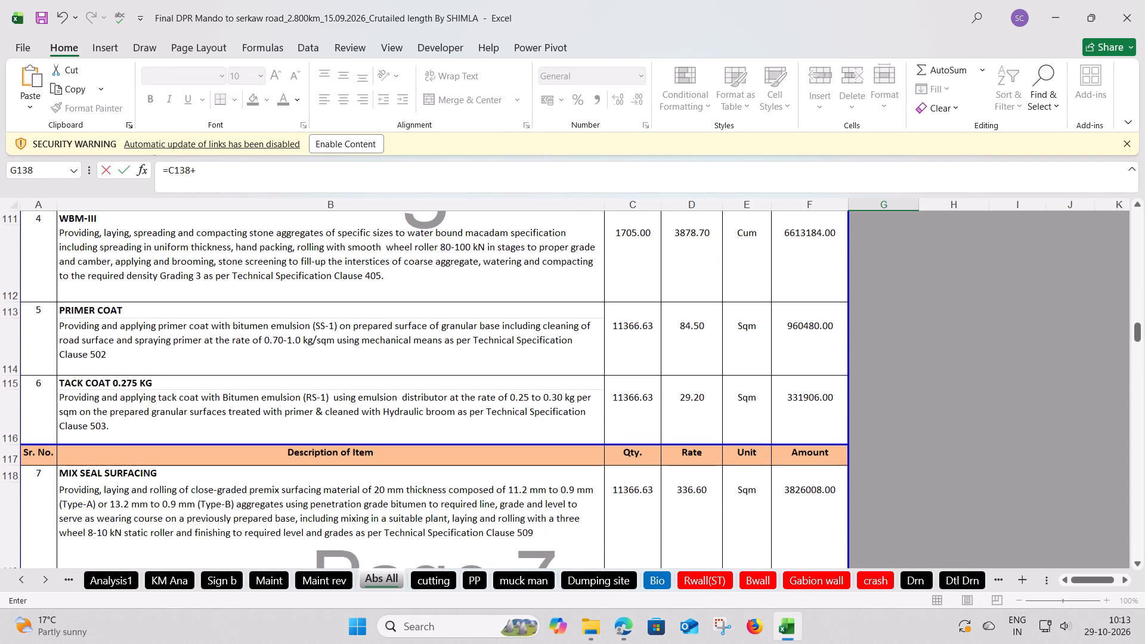
left_click(630, 271)
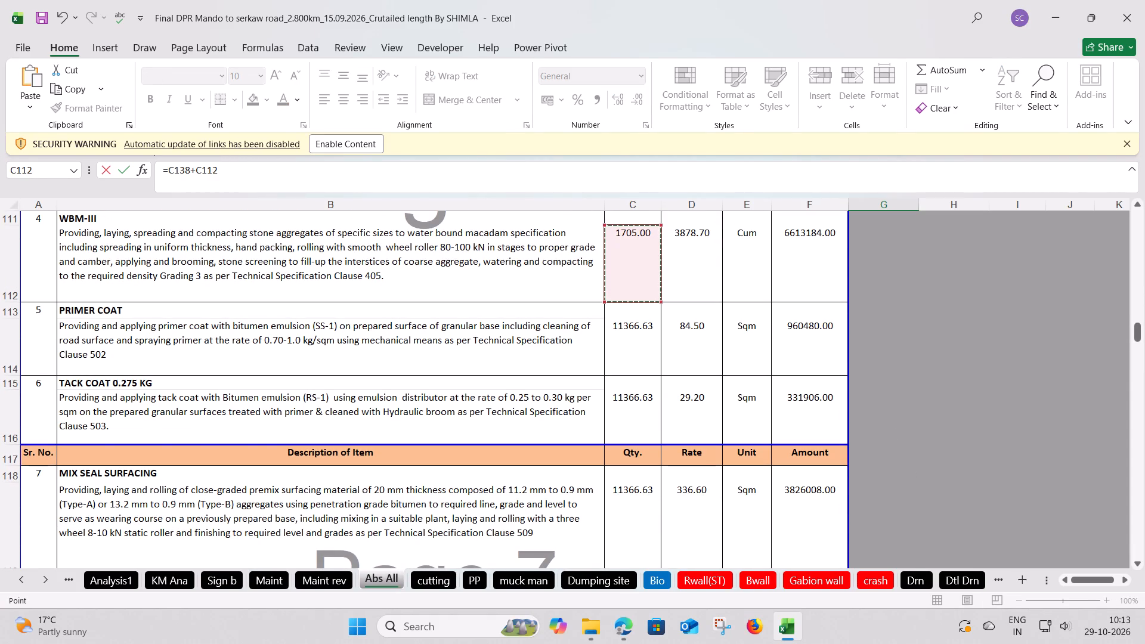
key("Return")
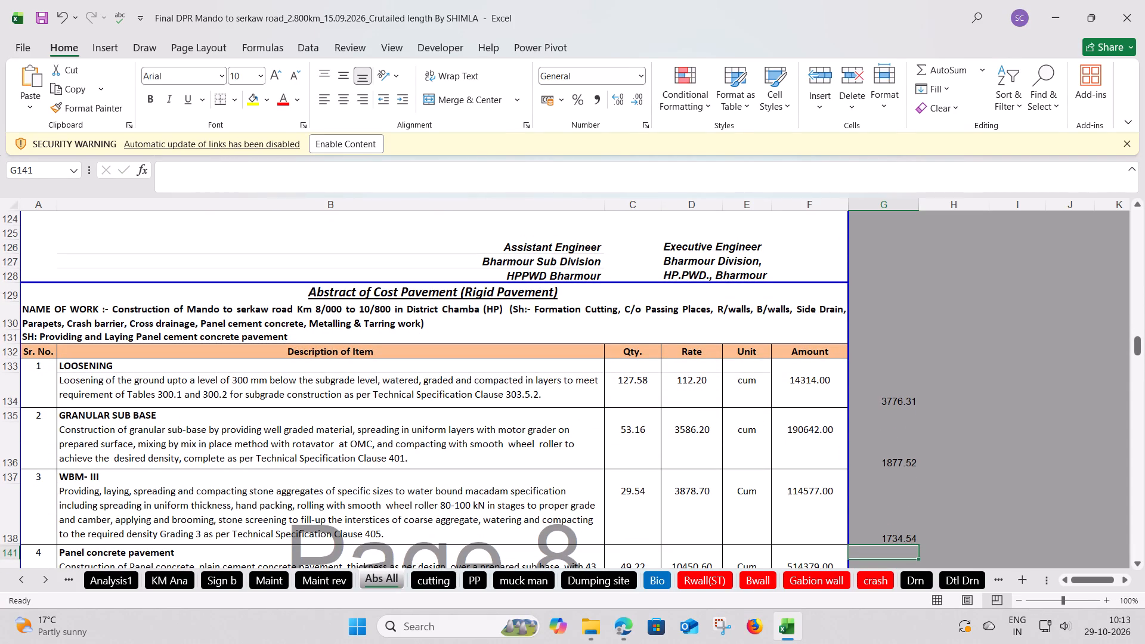
In the OMMAS portal's added estimate items, set the loosening item [3.15] quantity to 3776.31 from workbook cell G134.
scroll(798, 429, "down", 1)
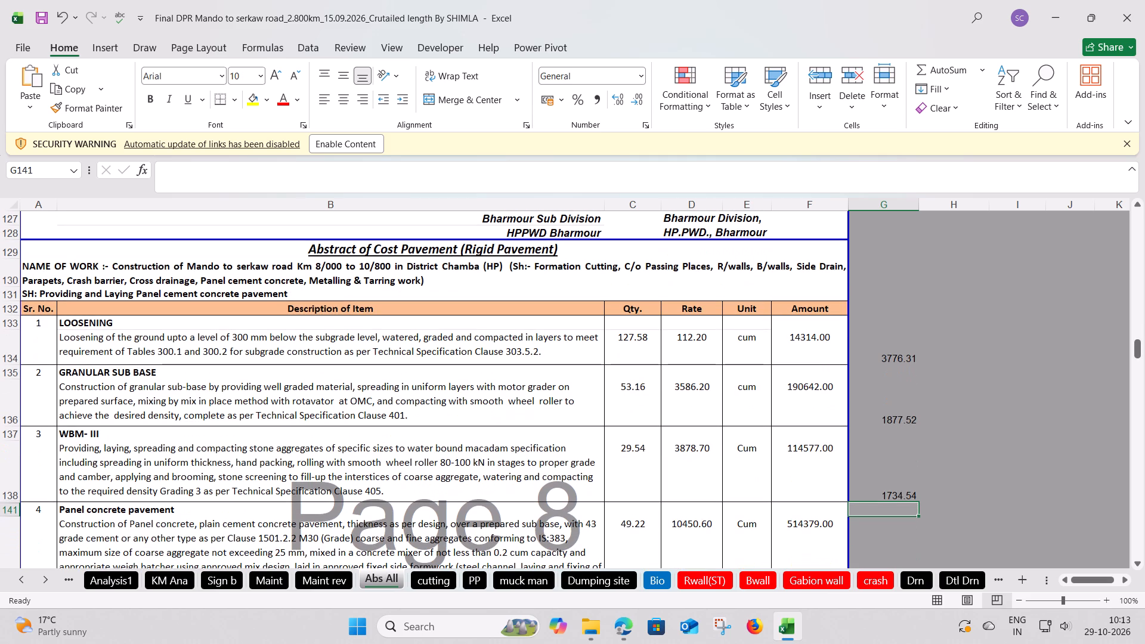
left_click(903, 359)
key("alt+Tab")
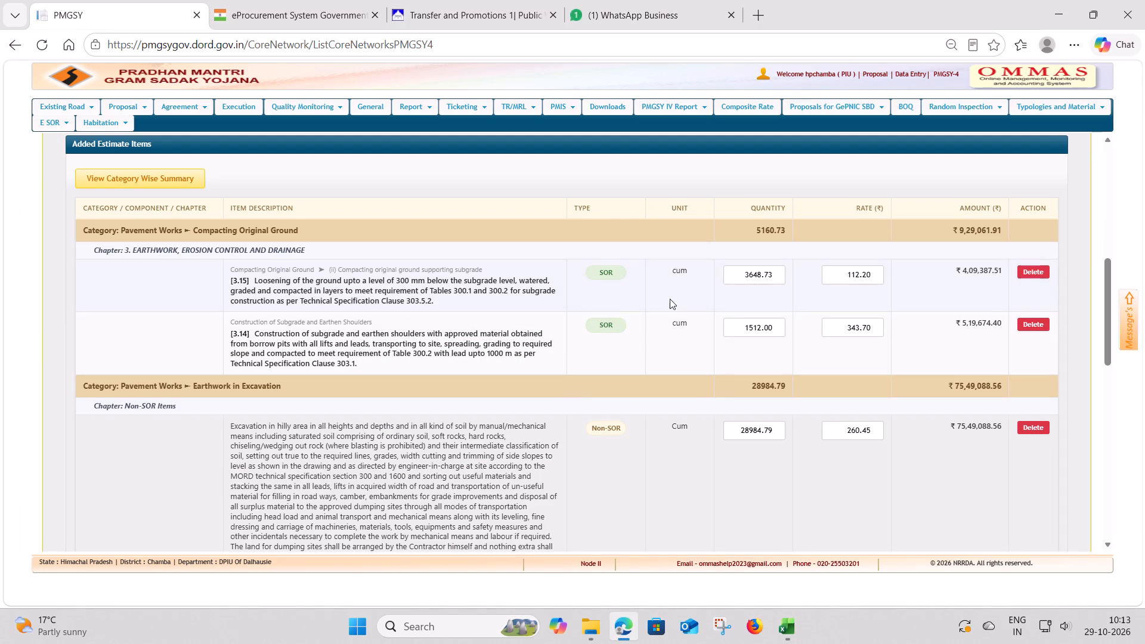
left_click_drag(744, 274, 773, 270)
key("alt+Tab")
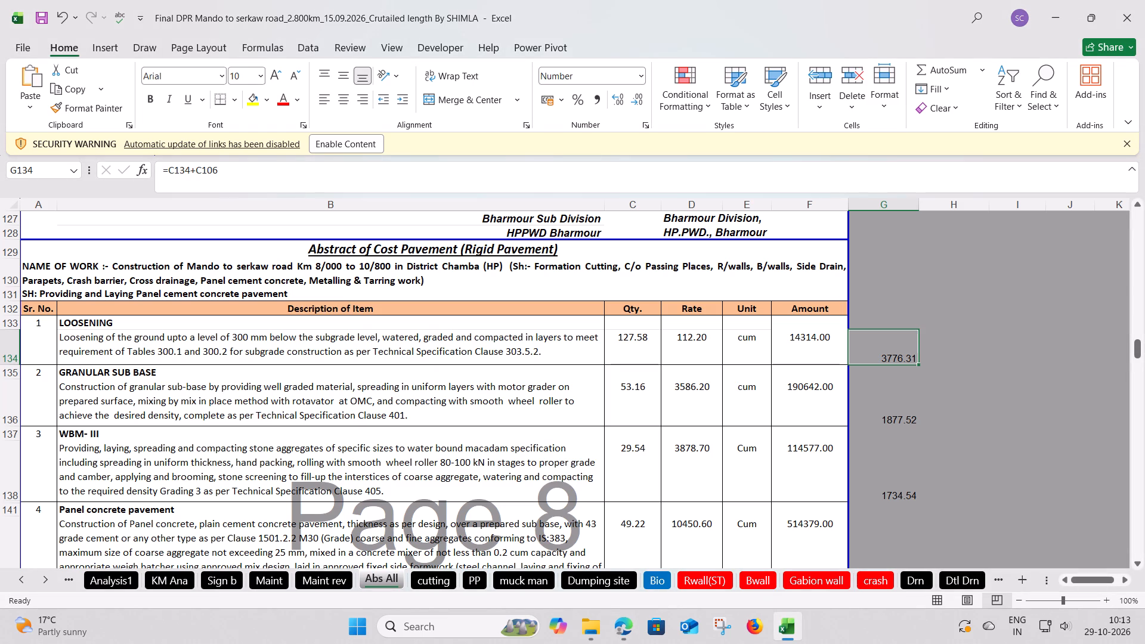
key("alt+Tab")
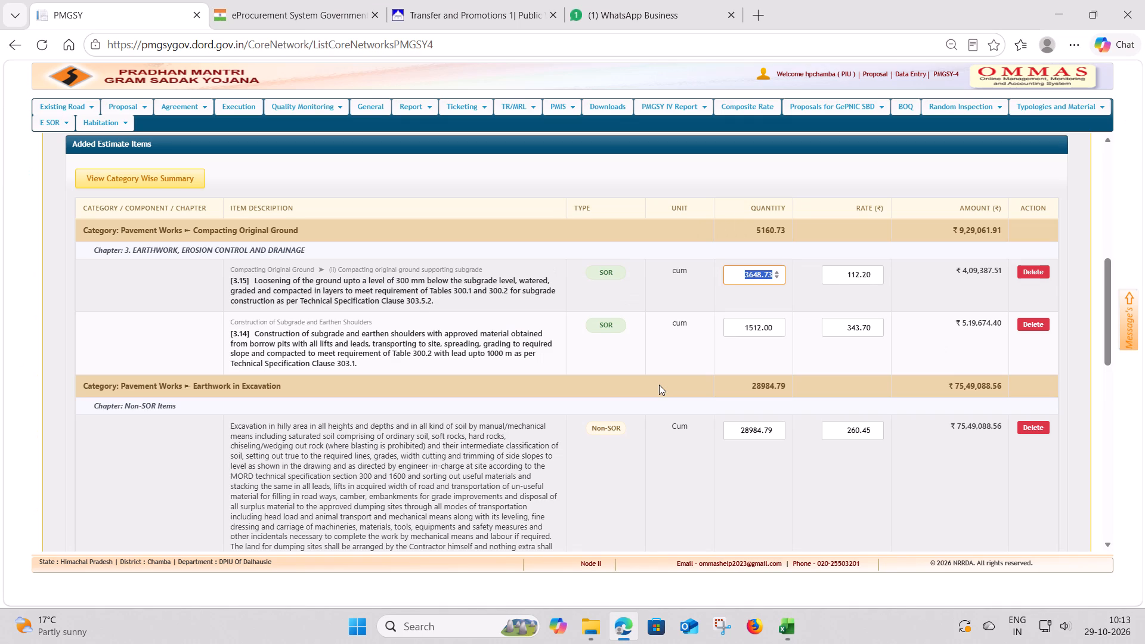
type("377")
key("6")
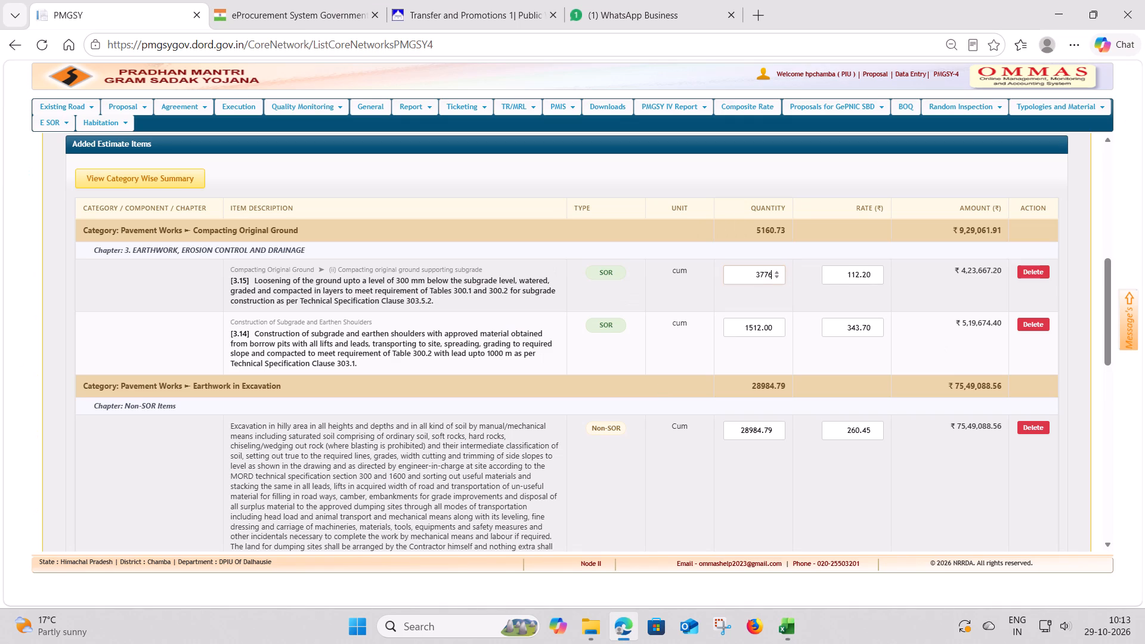
key("alt+Tab")
key("alt+Tab")
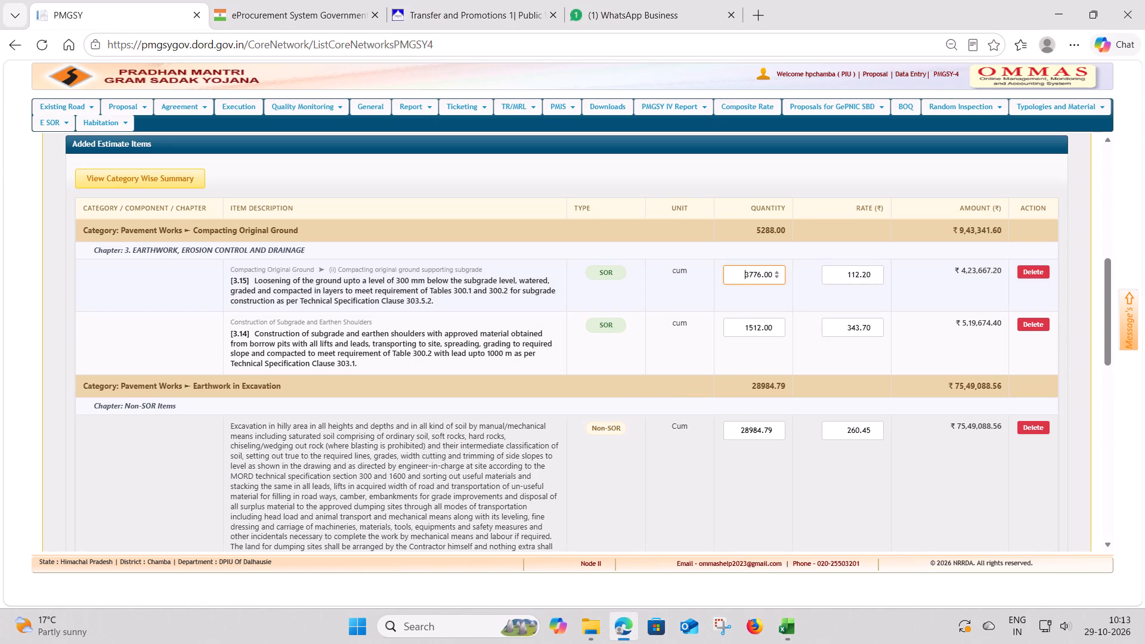
left_click_drag(764, 274, 775, 274)
type("31")
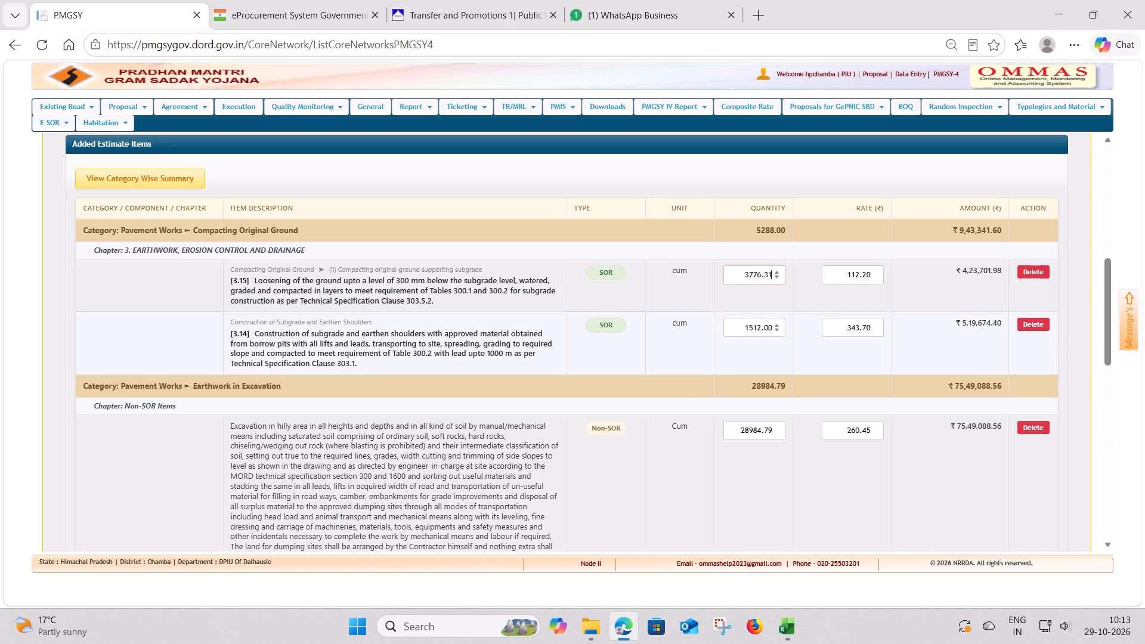
left_click(660, 363)
Set the portal's granular sub-base Grading I item [4.1] quantity to 1877.52 from workbook cell G136.
key("alt+Tab")
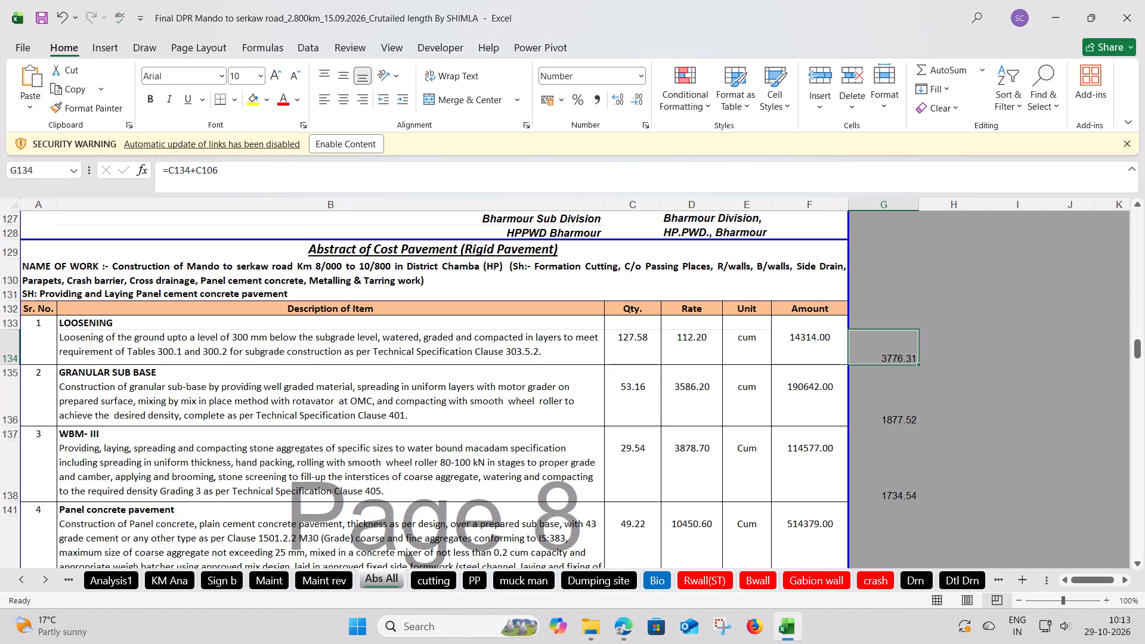
key("alt+Tab")
scroll(647, 421, "down", 1)
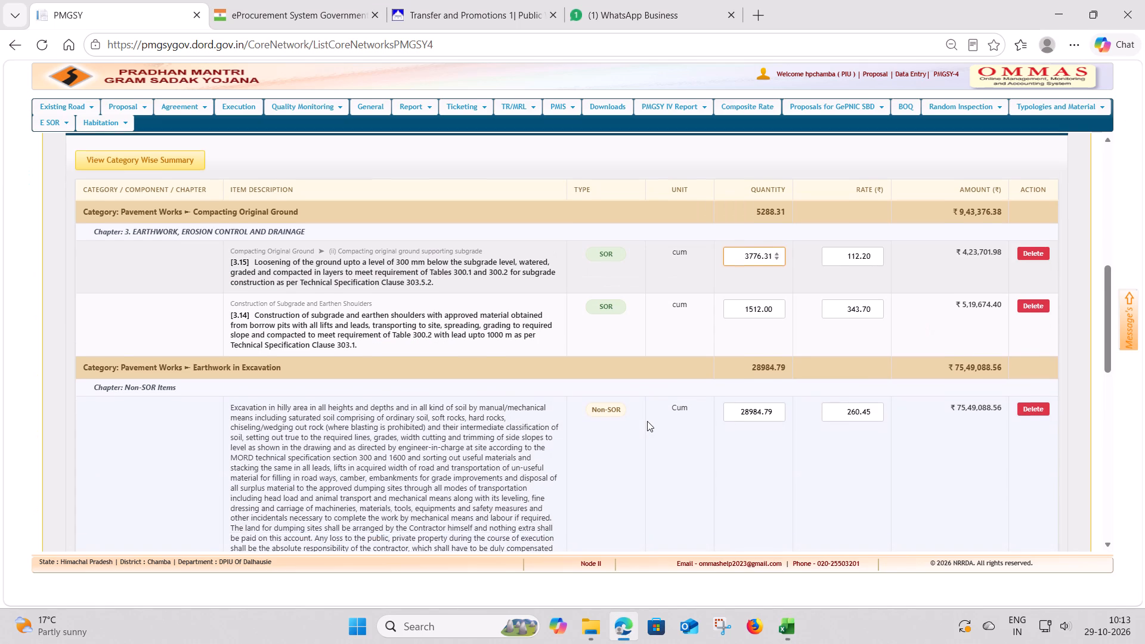
scroll(647, 421, "down", 3)
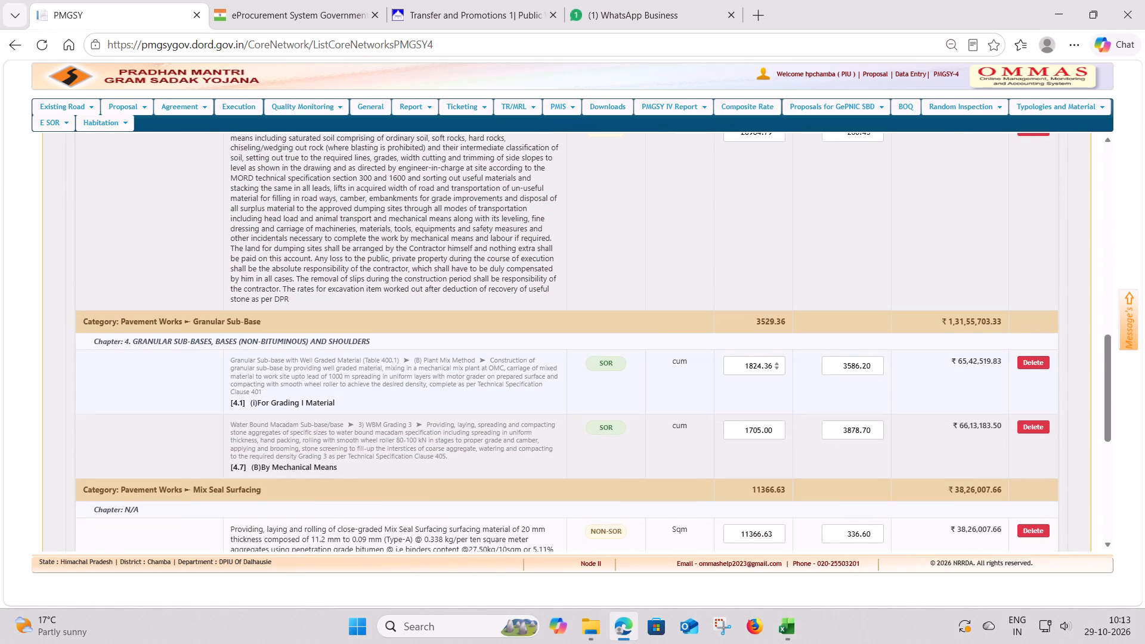
left_click_drag(745, 363, 775, 361)
key("alt+Tab")
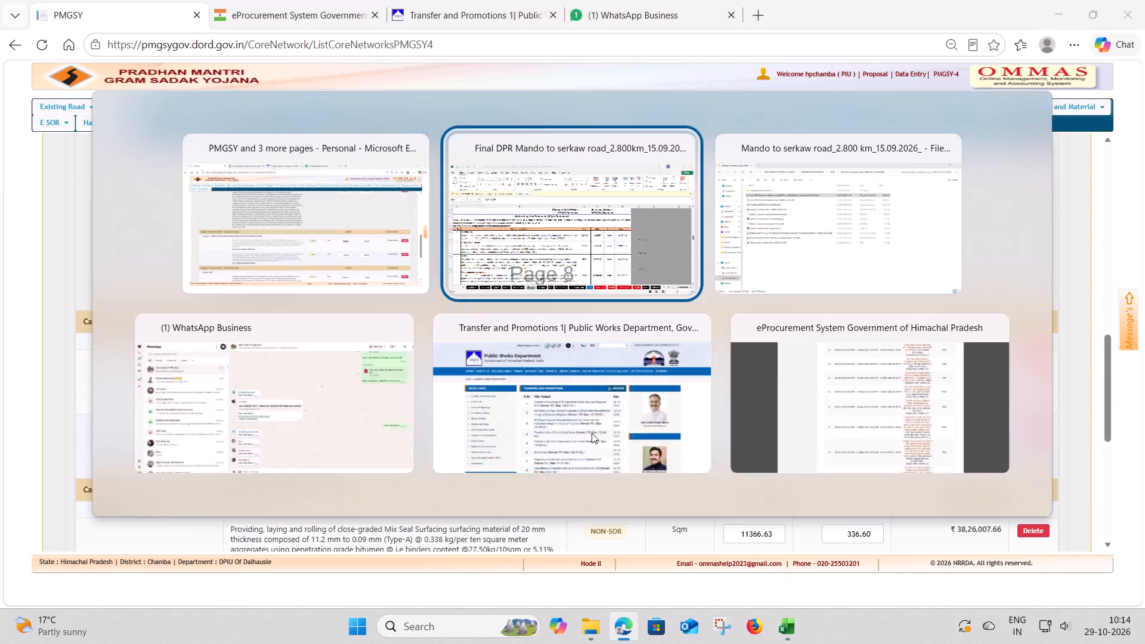
scroll(587, 436, "down", 1)
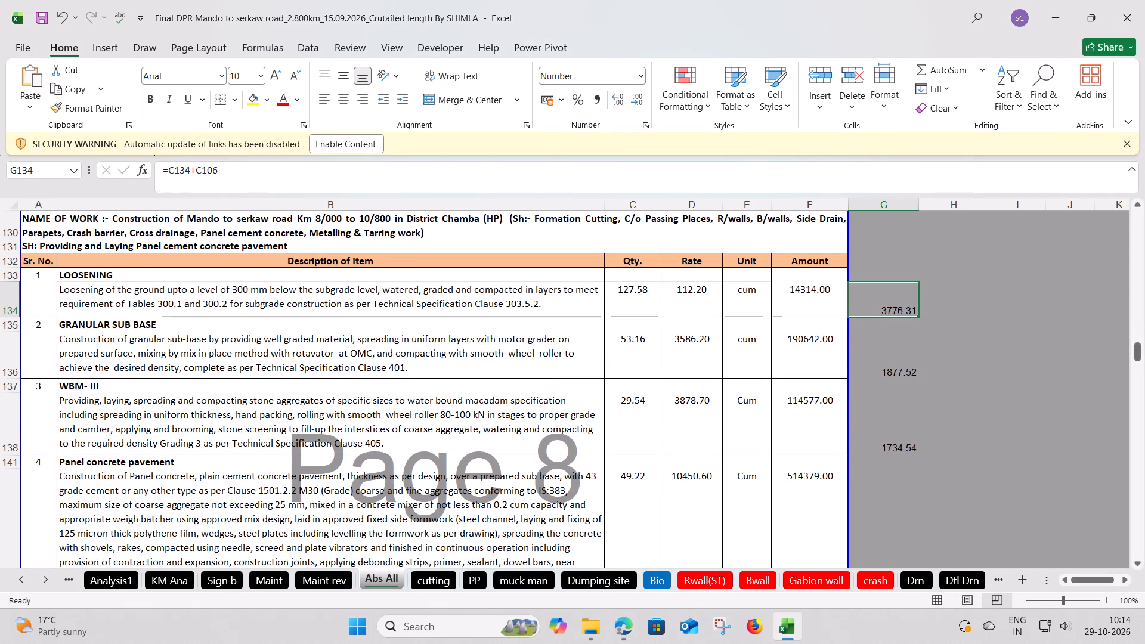
left_click(909, 369)
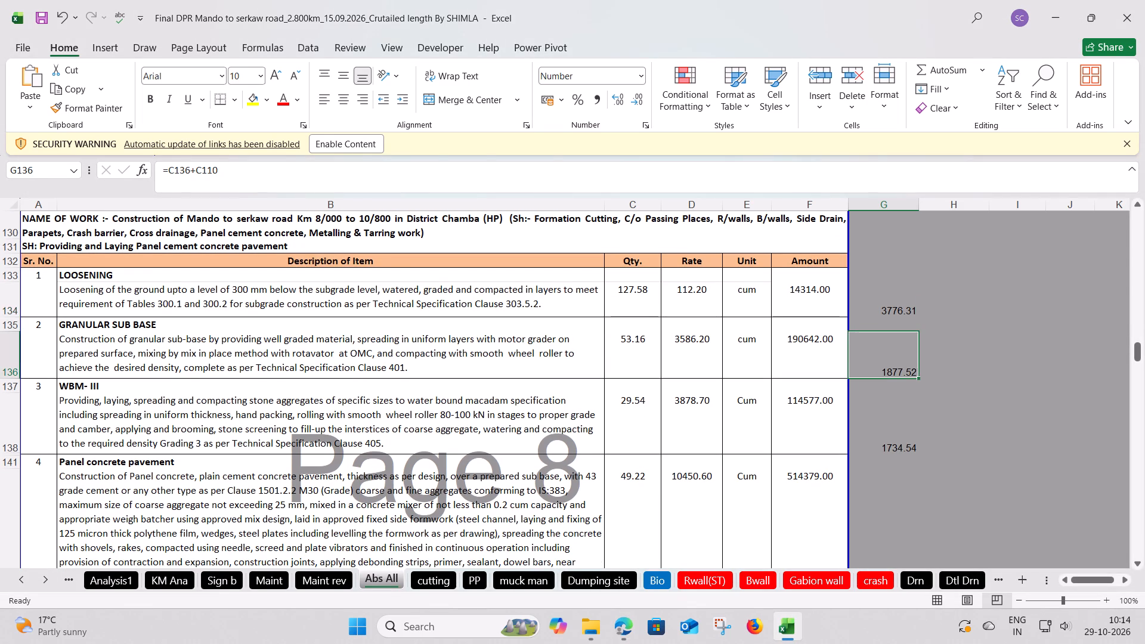
key("alt+Tab")
key("alt+Tab")
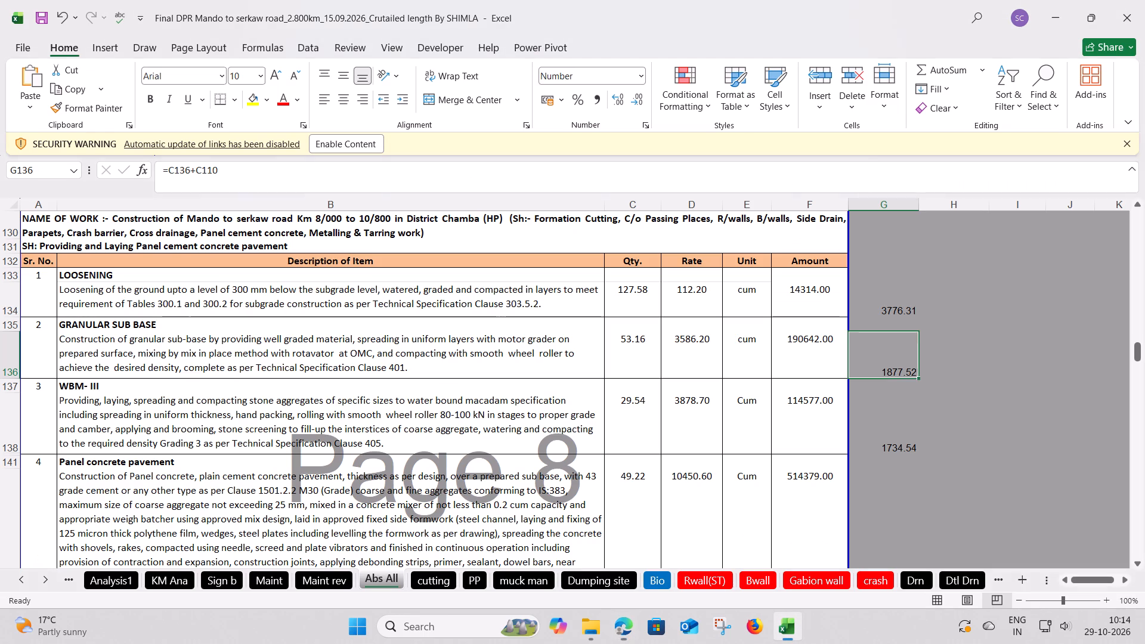
key("alt+Tab")
type("1877")
type(".52")
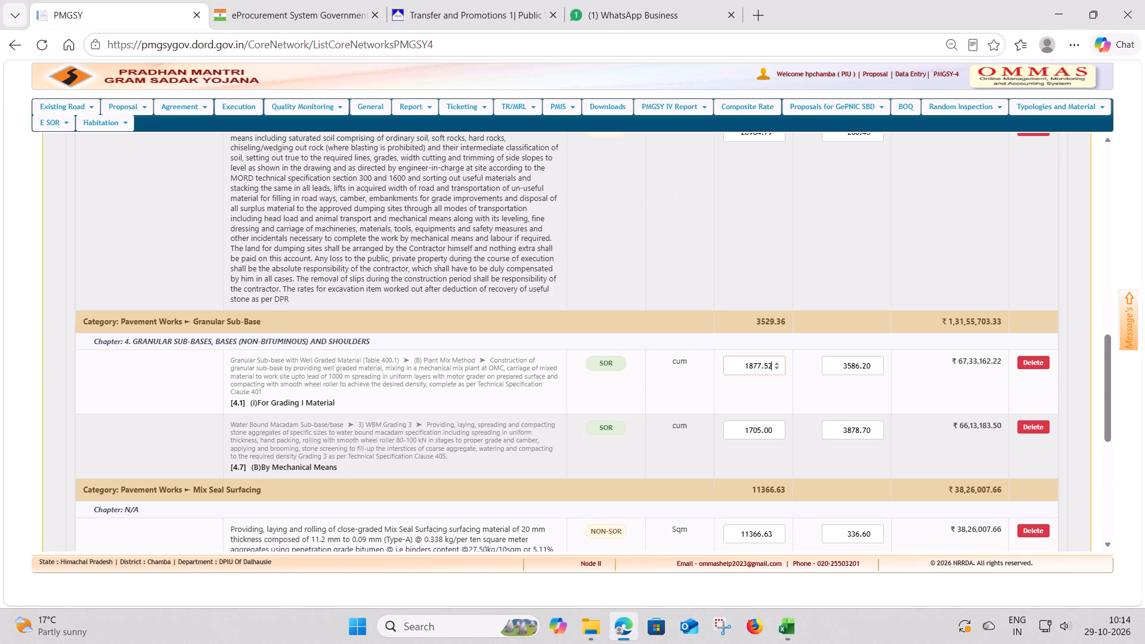
left_click(700, 392)
left_click(685, 267)
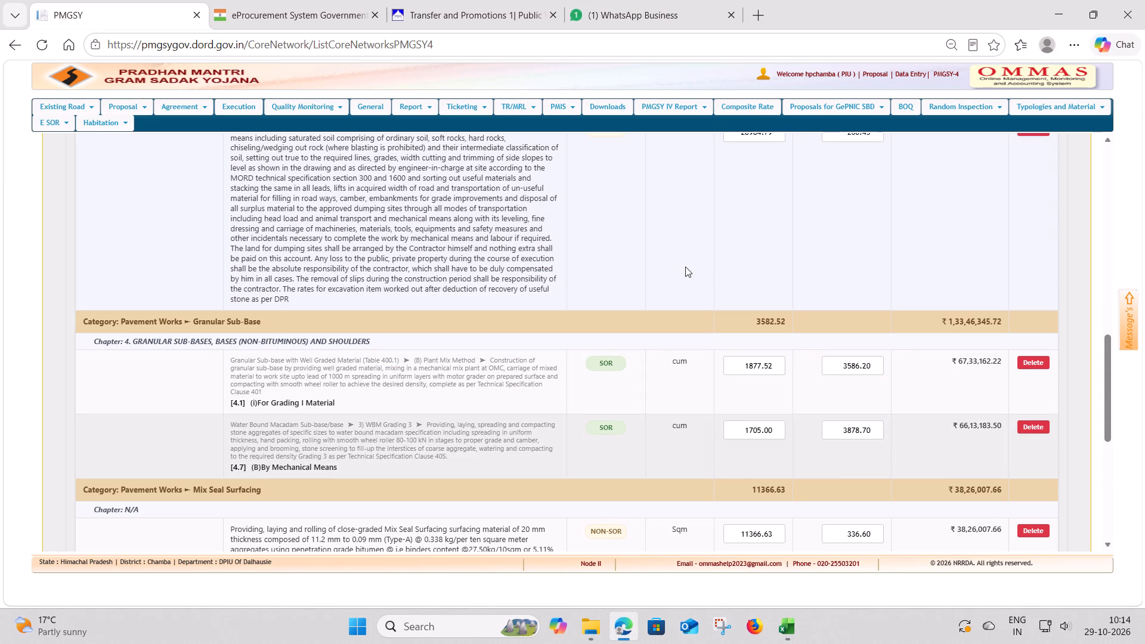
Set the portal's WBM Grading 3 item [4.7] quantity to 1734.54 from workbook cell G138.
key("alt+Tab")
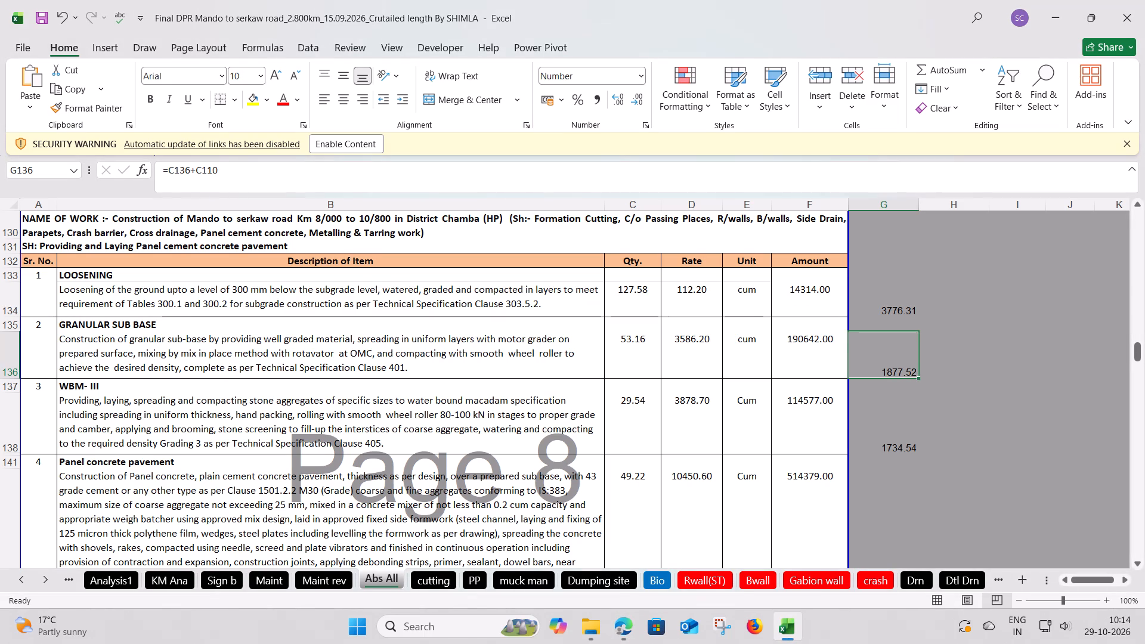
scroll(635, 360, "down", 1)
left_click(899, 382)
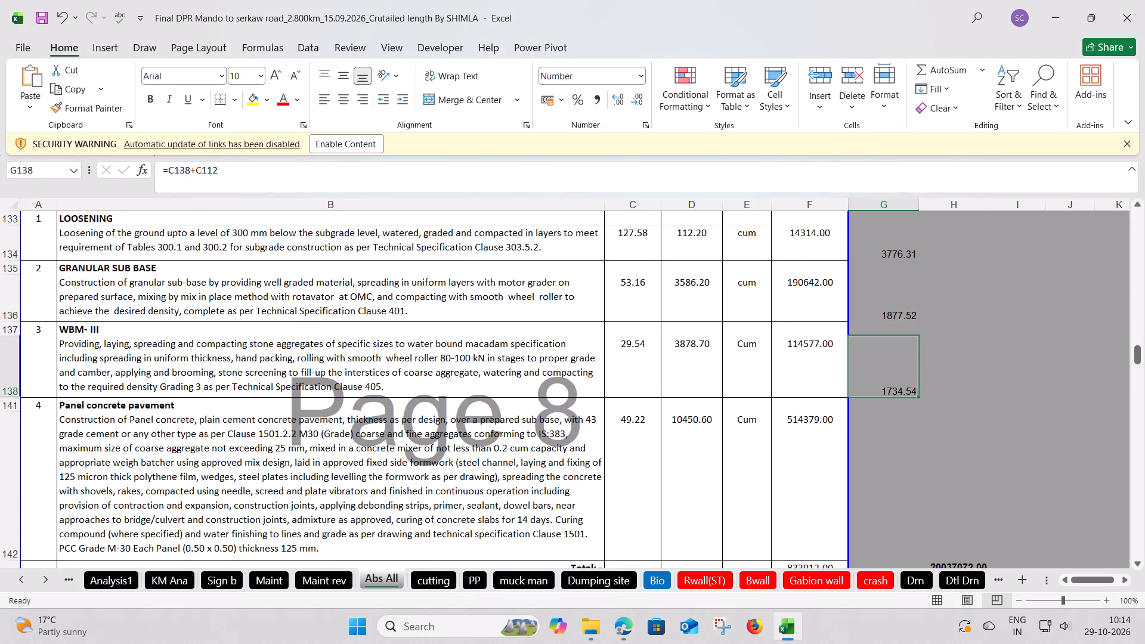
key("alt+Tab")
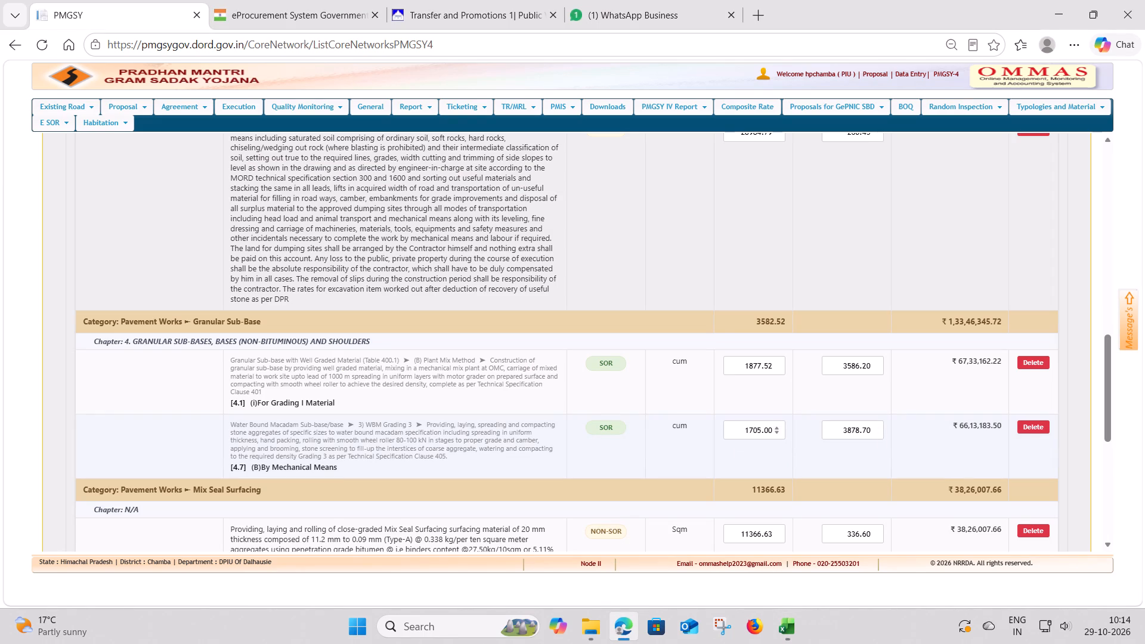
left_click_drag(736, 432, 776, 437)
key("alt+Tab")
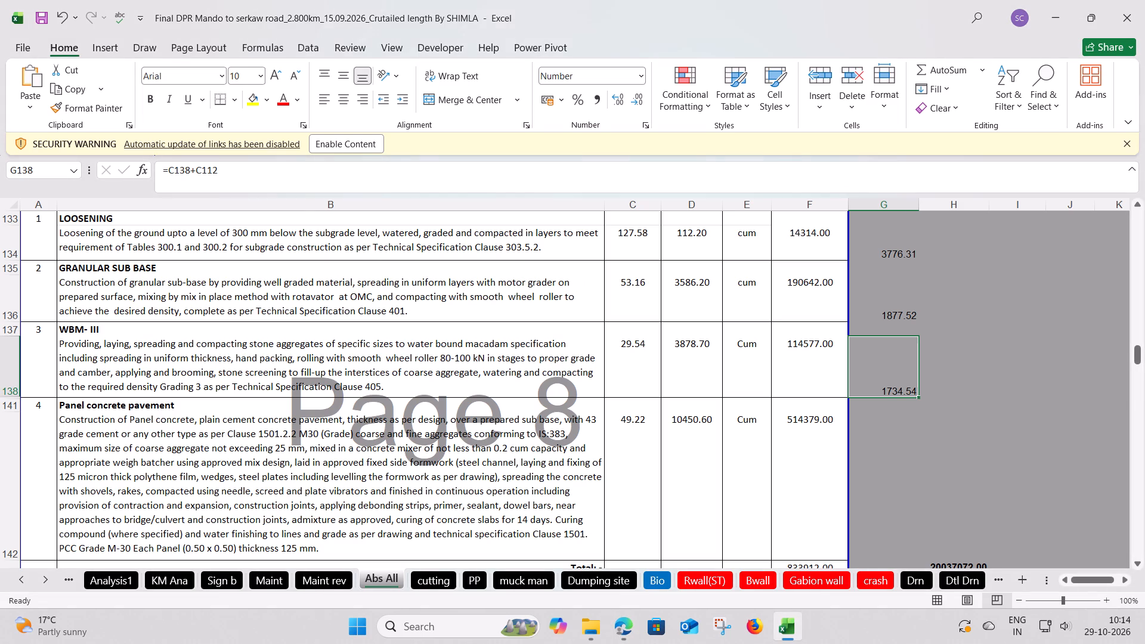
key("alt+Tab")
key("alt+Tab")
key("alt+Tab")
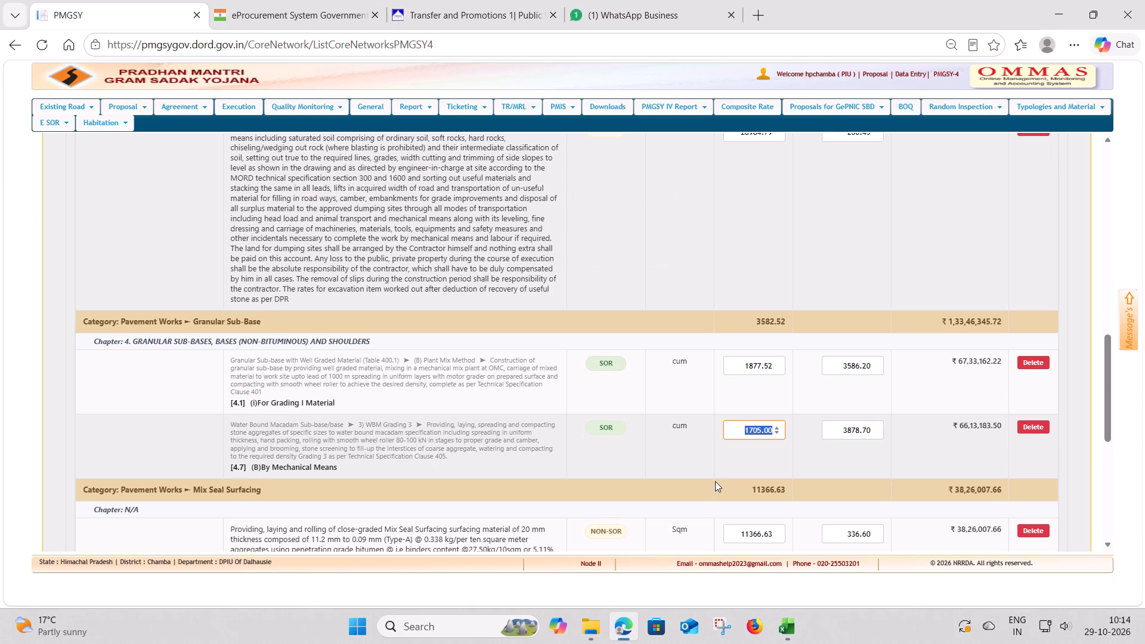
type("1734.54")
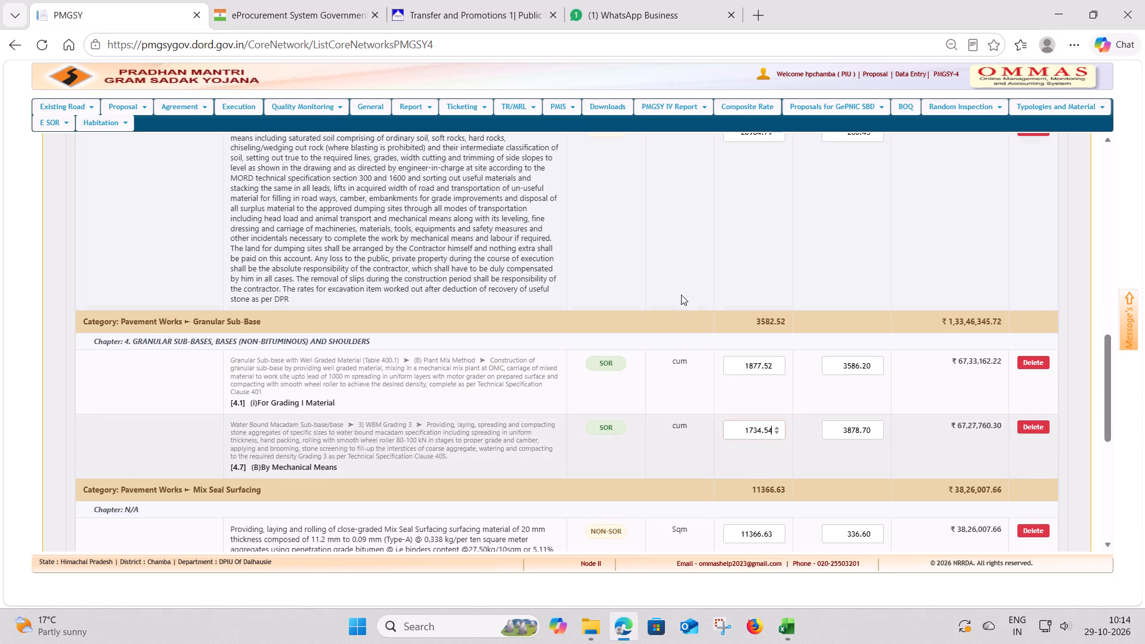
left_click(682, 277)
Compare the portal's added items with the workbook's rigid pavement abstract and locate the panel concrete pavement quantity in cell C142.
key("alt+Tab")
key("alt+Tab")
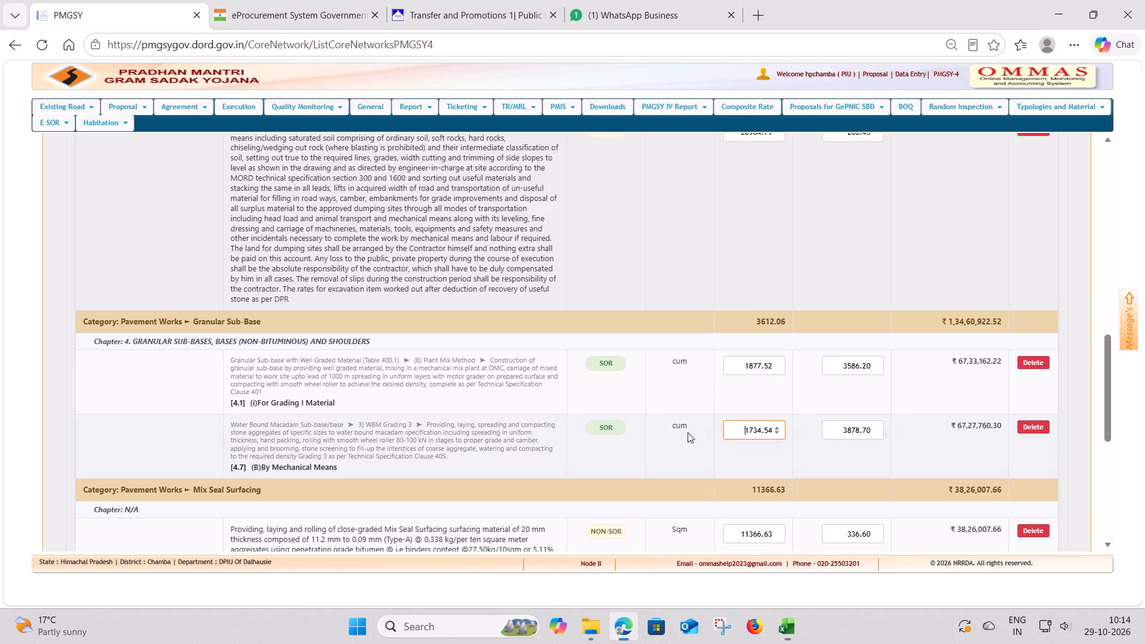
scroll(683, 436, "down", 3)
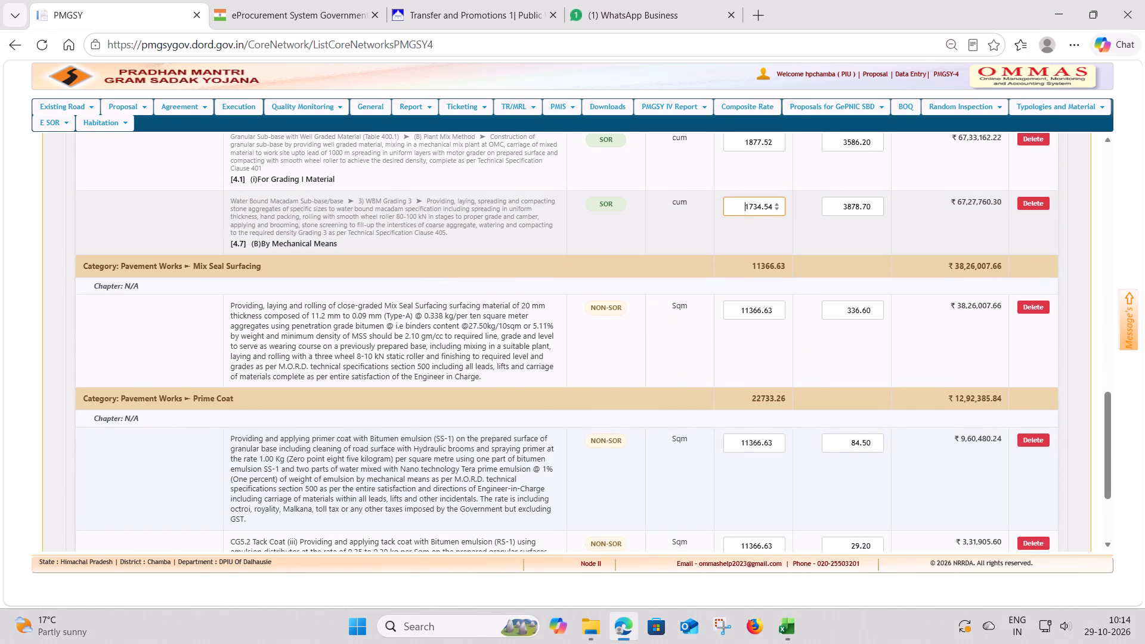
key("alt+Tab")
scroll(745, 384, "down", 2)
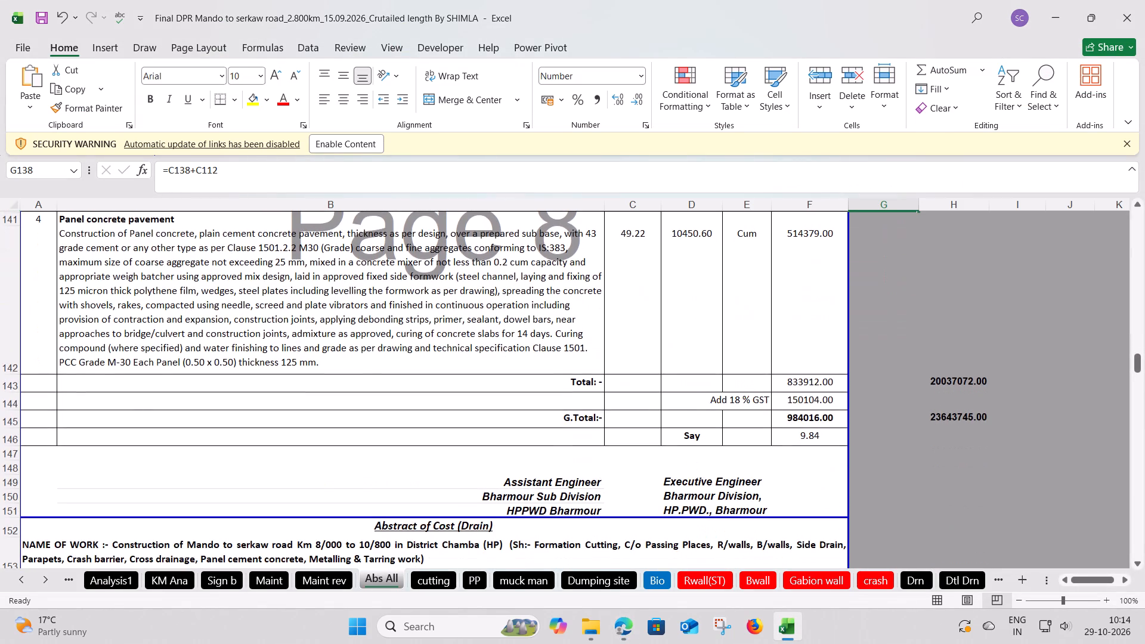
scroll(745, 384, "up", 1)
left_click(612, 343)
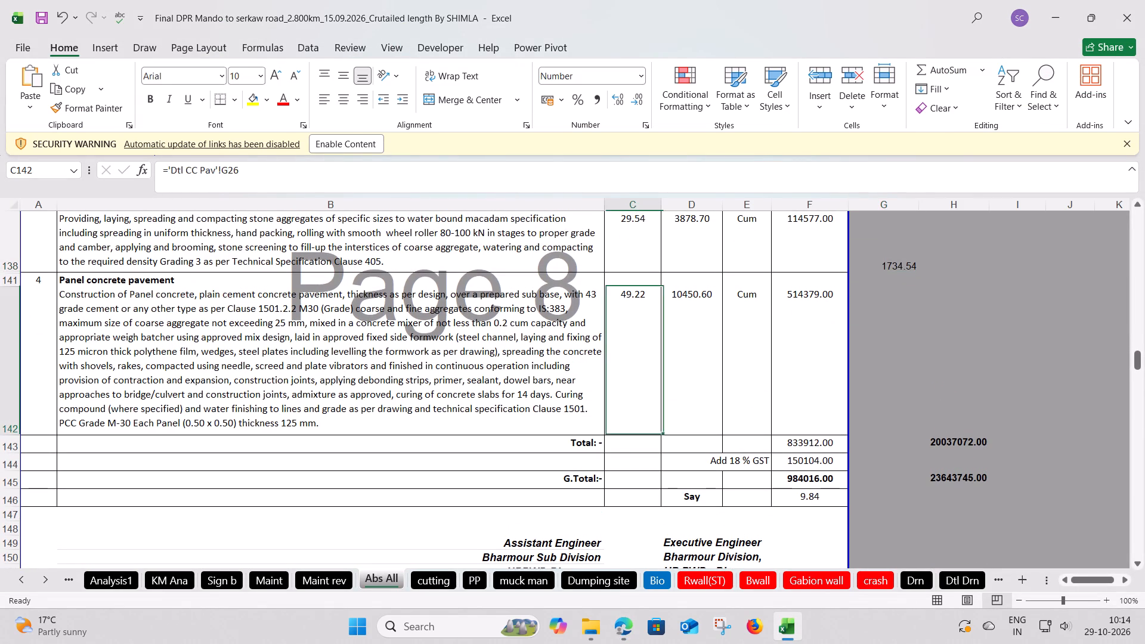
Back in the OMMAS portal, set the new estimate item's category to Pavement Works and component to CC Pavement.
key("alt+Tab")
scroll(403, 350, "up", 10)
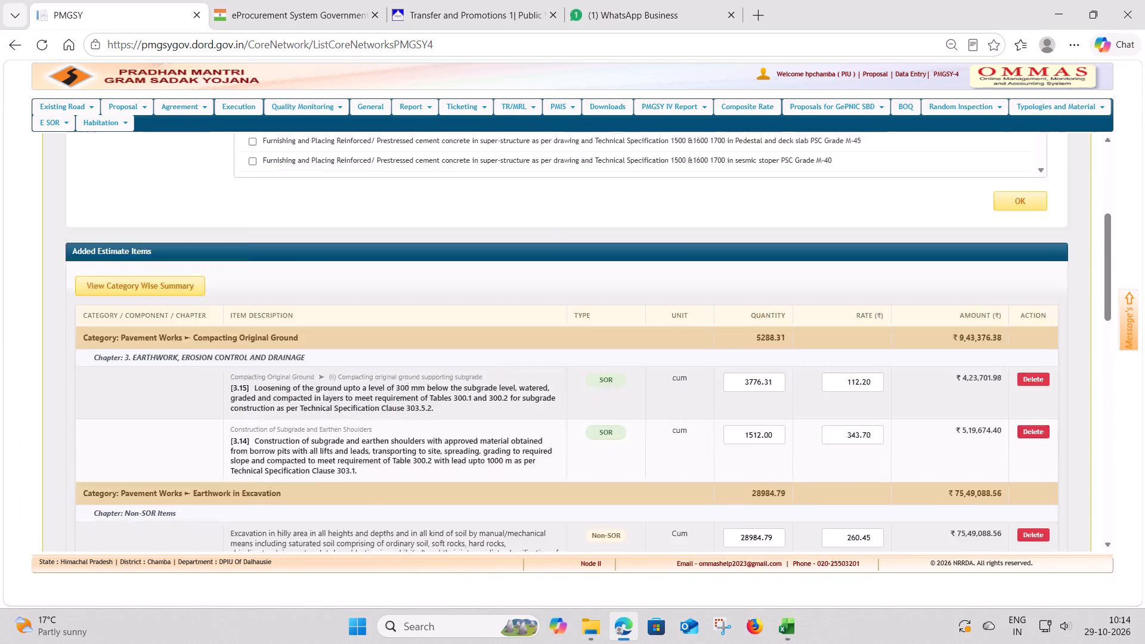
scroll(403, 350, "up", 7)
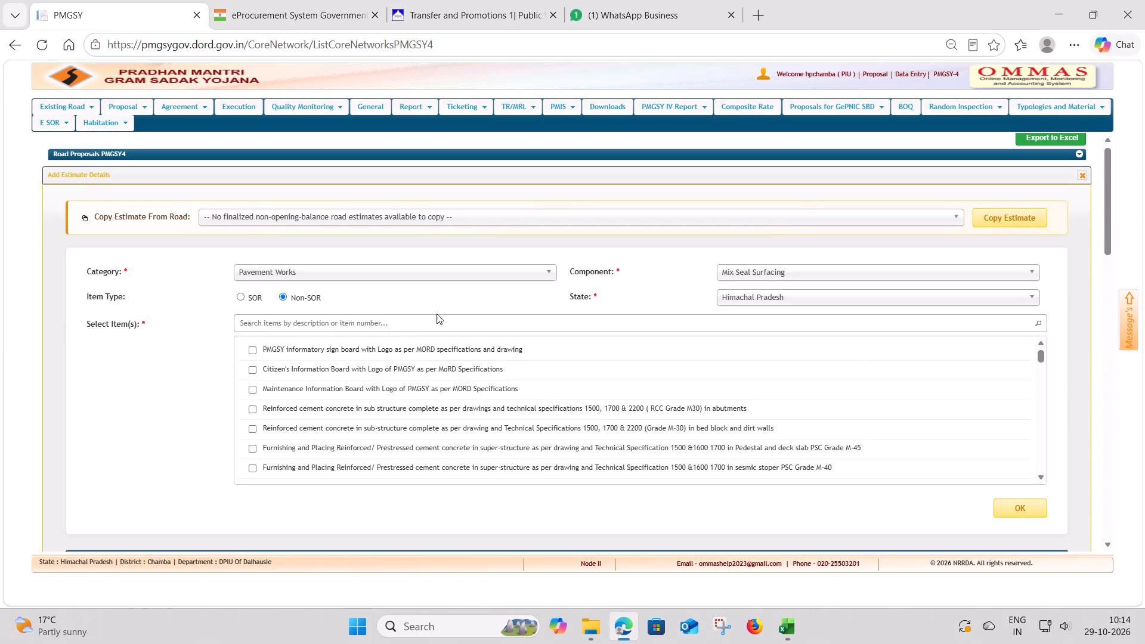
left_click(469, 295)
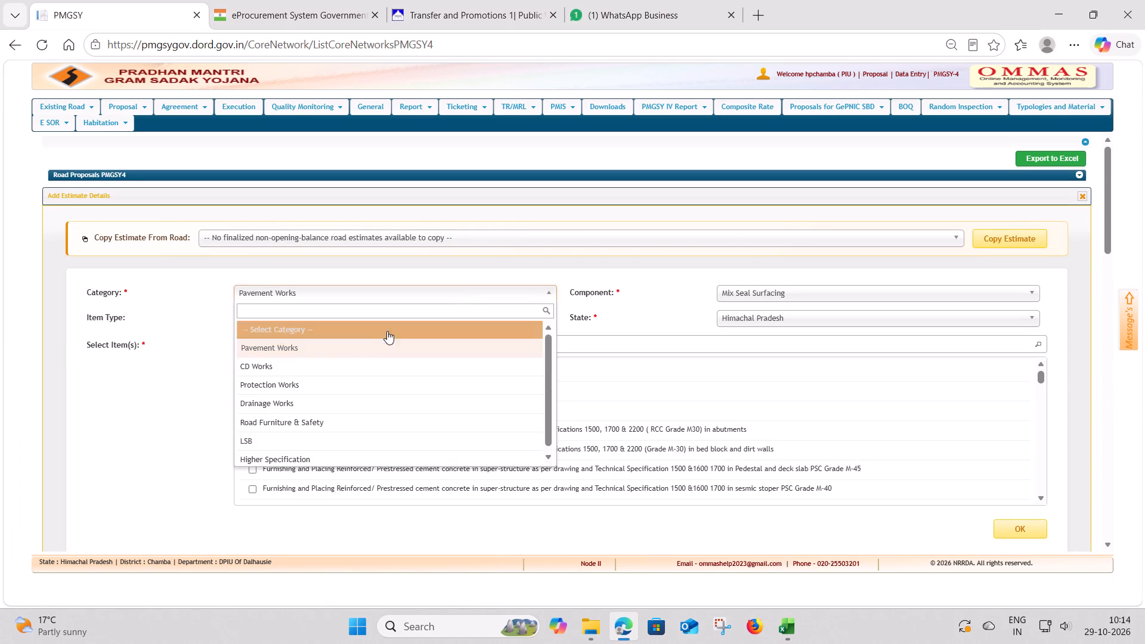
left_click(344, 347)
left_click(790, 290)
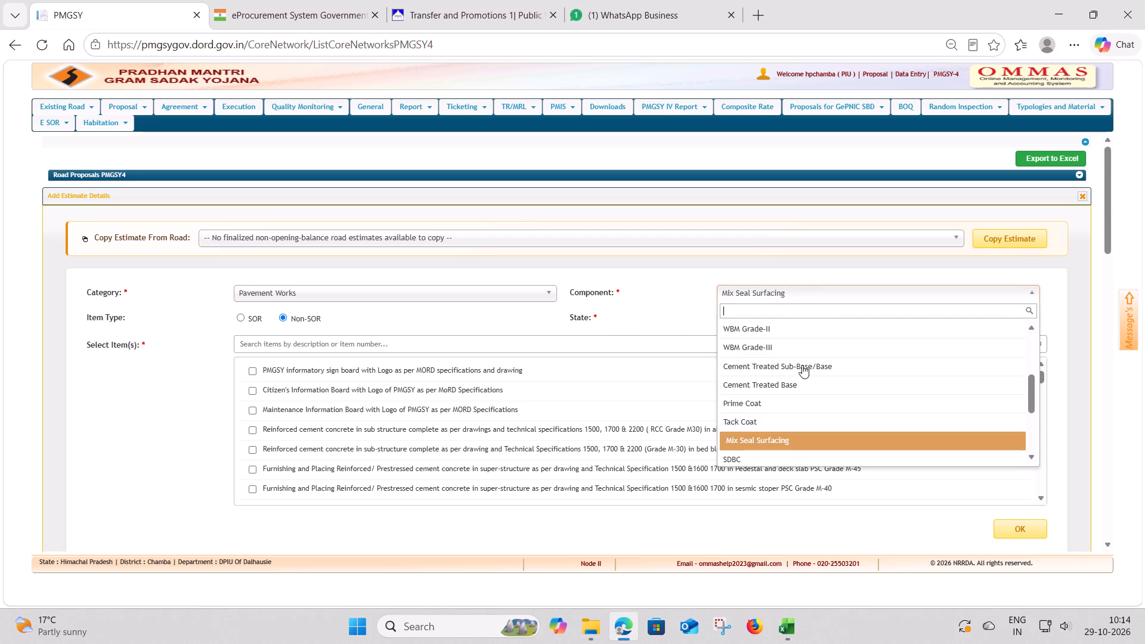
scroll(812, 391, "down", 2)
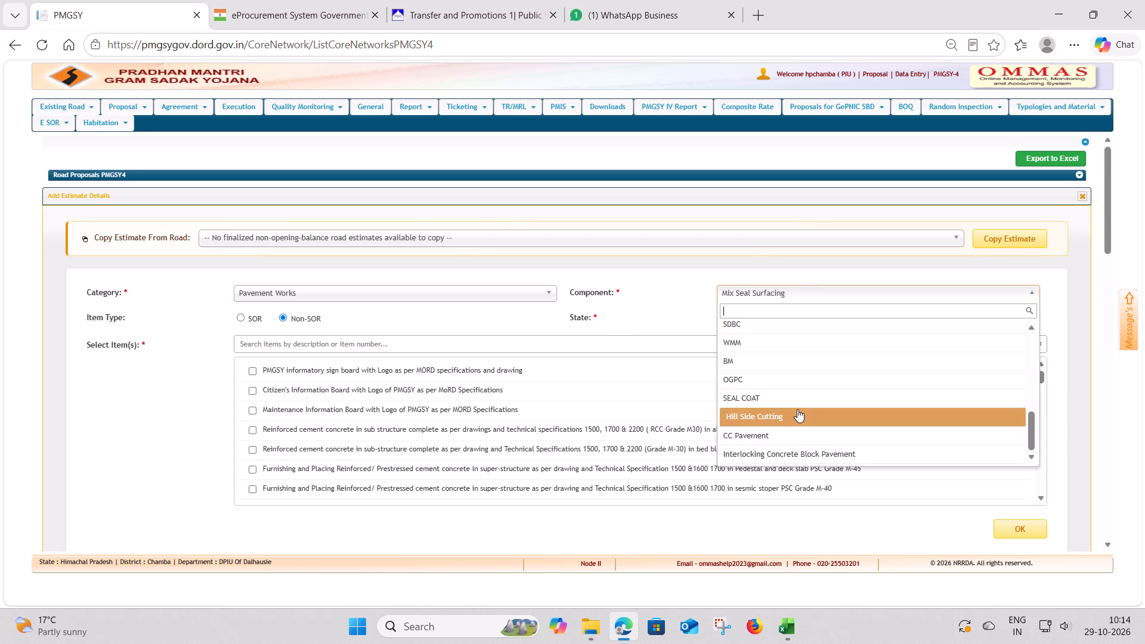
scroll(797, 409, "down", 2)
left_click(759, 435)
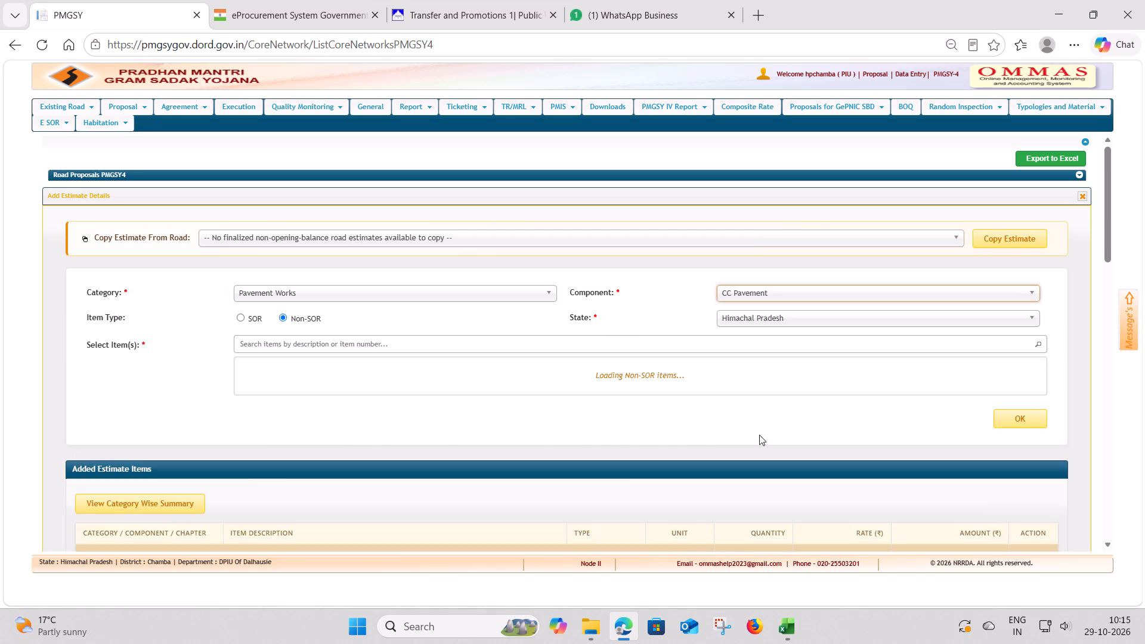
Search Himachal Pradesh's Non-SOR items for "panel", and clear the search.
left_click(306, 342)
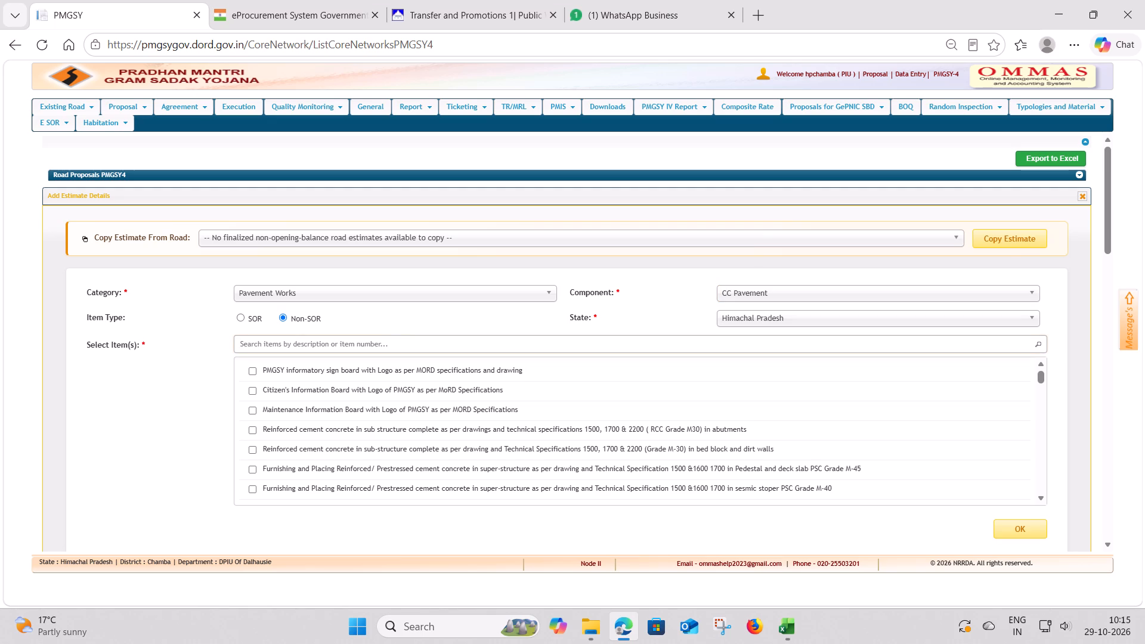
type("pane")
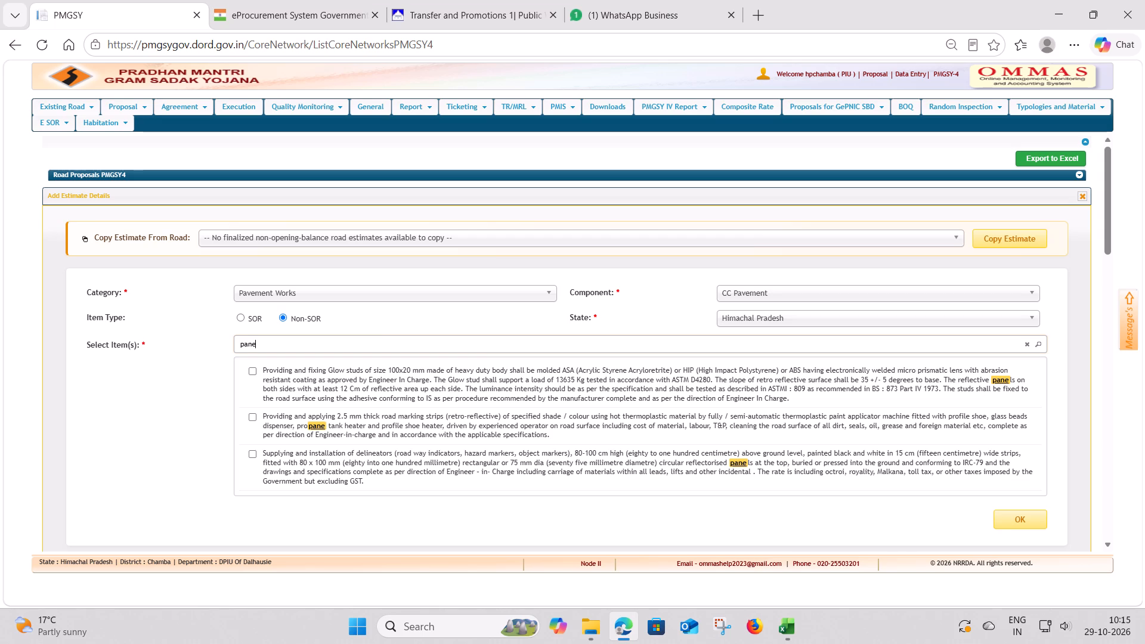
type("l")
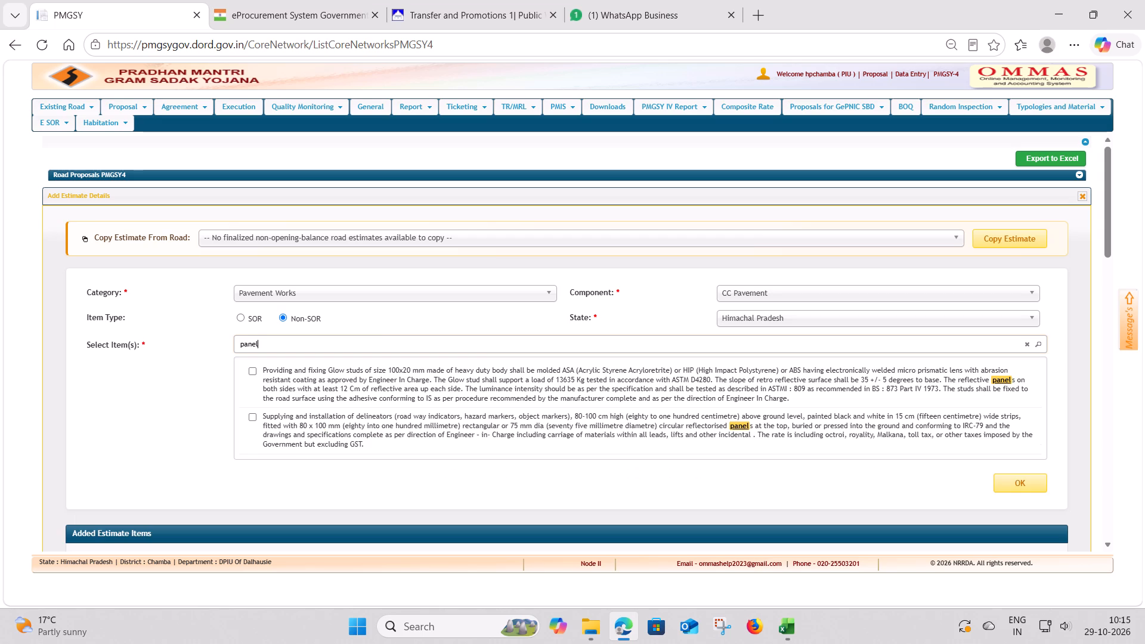
key("space")
type("con")
key("BackSpace")
key("BackSpace")
key("BackSpace")
key("BackSpace")
key("BackSpace")
key("BackSpace")
key("BackSpace")
key("BackSpace")
key("BackSpace")
key("BackSpace")
key("BackSpace")
key("BackSpace")
key("BackSpace")
key("BackSpace")
key("BackSpace")
key("BackSpace")
key("BackSpace")
key("BackSpace")
key("BackSpace")
key("BackSpace")
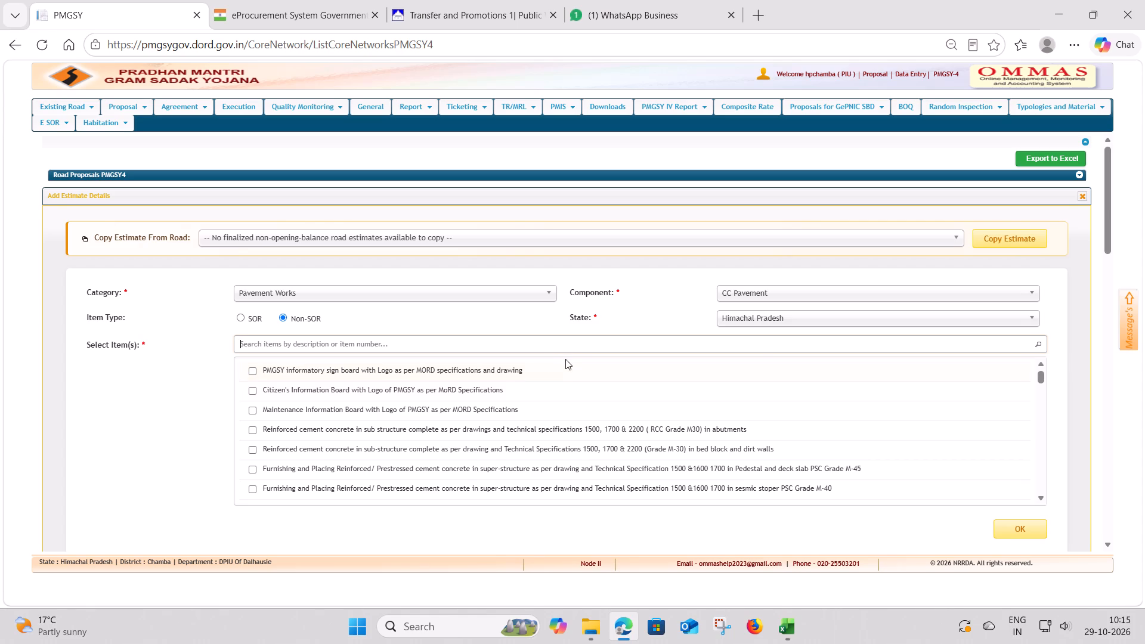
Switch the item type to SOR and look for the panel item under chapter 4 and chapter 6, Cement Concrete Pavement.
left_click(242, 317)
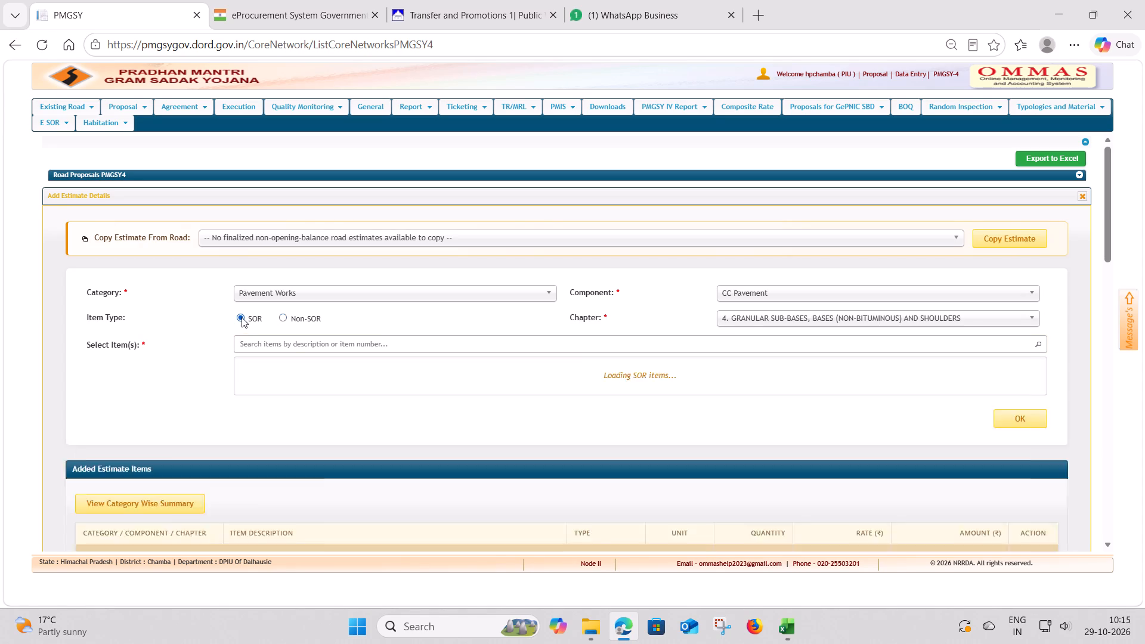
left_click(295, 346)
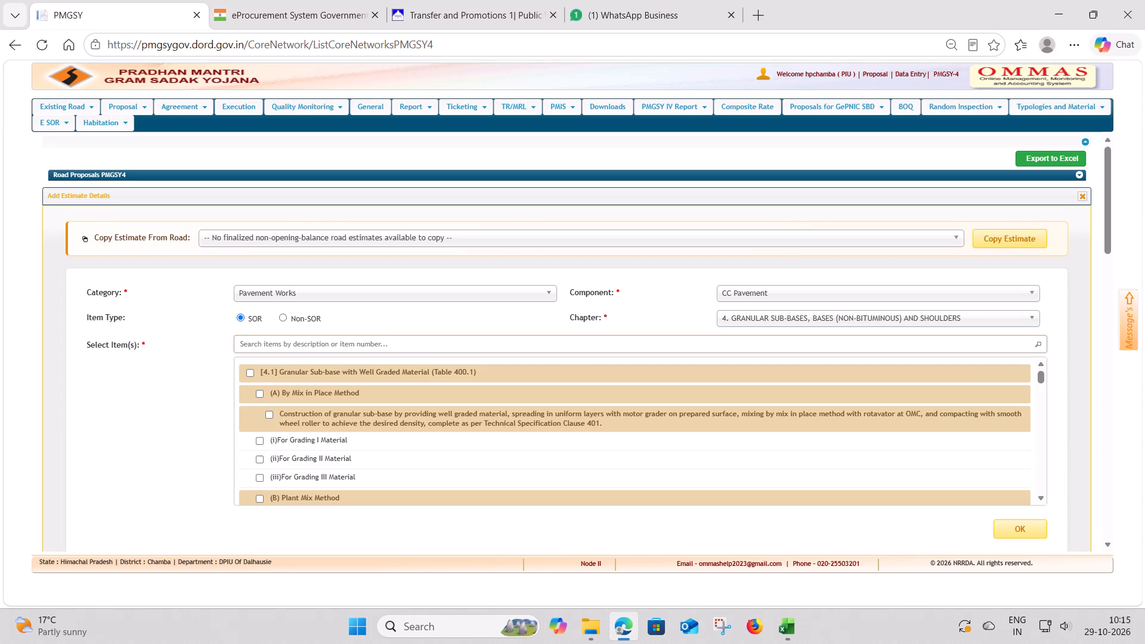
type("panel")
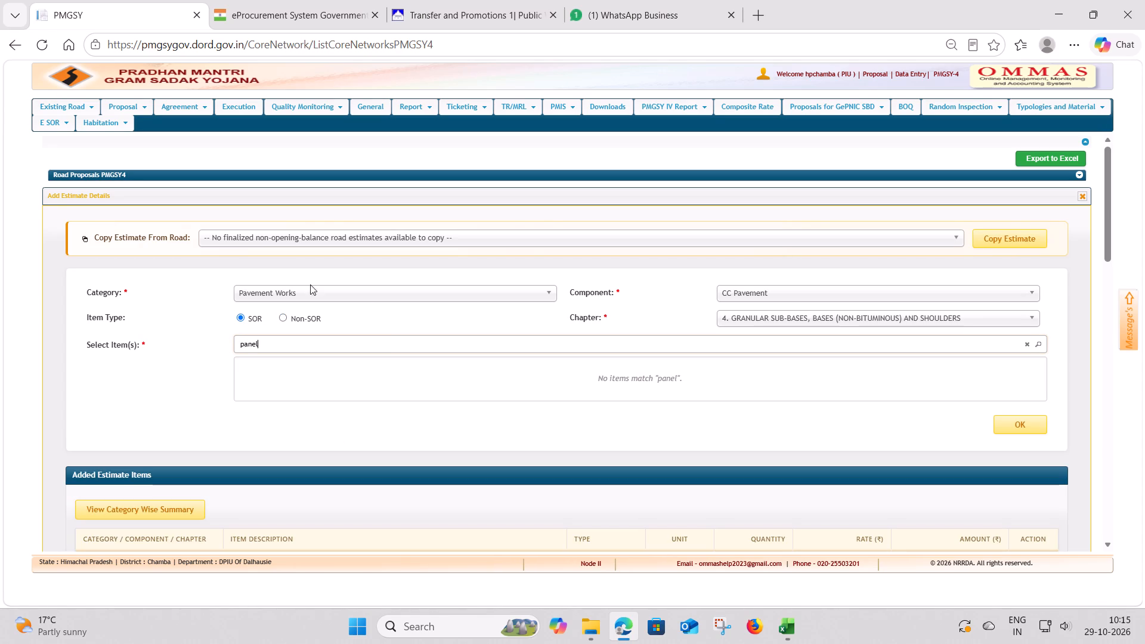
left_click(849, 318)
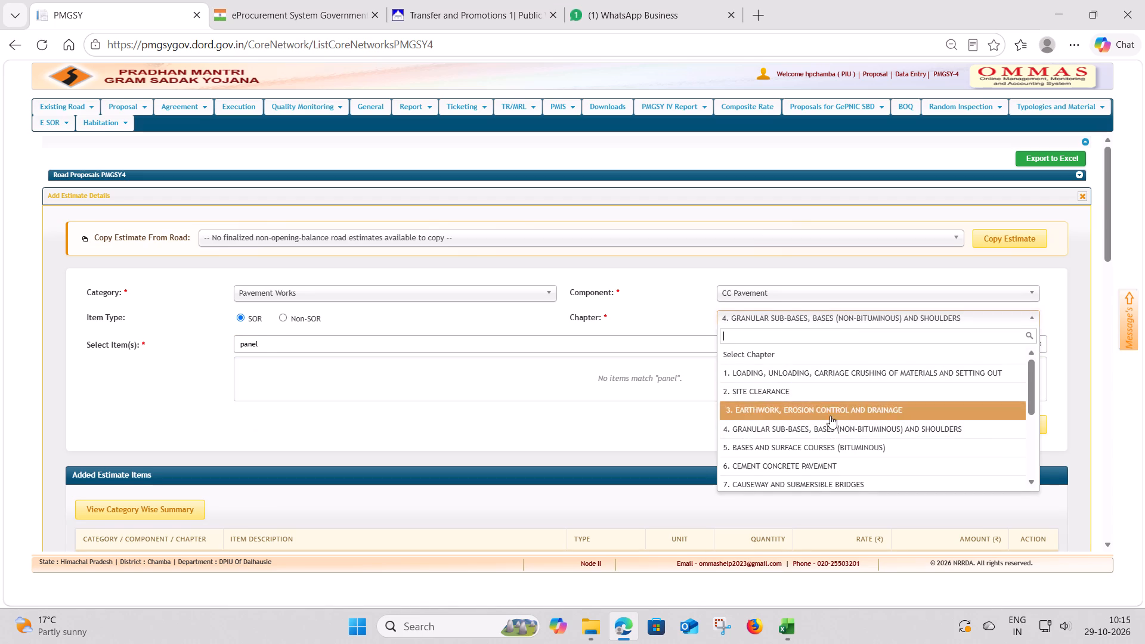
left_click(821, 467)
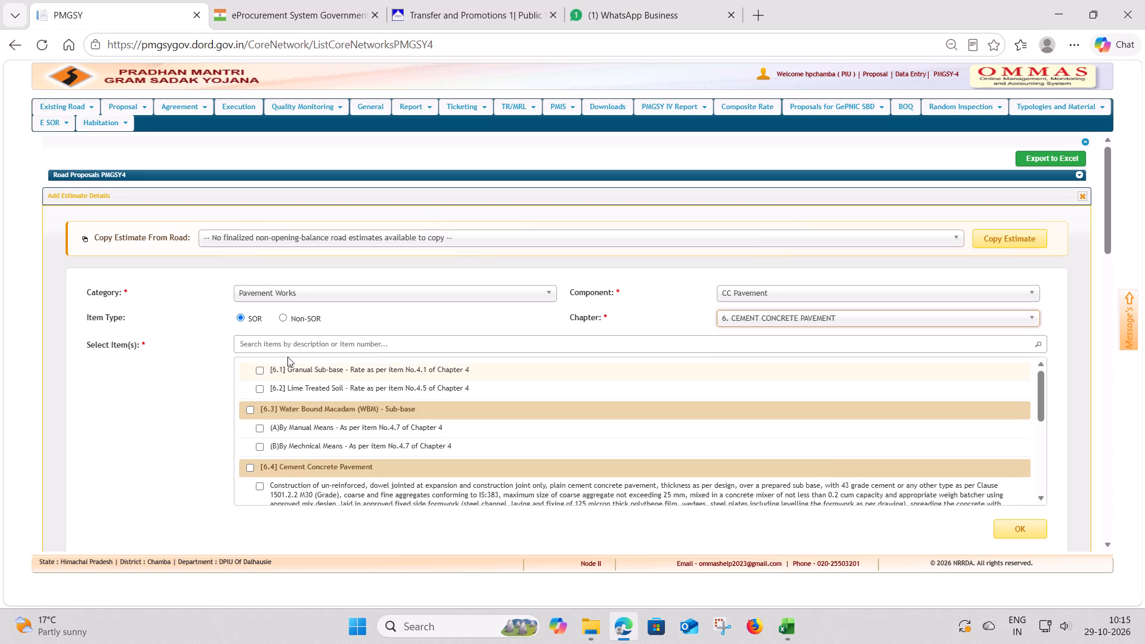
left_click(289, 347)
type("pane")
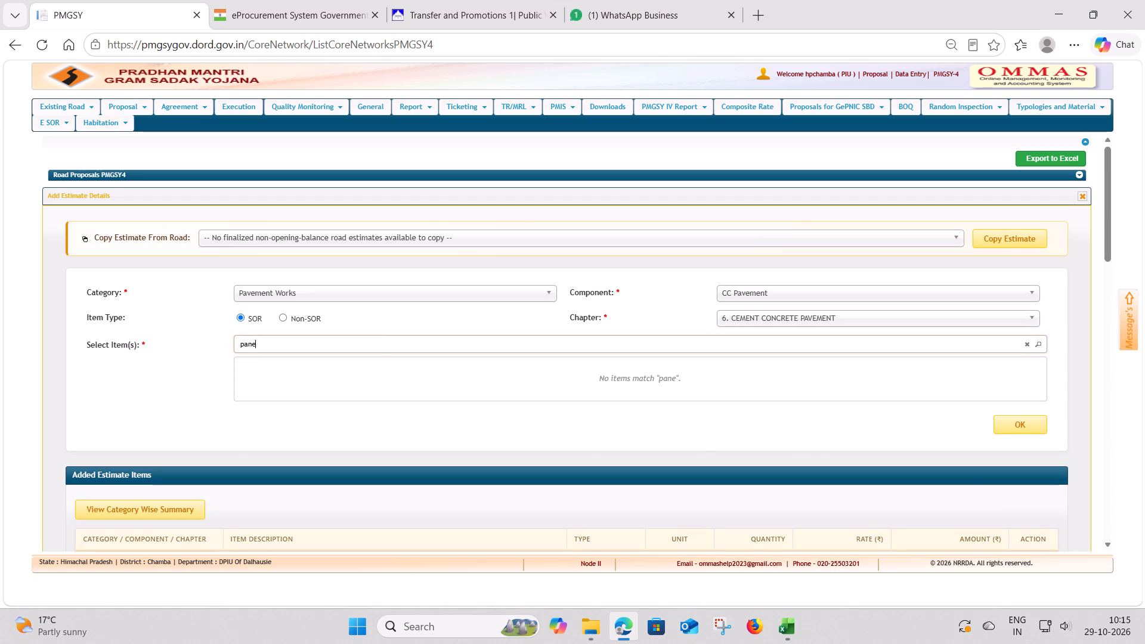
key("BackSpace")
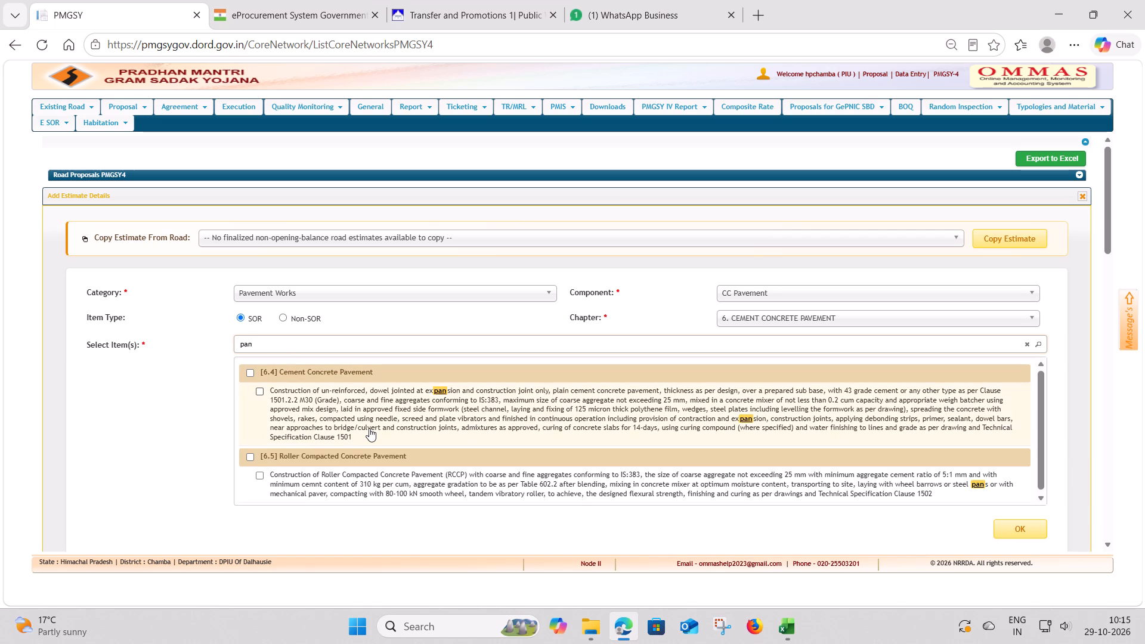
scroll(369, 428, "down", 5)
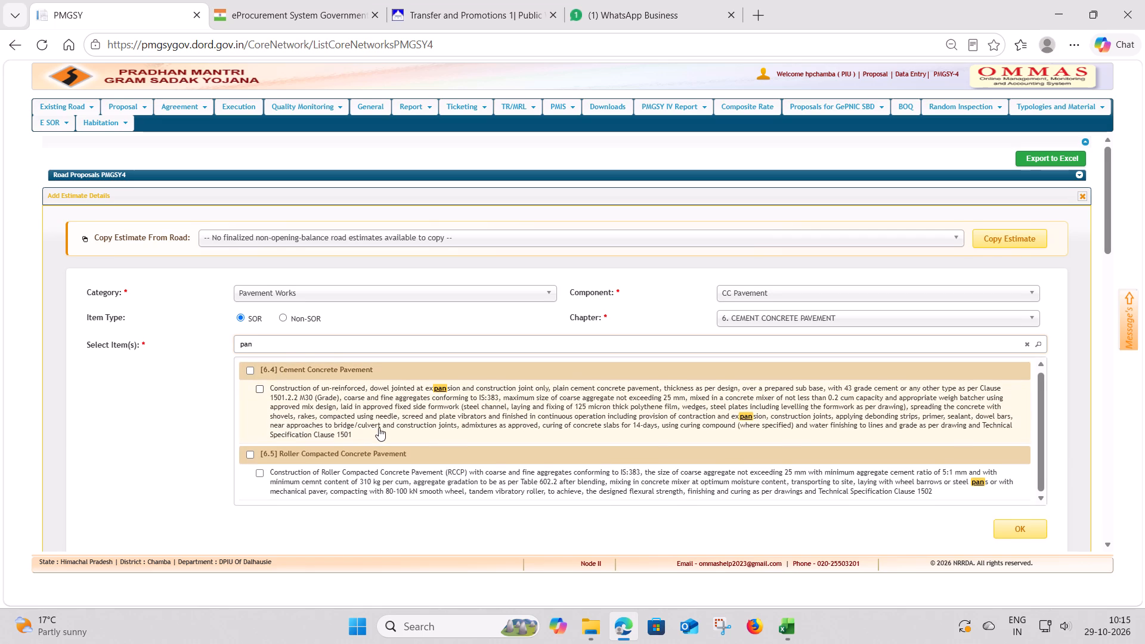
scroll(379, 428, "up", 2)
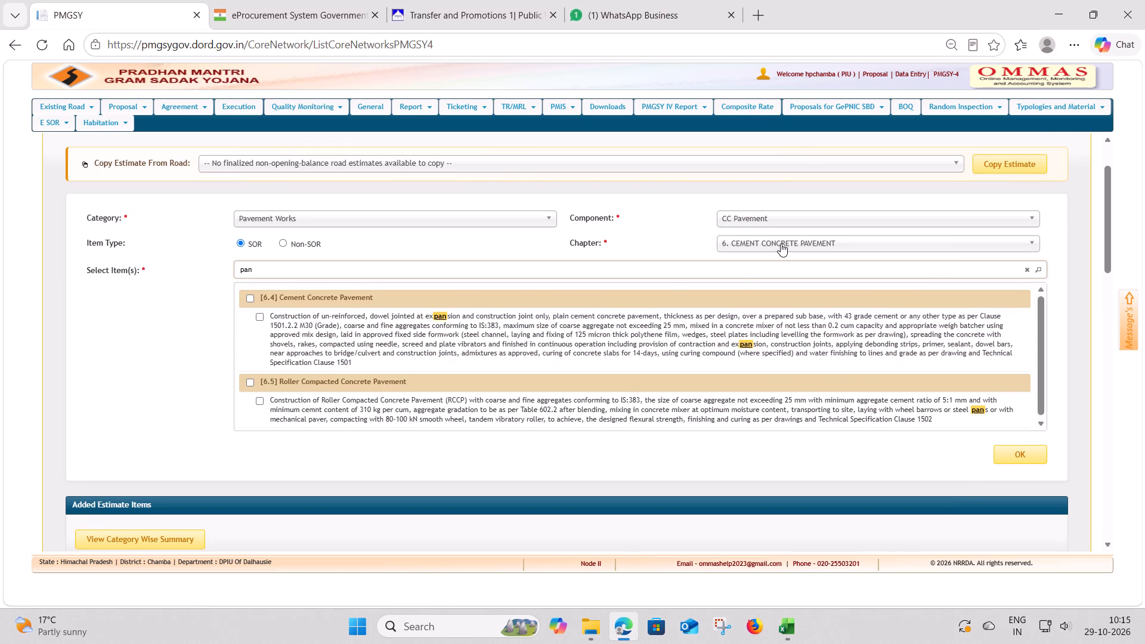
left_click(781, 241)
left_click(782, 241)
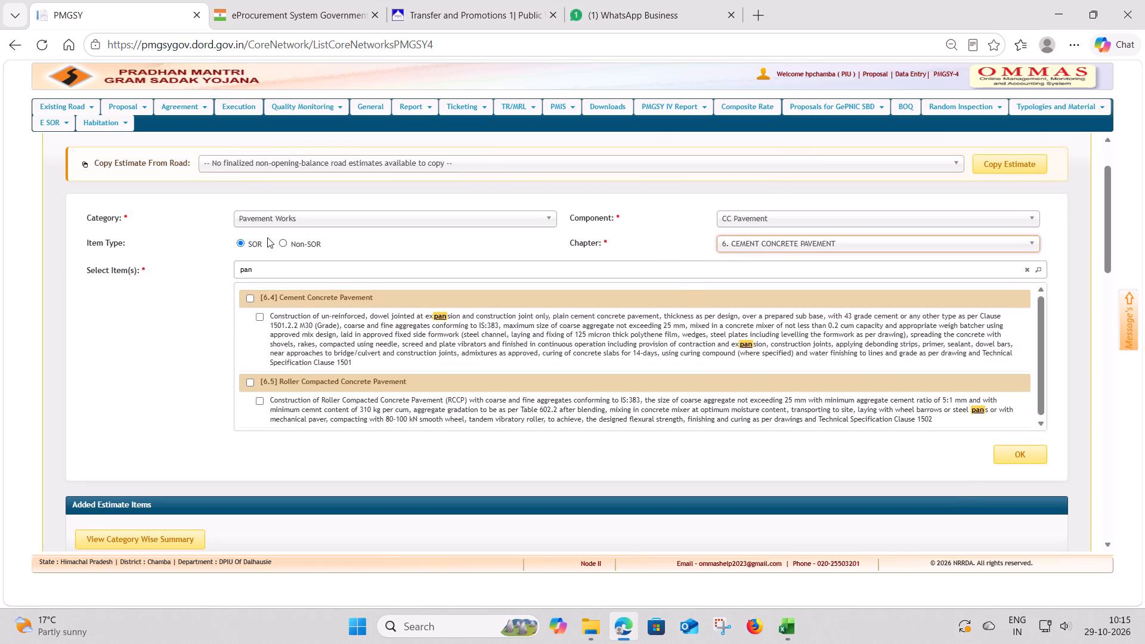
Search Non-SOR items from all states for "panel" and select the Panel concrete plain cement concrete pavement item, 150 mm thick, for bulk entry.
left_click(284, 244)
left_click(753, 241)
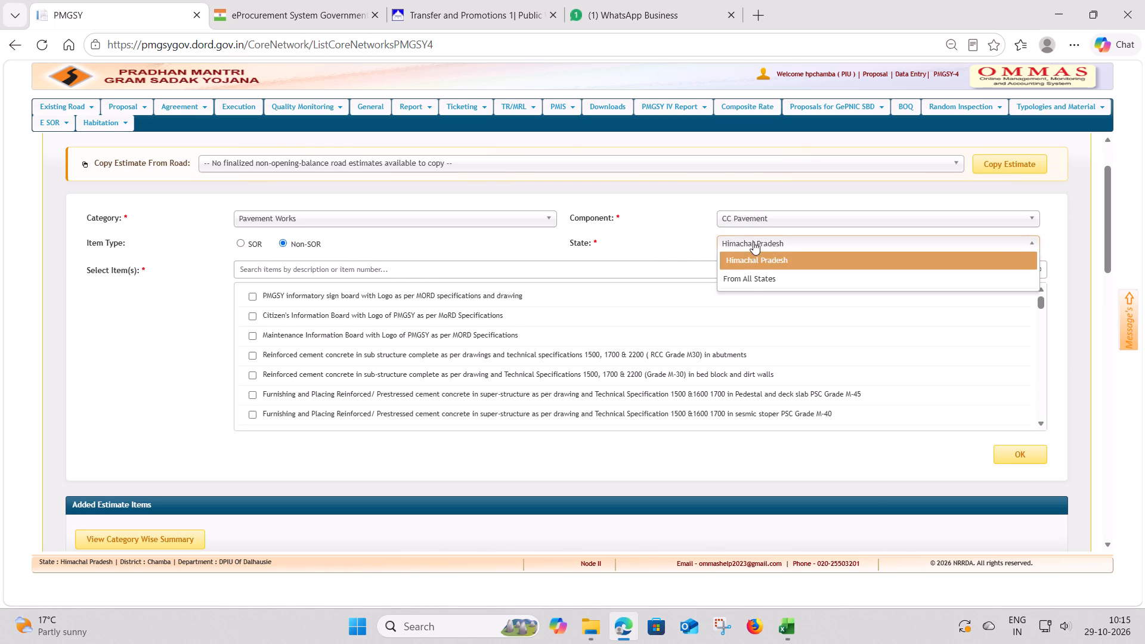
left_click(750, 278)
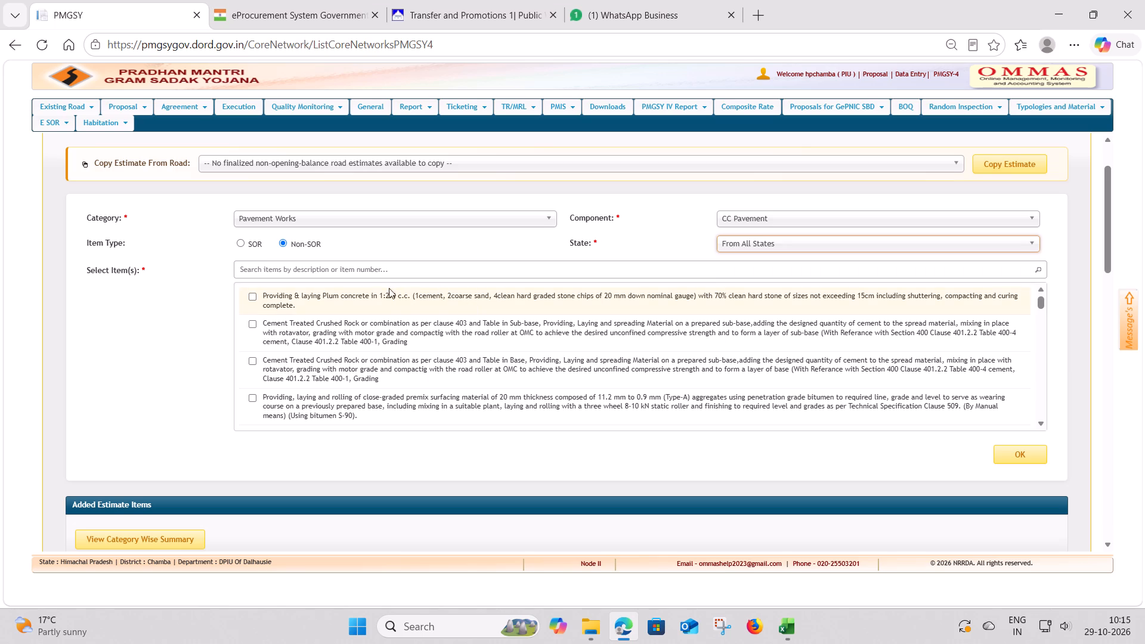
left_click(325, 267)
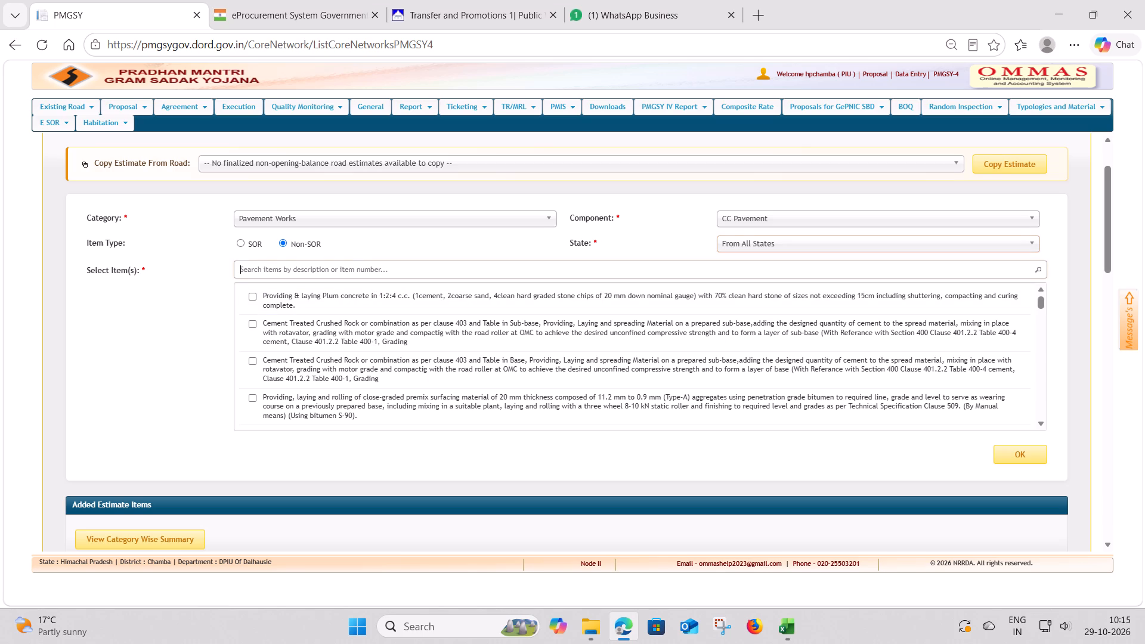
type("pane")
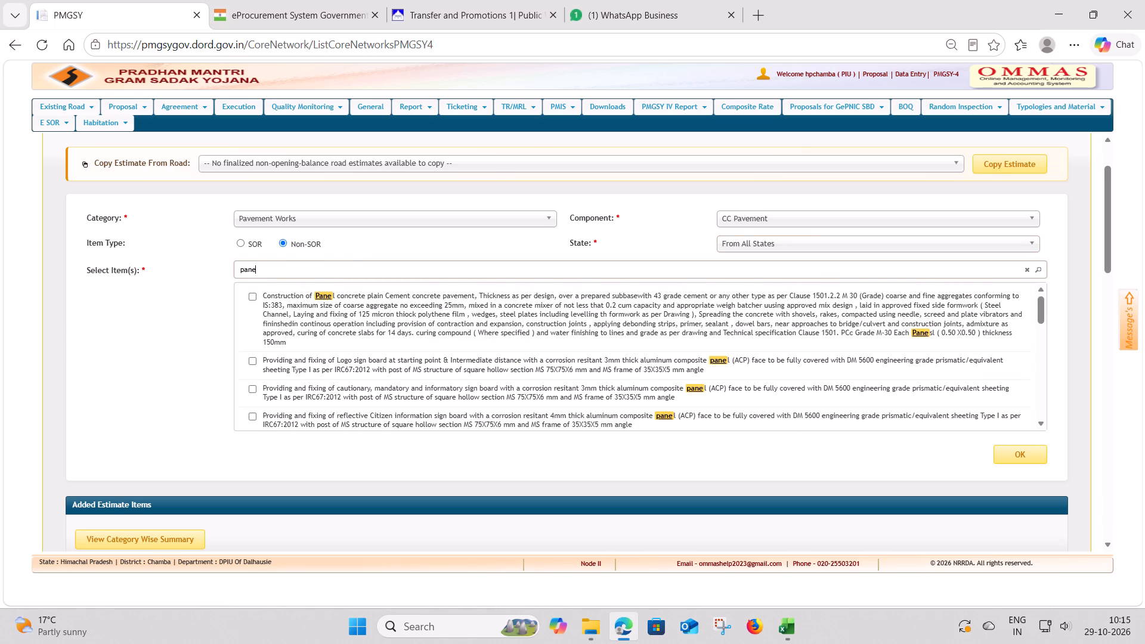
key("l")
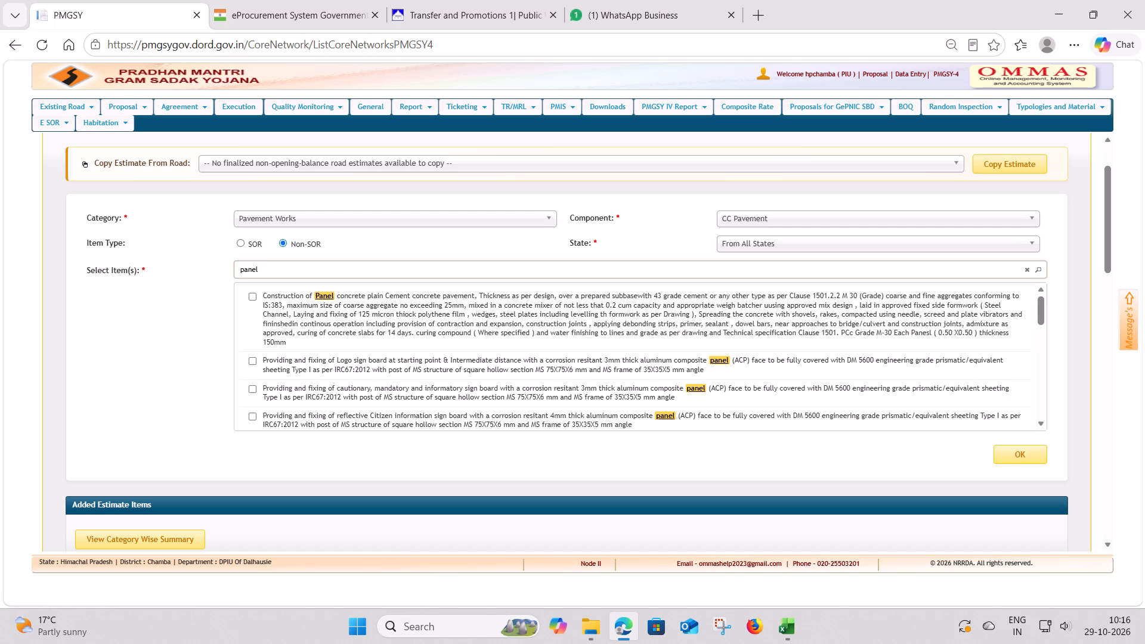
key("space")
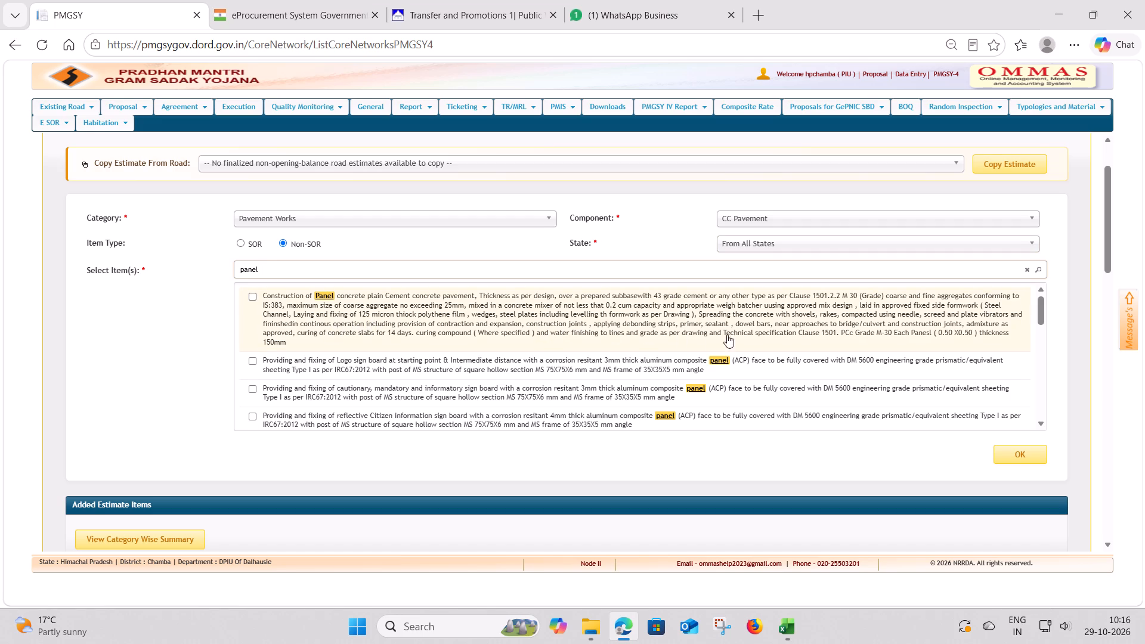
left_click(250, 297)
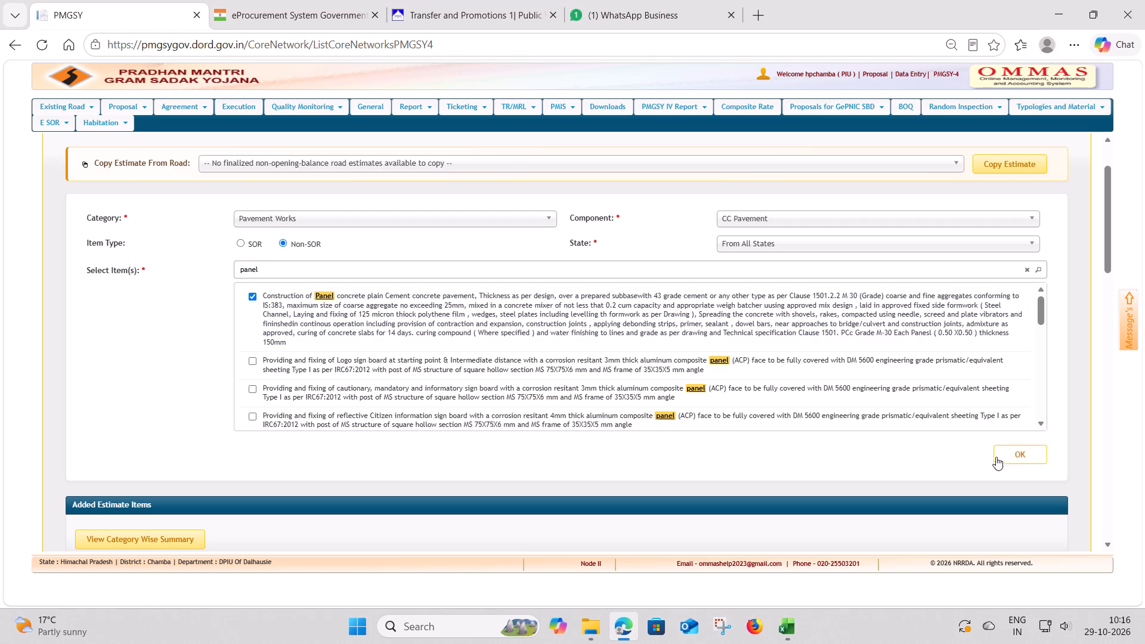
left_click(1016, 455)
Enter the panel concrete pavement's BOQ quantity 49.22 and rate 10450.60 from the DPR workbook, and save the item to the estimate.
left_click(629, 333)
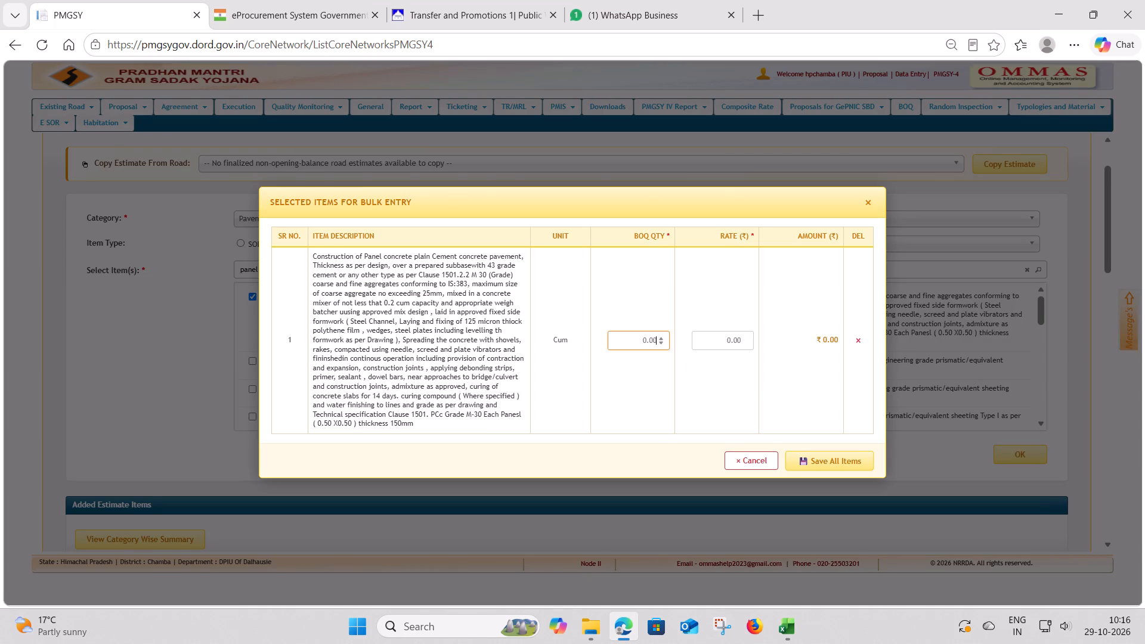
key("alt+Tab")
key("alt+Tab")
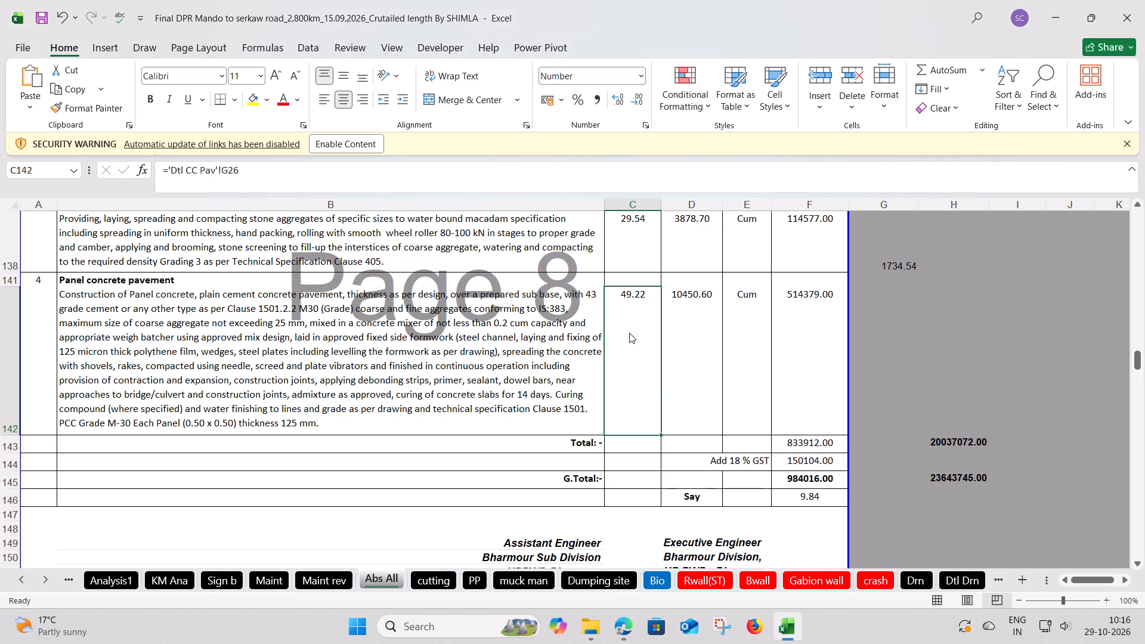
type("49.22")
left_click(727, 336)
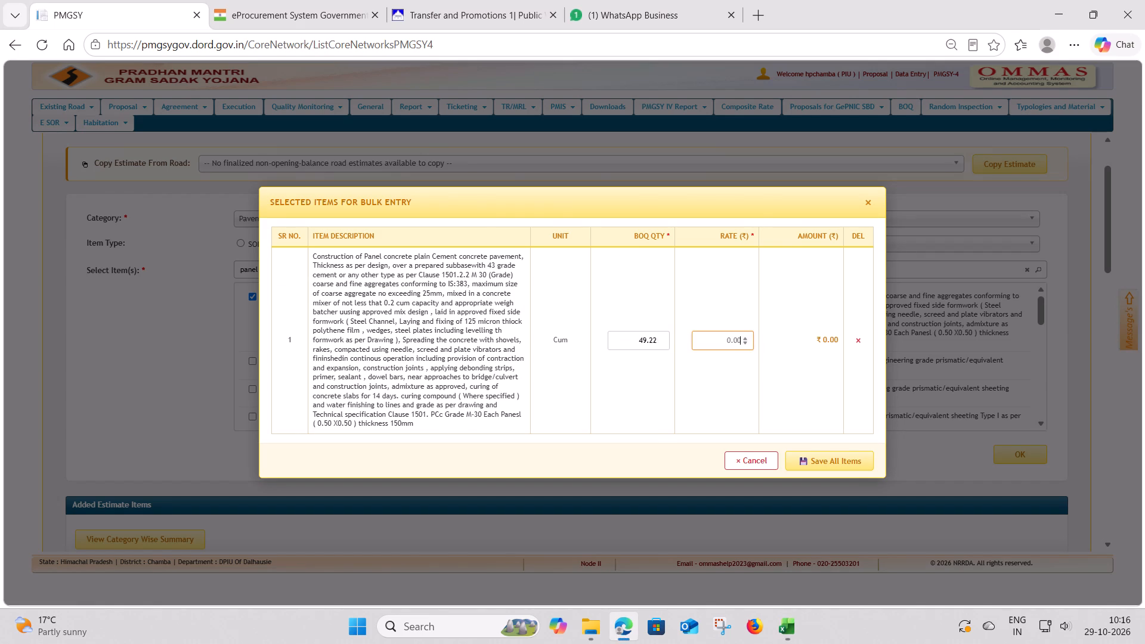
key("alt+Tab")
key("alt+Tab")
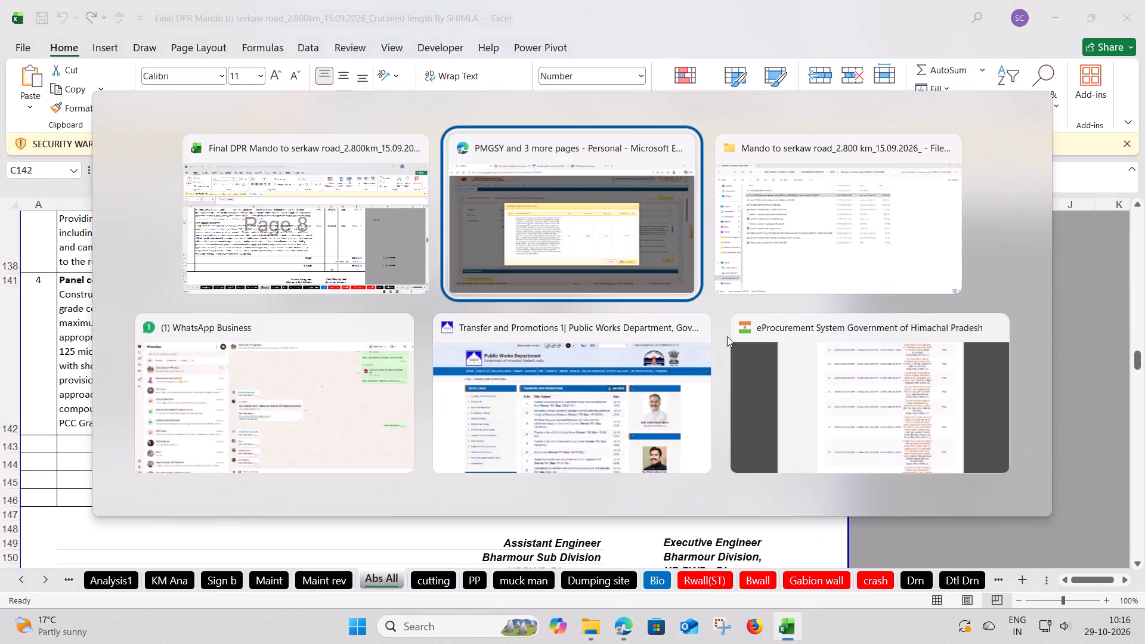
type("10450")
type(".60")
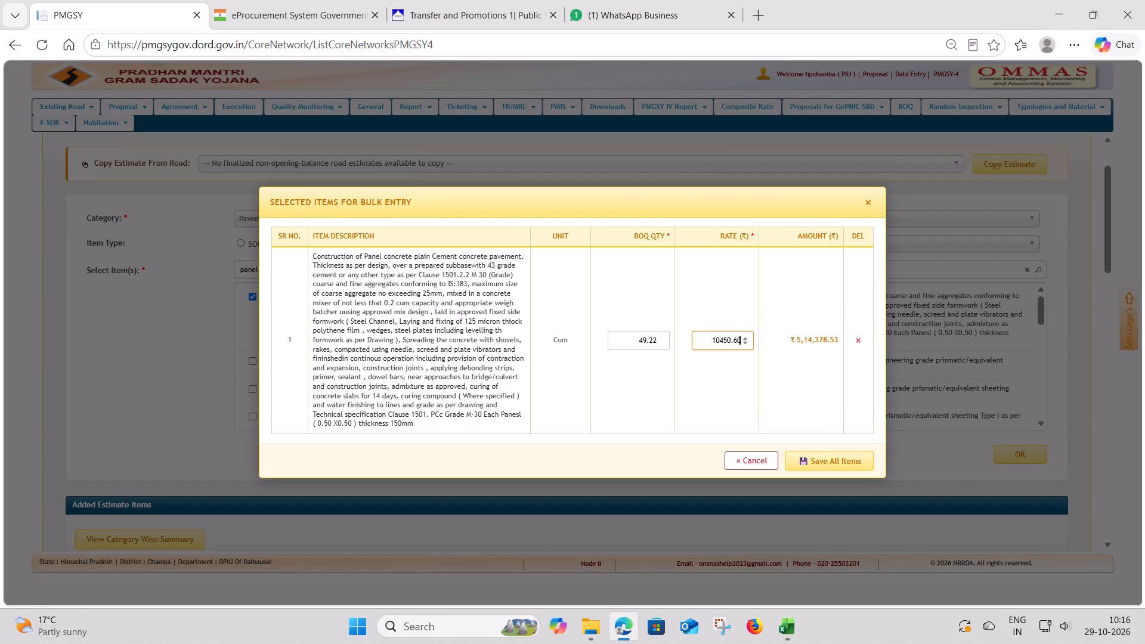
key("alt+Tab")
key("alt+Tab")
left_click(674, 402)
left_click(816, 463)
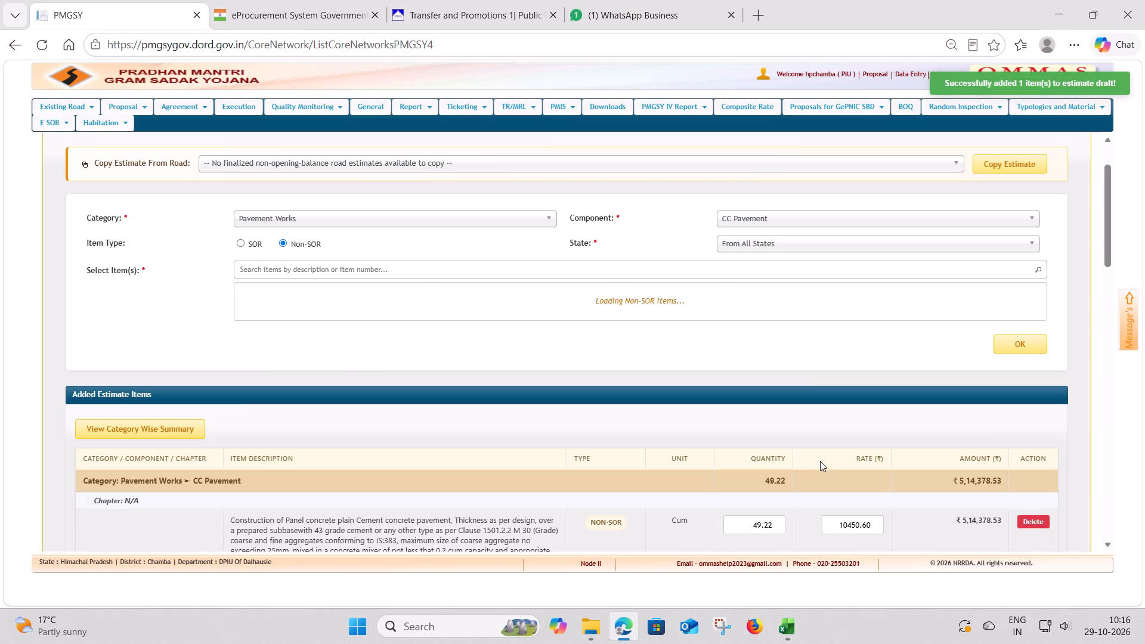
Save the draft estimate and confirm the save.
scroll(574, 419, "down", 6)
scroll(242, 436, "down", 2)
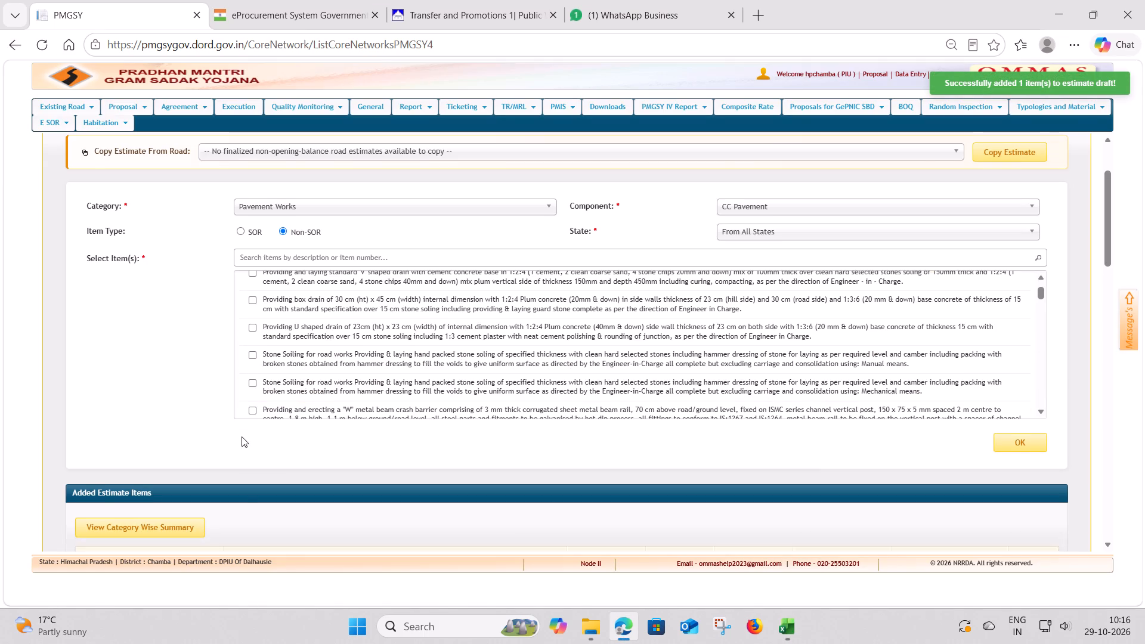
scroll(242, 436, "down", 20)
scroll(242, 436, "down", 4)
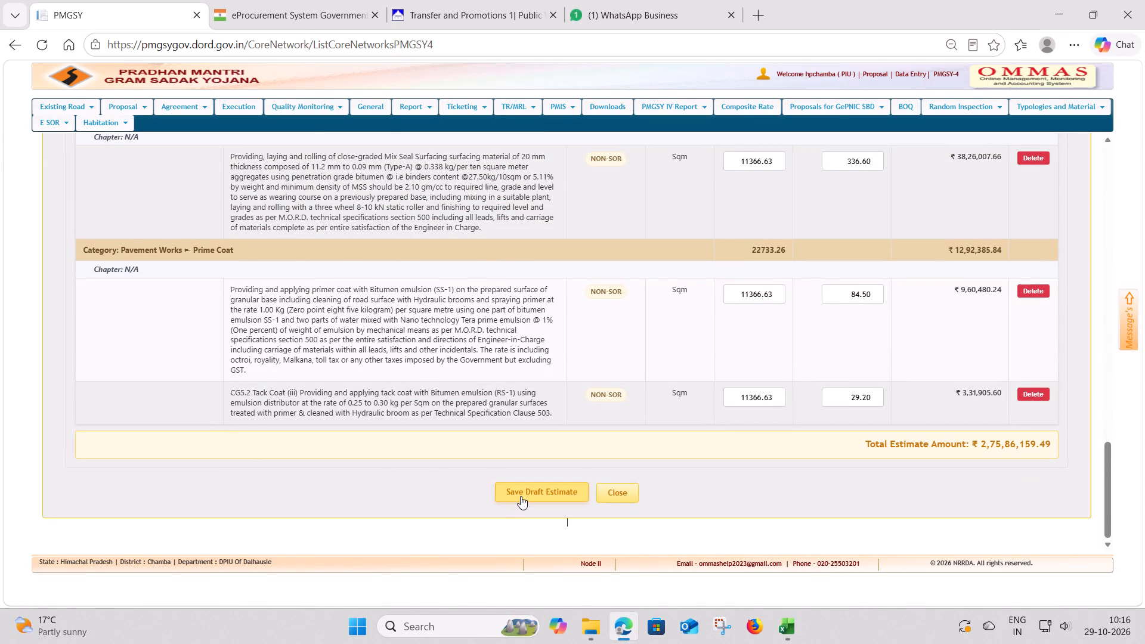
left_click(522, 496)
left_click(660, 145)
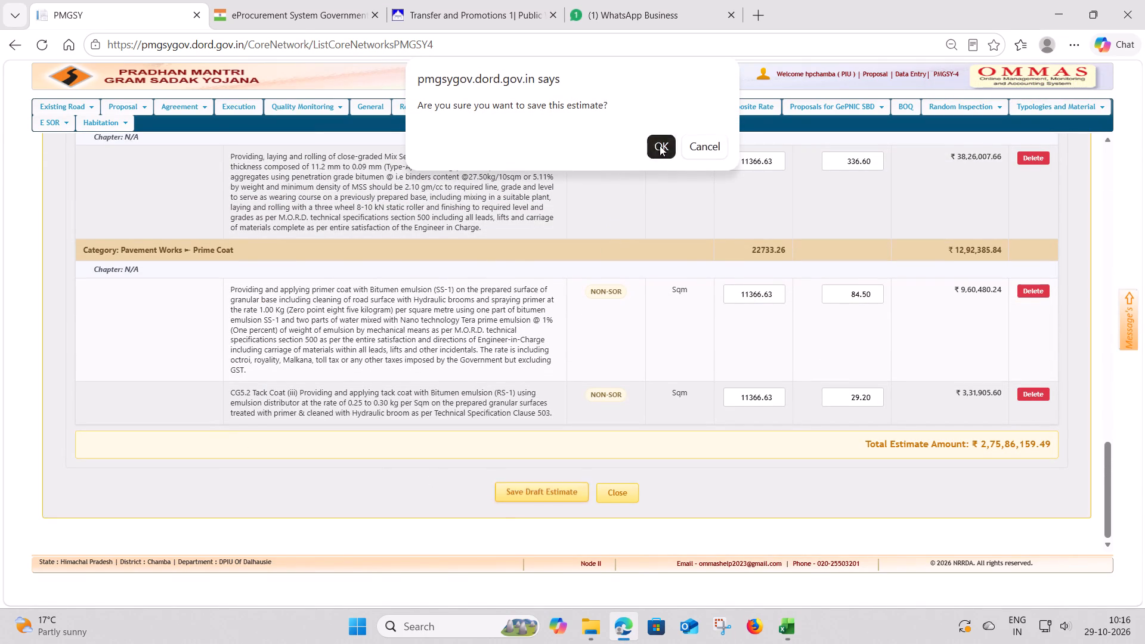
left_click(715, 144)
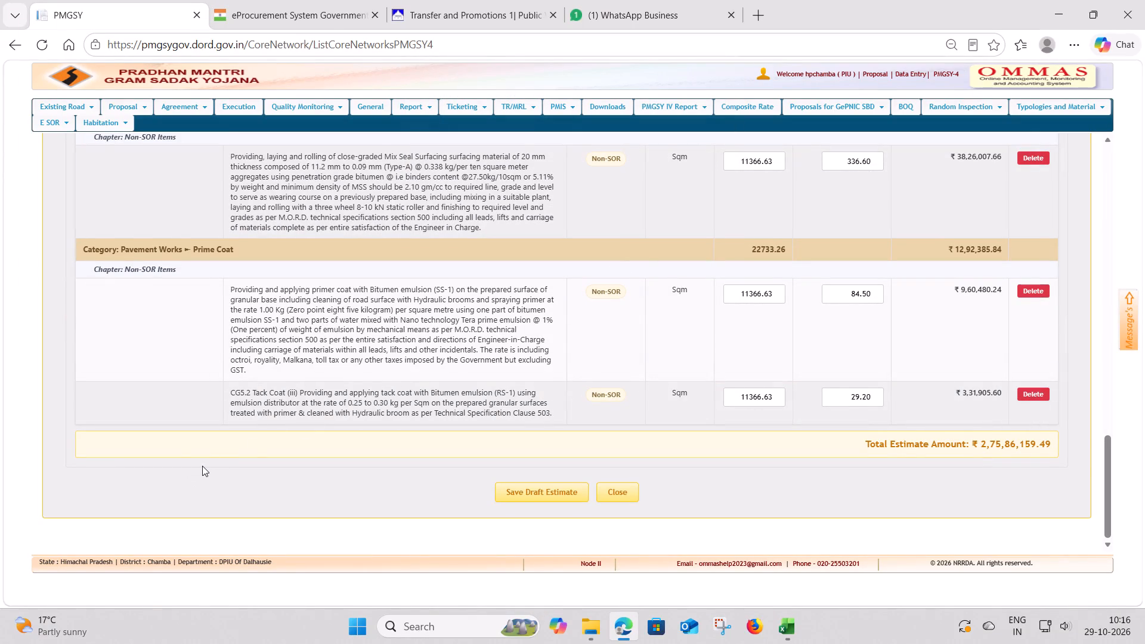
Consult the Construction of Drain abstract in the DPR workbook, and set the portal's category to Drainage Works and component to Lined Drain.
key("alt+Tab")
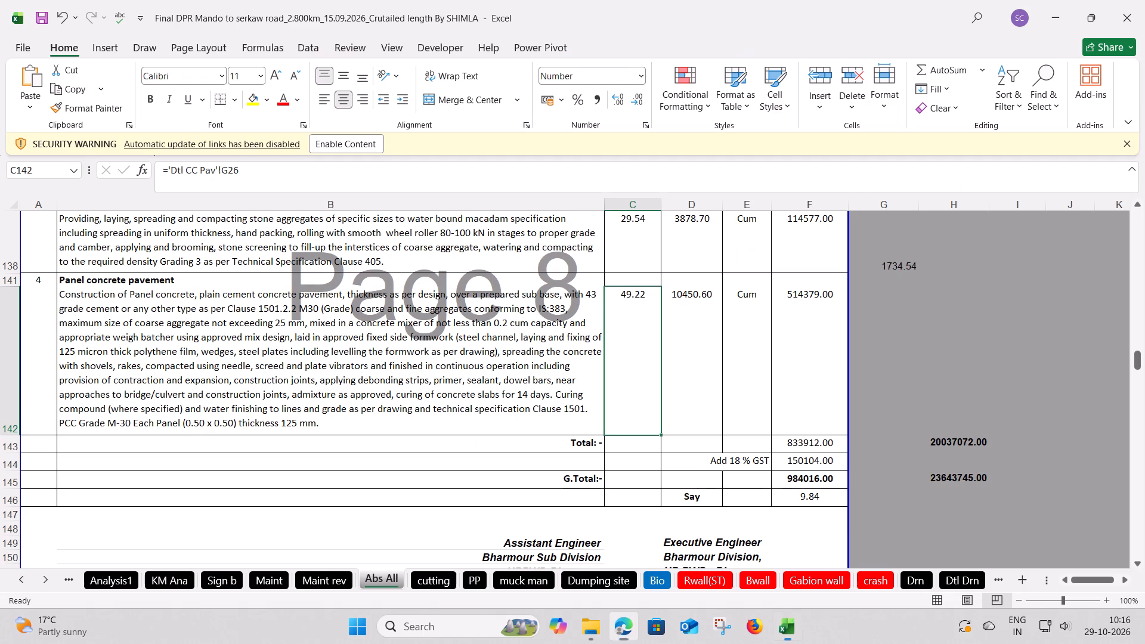
scroll(290, 346, "down", 5)
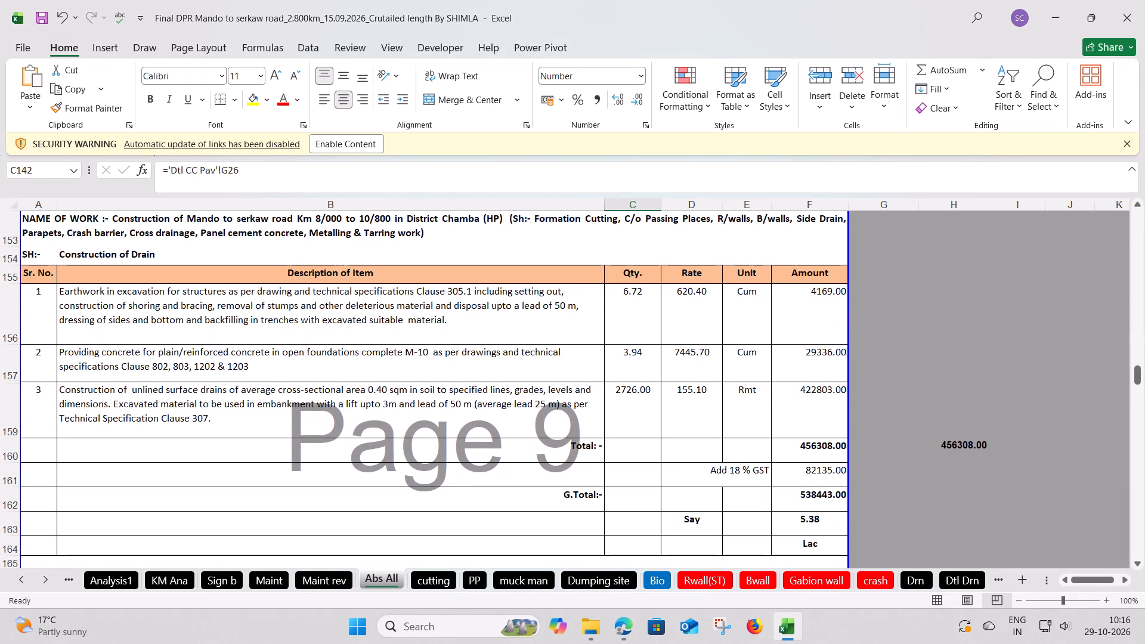
key("alt+Tab")
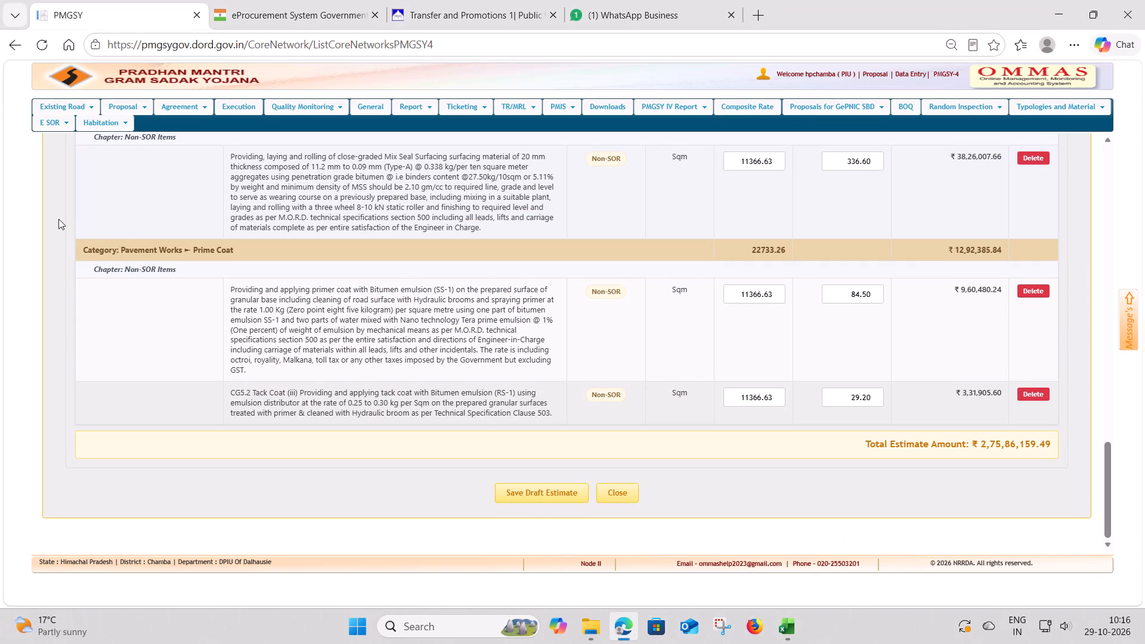
scroll(58, 215, "up", 14)
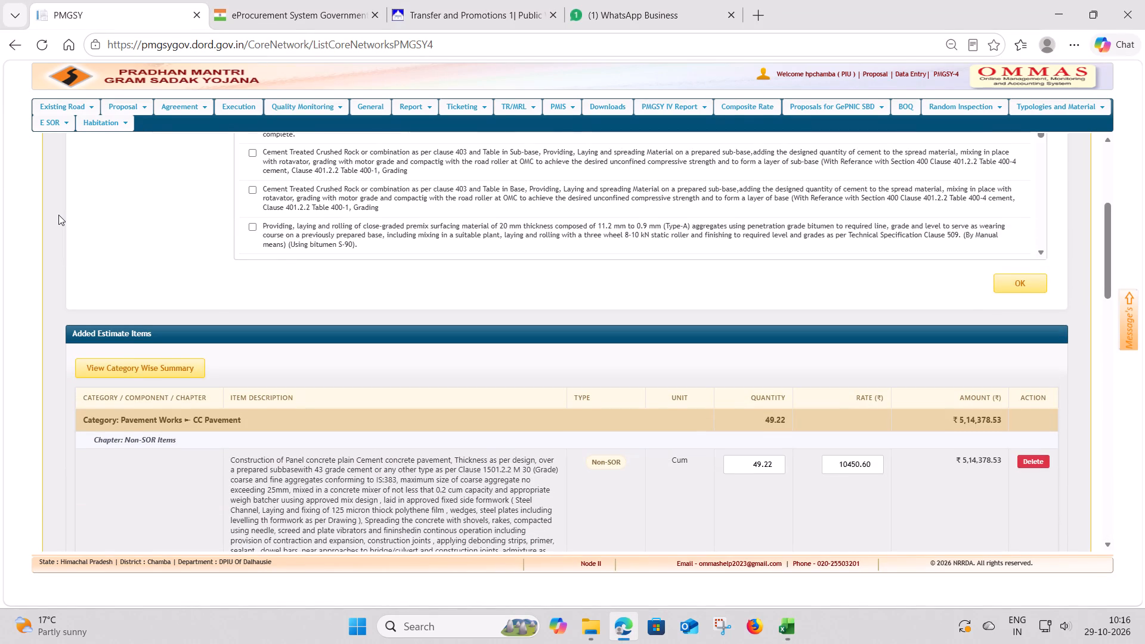
scroll(58, 215, "up", 5)
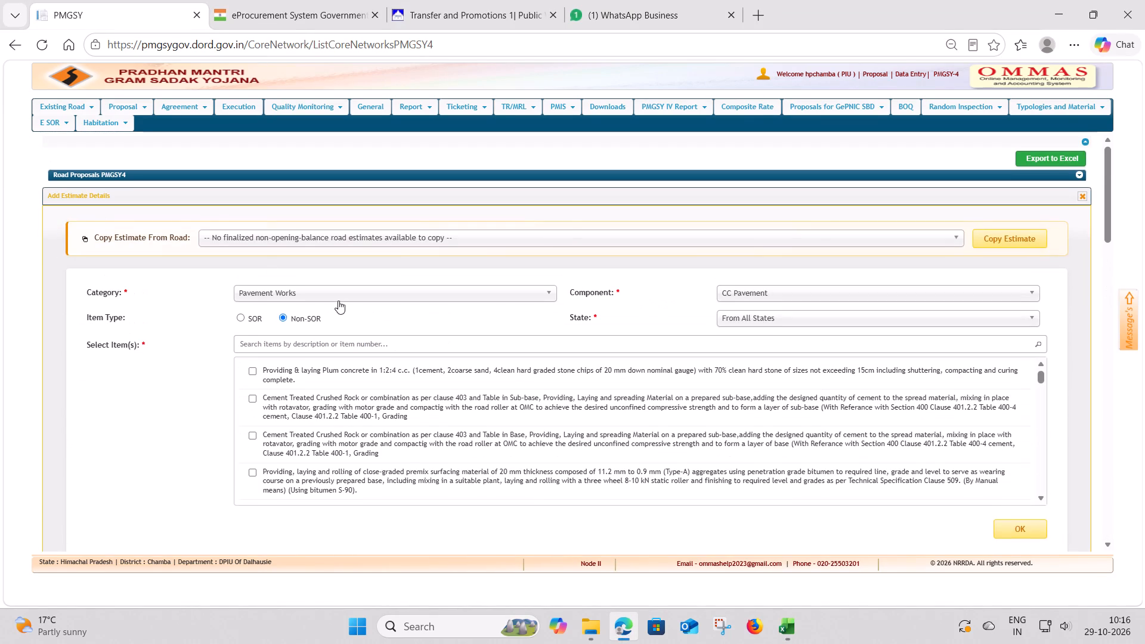
left_click(395, 295)
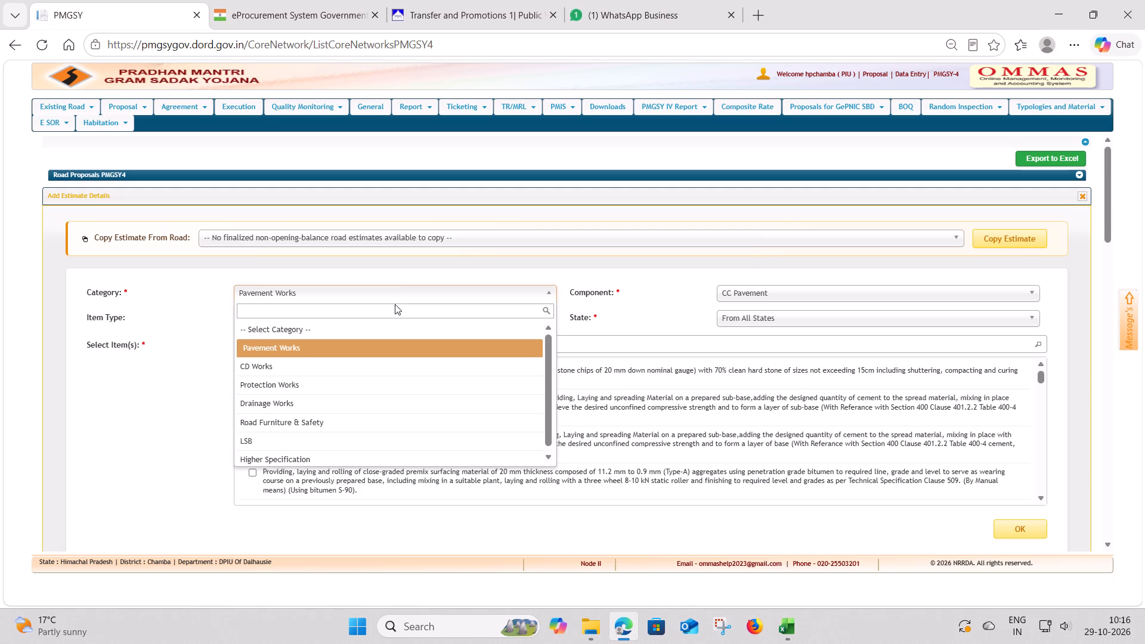
left_click(315, 404)
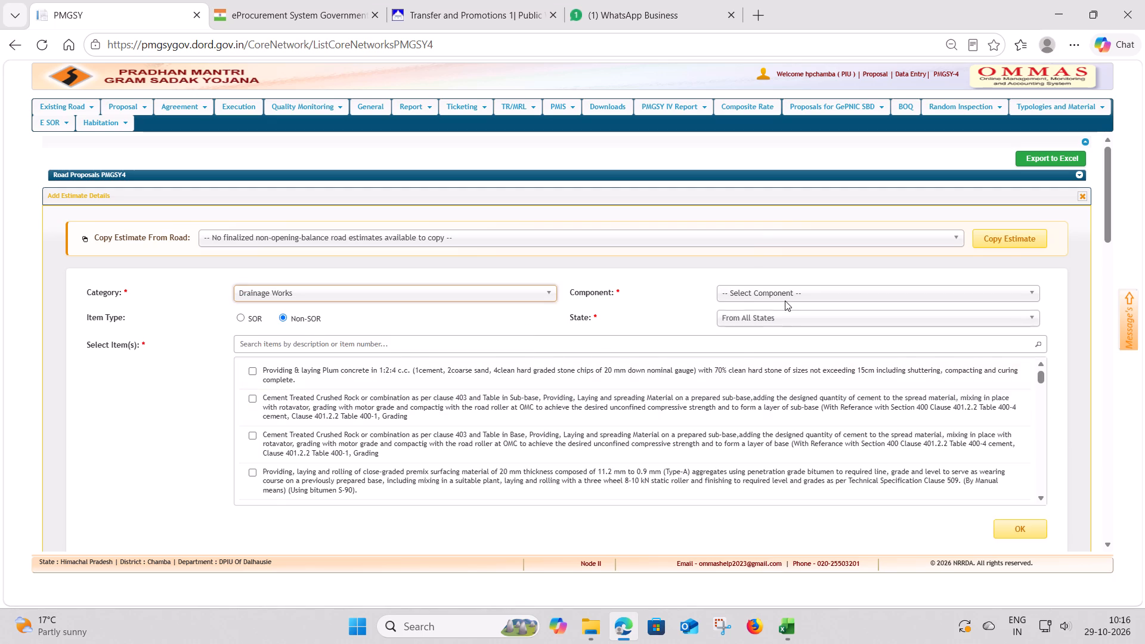
left_click(793, 289)
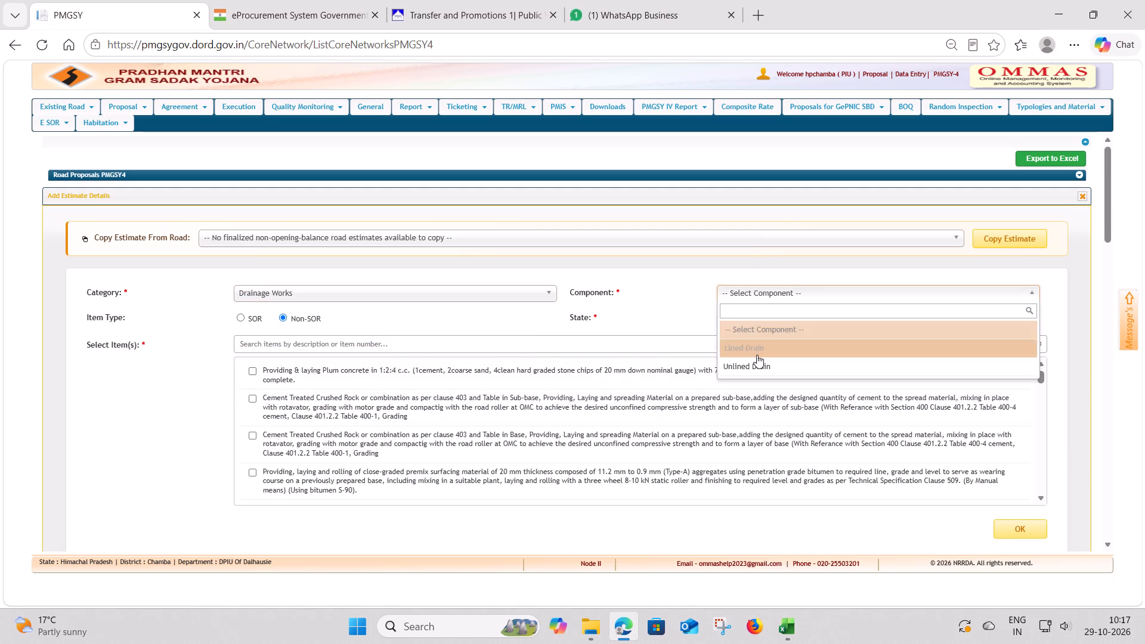
left_click(757, 354)
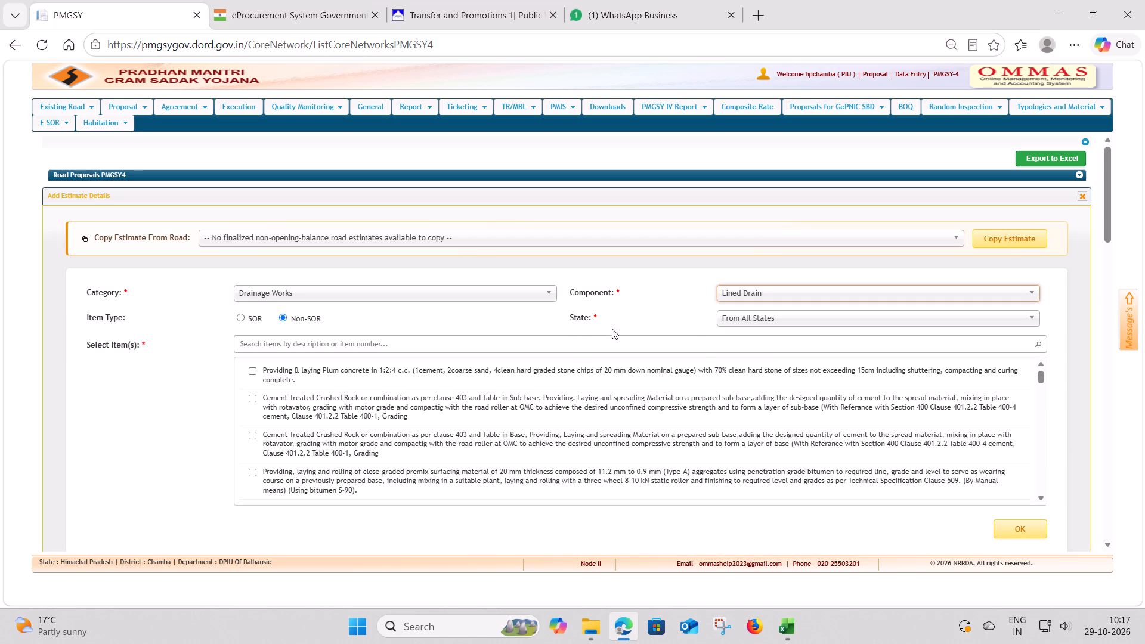
Switch the item type to SOR and browse chapter 3, Earthwork, Erosion Control and Drainage, for the drain items.
left_click(242, 315)
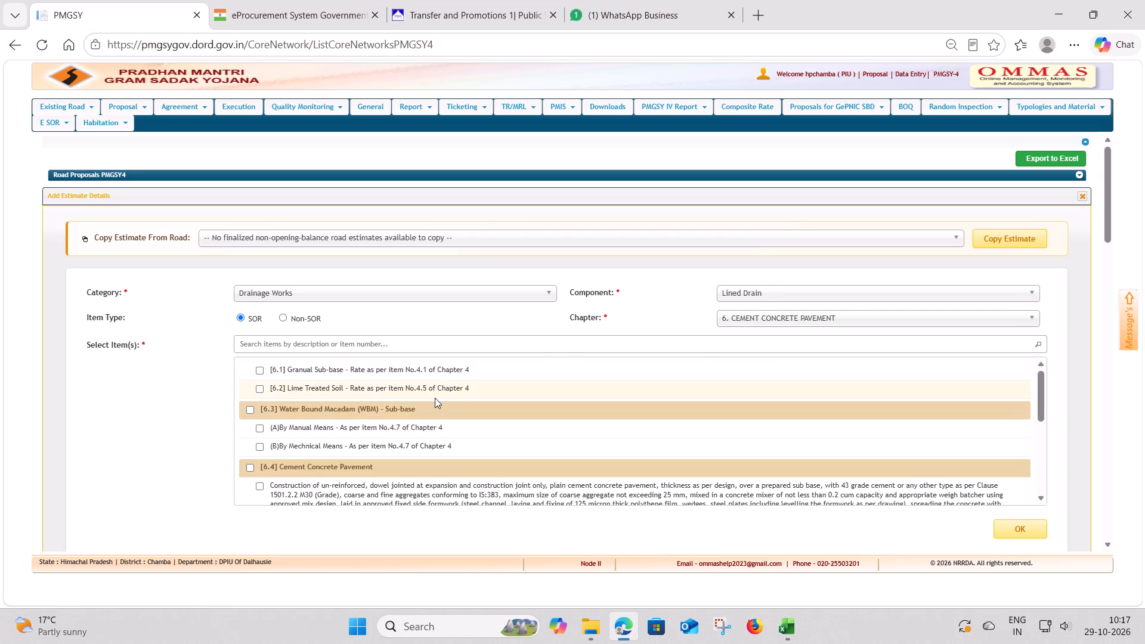
scroll(410, 410, "up", 4)
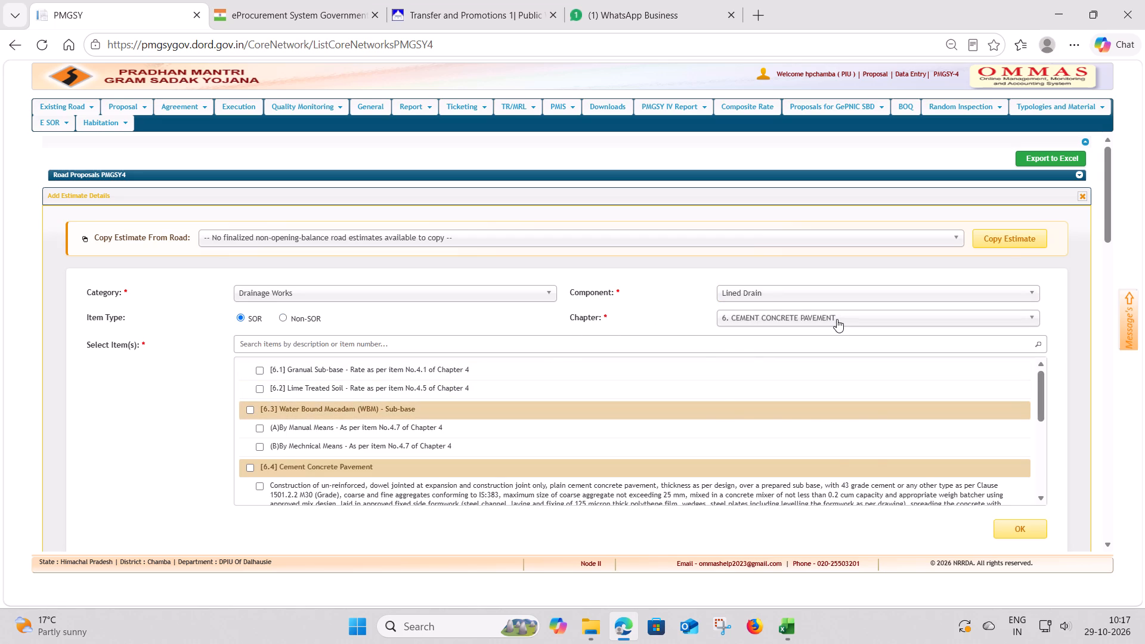
left_click(837, 319)
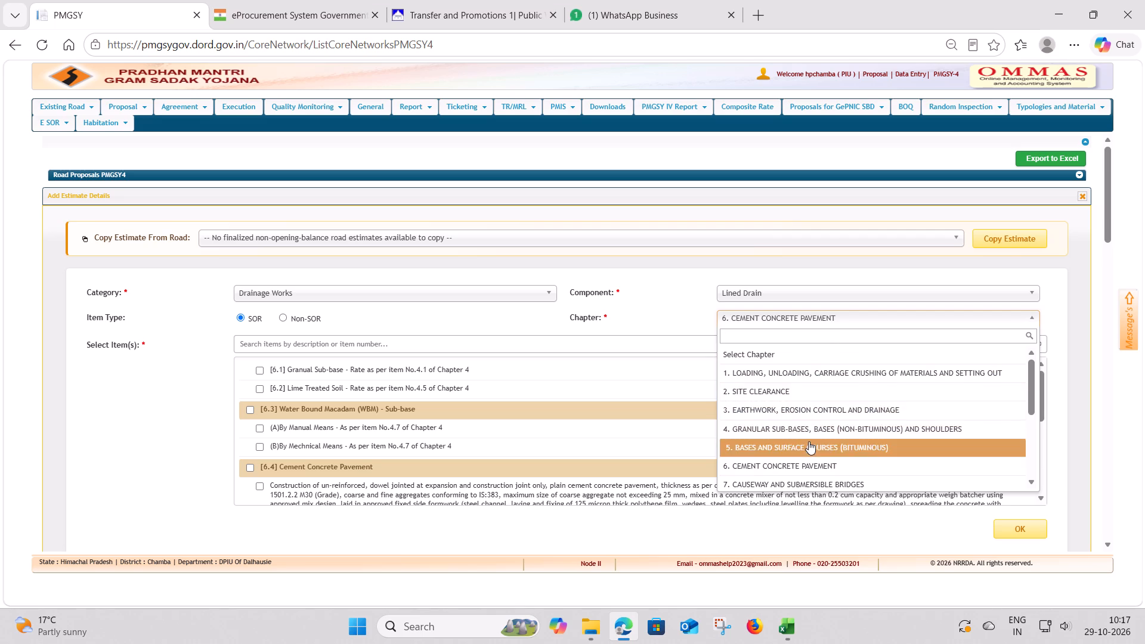
scroll(809, 441, "down", 1)
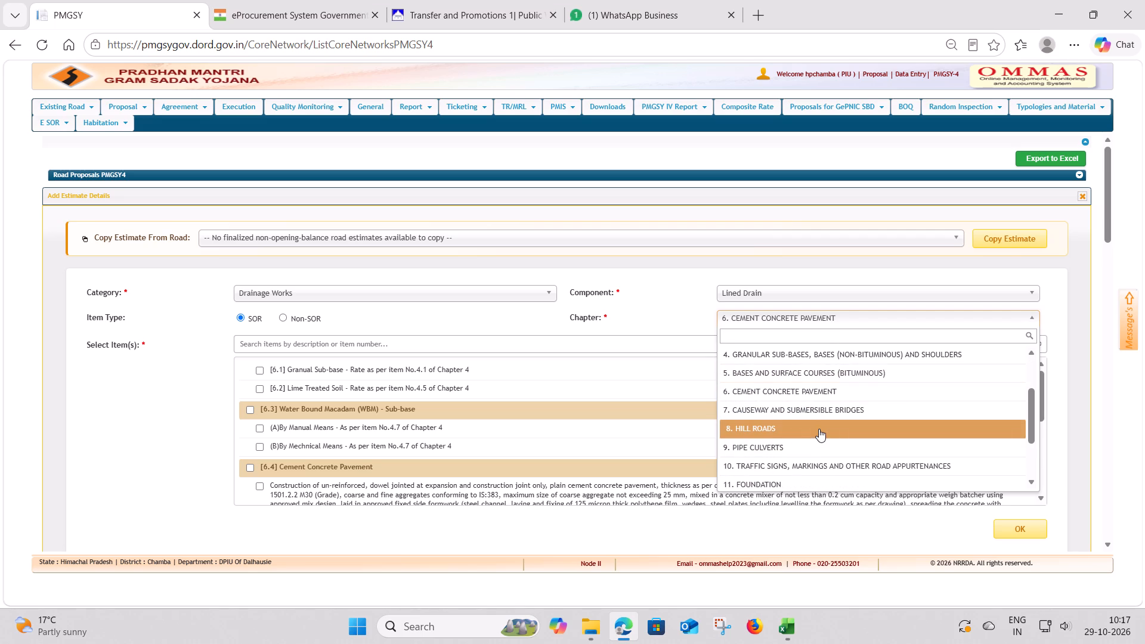
scroll(819, 429, "down", 1)
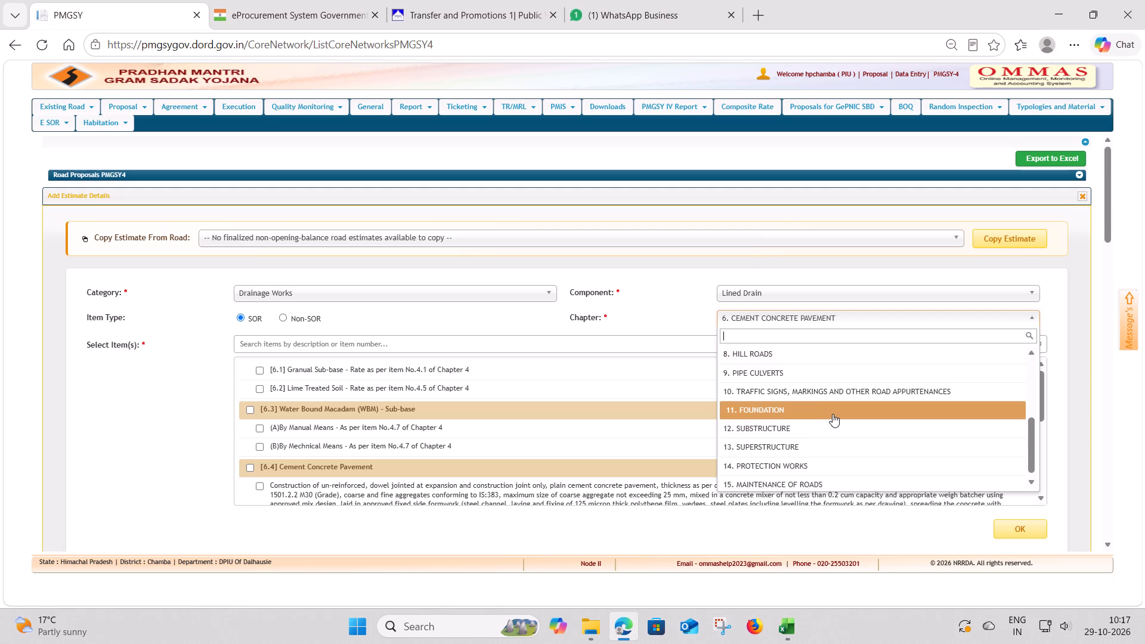
scroll(833, 414, "down", 1)
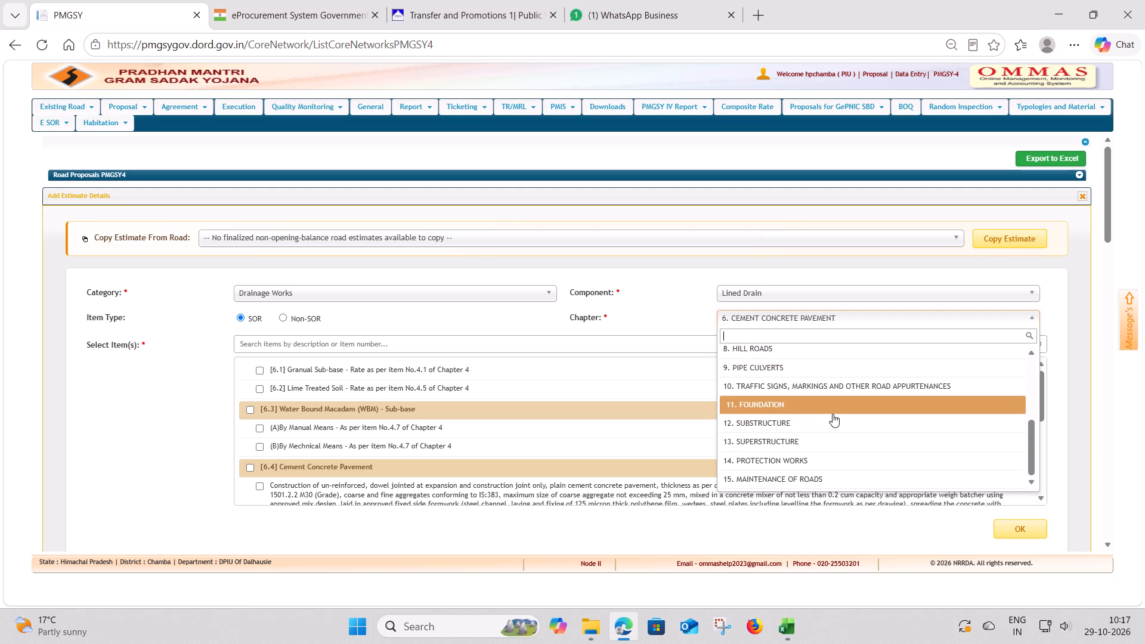
scroll(833, 414, "up", 1)
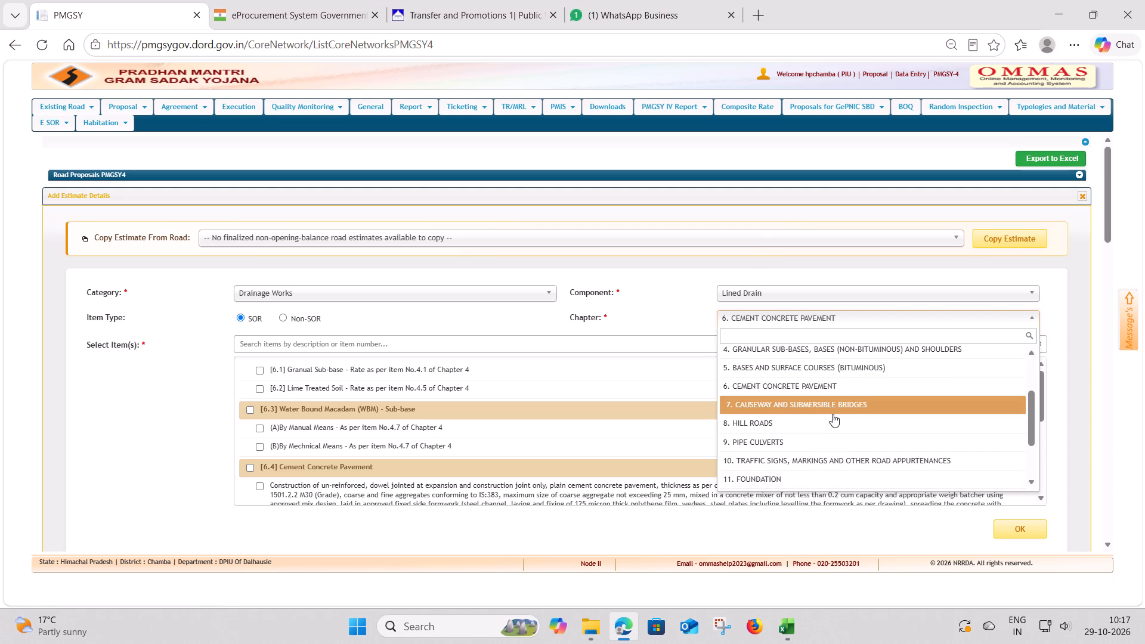
scroll(833, 414, "up", 3)
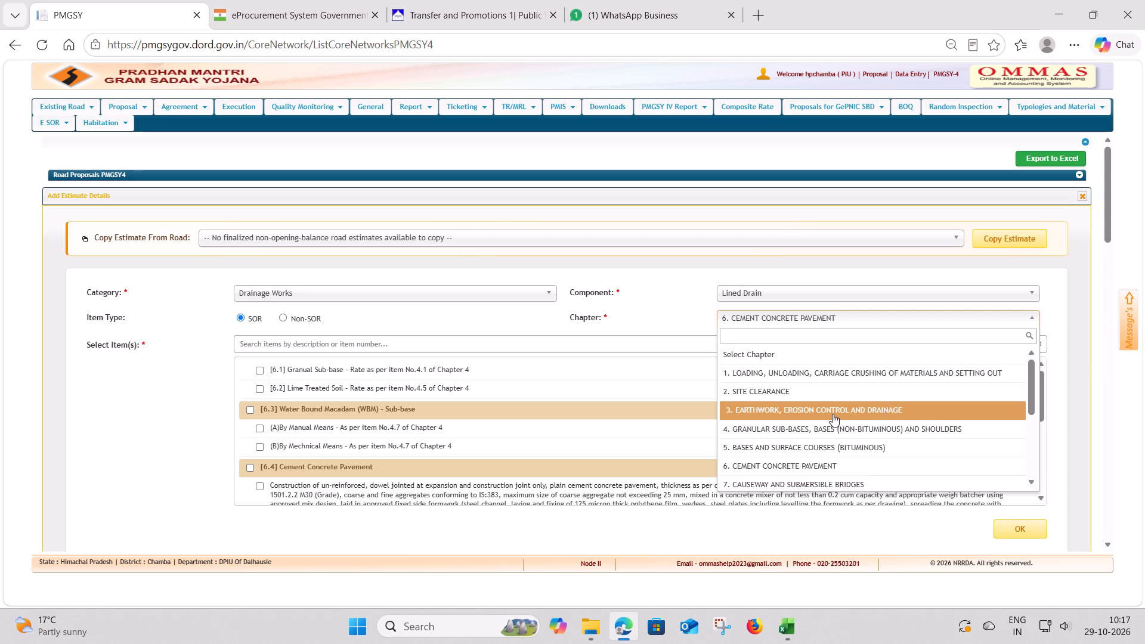
left_click(837, 413)
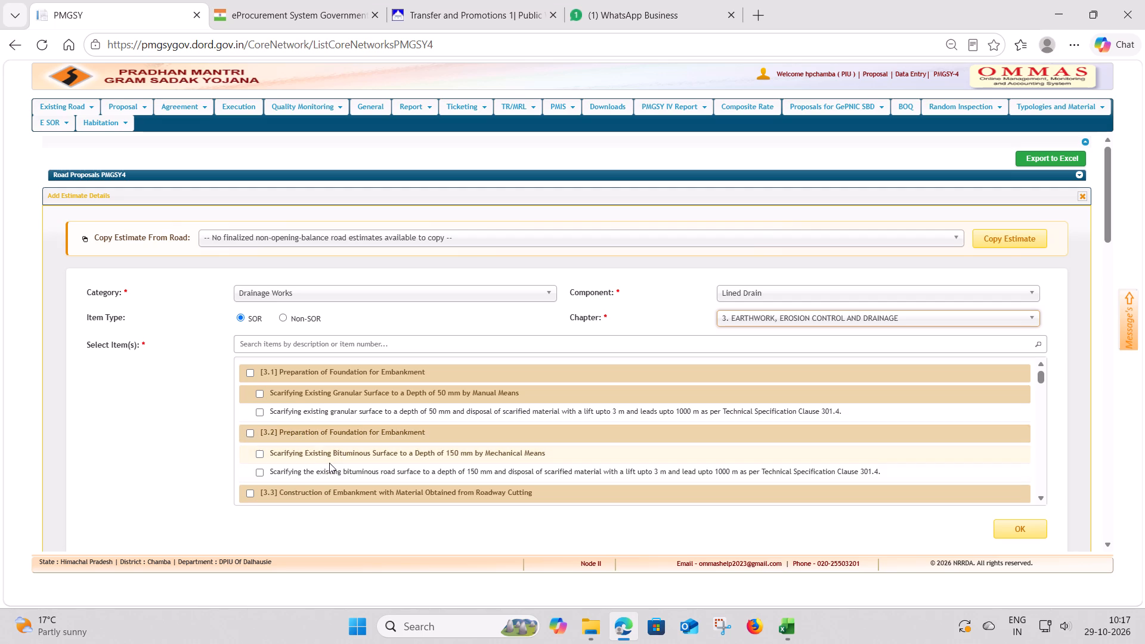
scroll(338, 451, "down", 1)
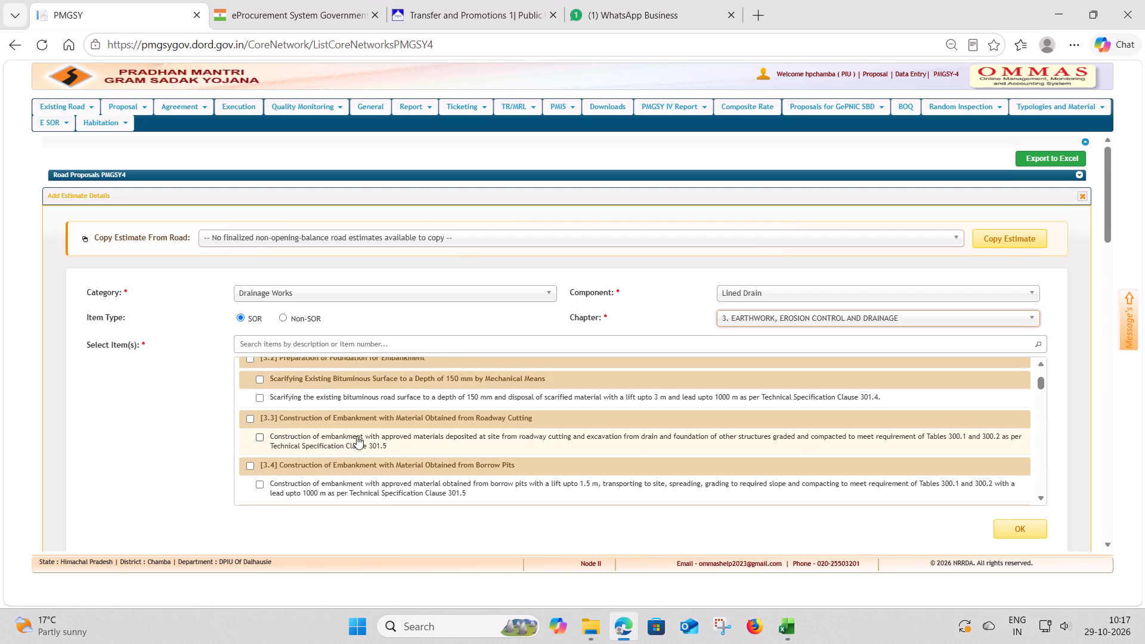
Switch to Non-SOR items for Himachal Pradesh, search them for "exca", and select the Excavation for Structures item for bulk entry.
left_click(283, 315)
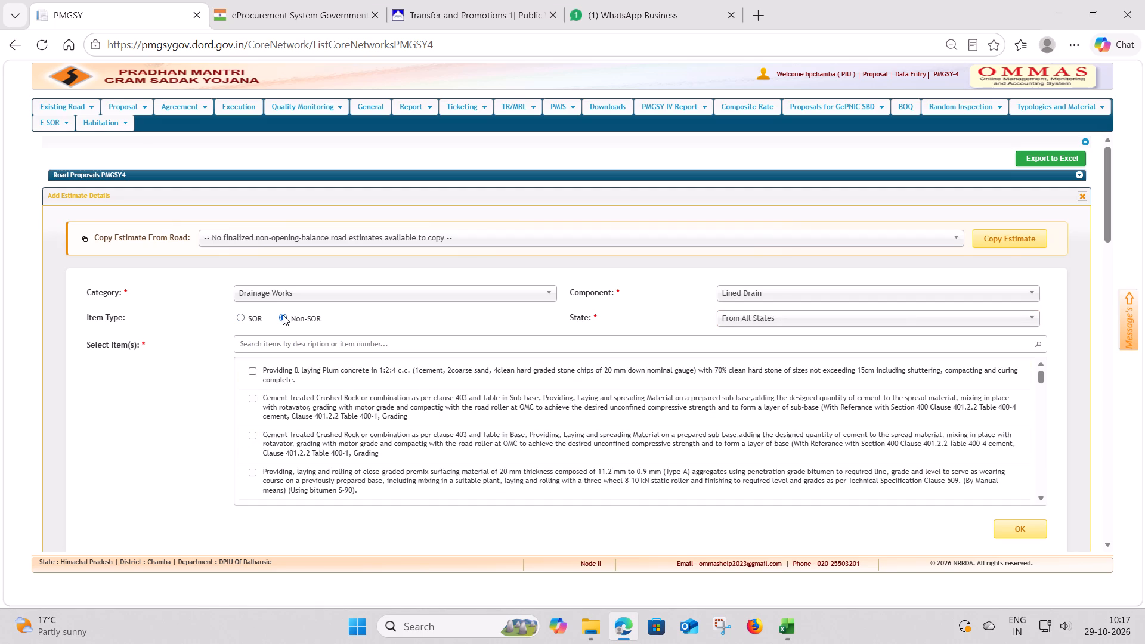
left_click(759, 319)
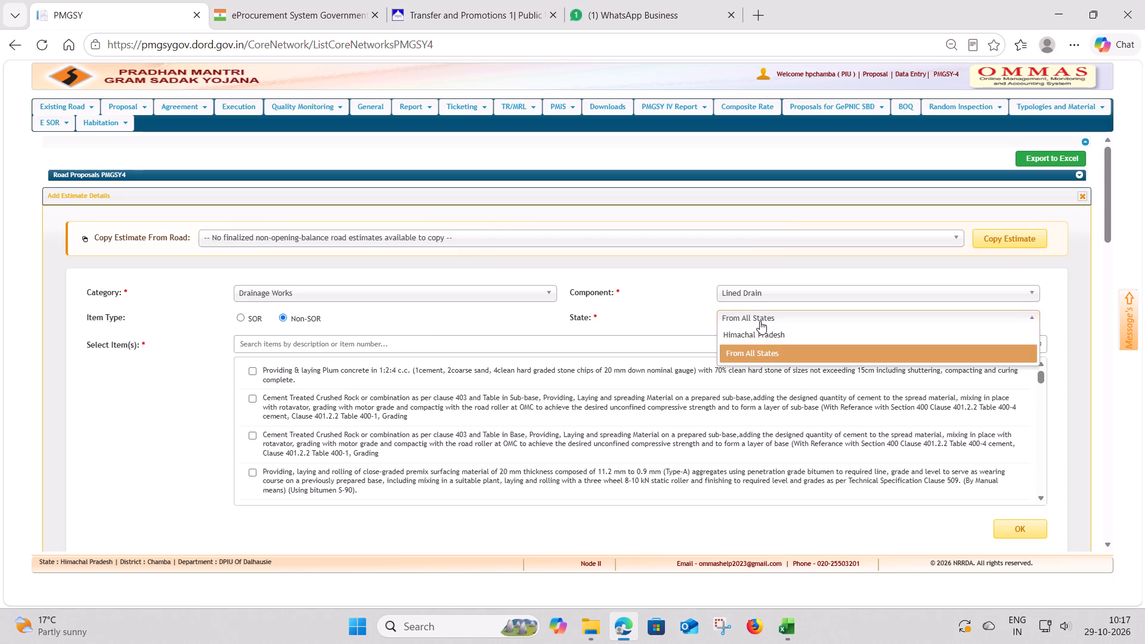
left_click(752, 335)
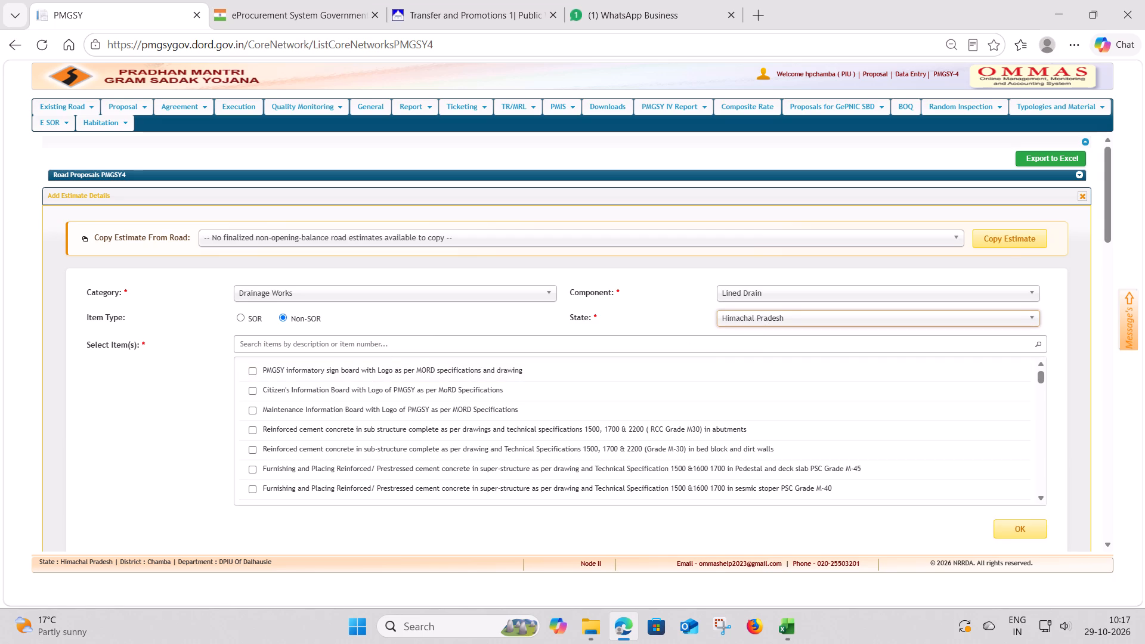
left_click(283, 343)
key("alt+Tab")
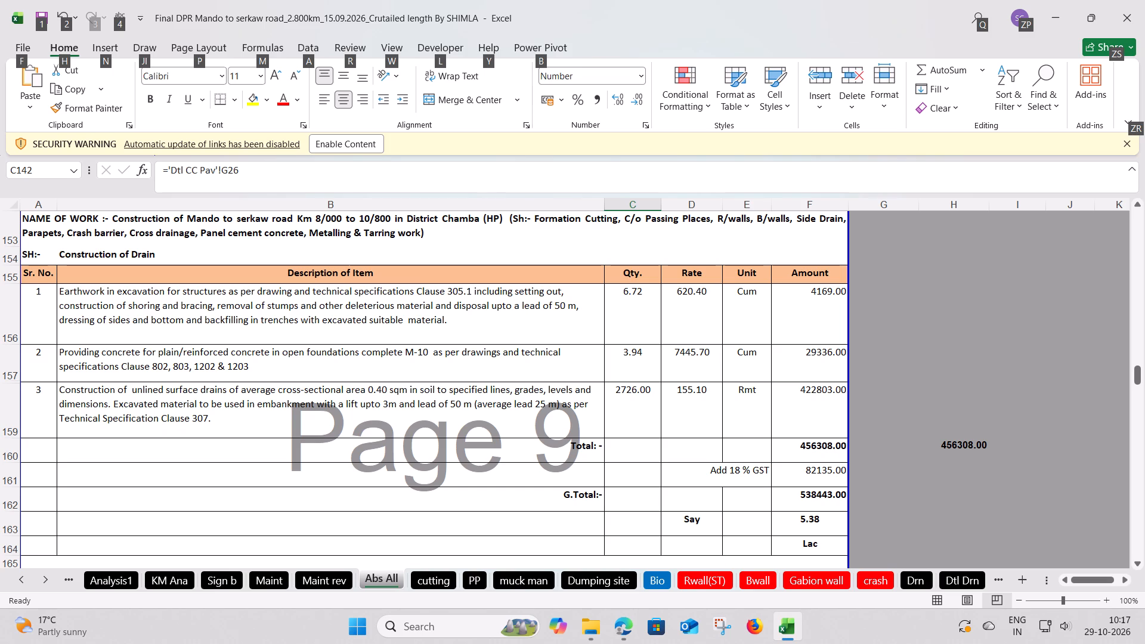
key("alt+Tab")
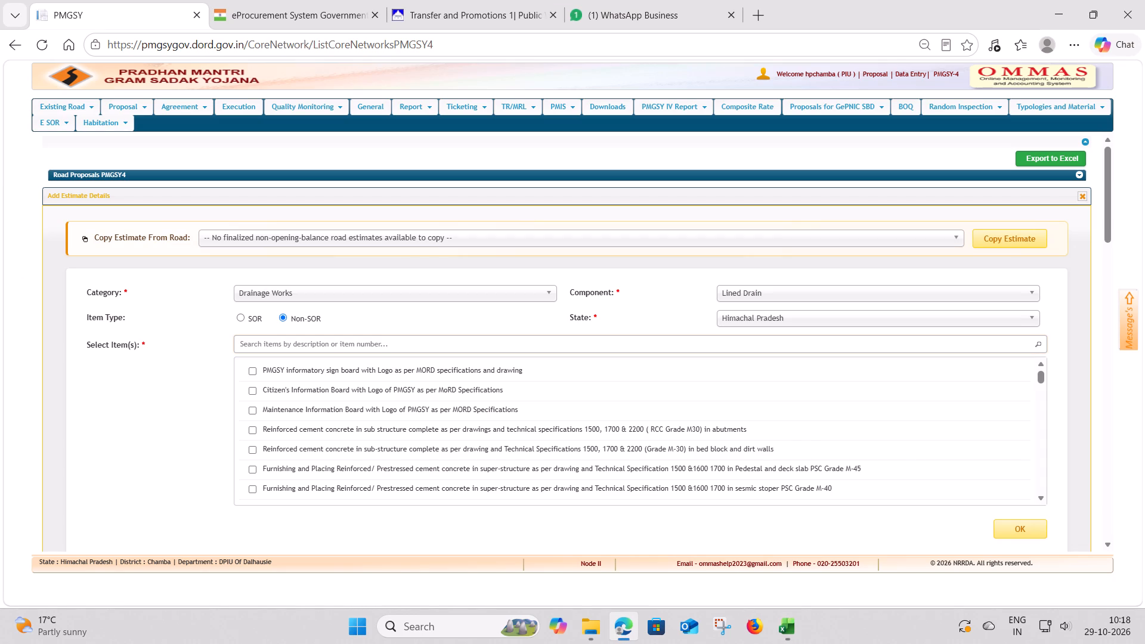
key("e")
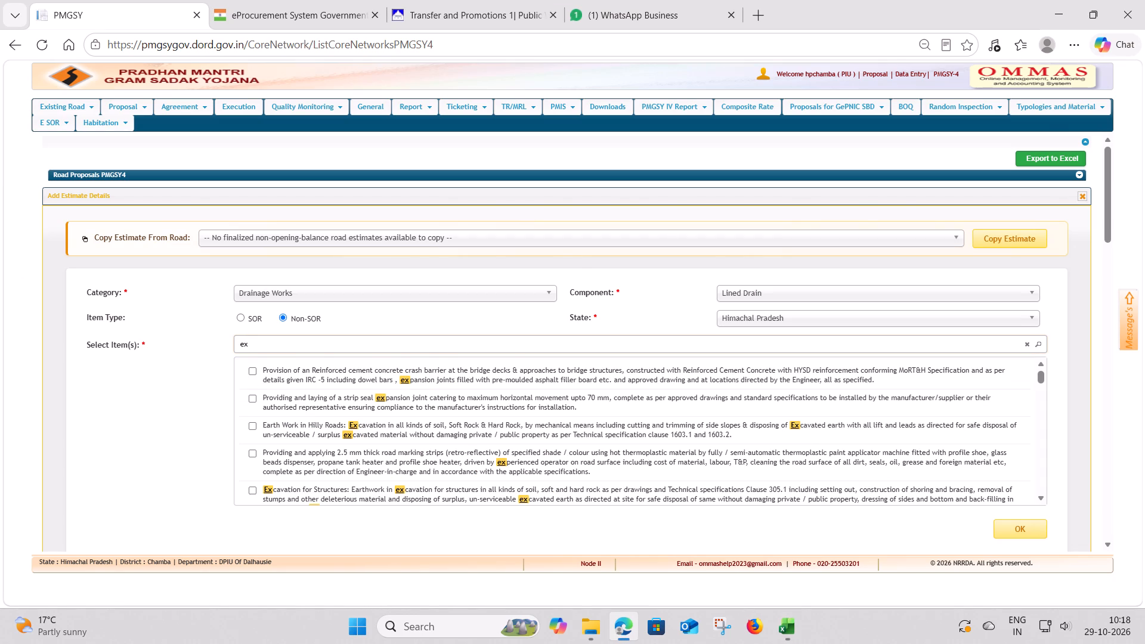
key("alt+Tab")
key("alt+Tab")
type("ca")
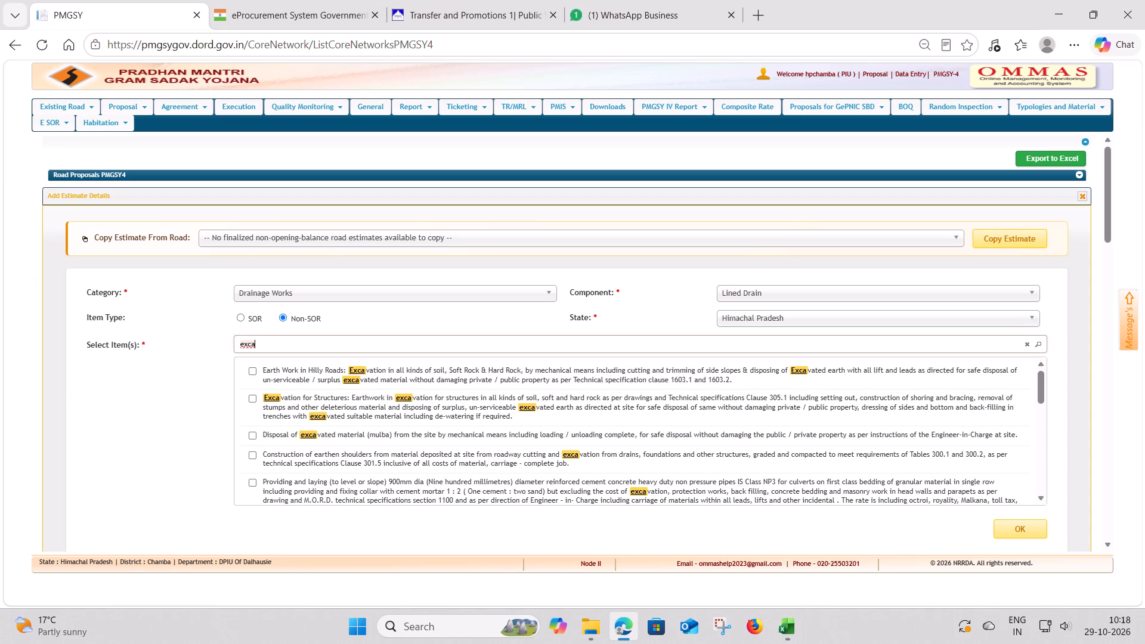
key("alt+Tab")
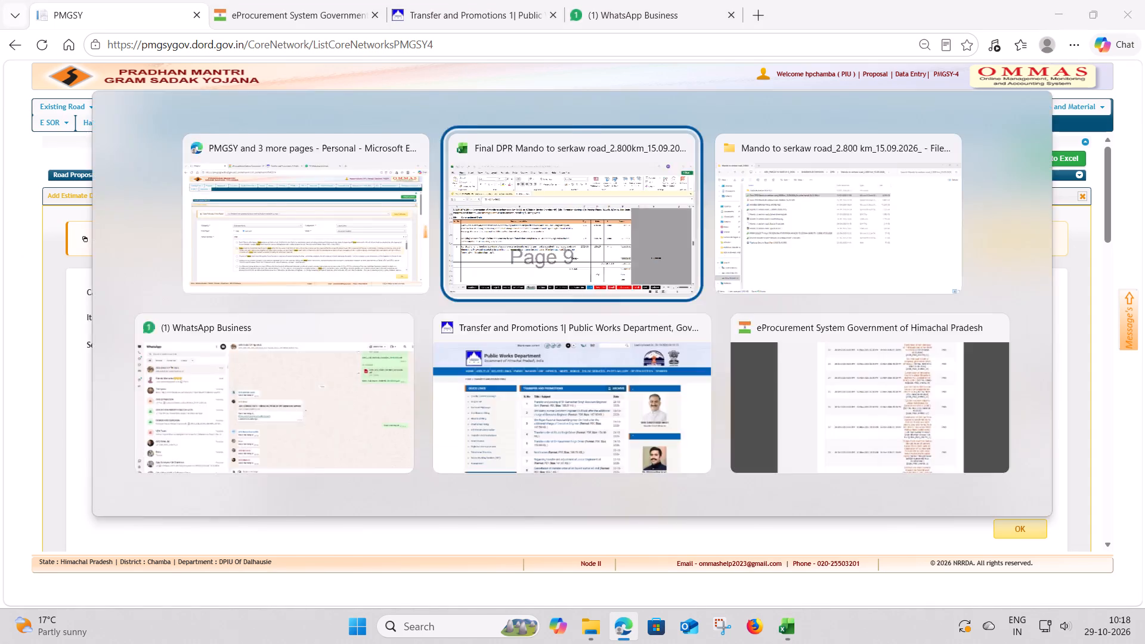
key("alt+Tab")
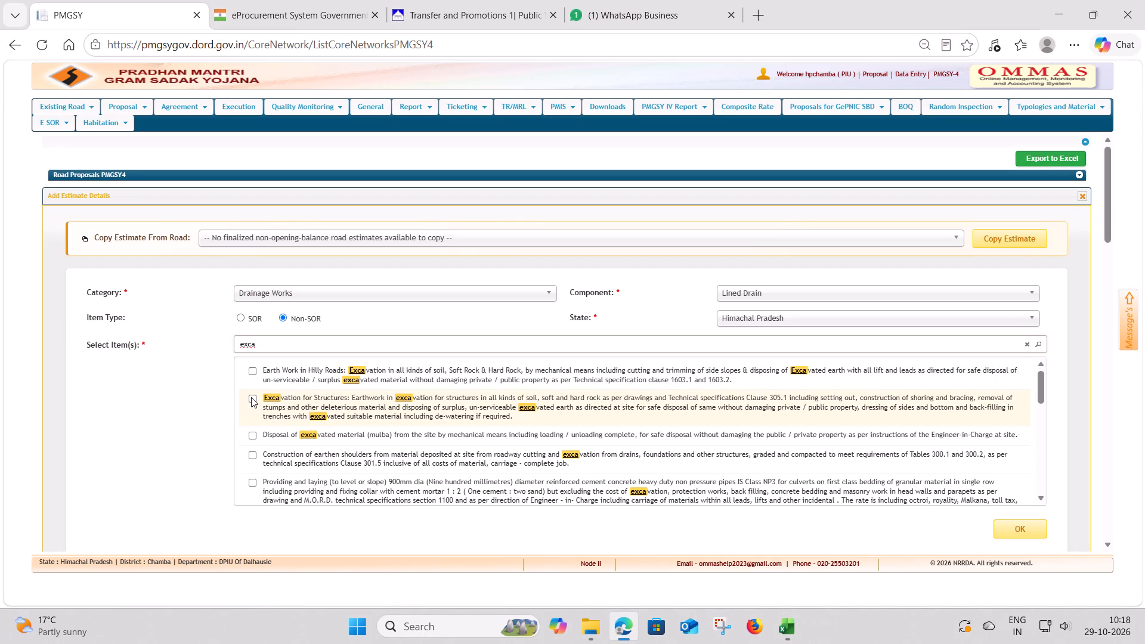
left_click(251, 397)
left_click(1026, 525)
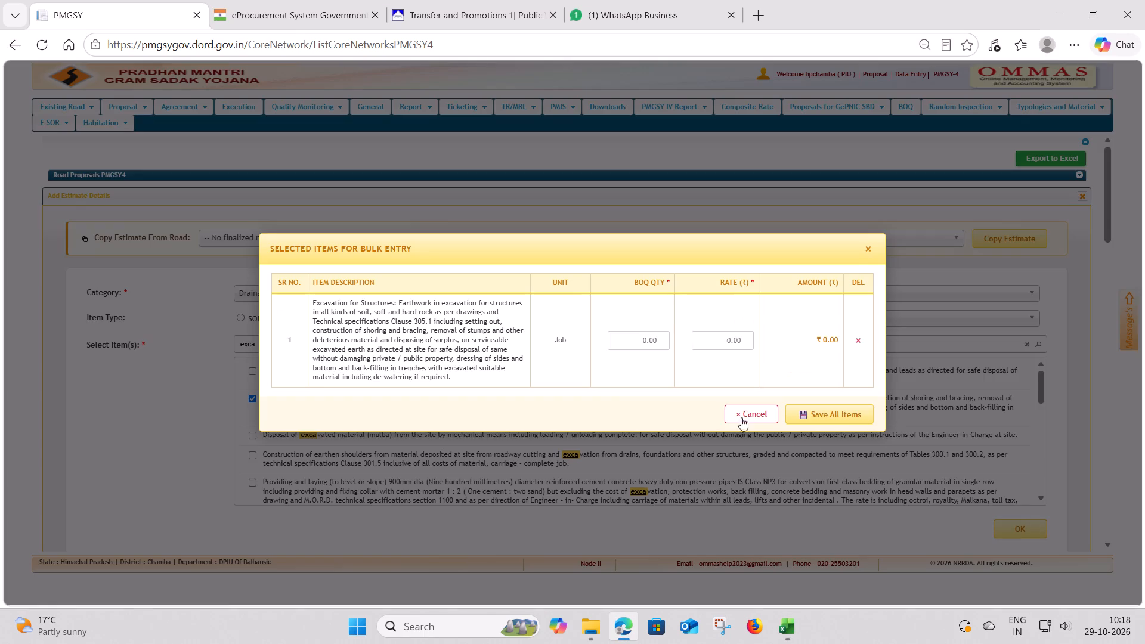
Enter the structure excavation's BOQ quantity 6.72 and rate 620.40 from the DPR workbook, and save the item to the estimate.
left_click(638, 340)
key("alt+Tab")
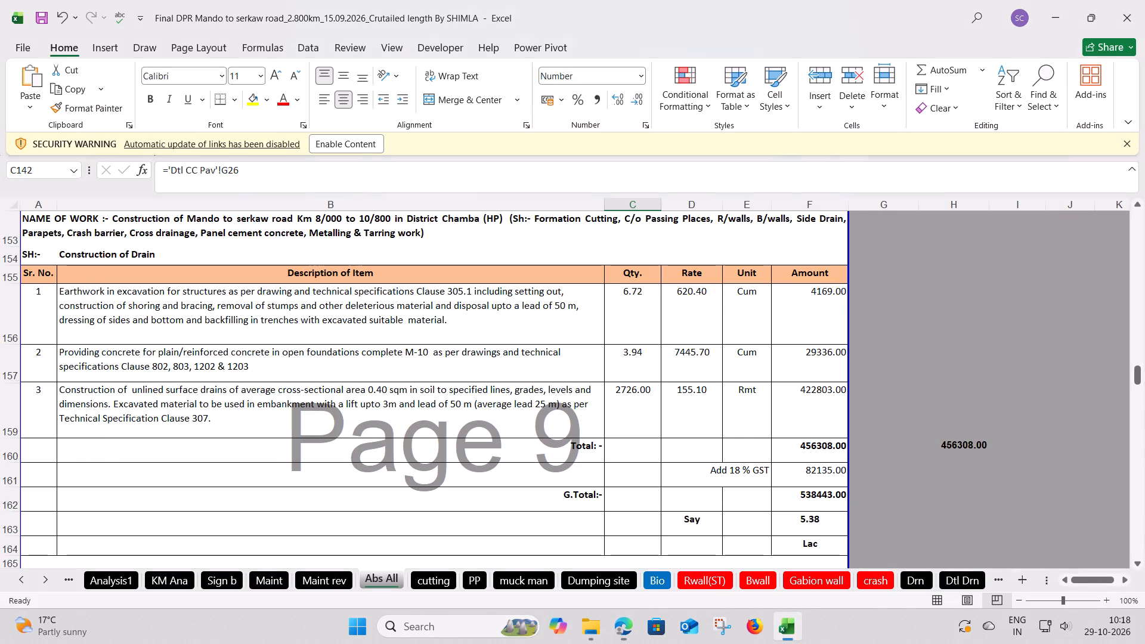
key("alt+Tab")
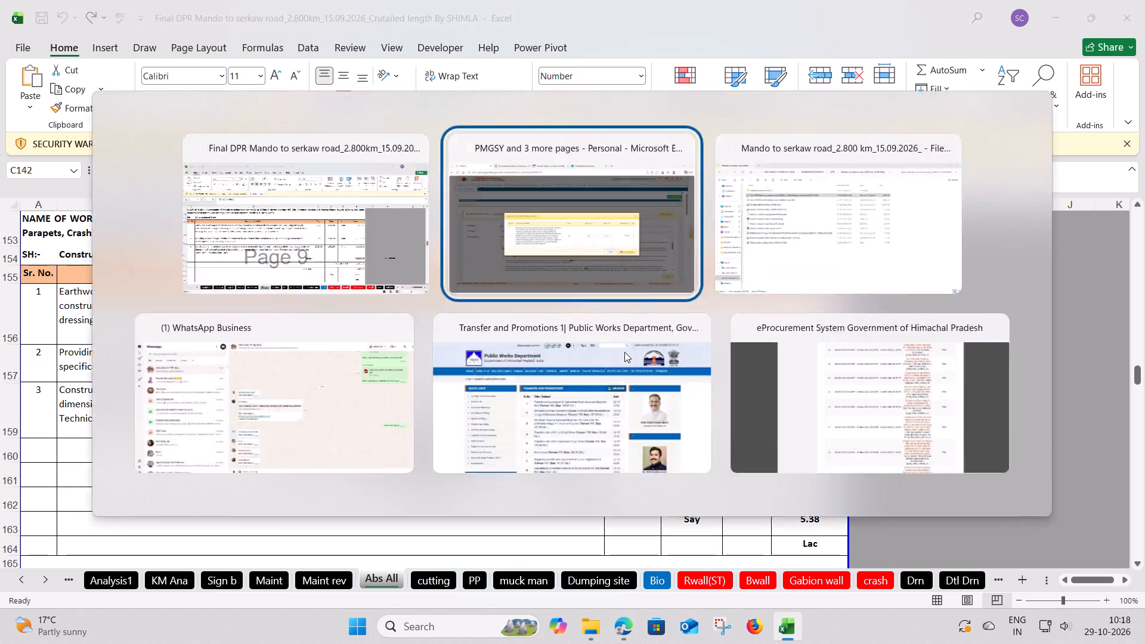
type("6.72")
left_click(727, 345)
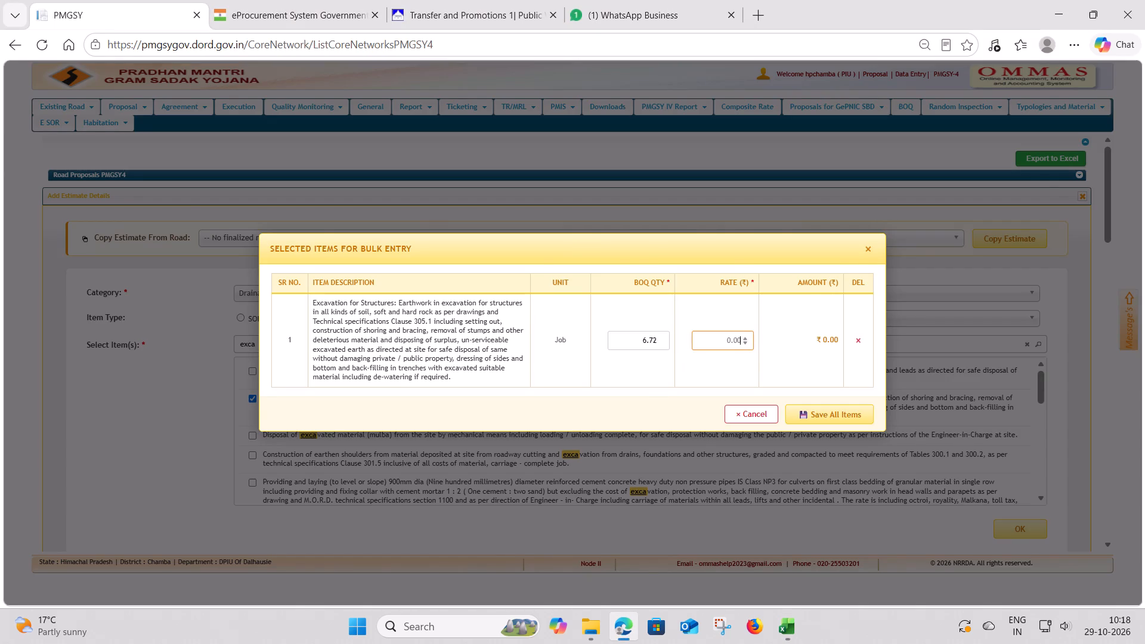
key("alt+Tab")
key("alt+Tab")
type("620.40")
key("alt+Tab")
key("alt+Tab")
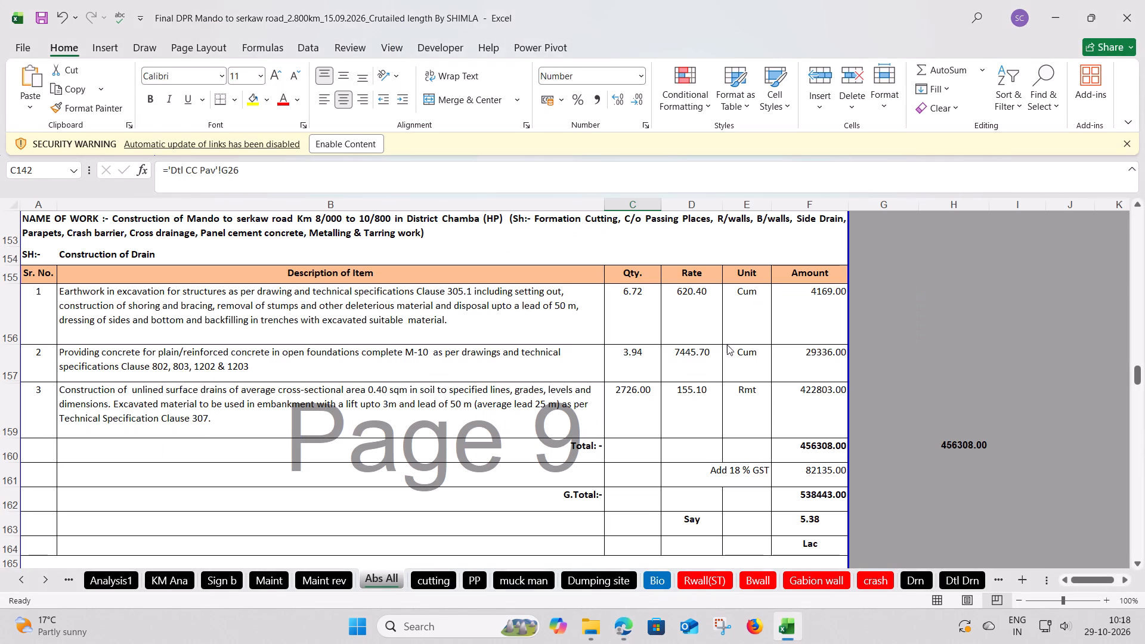
left_click(827, 417)
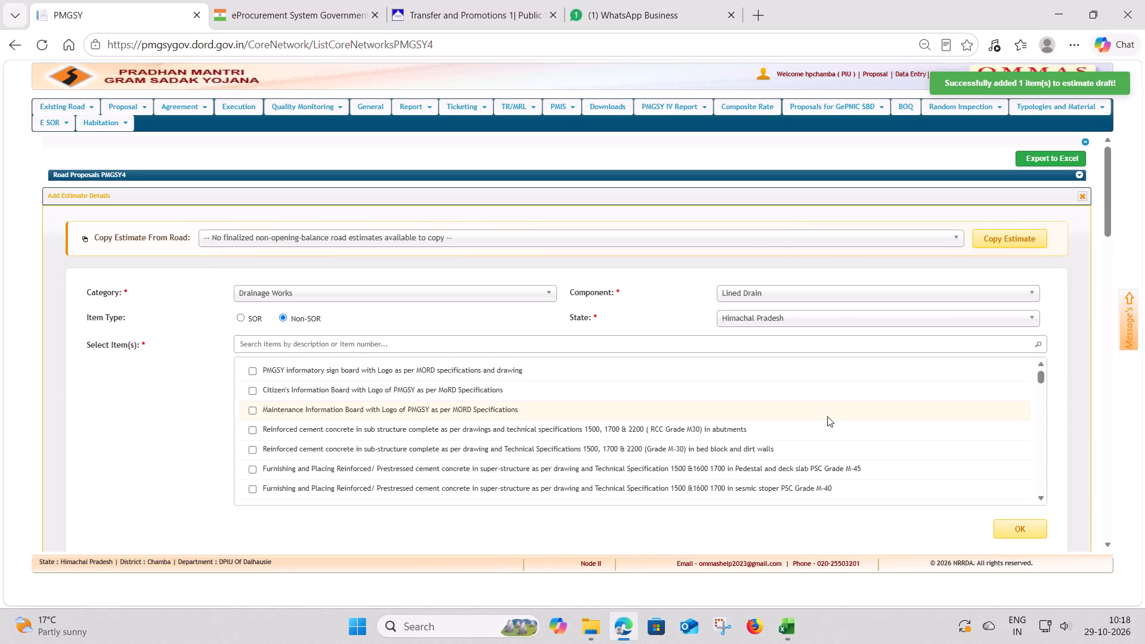
Compare the portal's added estimate items with the rigid pavement and drain abstracts in the DPR workbook.
scroll(90, 416, "down", 1)
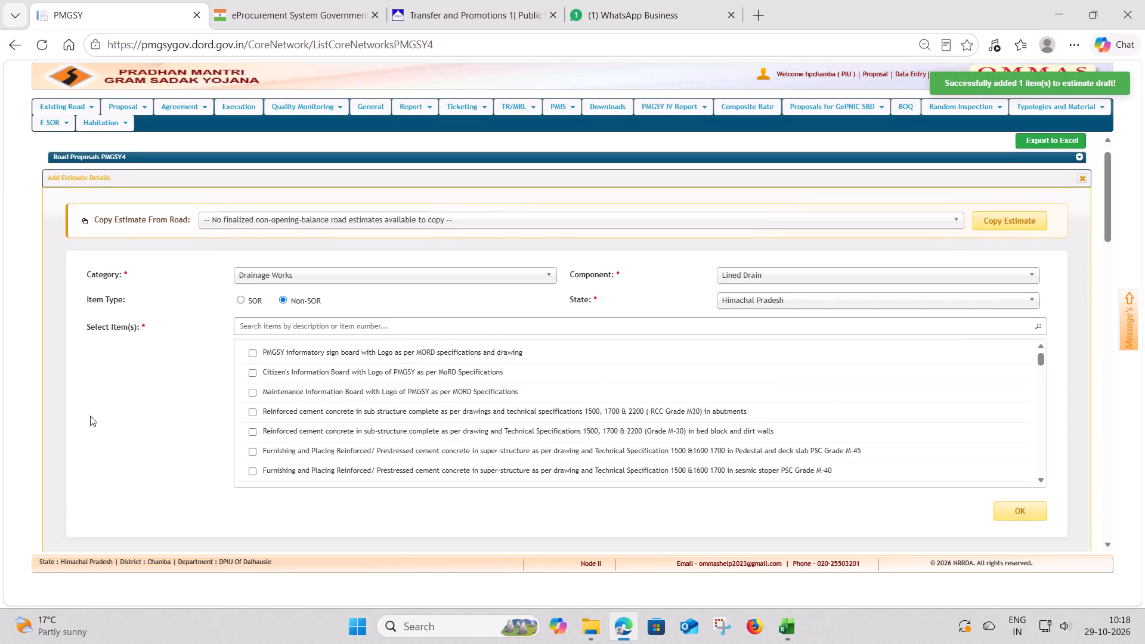
scroll(90, 416, "down", 4)
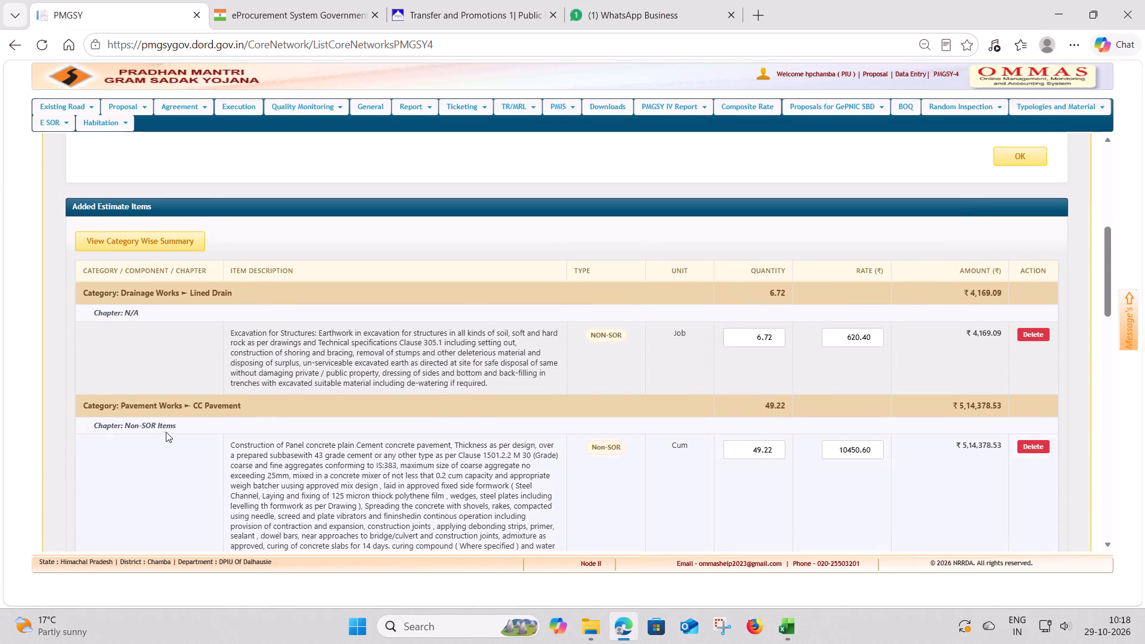
key("alt+Tab")
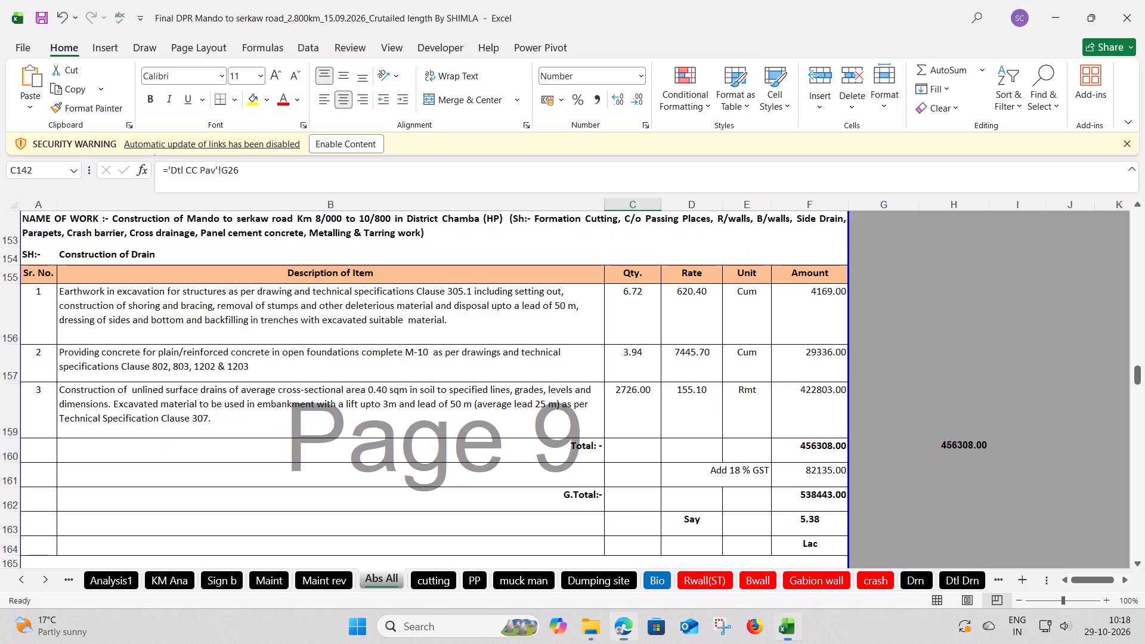
scroll(107, 329, "up", 3)
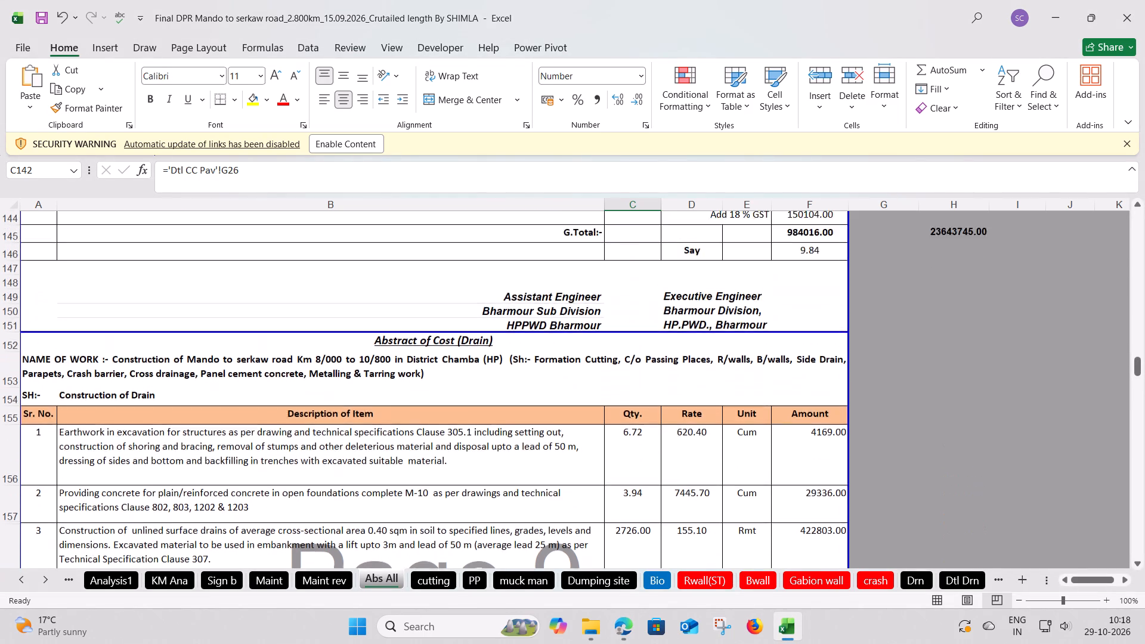
scroll(107, 329, "up", 6)
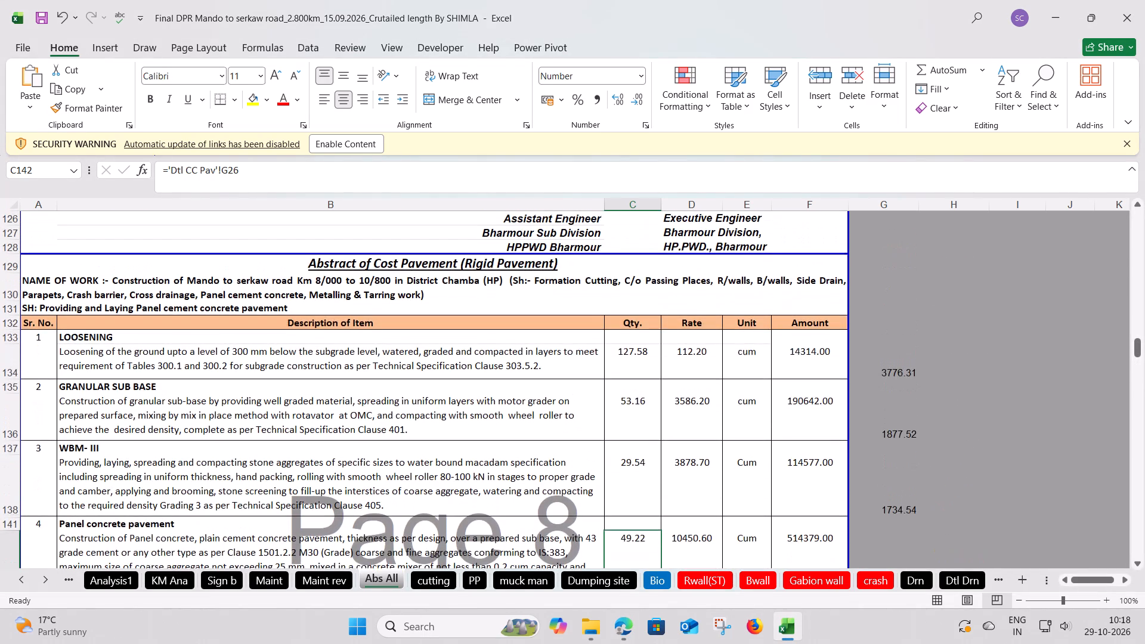
scroll(107, 329, "up", 1)
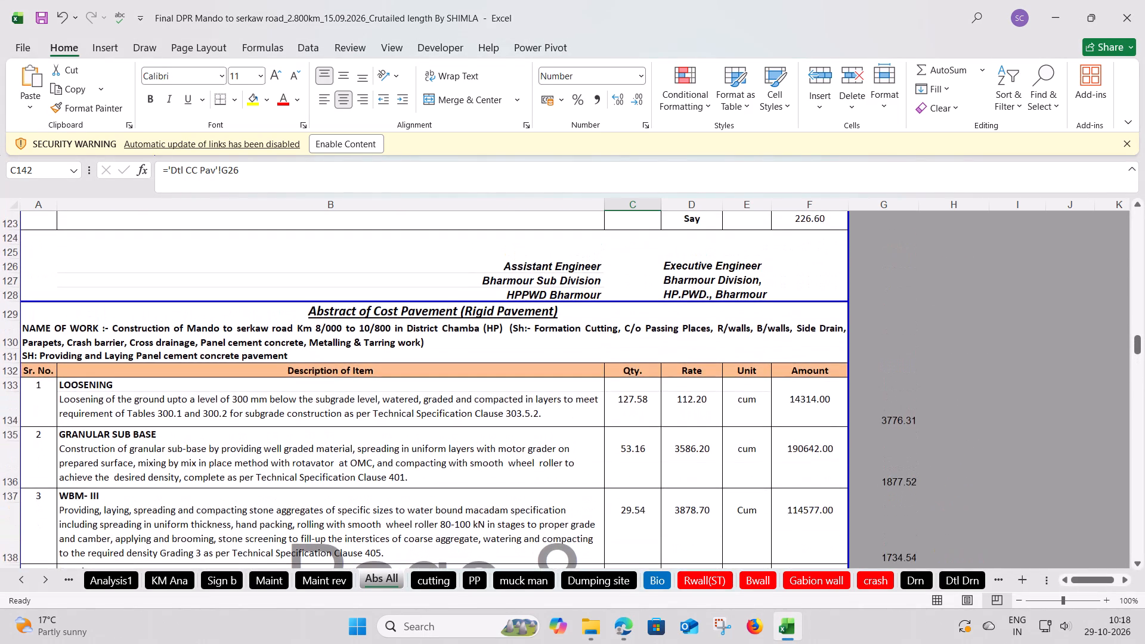
key("alt+Tab")
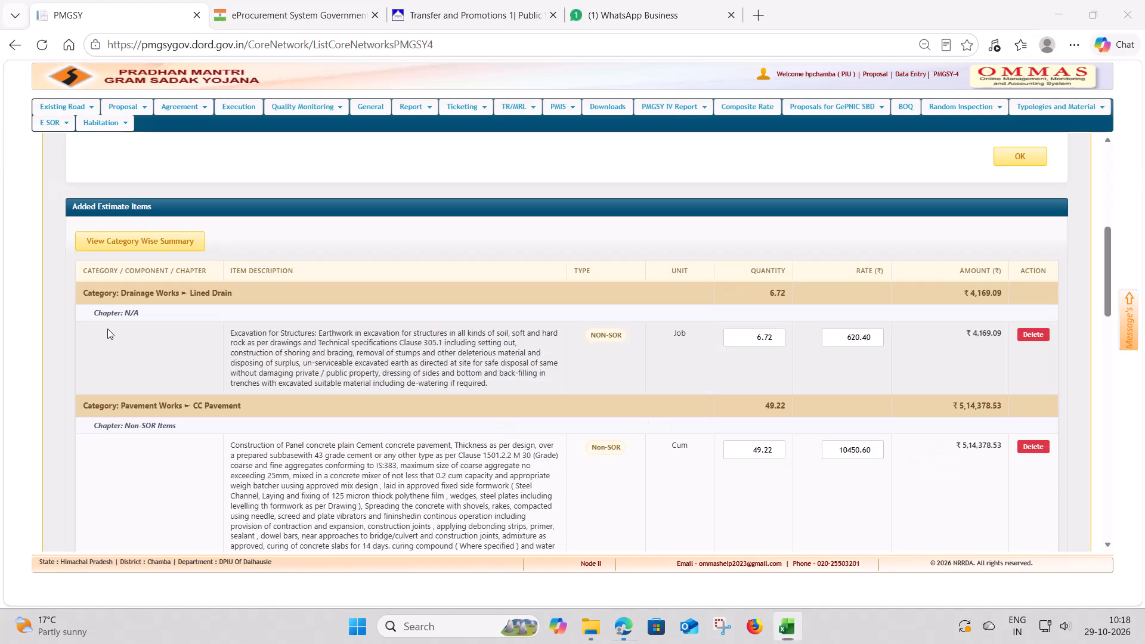
key("alt+Tab")
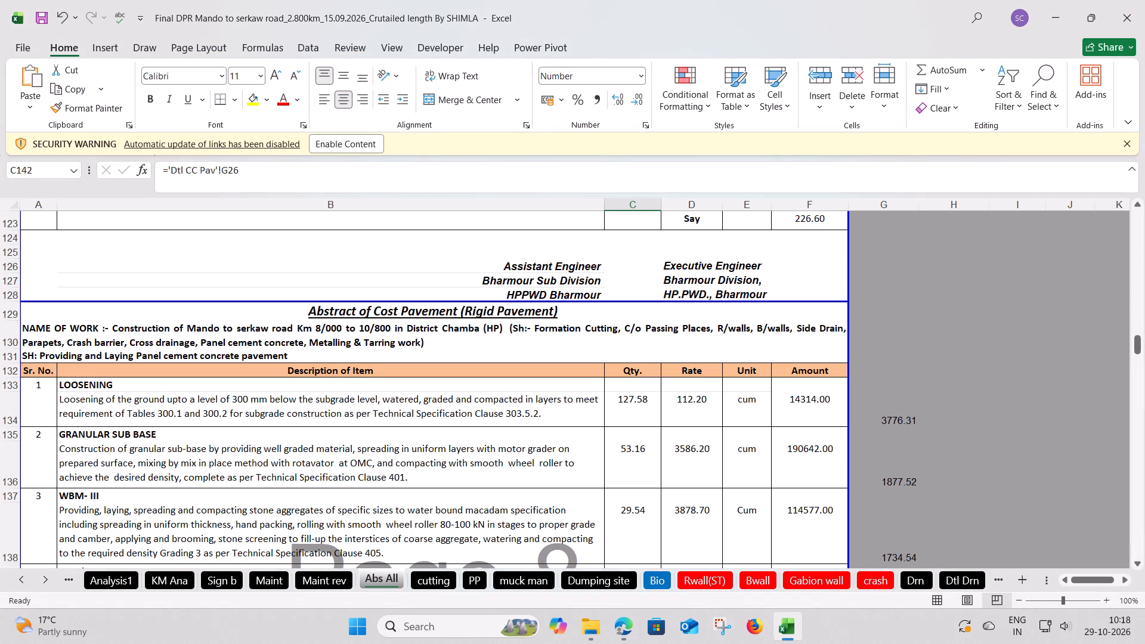
scroll(120, 361, "down", 10)
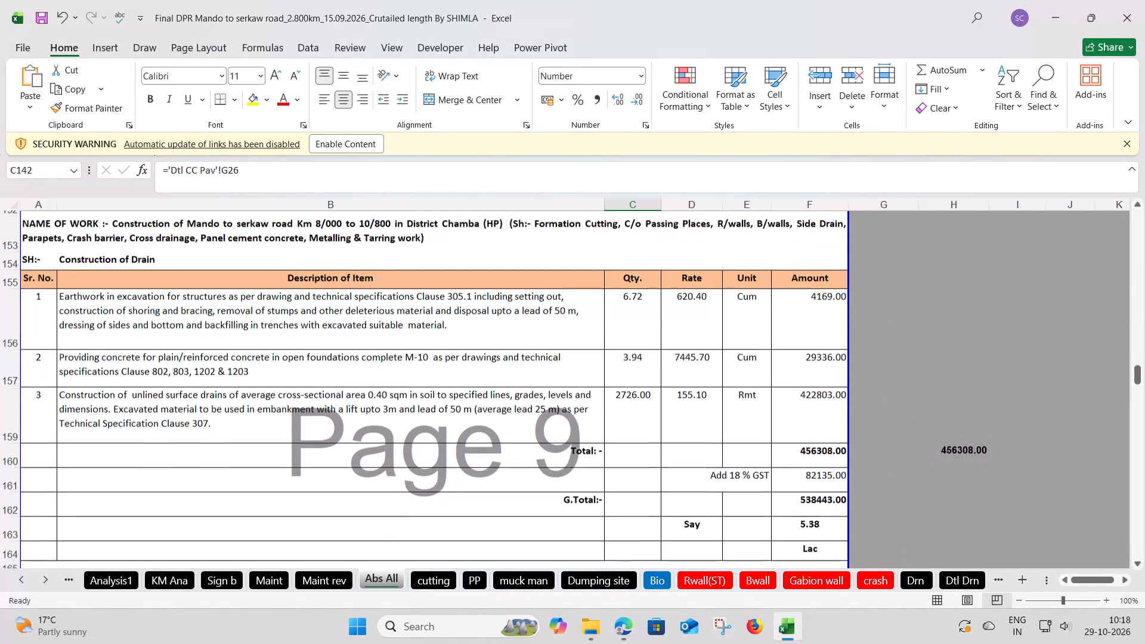
key("alt+Tab")
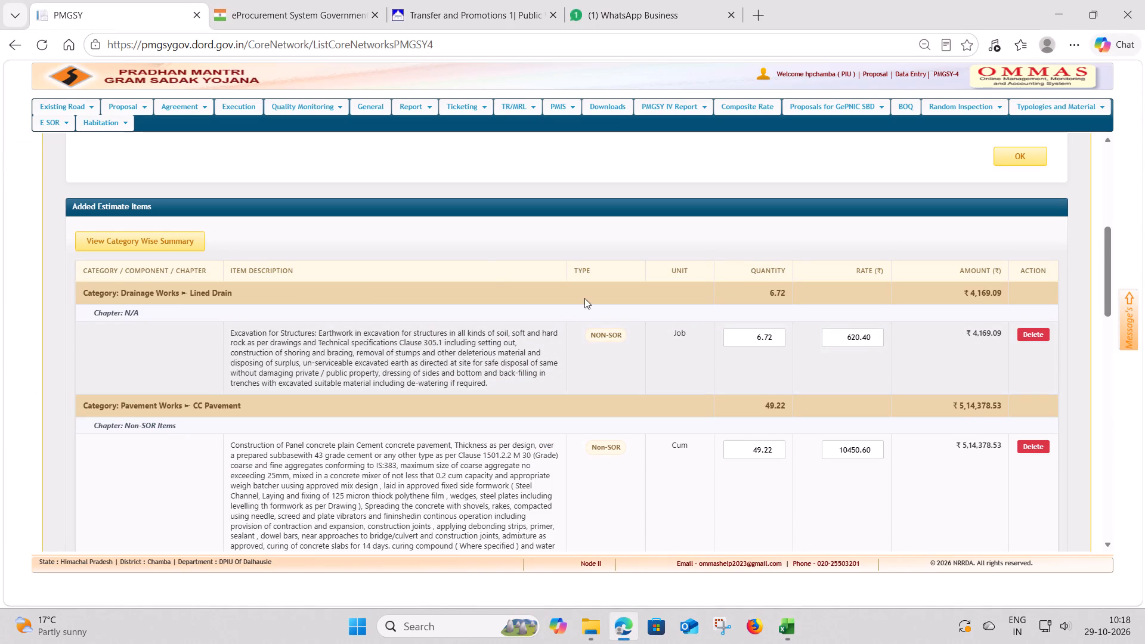
Switch the item type to SOR, set the component to Unlined Drain, and search the chapter 3 items for "unl".
scroll(483, 253, "up", 8)
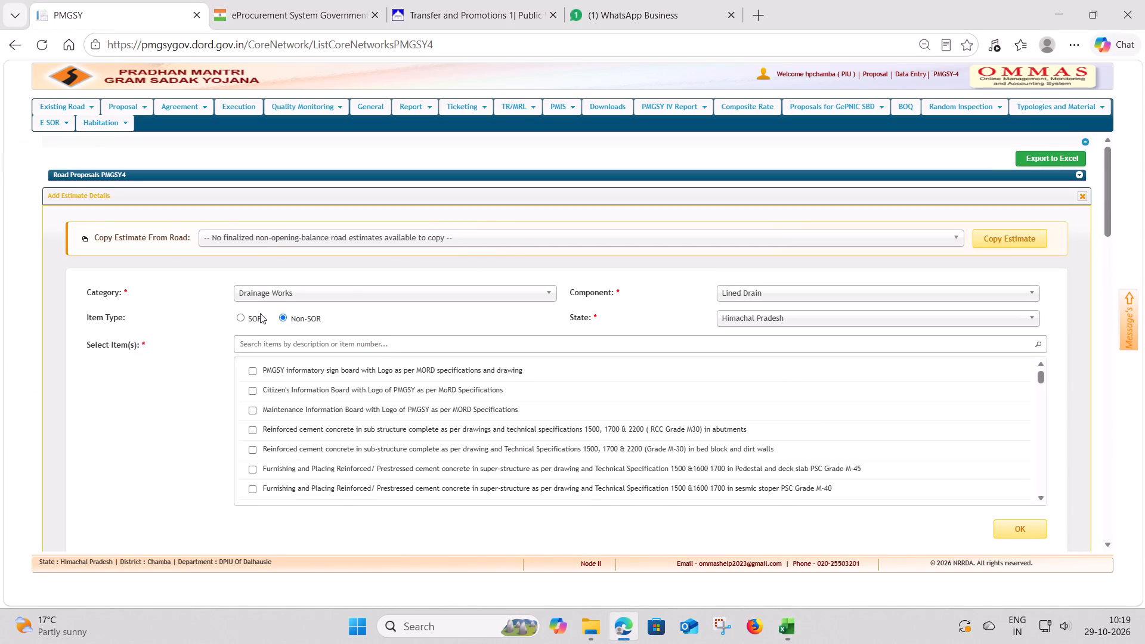
left_click(238, 316)
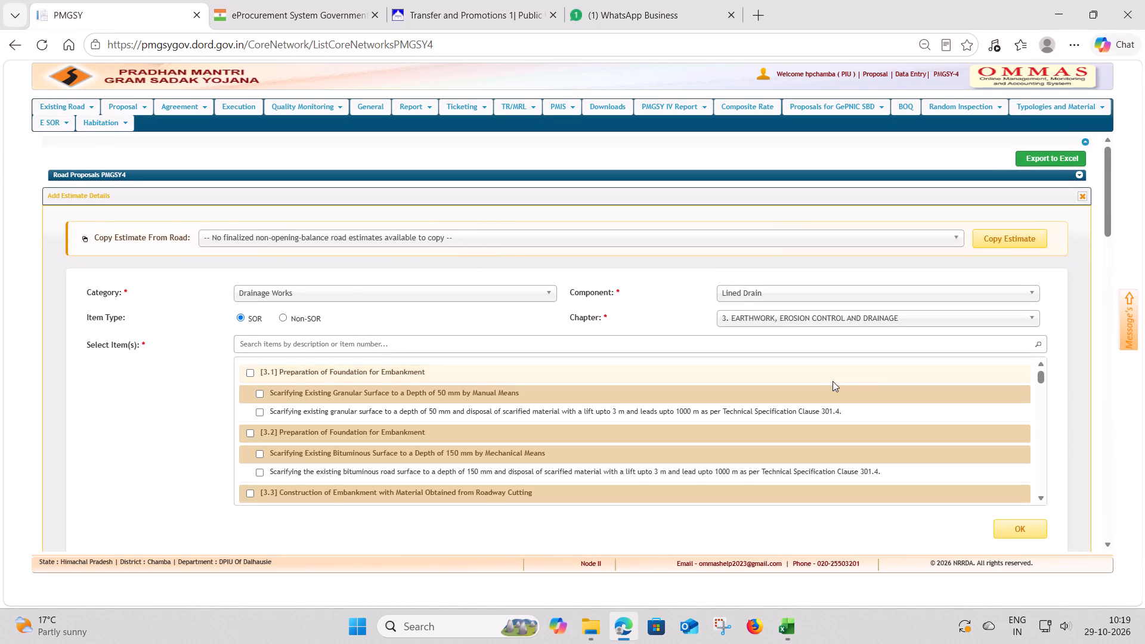
left_click(362, 343)
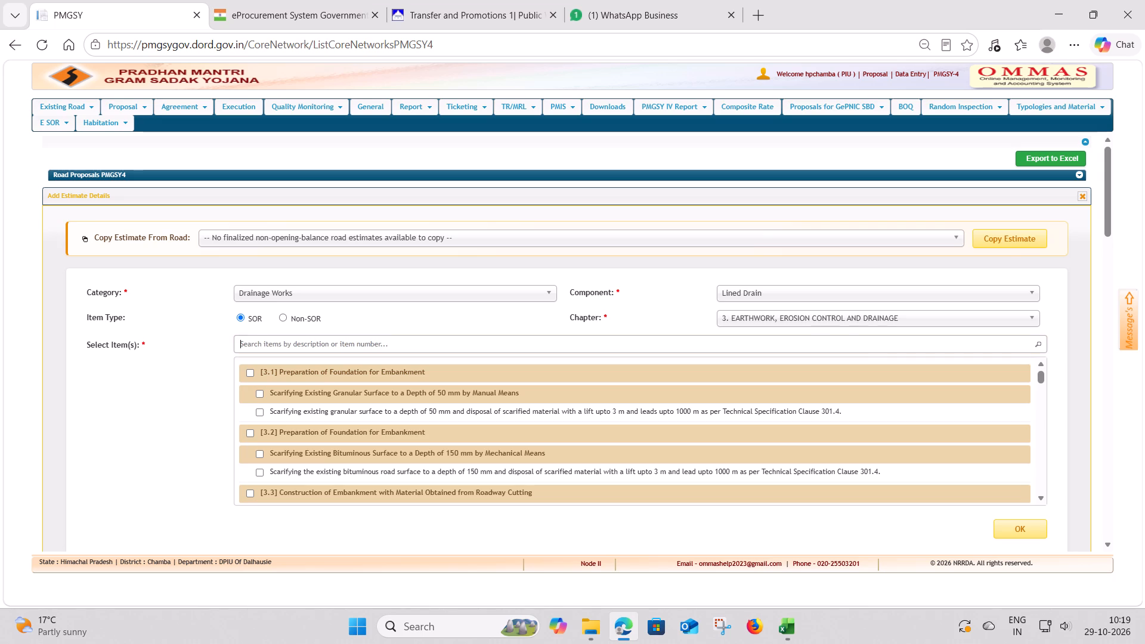
type("unl")
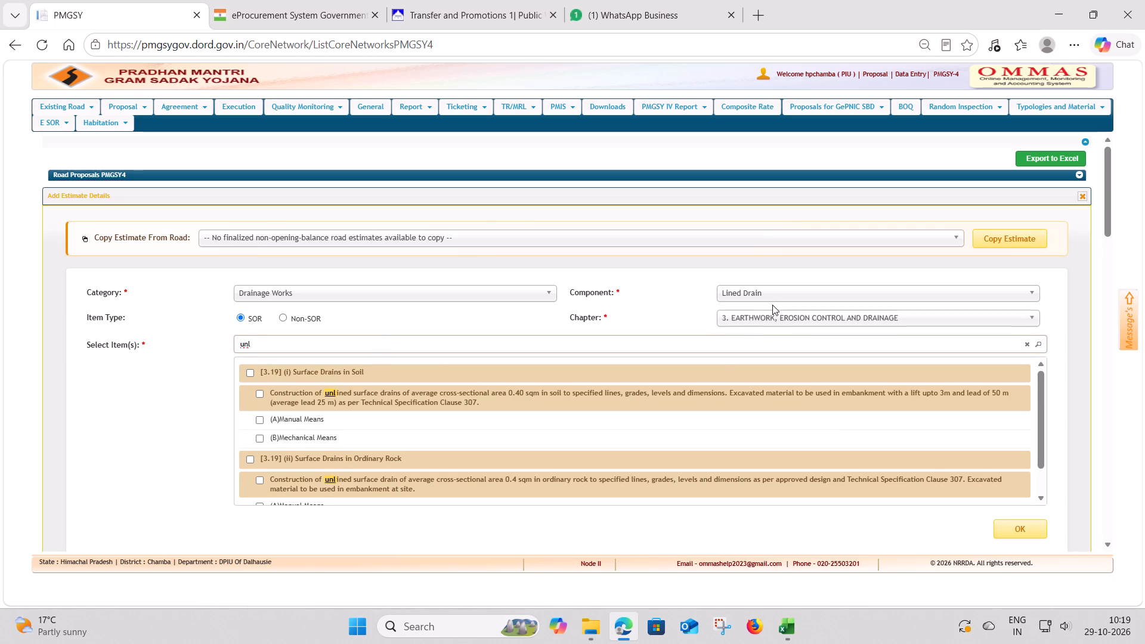
left_click(785, 295)
left_click(754, 370)
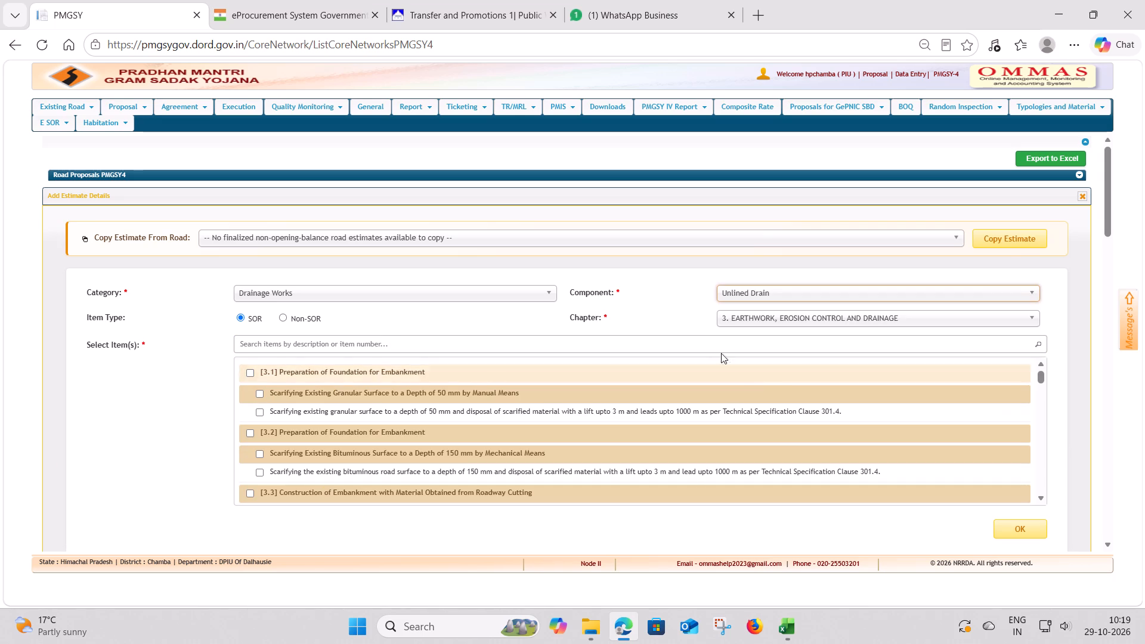
left_click(278, 340)
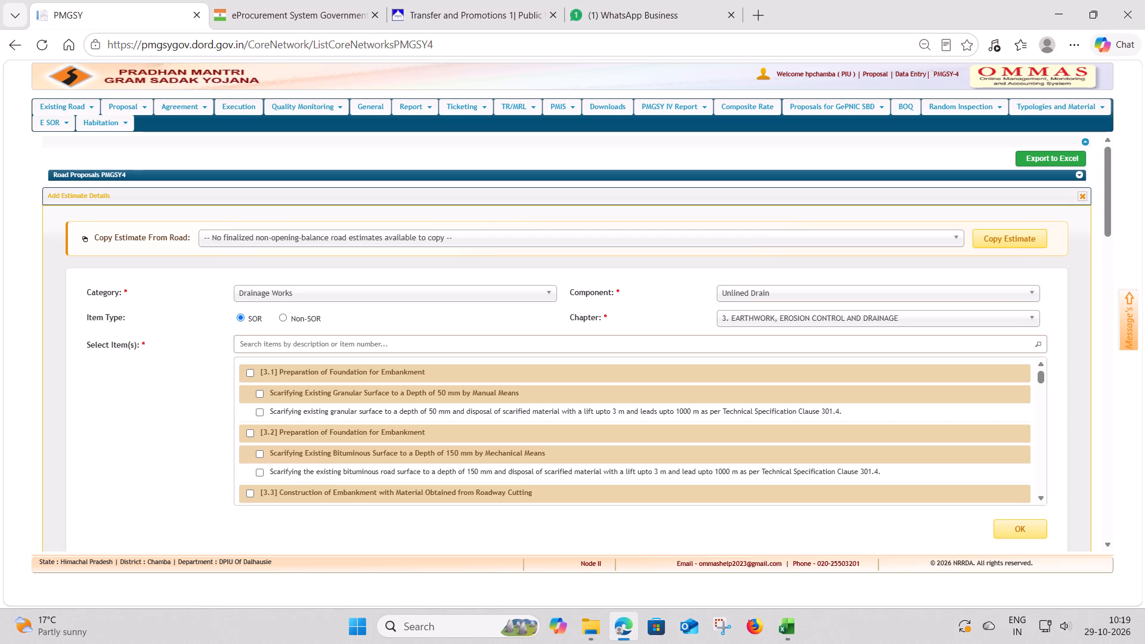
type("unl")
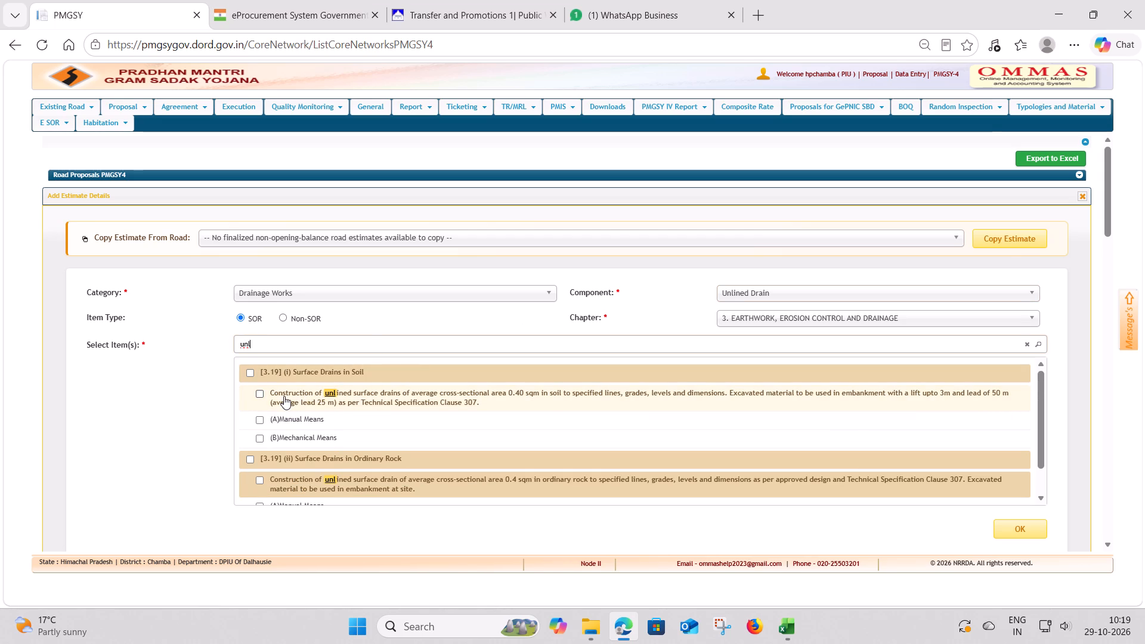
Check the unlined drain's rate analysis in the DPR workbook, and select only Manual Means under 3.19 (ii) Surface Drains in Ordinary Rock for bulk entry.
key("alt+Tab")
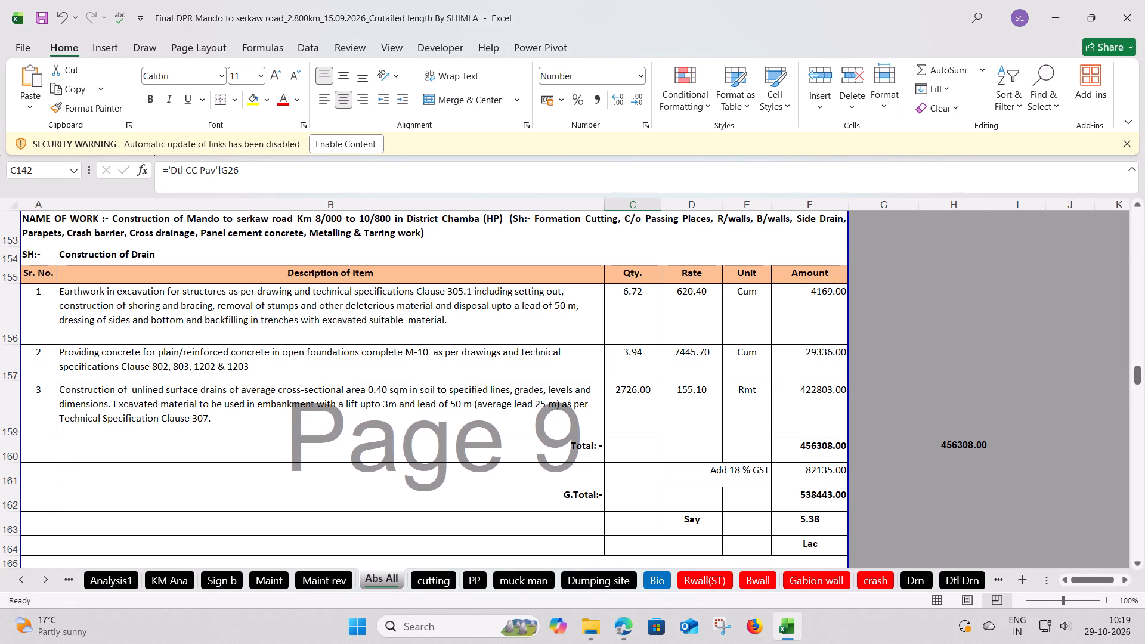
left_click(691, 413)
key("ctrl+bracketleft")
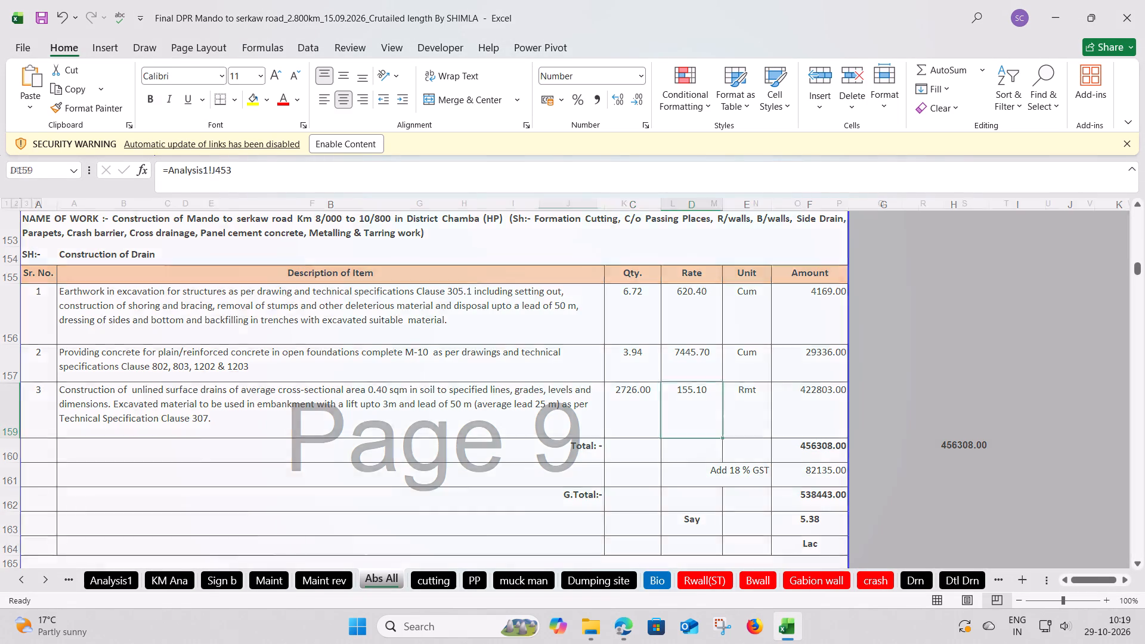
scroll(406, 440, "up", 6)
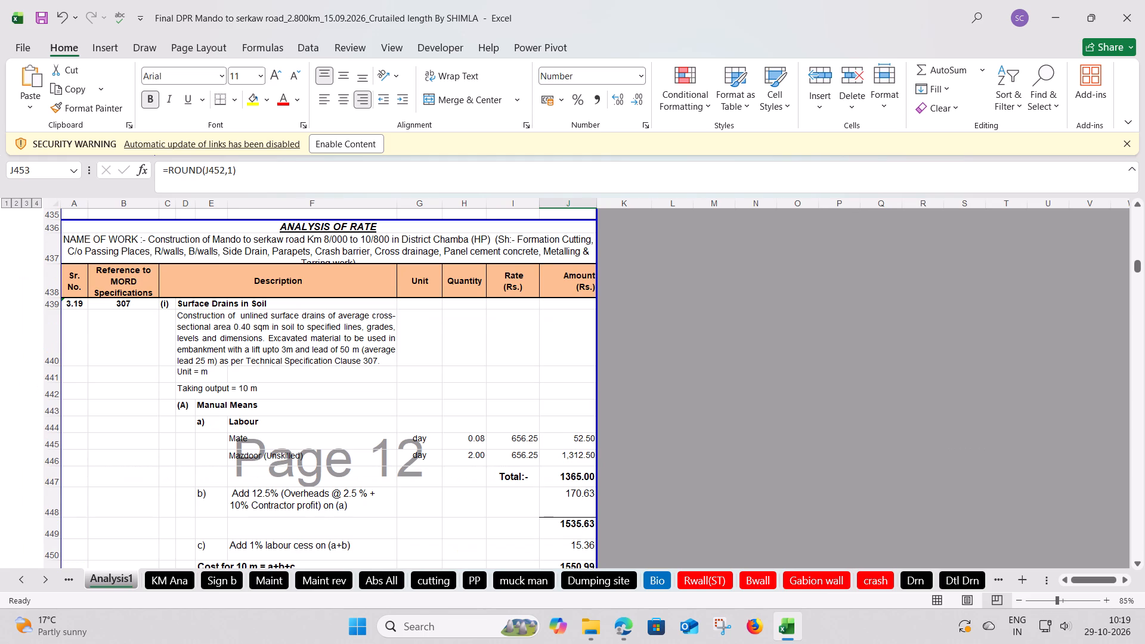
scroll(406, 440, "down", 2)
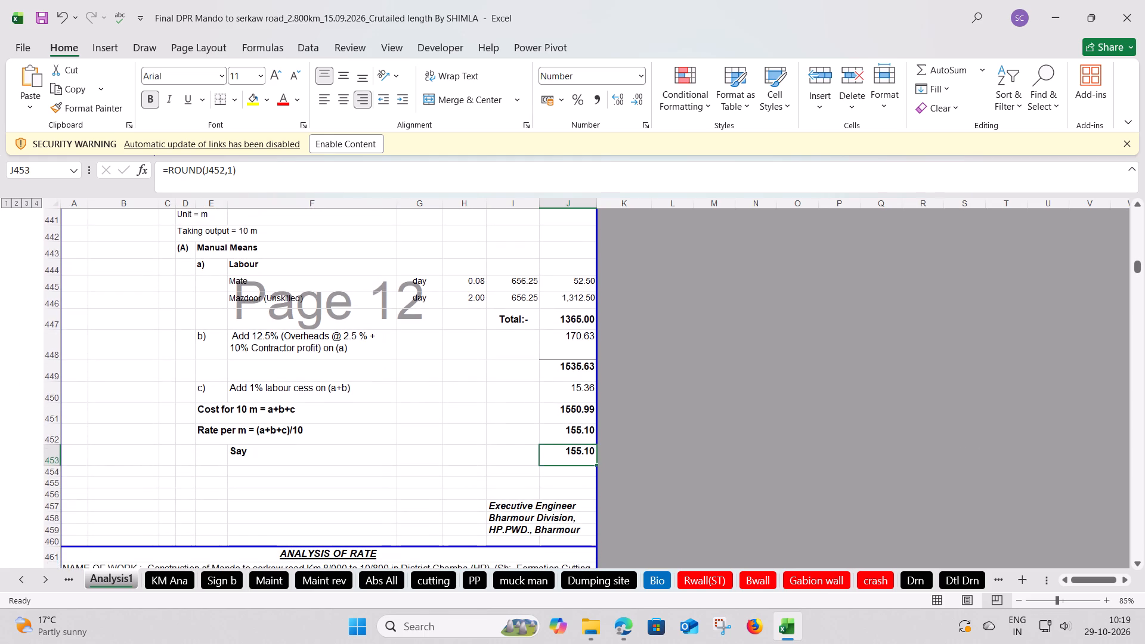
key("alt+Tab")
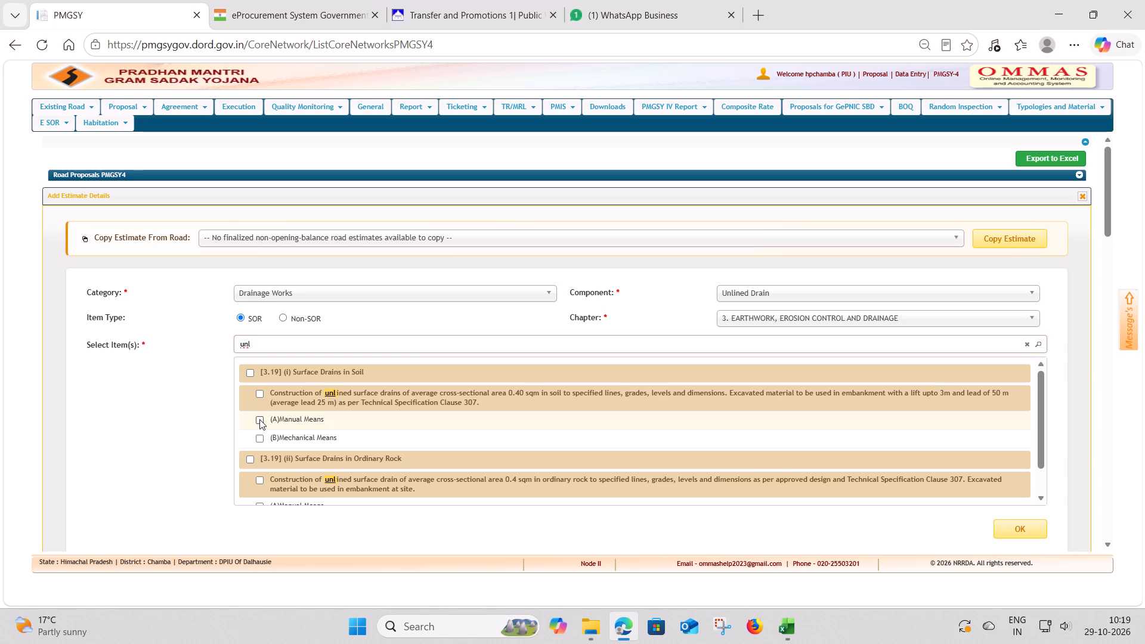
left_click(259, 419)
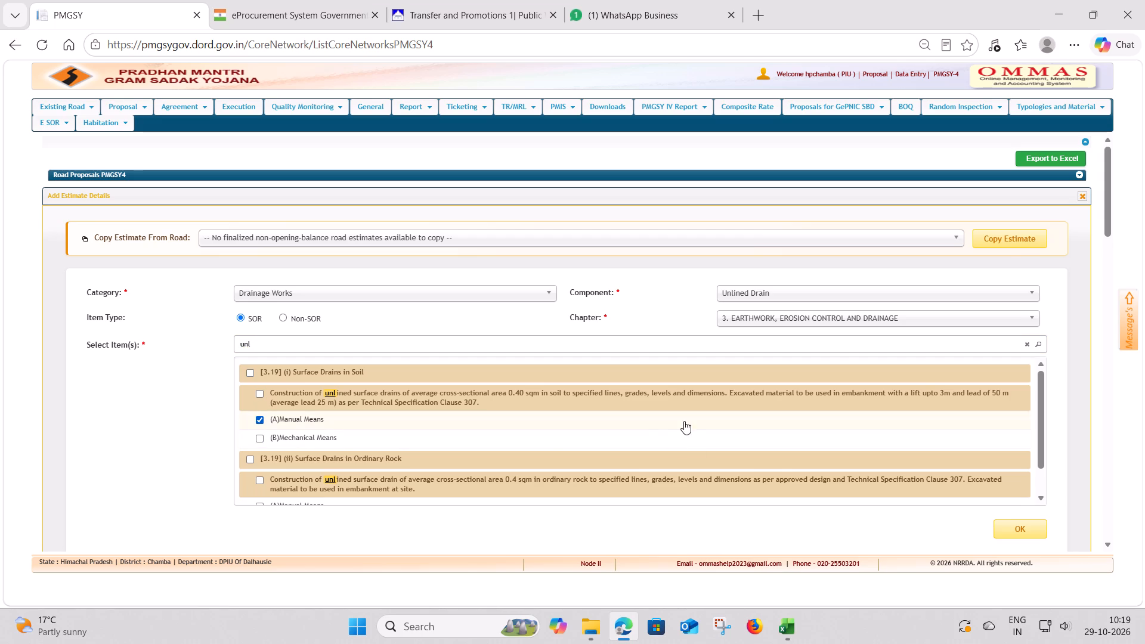
scroll(657, 417, "down", 2)
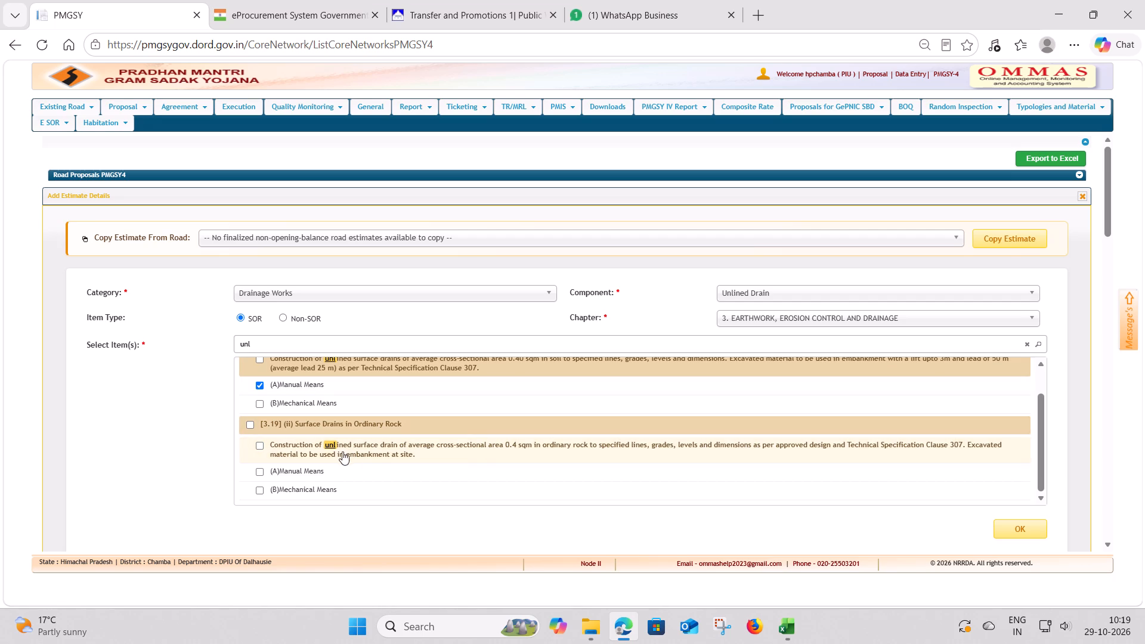
left_click(259, 470)
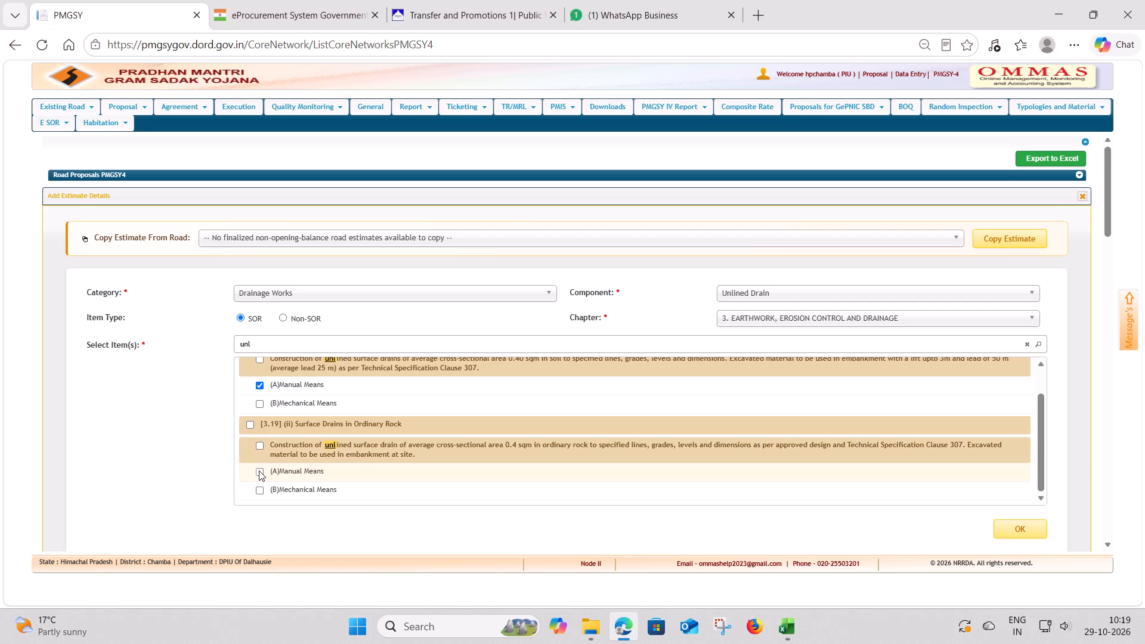
left_click(260, 385)
left_click(1011, 529)
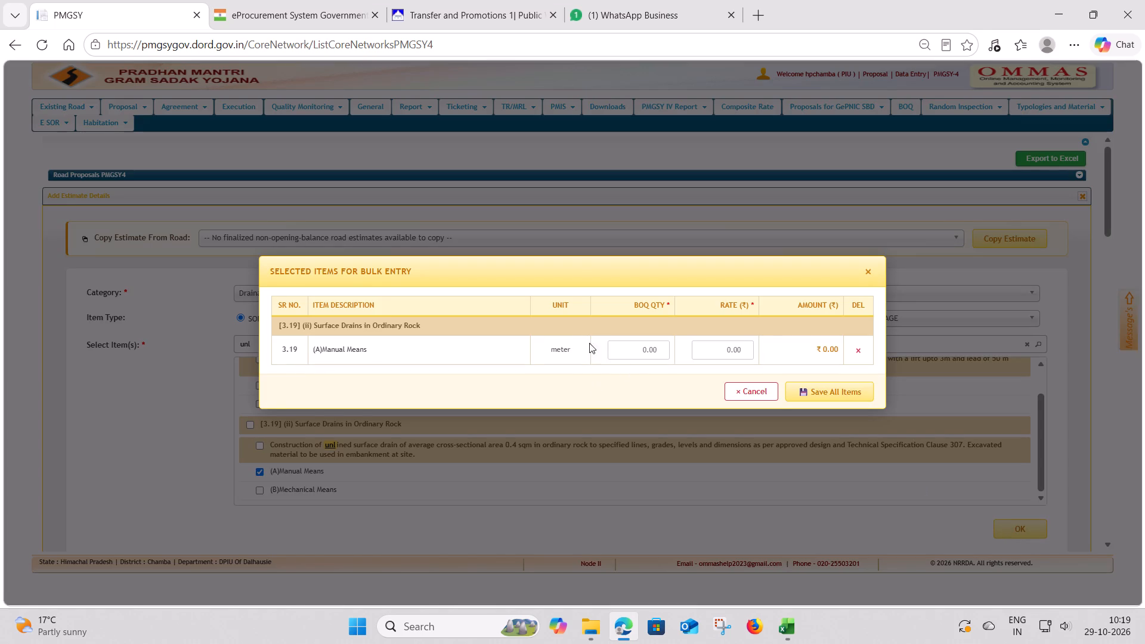
Enter the unlined drain's BOQ quantity 2726.00 and rate 155.10 from the DPR workbook, save it, and review the added estimate items.
left_click(632, 347)
key("alt+Tab")
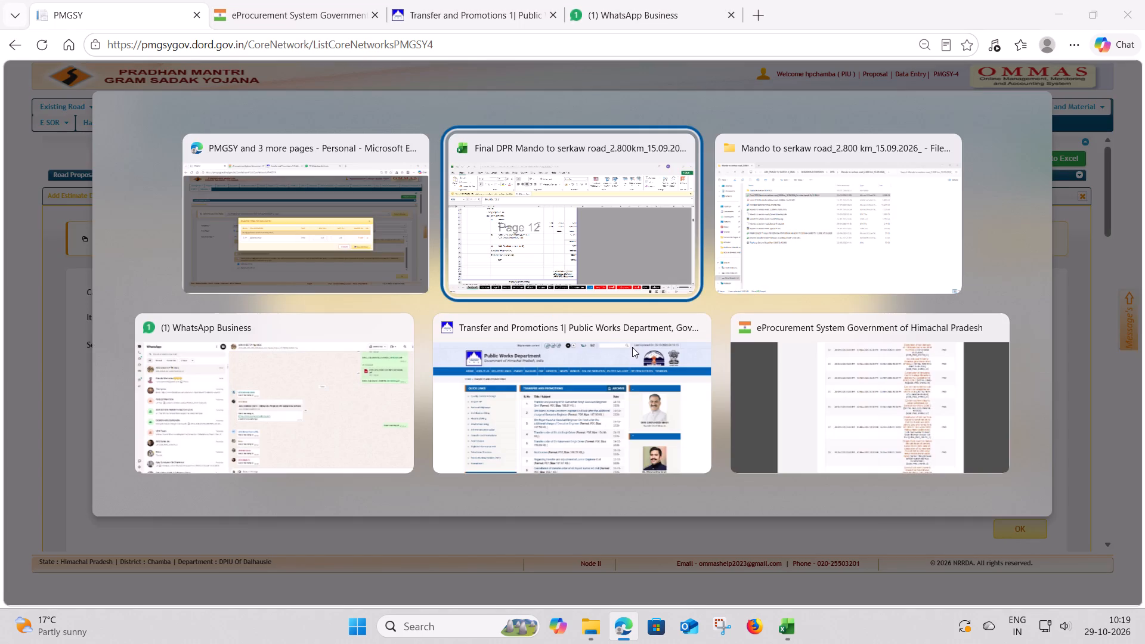
scroll(420, 366, "up", 2)
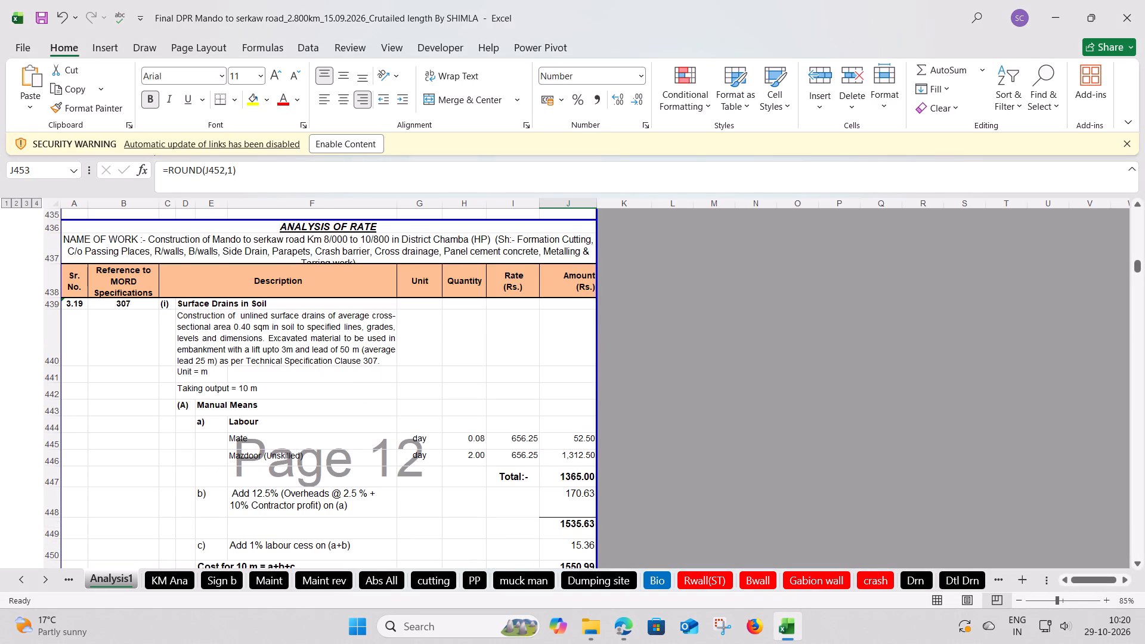
key("alt+Tab")
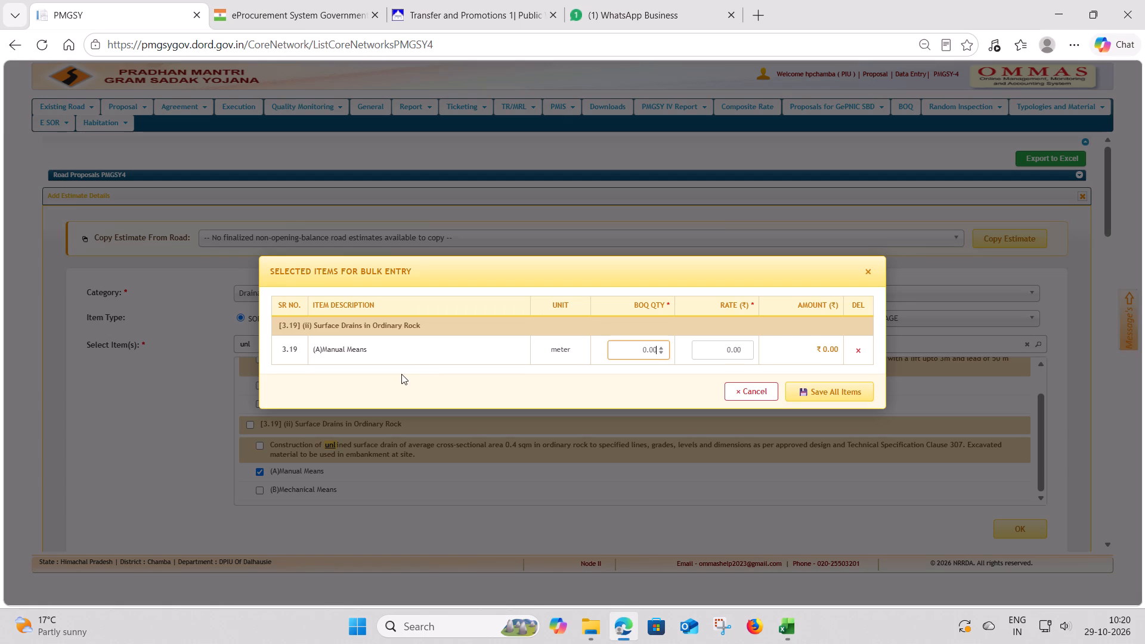
key("alt+Tab")
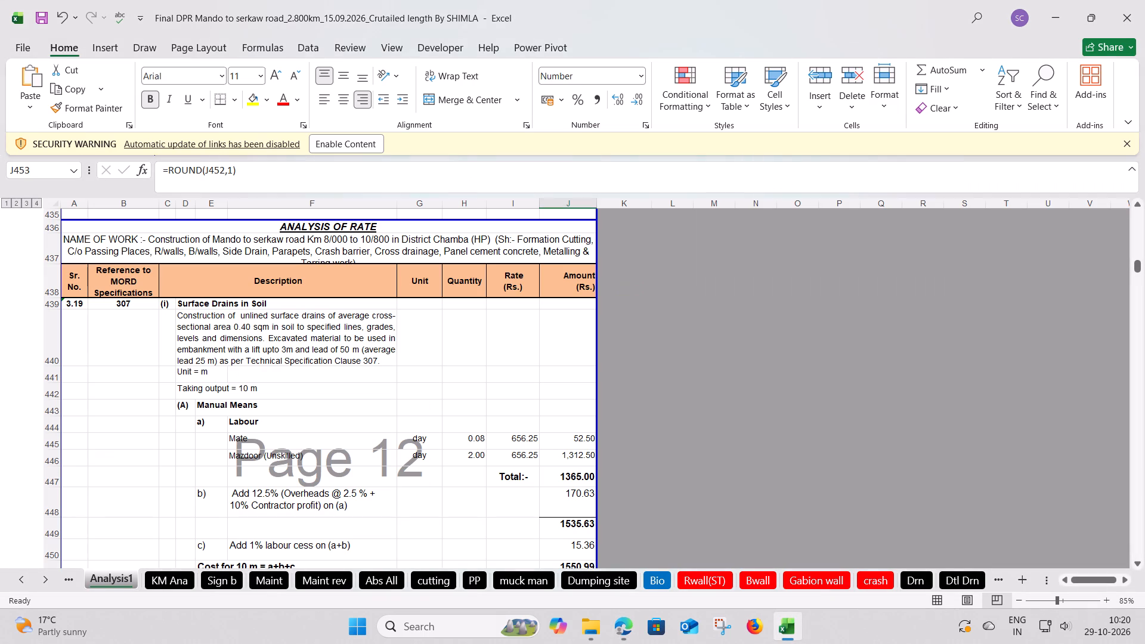
left_click(383, 580)
key("alt+Tab")
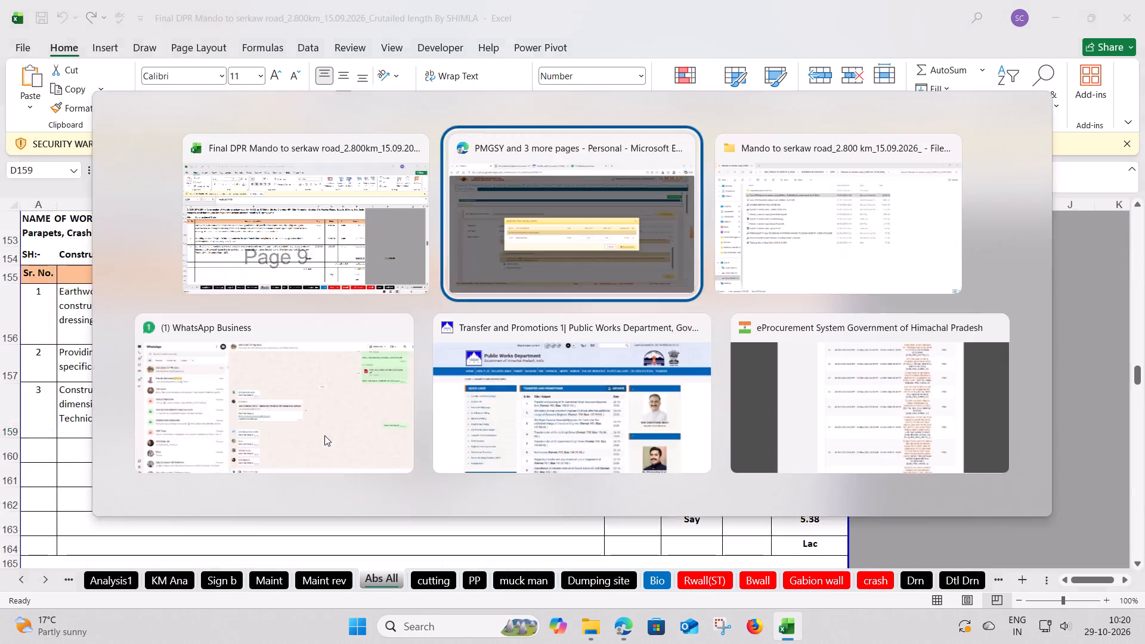
type("2726.00")
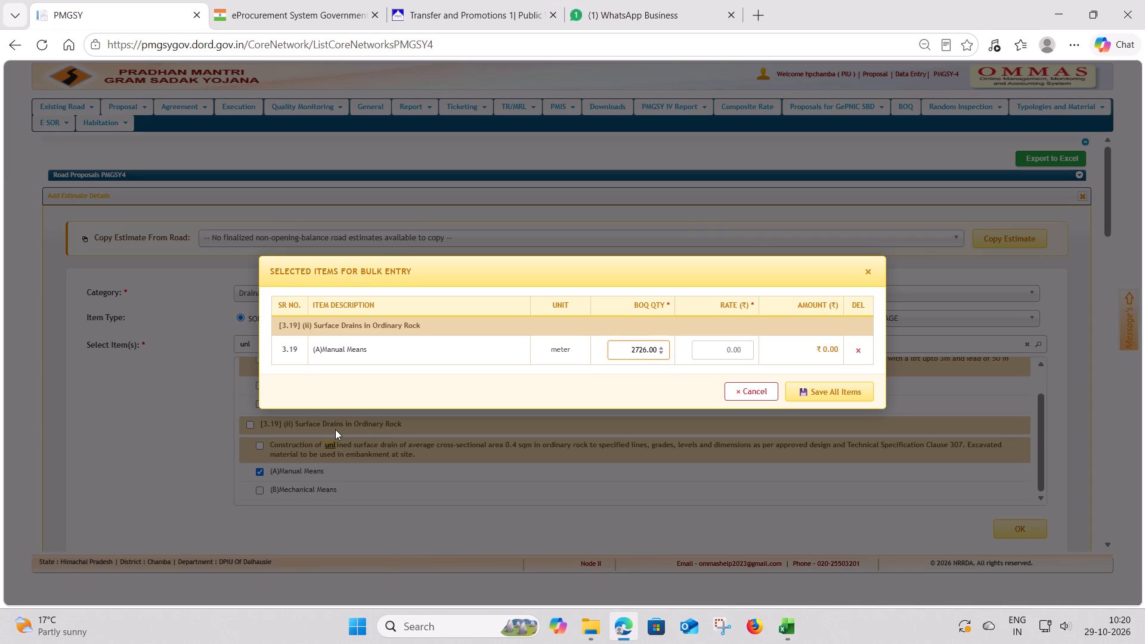
left_click(725, 343)
key("alt+Tab")
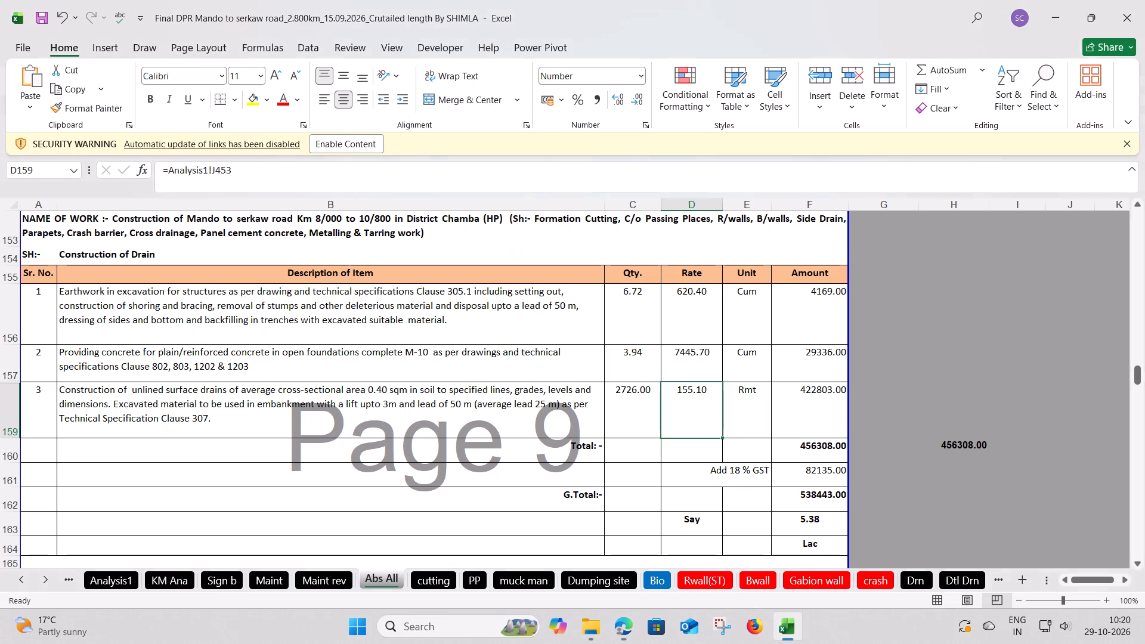
key("alt+Tab")
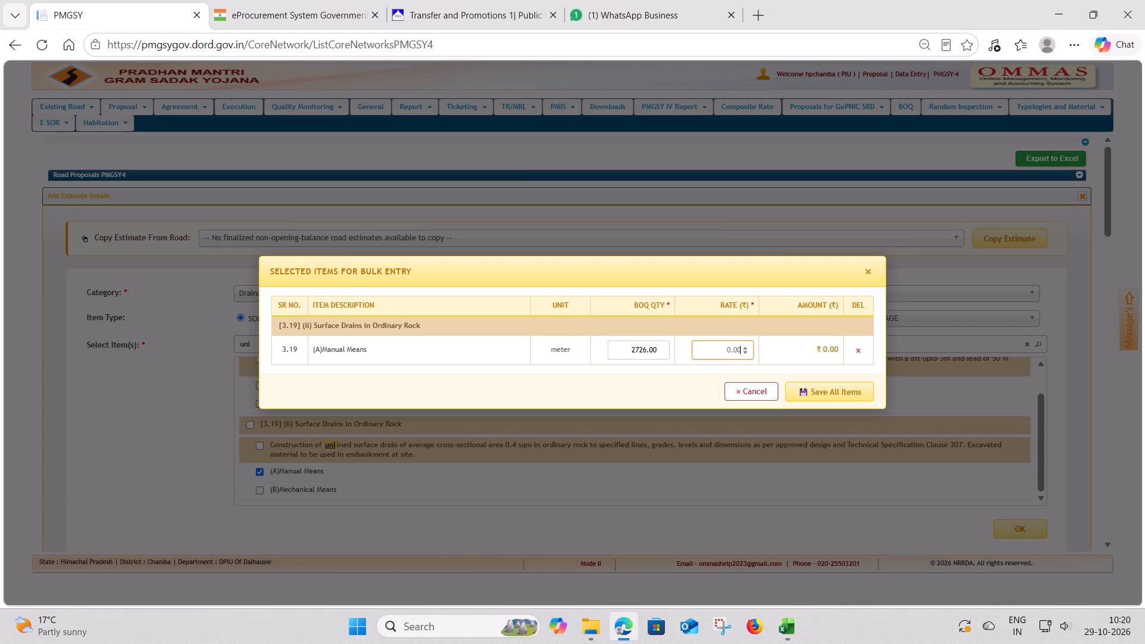
type("155")
type(".10")
left_click(828, 392)
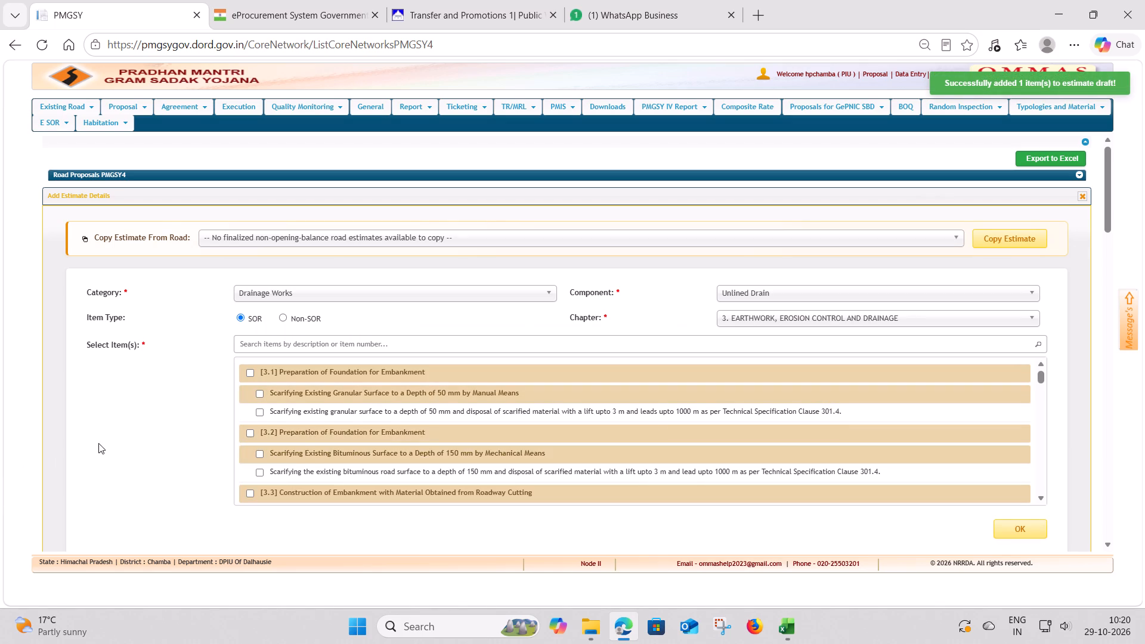
scroll(153, 432, "down", 4)
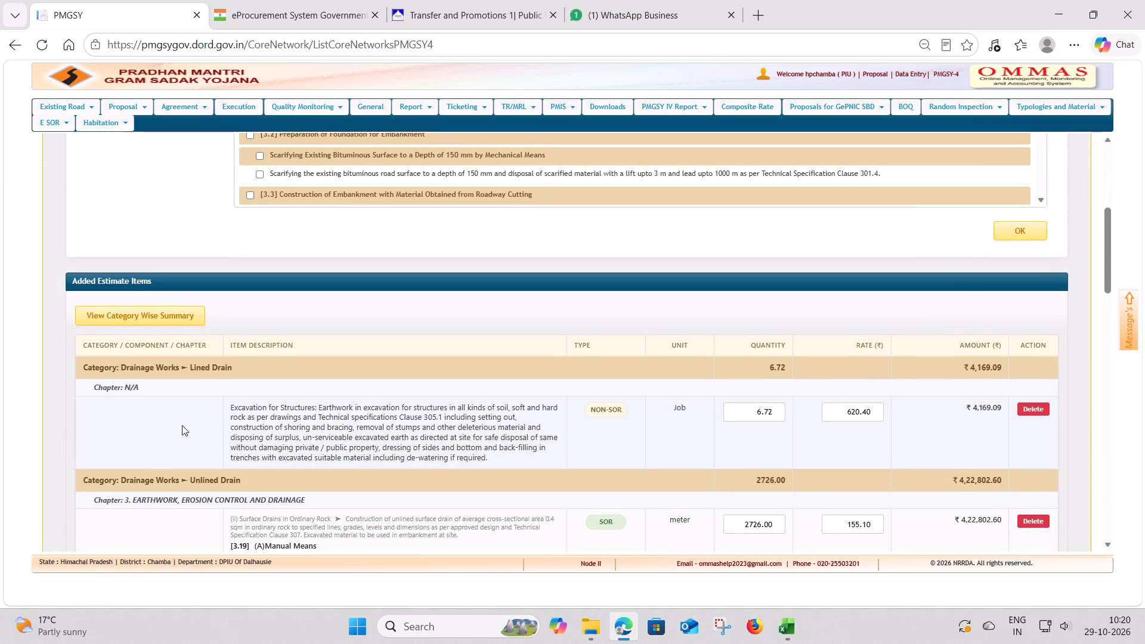
scroll(182, 425, "down", 1)
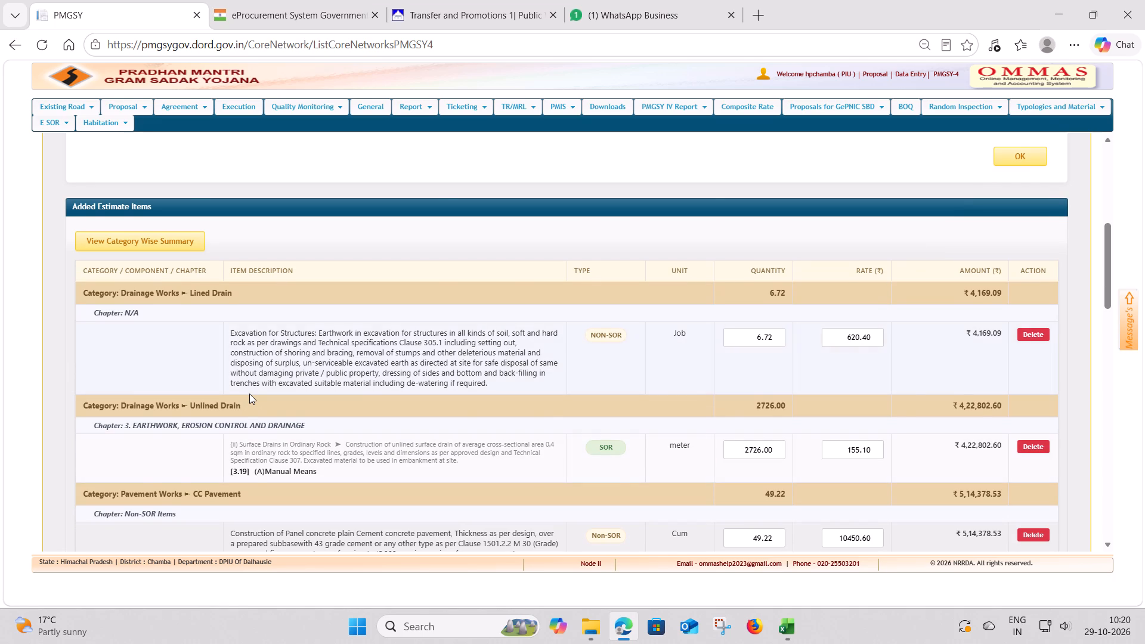
Check the drain abstract in the DPR workbook, and search the portal's Non-SOR items for "M-10".
key("alt+Tab")
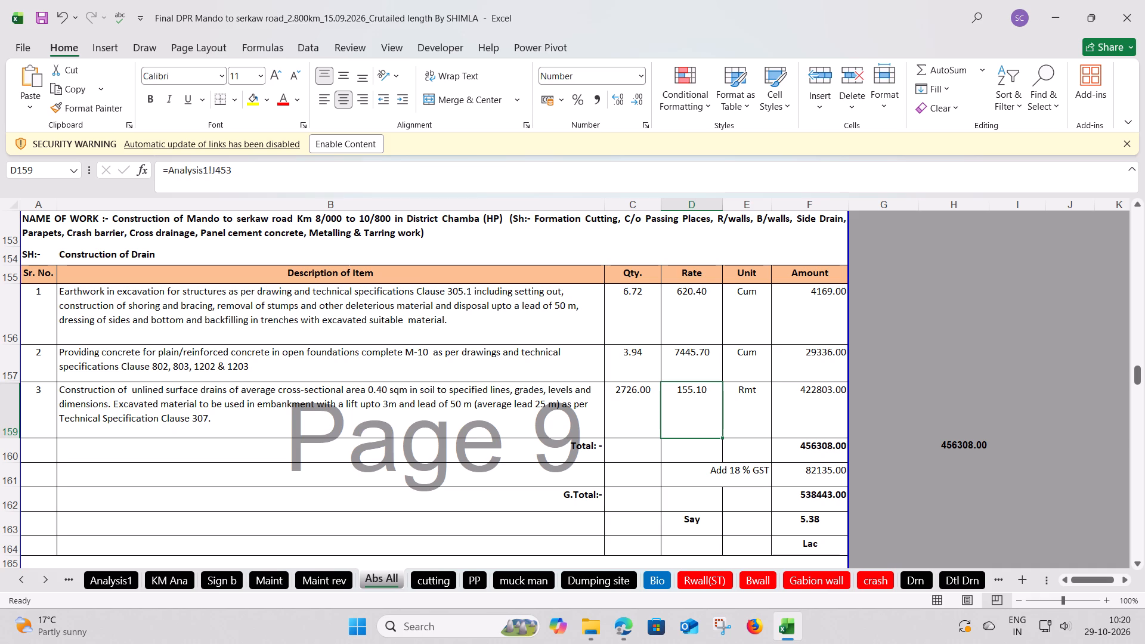
key("alt+Tab")
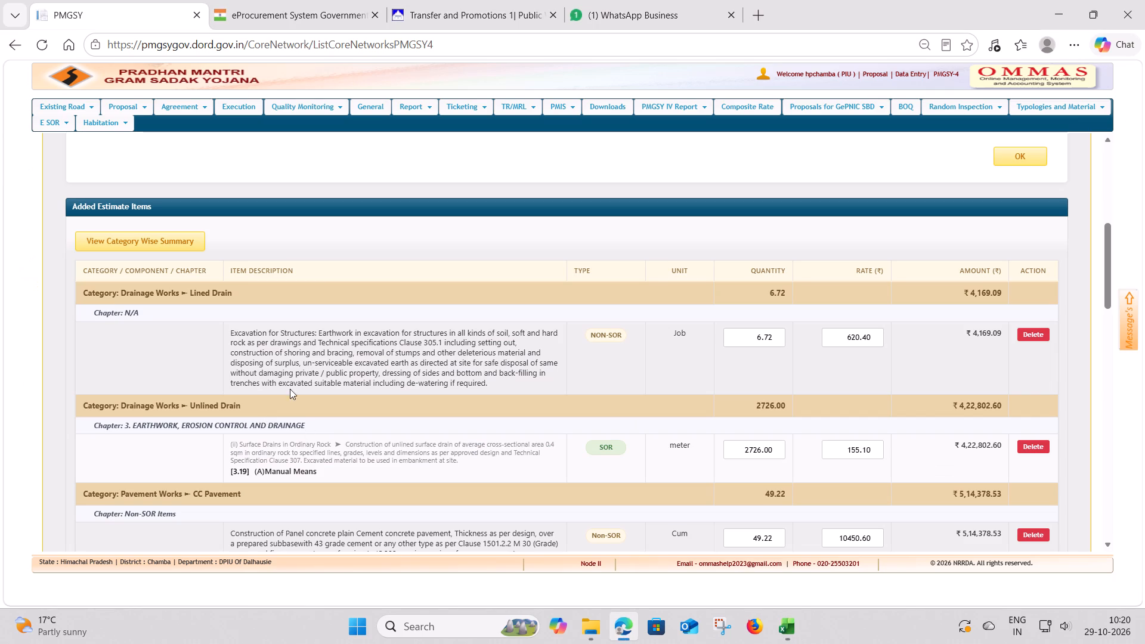
scroll(333, 227, "up", 10)
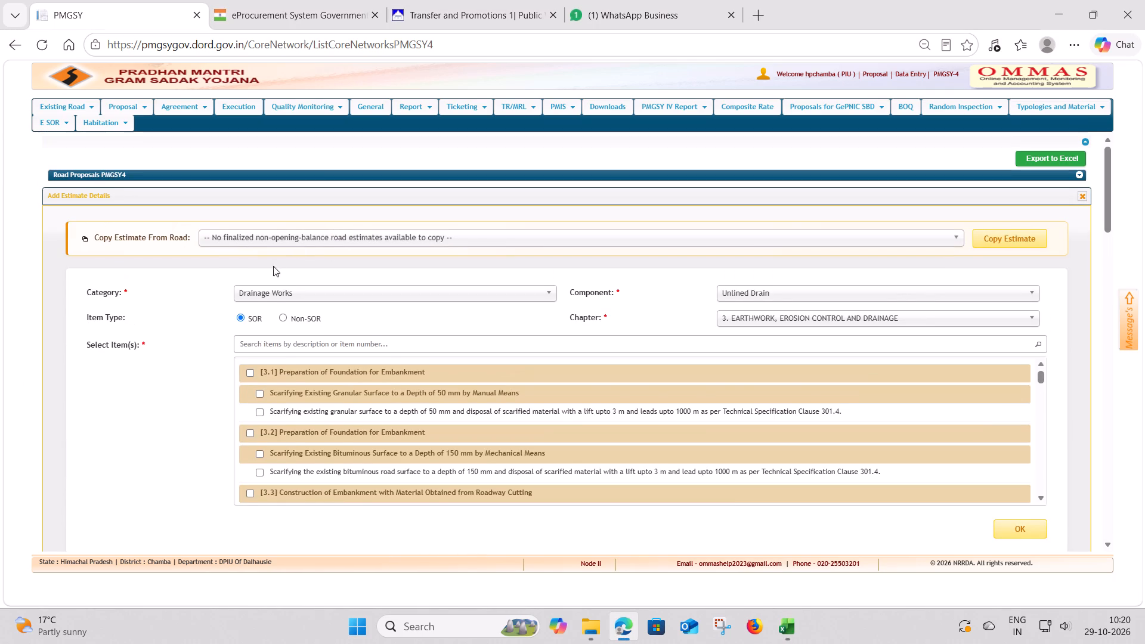
left_click(282, 316)
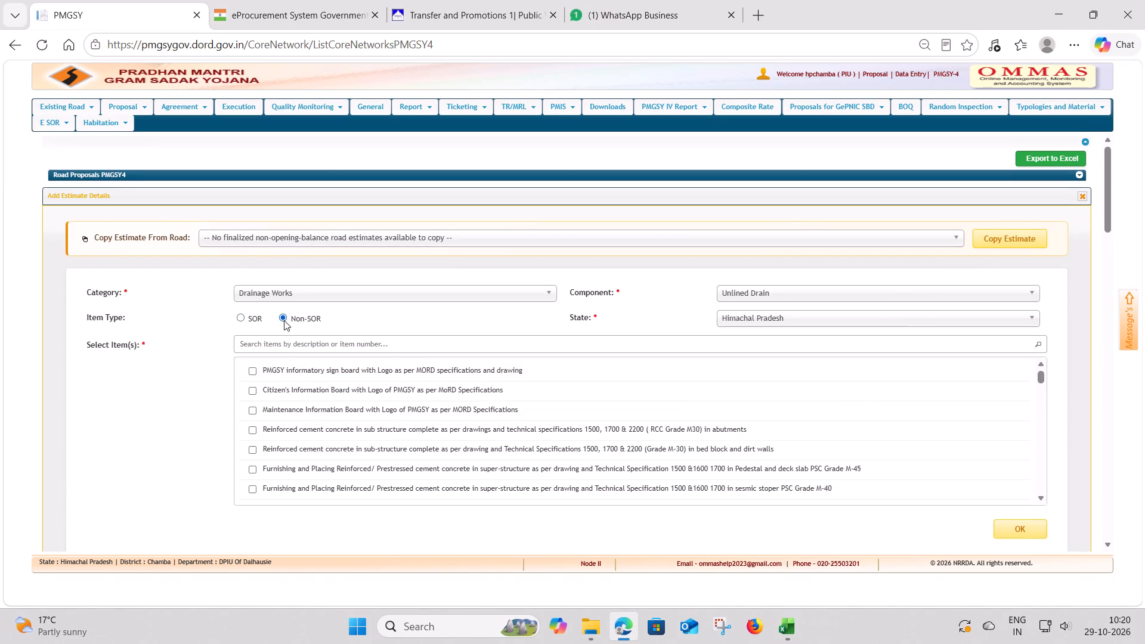
left_click(346, 343)
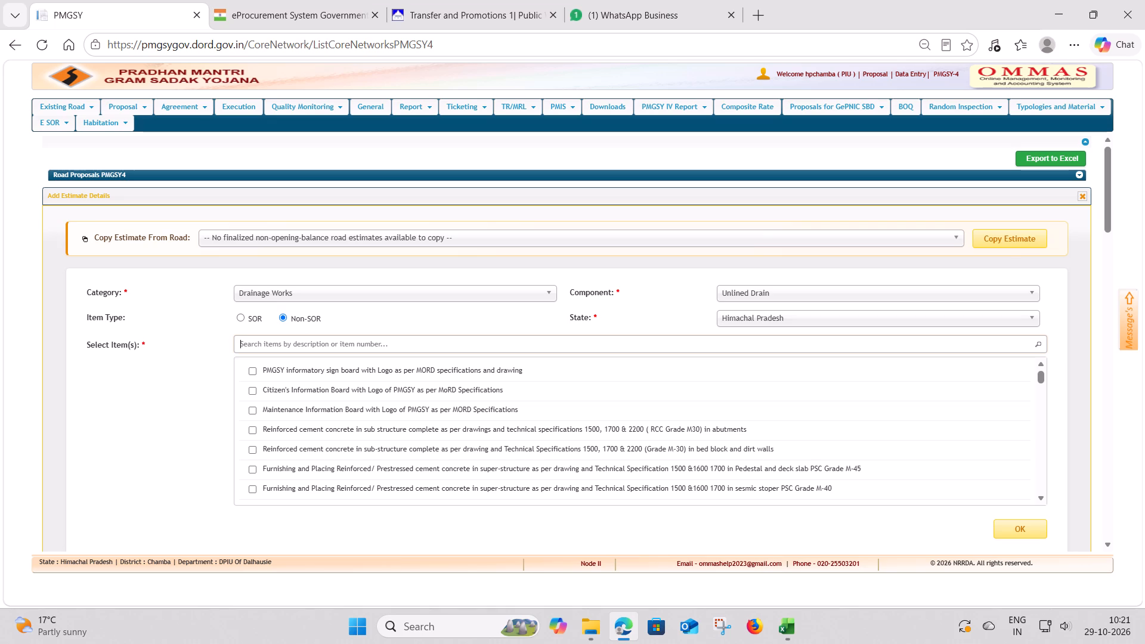
key("shift+m")
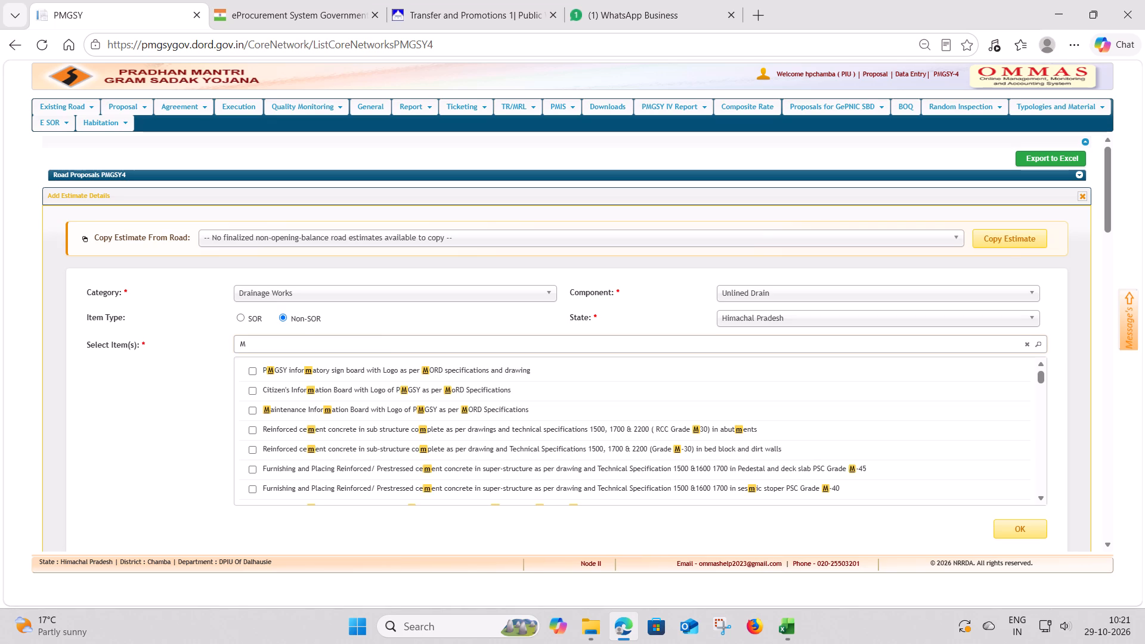
key("minus")
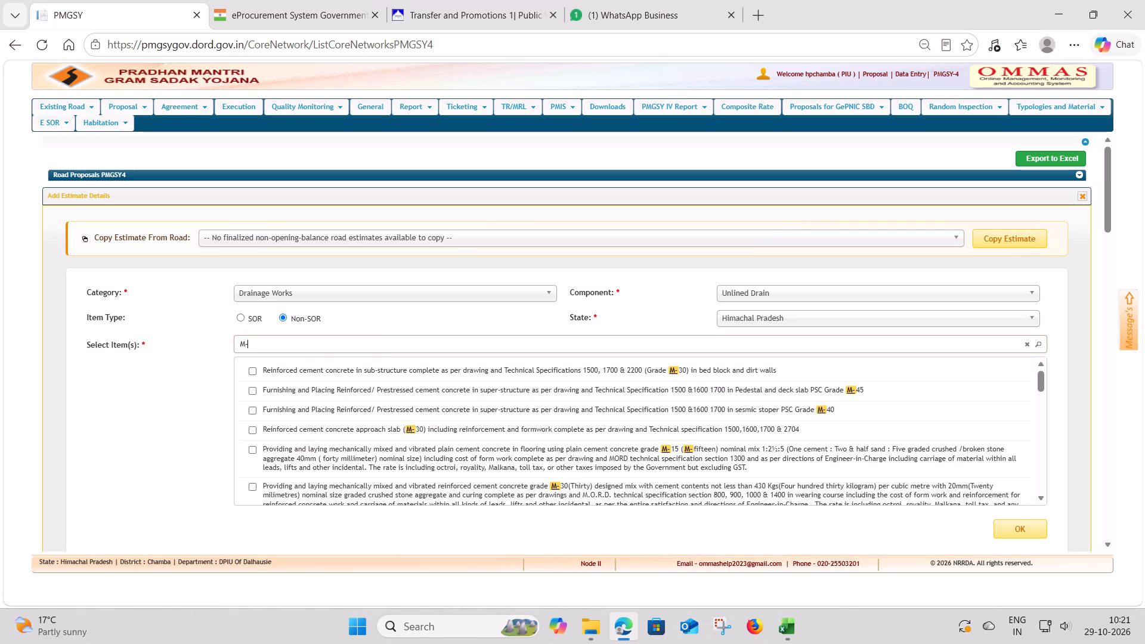
key("1")
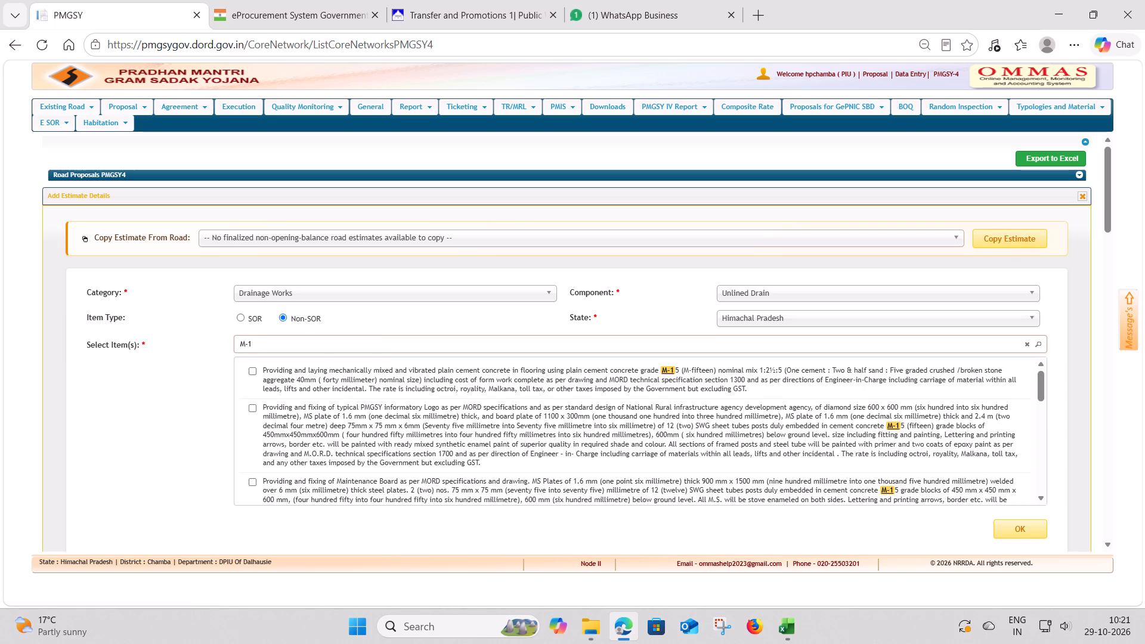
key("0")
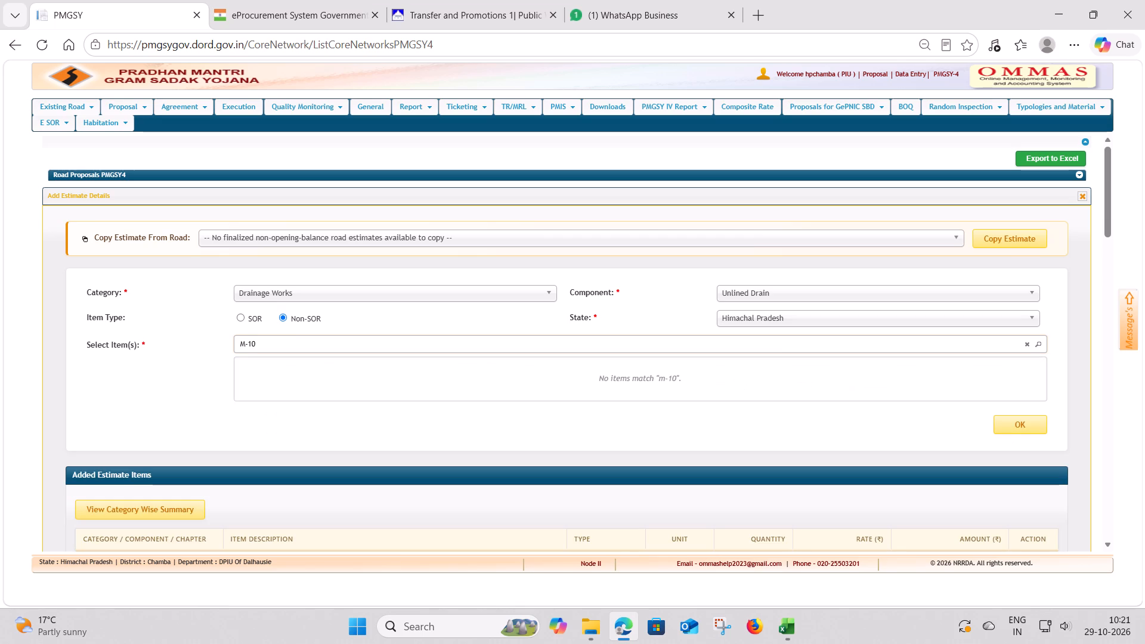
Replace the Non-SOR item search text with the concrete mix ratio "1:3:6".
key("BackSpace")
key("BackSpace")
key("BackSpace")
key("BackSpace")
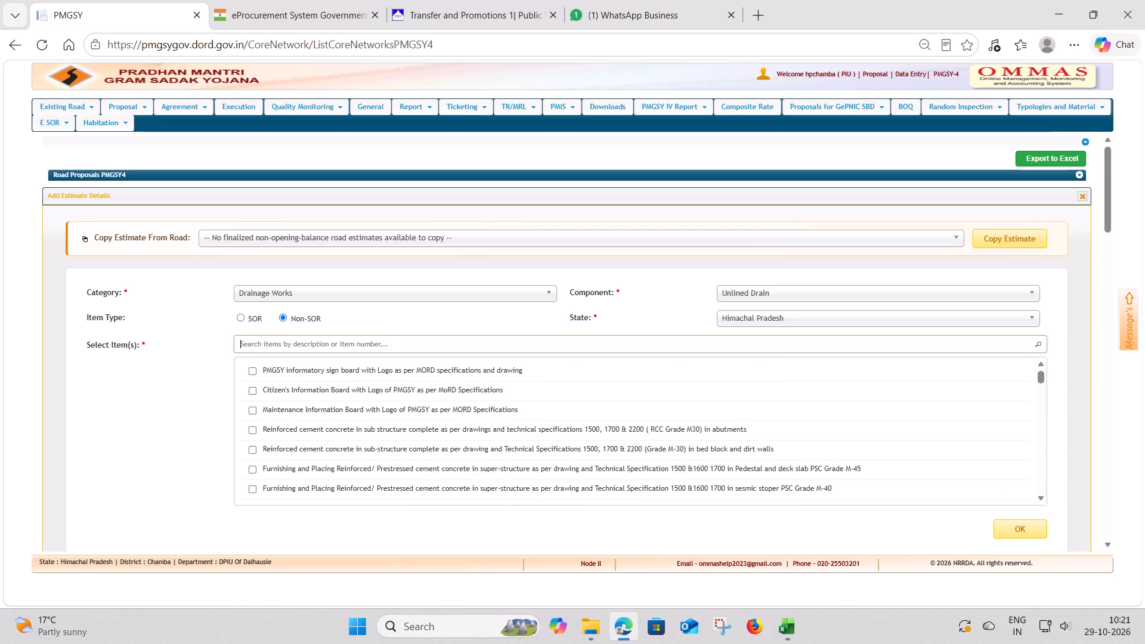
key("1")
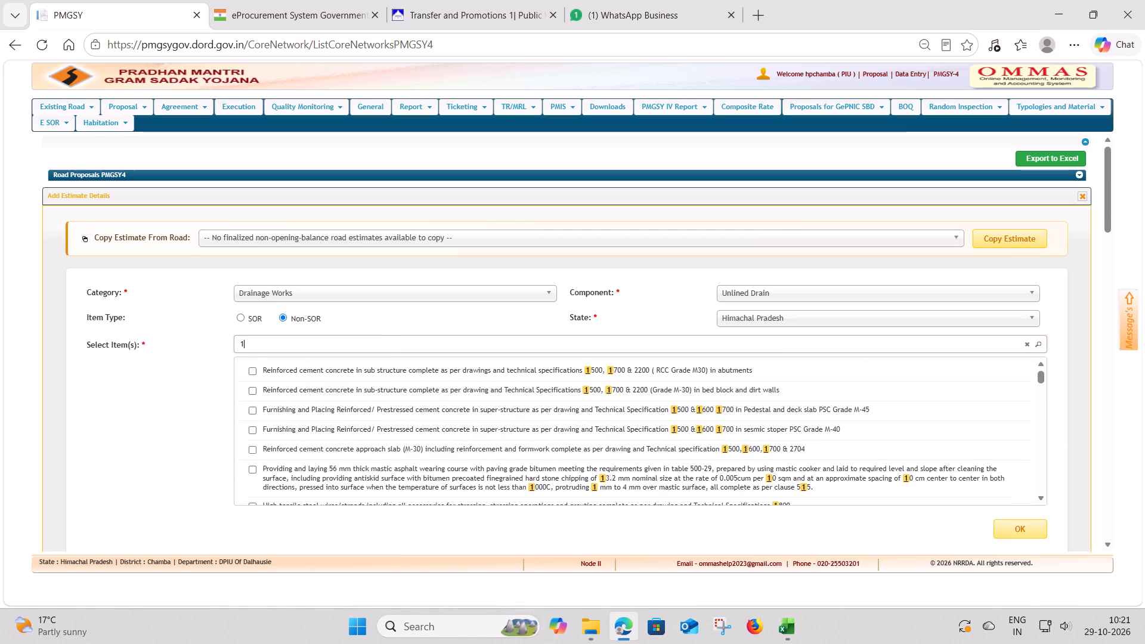
key("shift+colon")
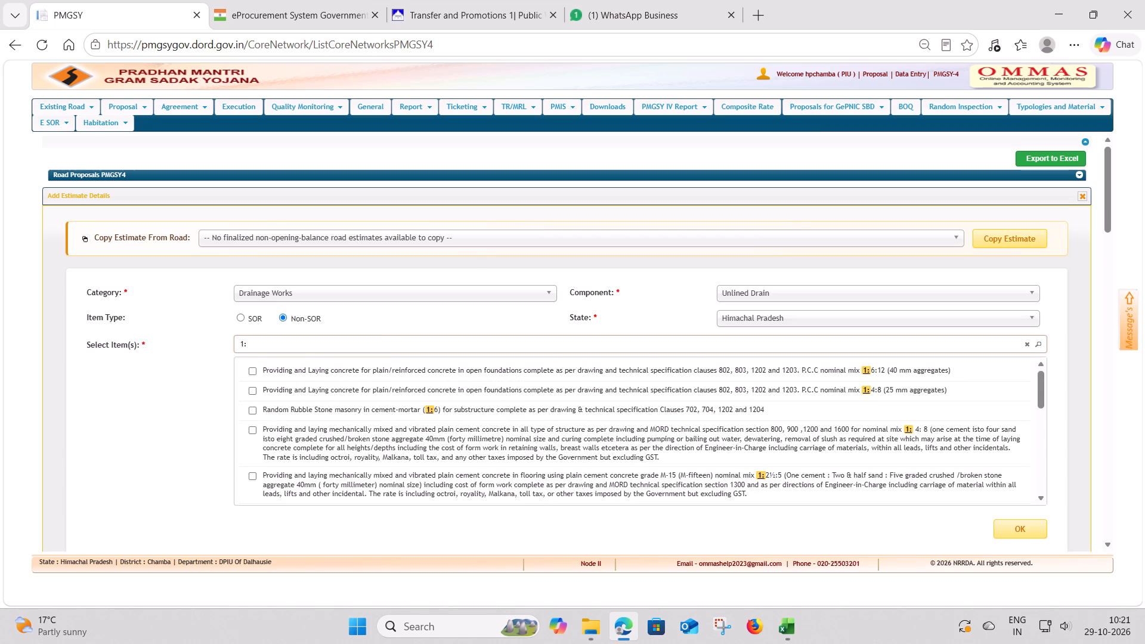
key("3")
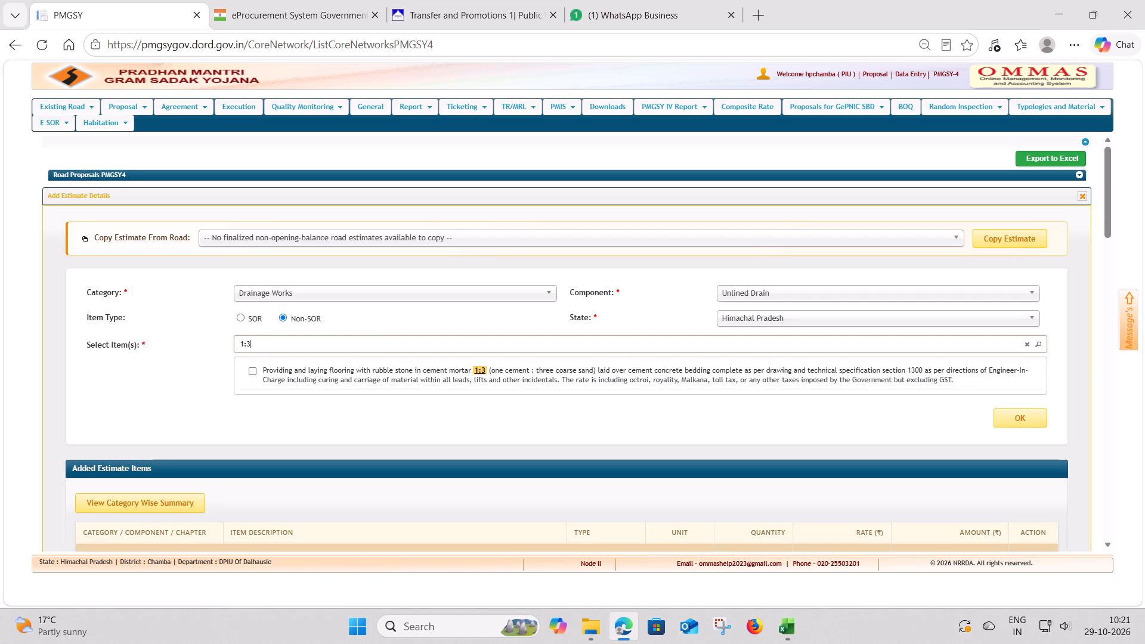
key("shift+colon")
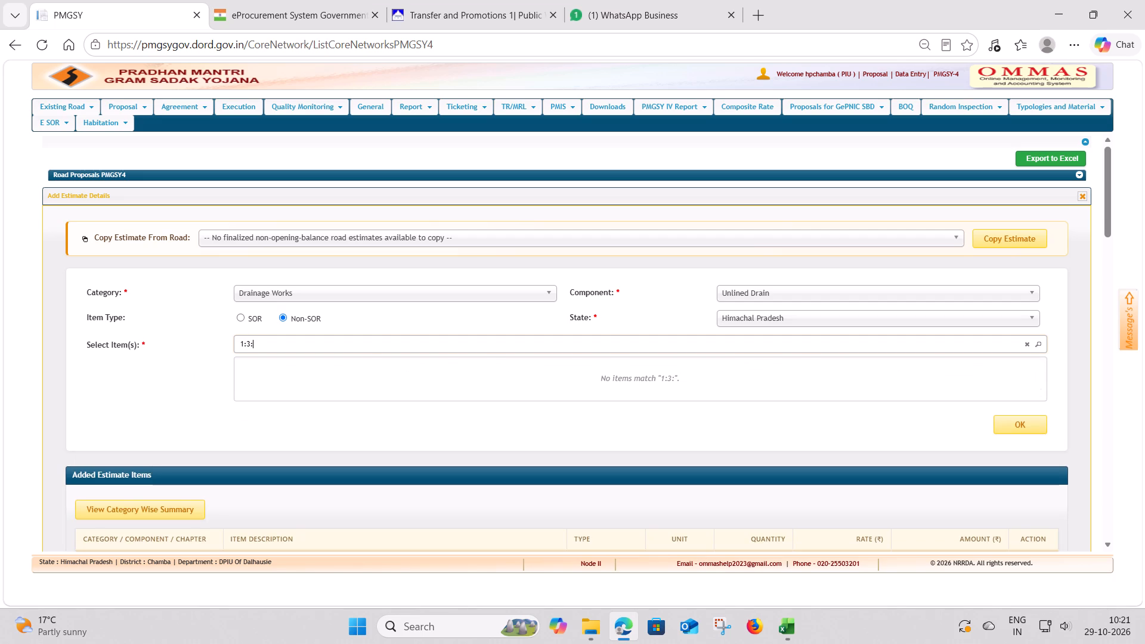
key("3")
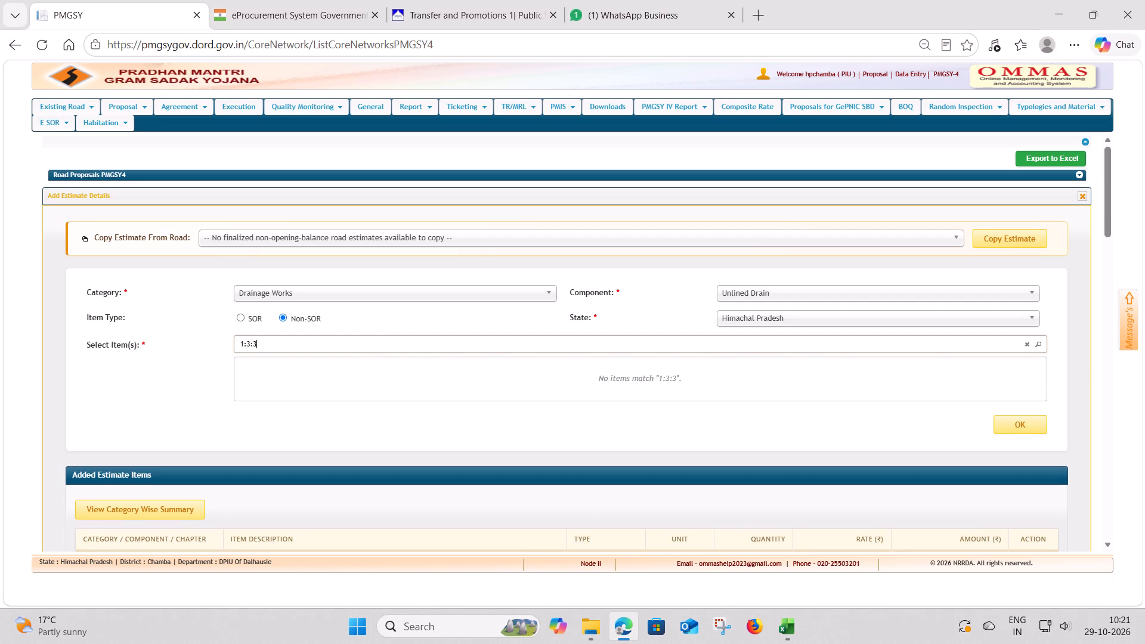
key("BackSpace")
key("6")
Switch the item type to SOR, set the component to Lined Drain with chapter 3, and search its items for "M-10".
left_click(240, 319)
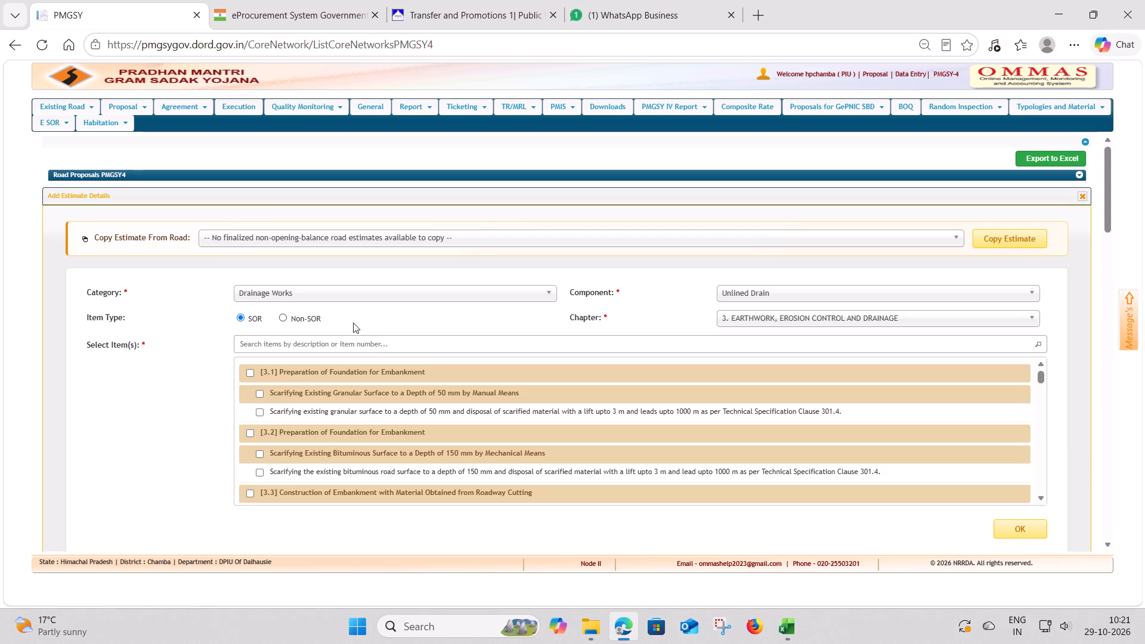
left_click(812, 290)
left_click(775, 343)
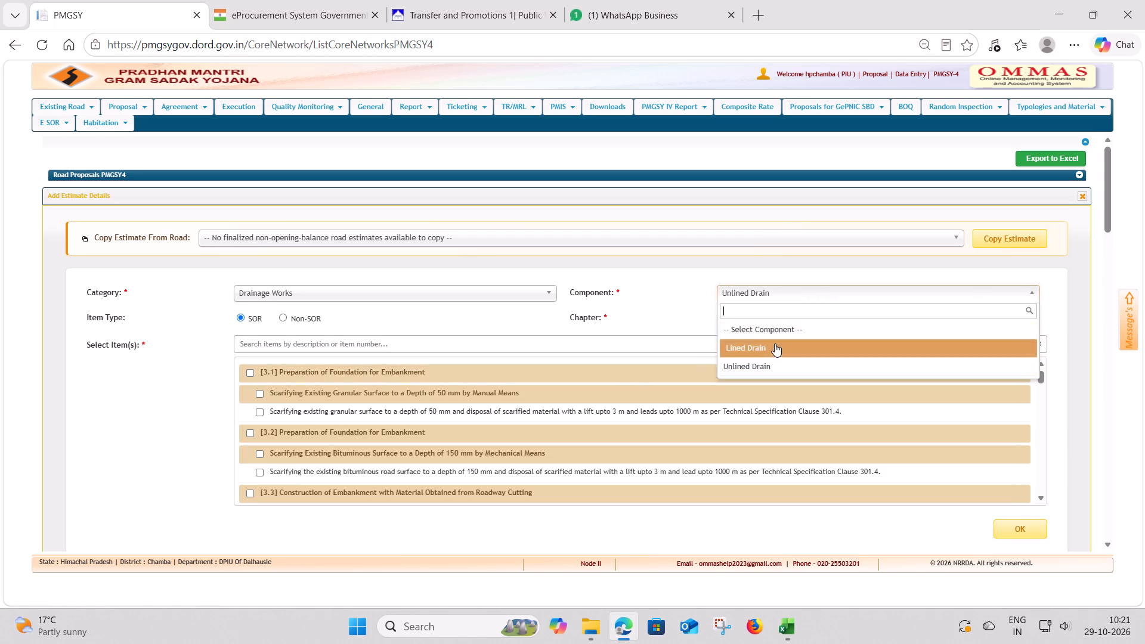
left_click(855, 318)
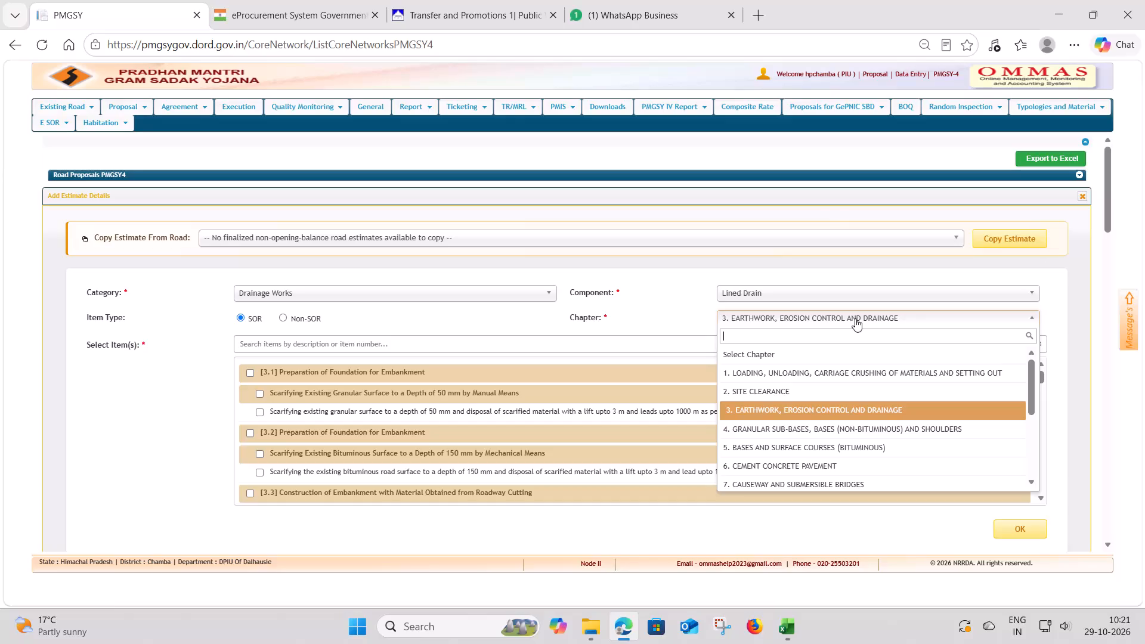
left_click(852, 410)
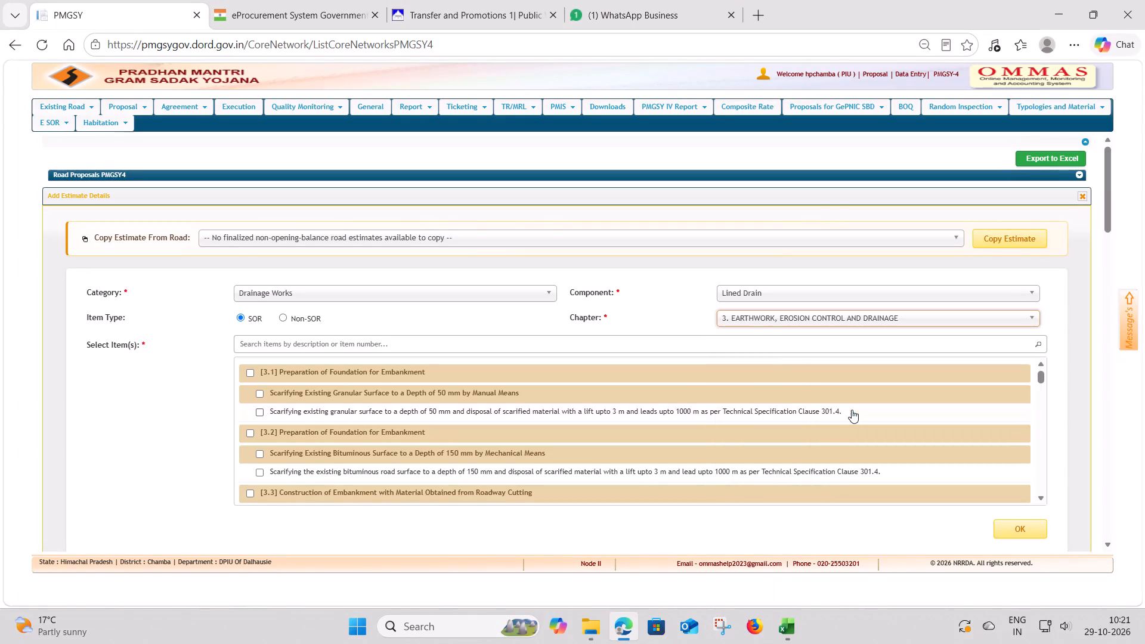
left_click(382, 341)
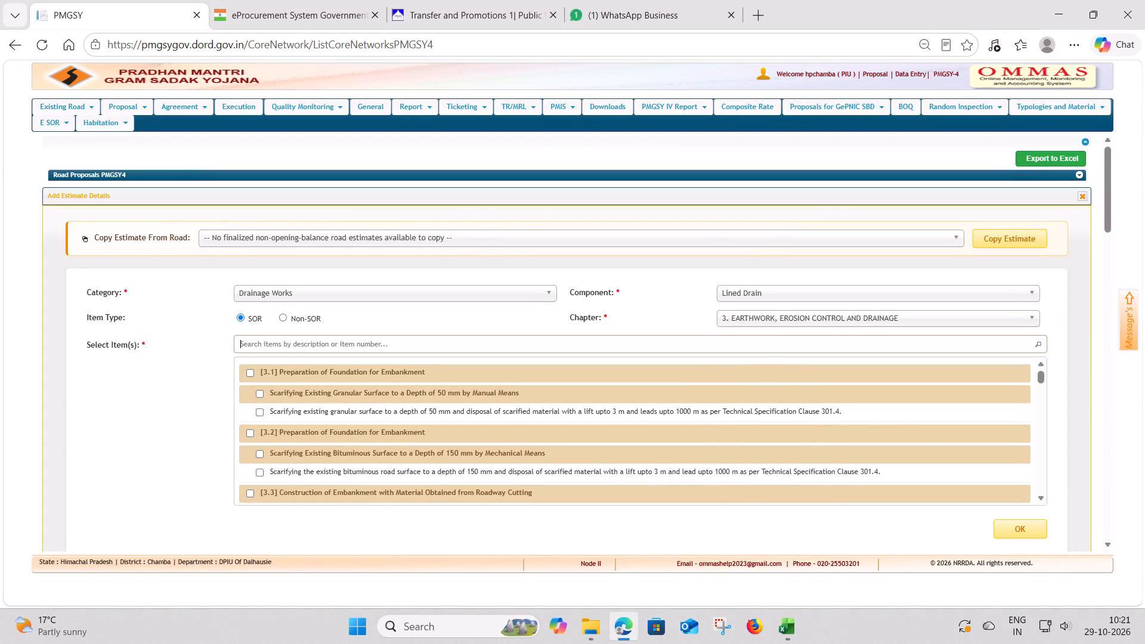
key("shift+m")
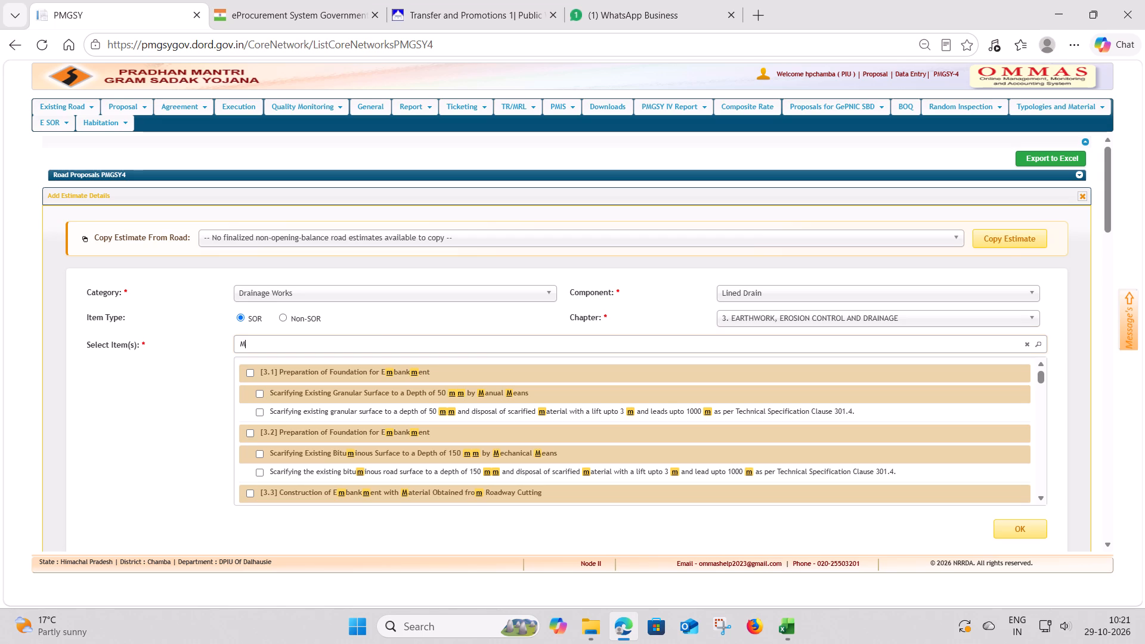
key("minus")
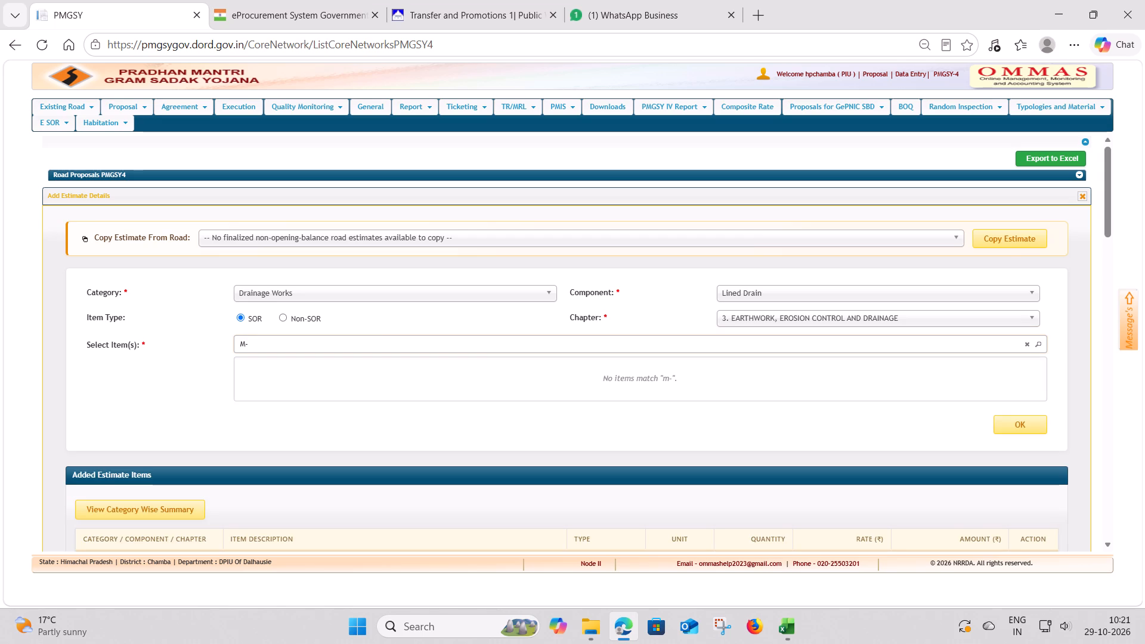
type("10")
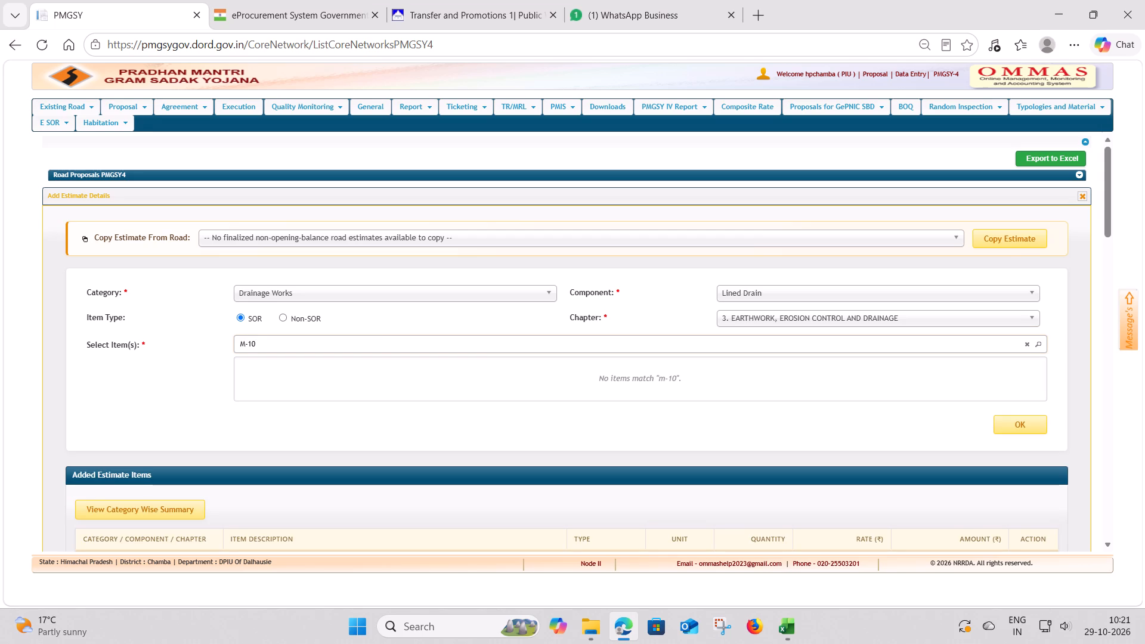
Copy the "M-10" search text, keep Lined Drain, change the chapter to 11. Foundation, and search its items for the copied text.
left_click_drag(279, 351, 239, 346)
key("ctrl+c")
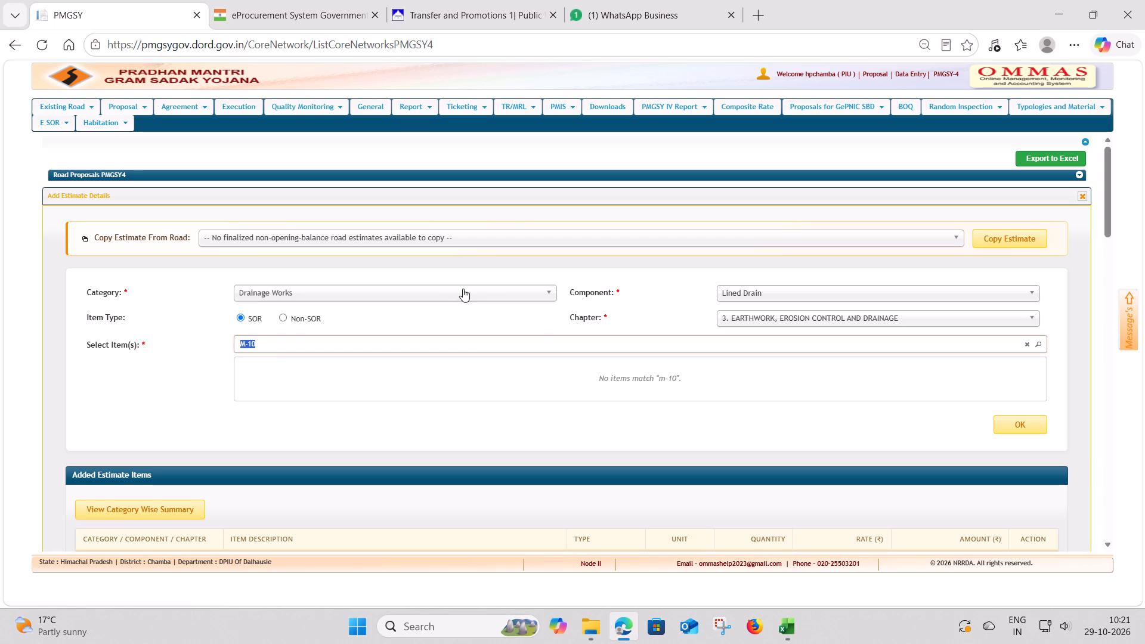
left_click(485, 292)
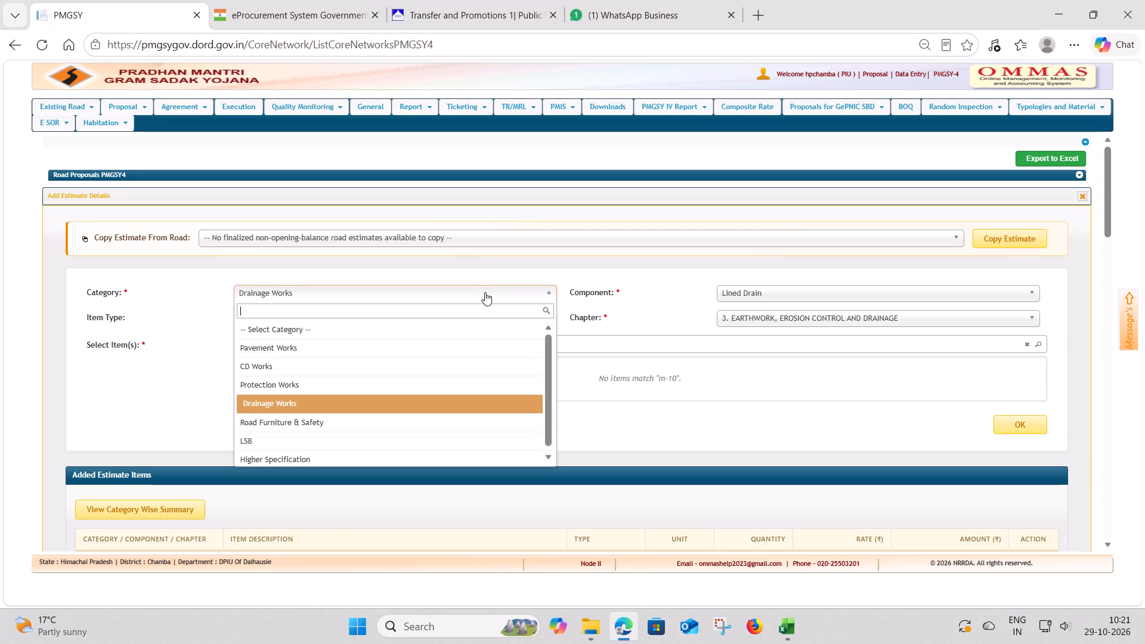
left_click(485, 292)
left_click(806, 292)
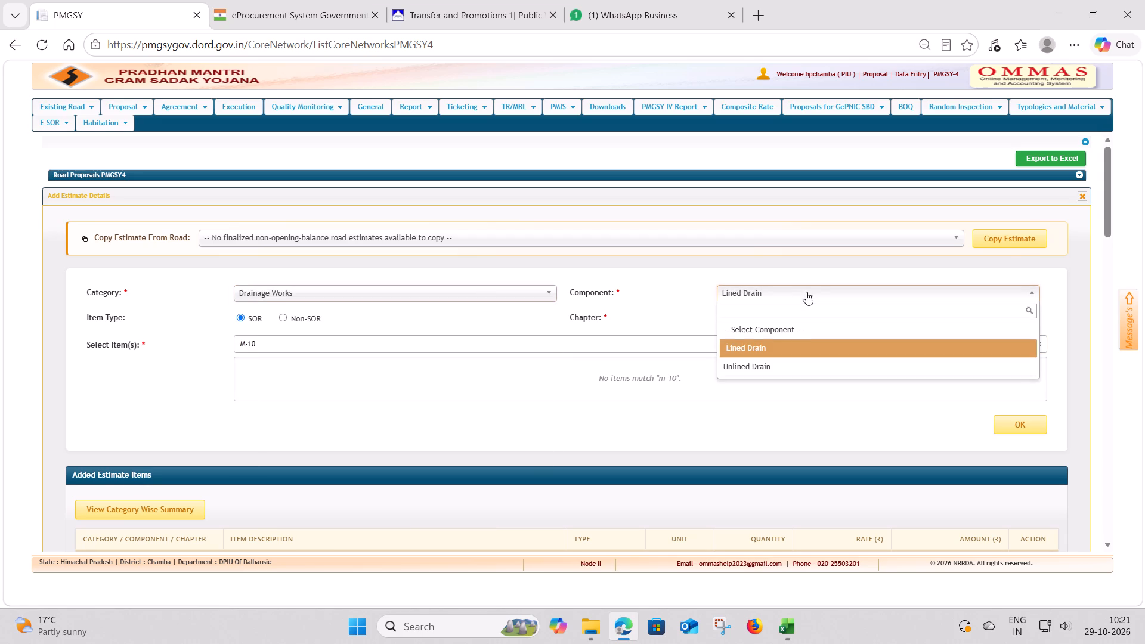
left_click(777, 349)
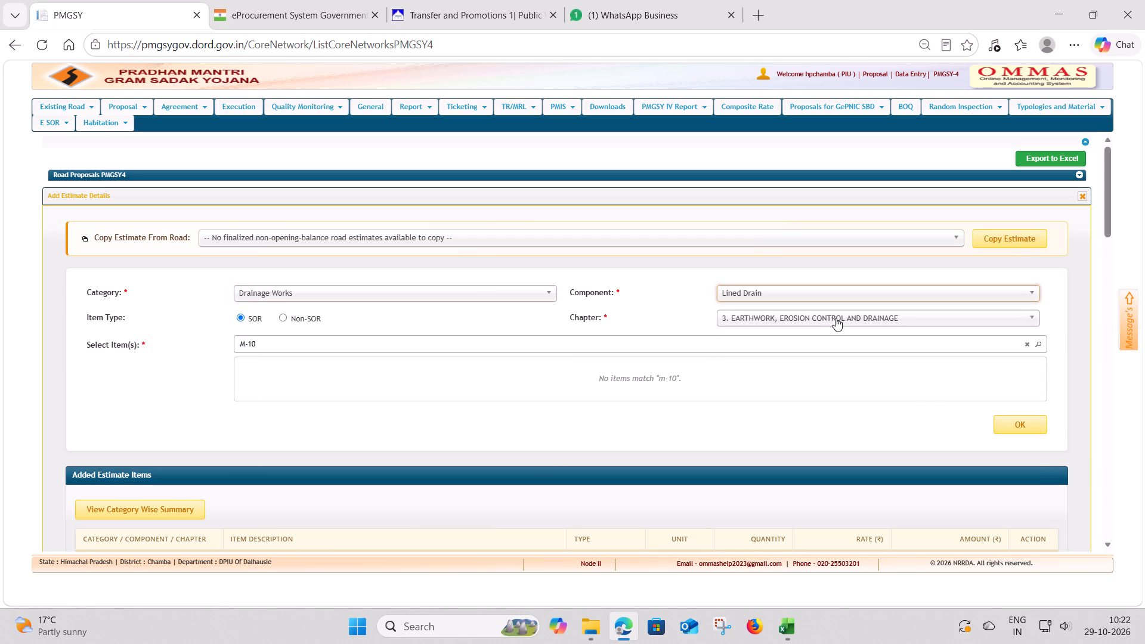
left_click(835, 318)
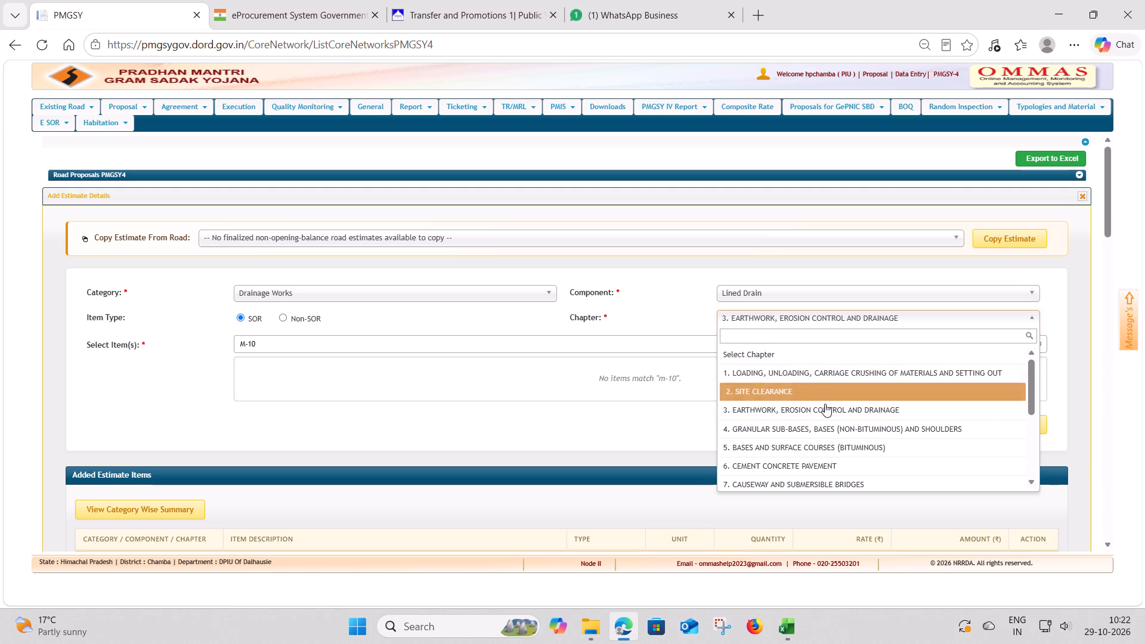
scroll(825, 433, "down", 1)
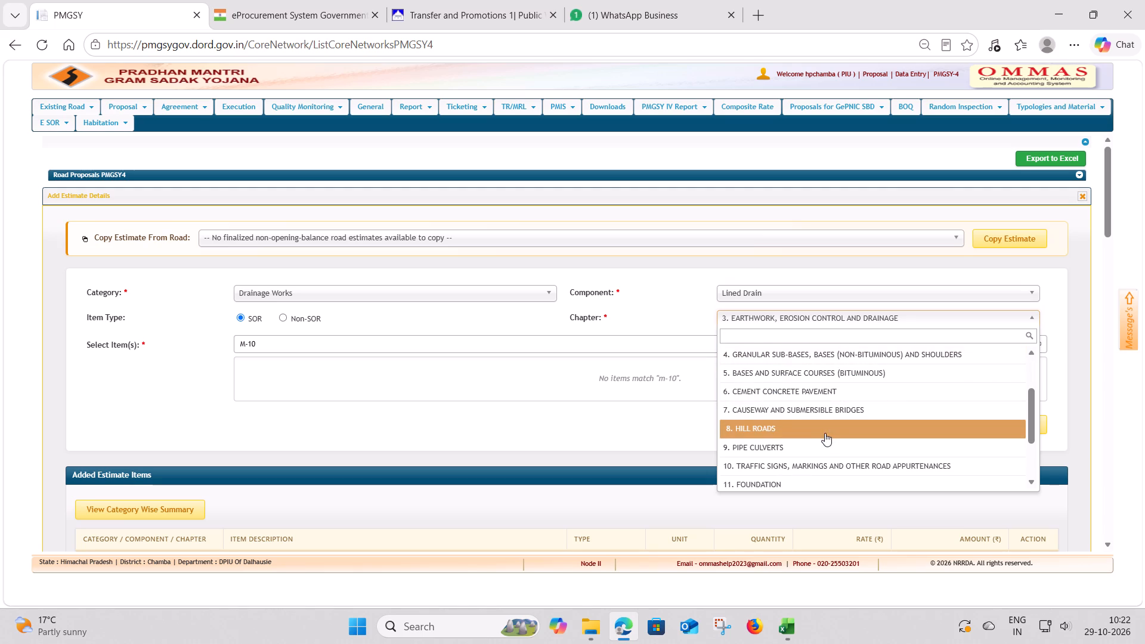
left_click(766, 479)
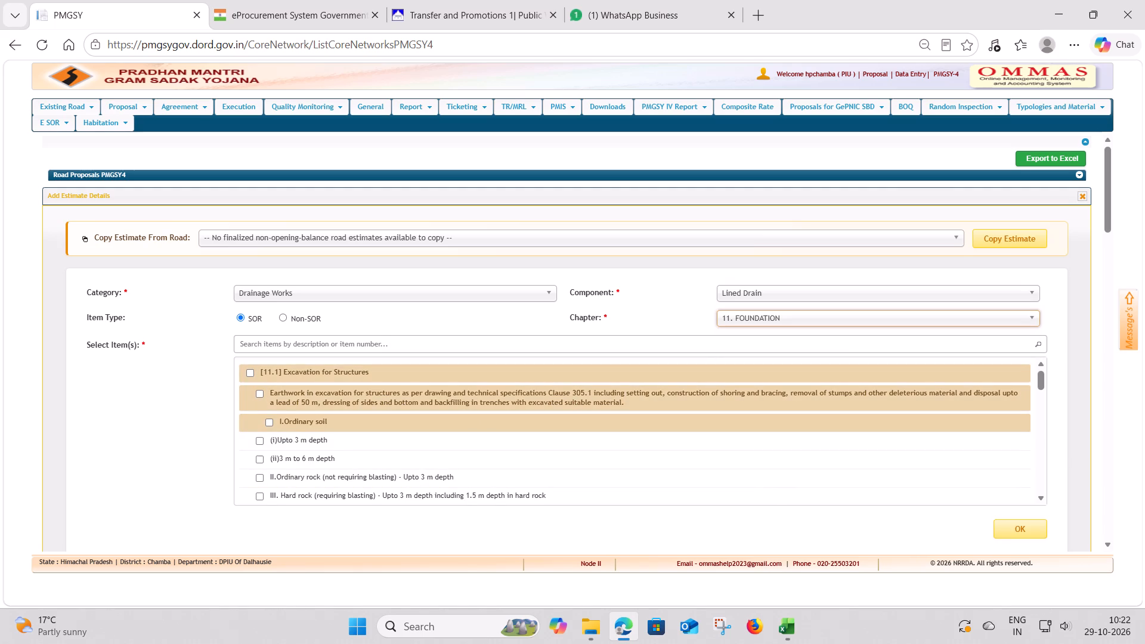
left_click(278, 340)
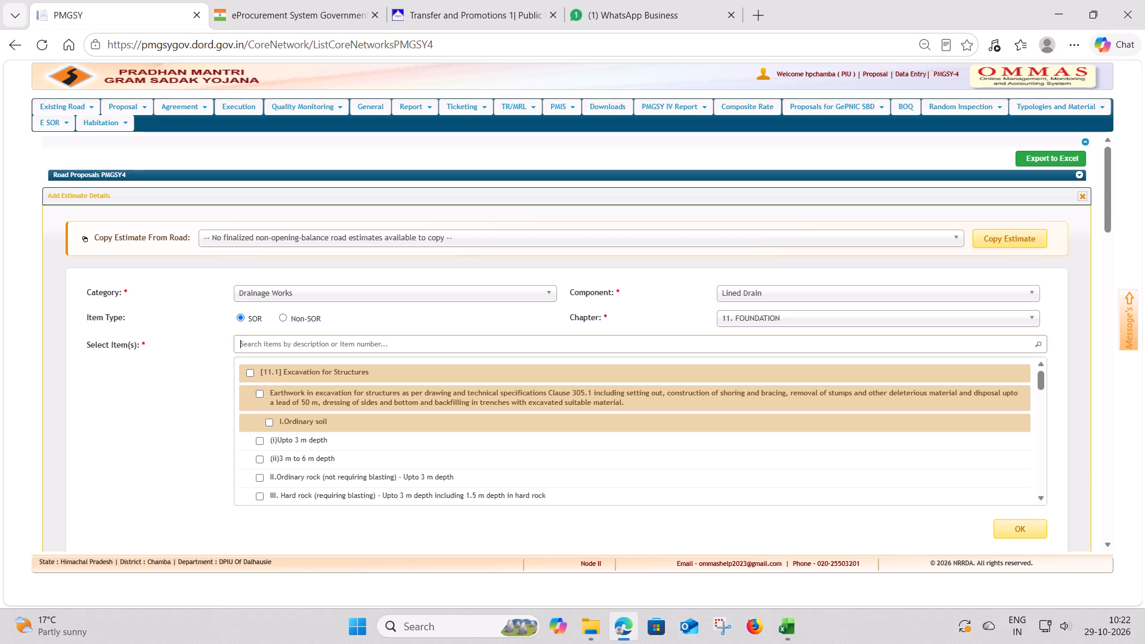
key("ctrl+v")
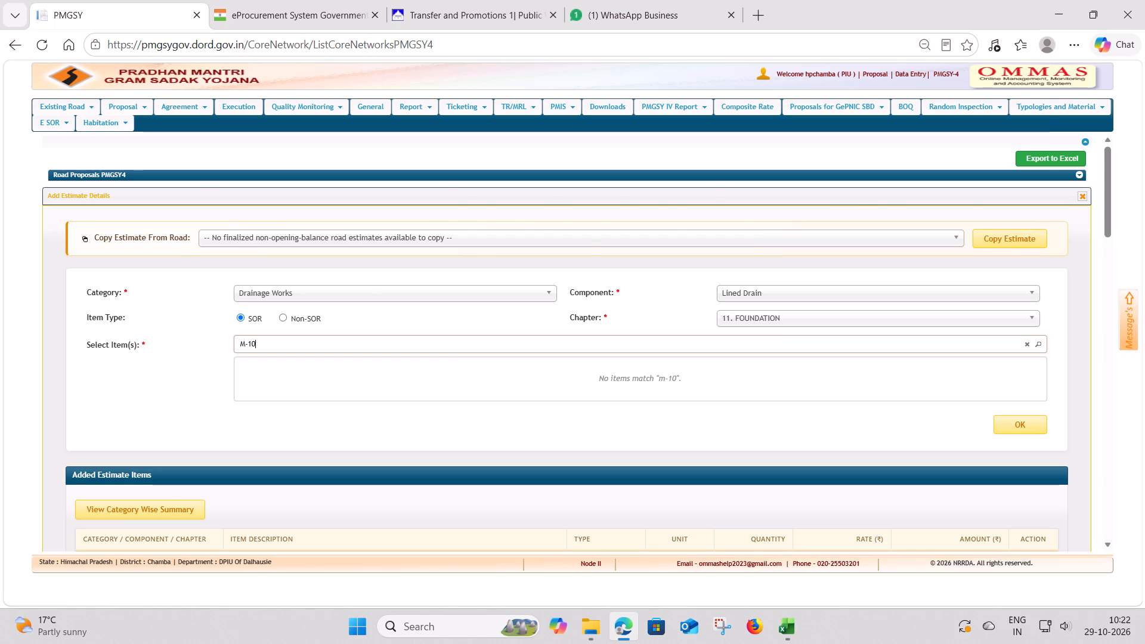
Consult the drain abstract in the DPR workbook, and replace the portal's SOR item search text with "1:".
key("alt+Tab")
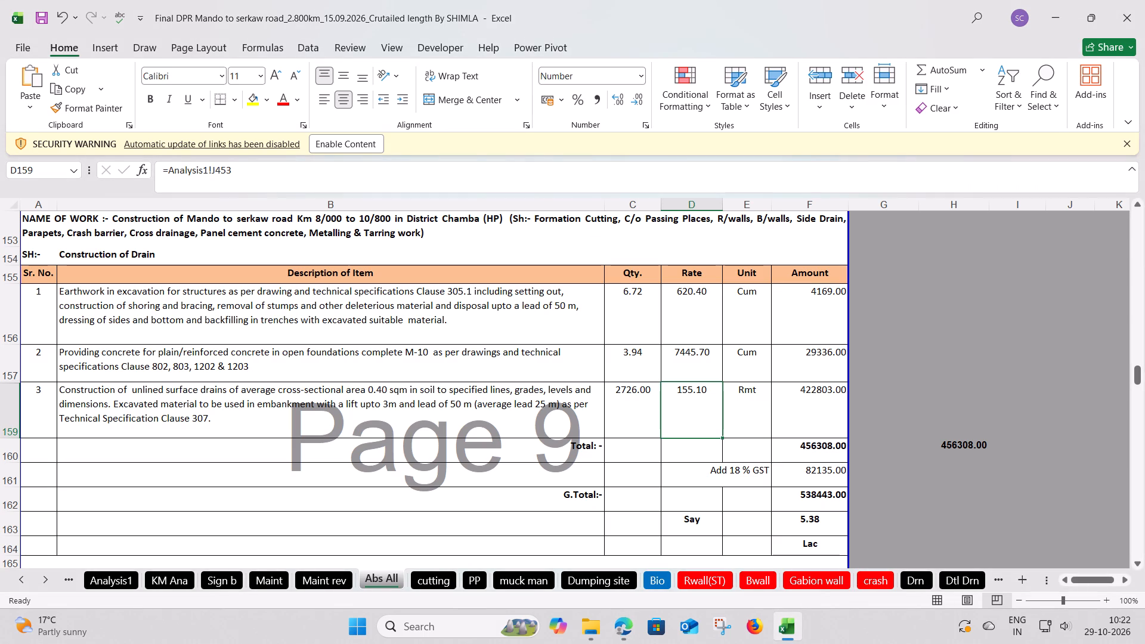
key("alt+Tab")
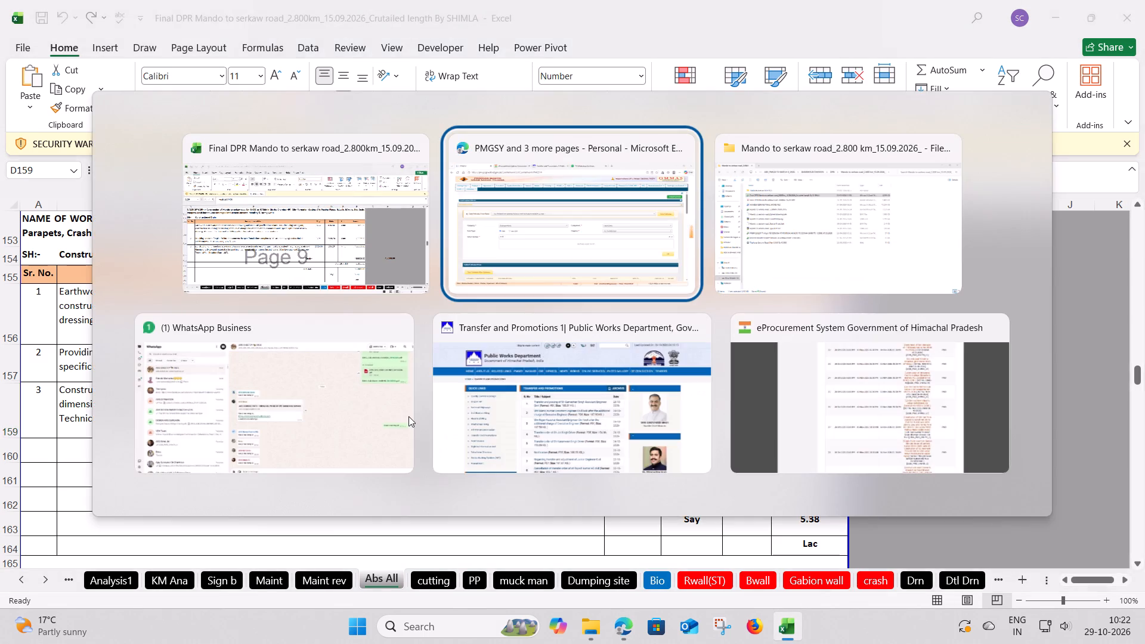
left_click_drag(286, 339, 228, 340)
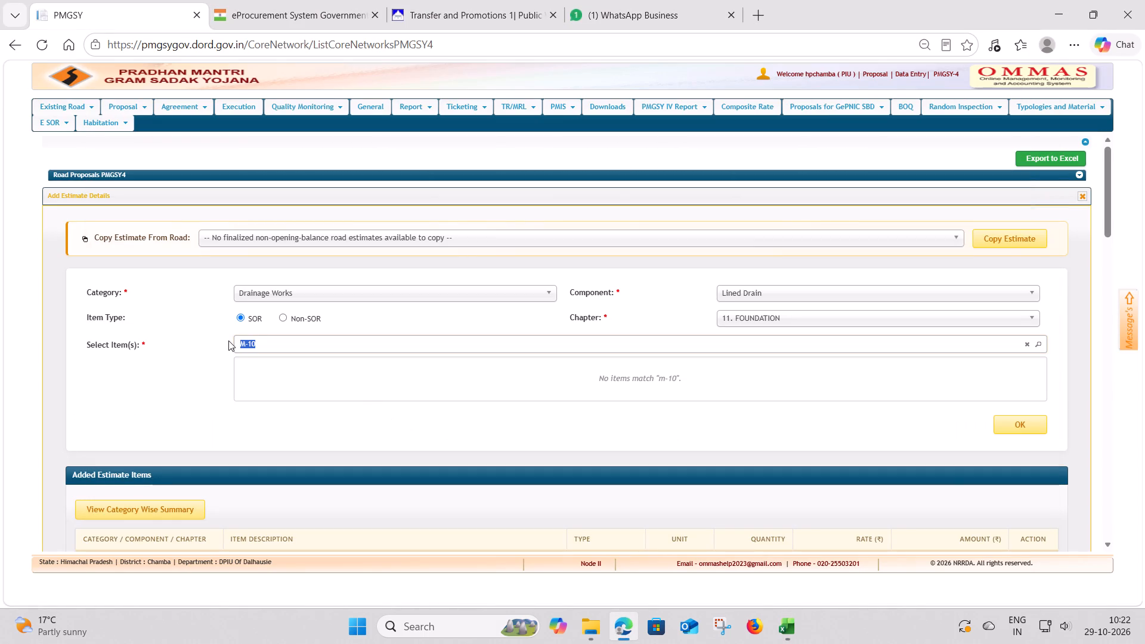
key("1")
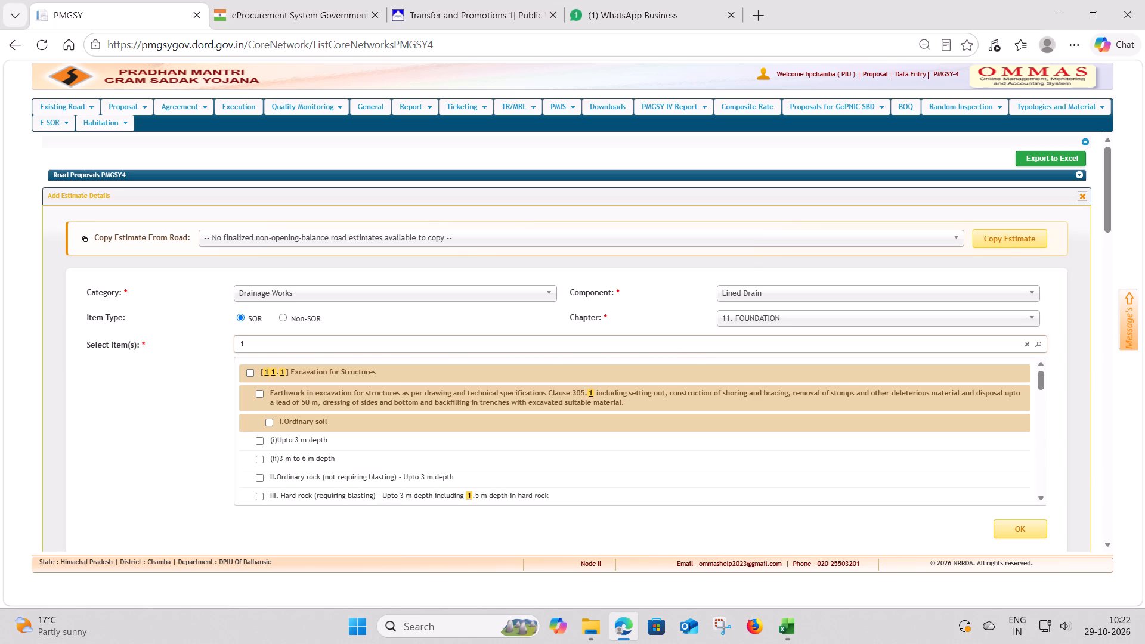
key("shift+colon")
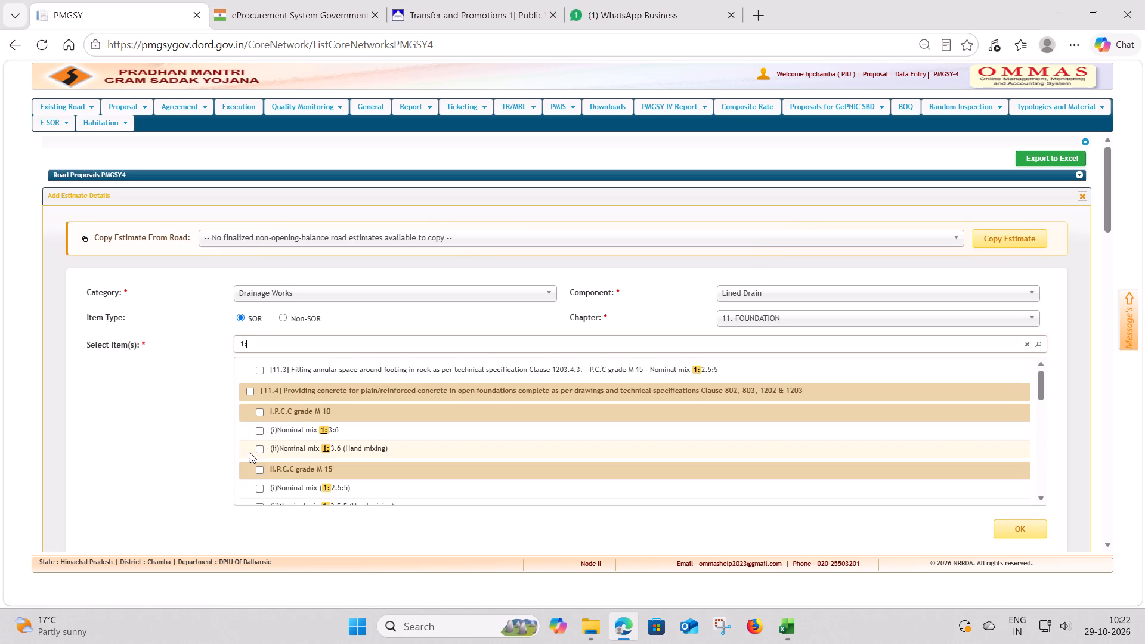
Trace the M-10 concrete rate to its analysis in the DPR workbook, and select the portal's item 11.4 M 10 "Nominal mix 1:3:6" for entry.
key("alt+Tab")
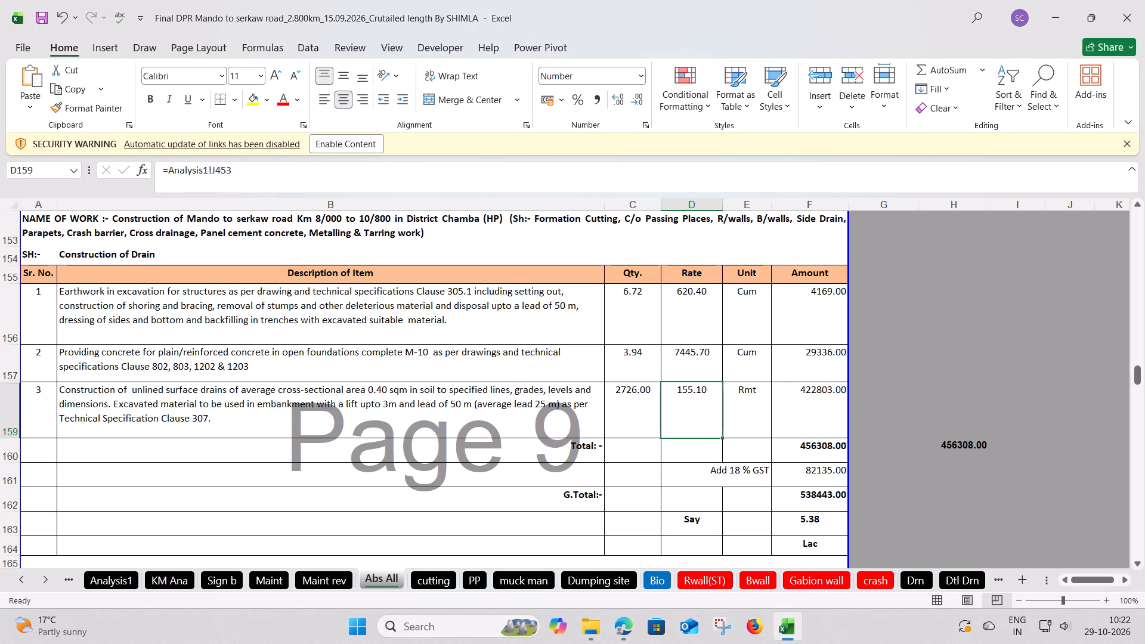
left_click(694, 366)
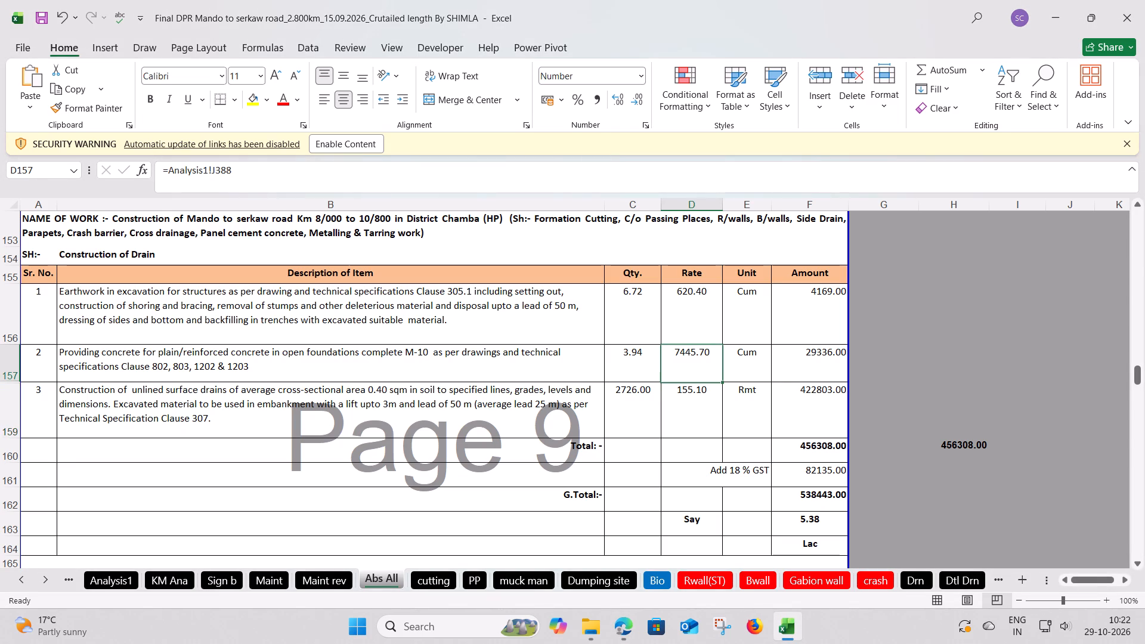
key("ctrl+bracketleft")
scroll(307, 352, "up", 5)
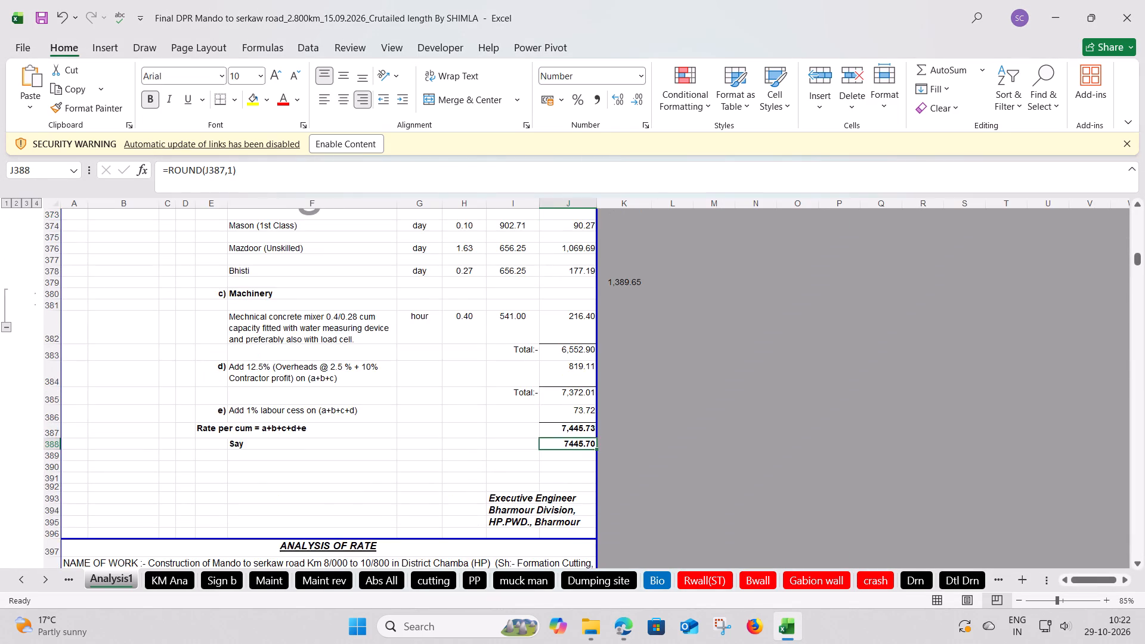
scroll(307, 352, "up", 9)
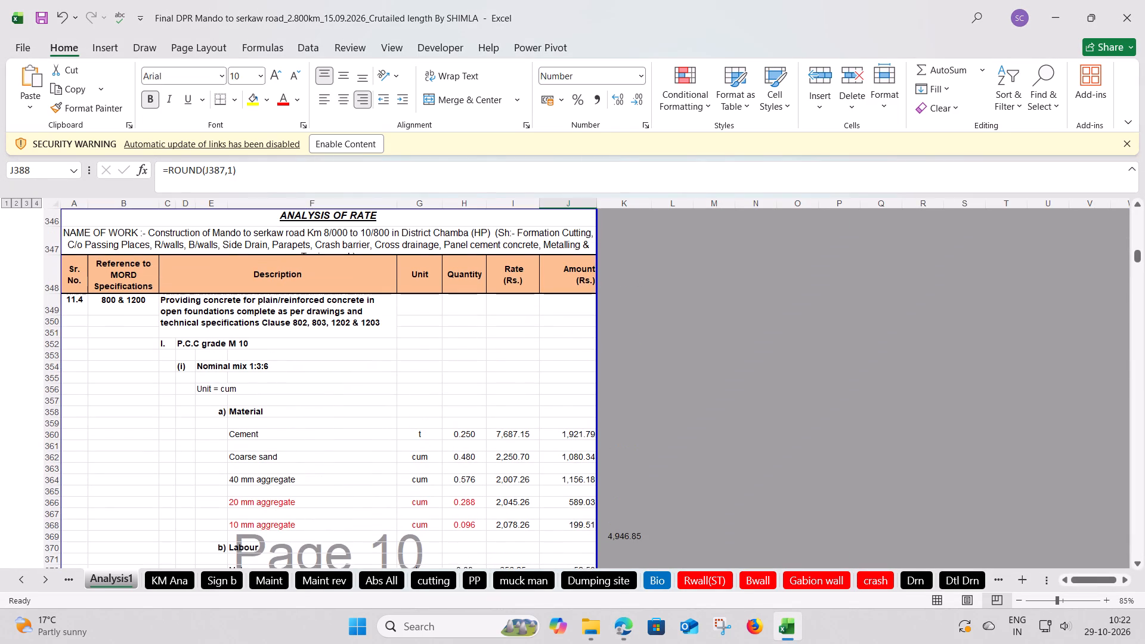
key("alt+Tab")
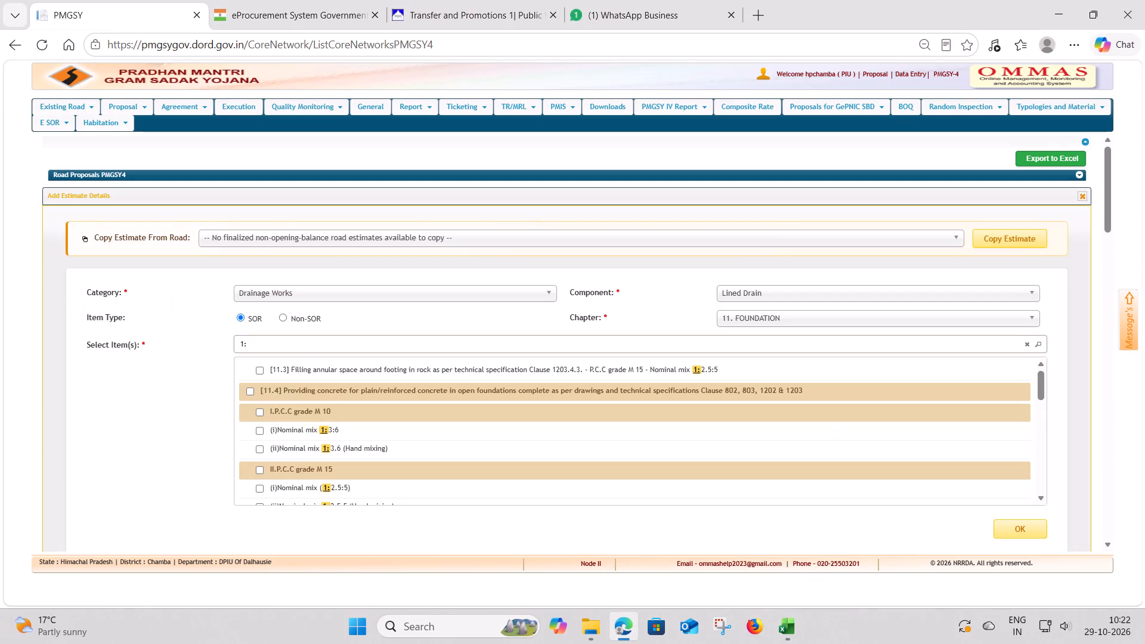
left_click(258, 430)
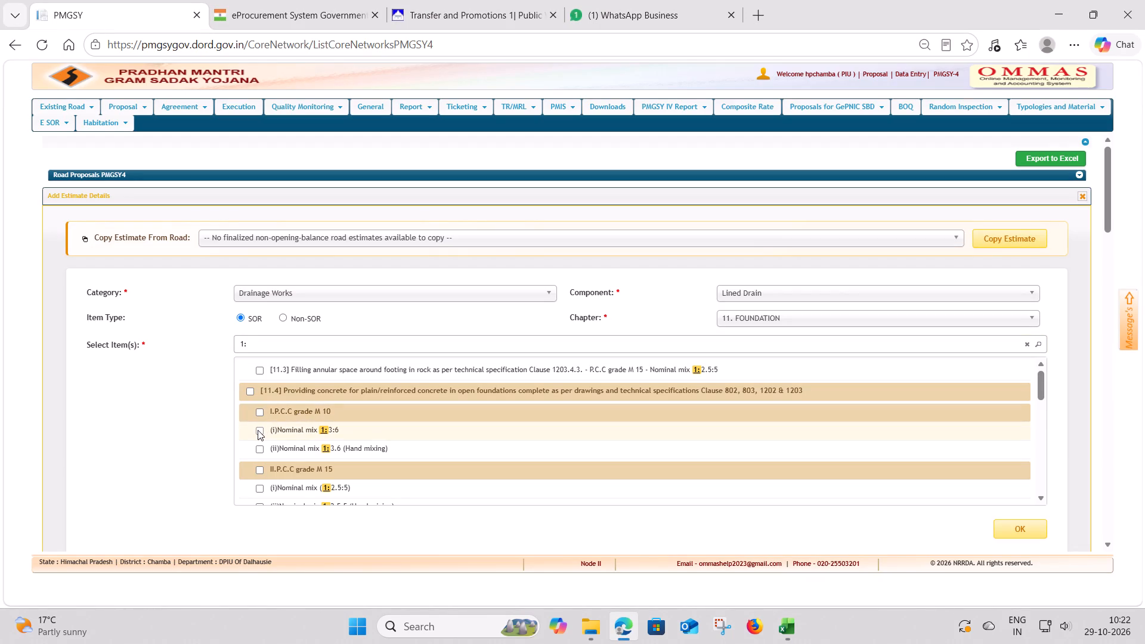
left_click(1014, 530)
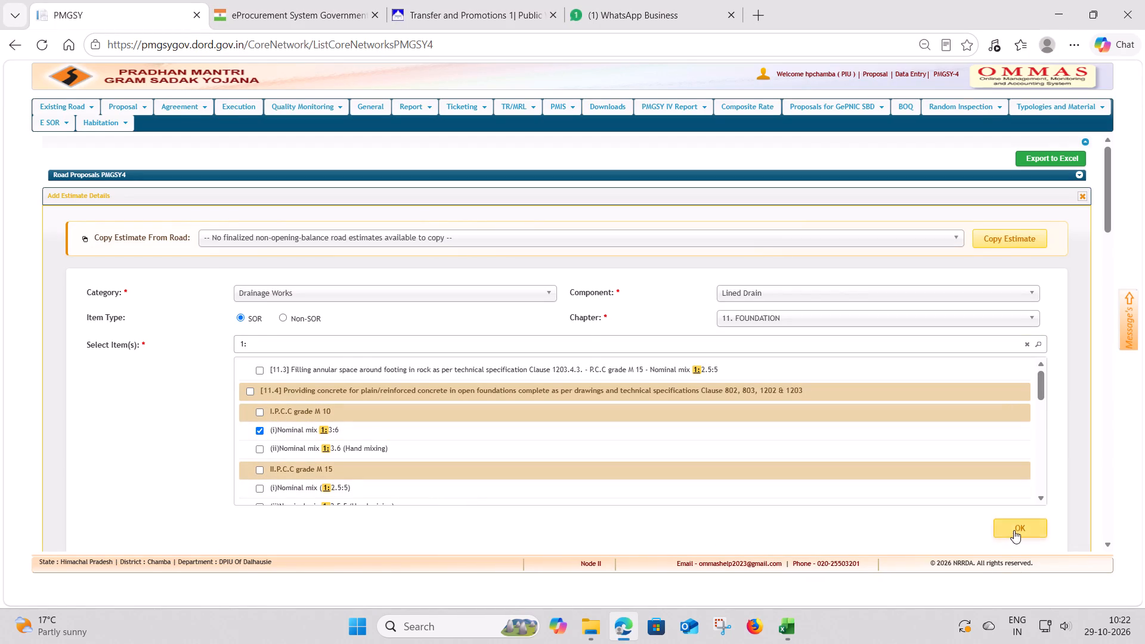
Enter BOQ quantity 3.94 and rate 7445.70 from the drain abstract for the nominal mix 1:3:6 item, and save it to the estimate.
left_click(633, 351)
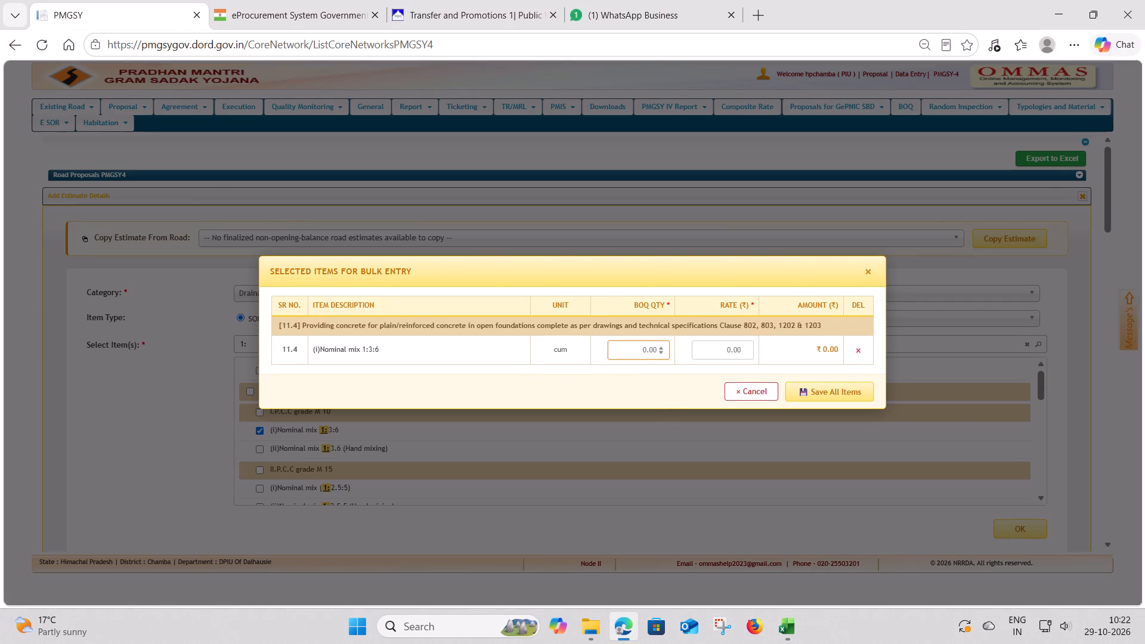
key("alt+Tab")
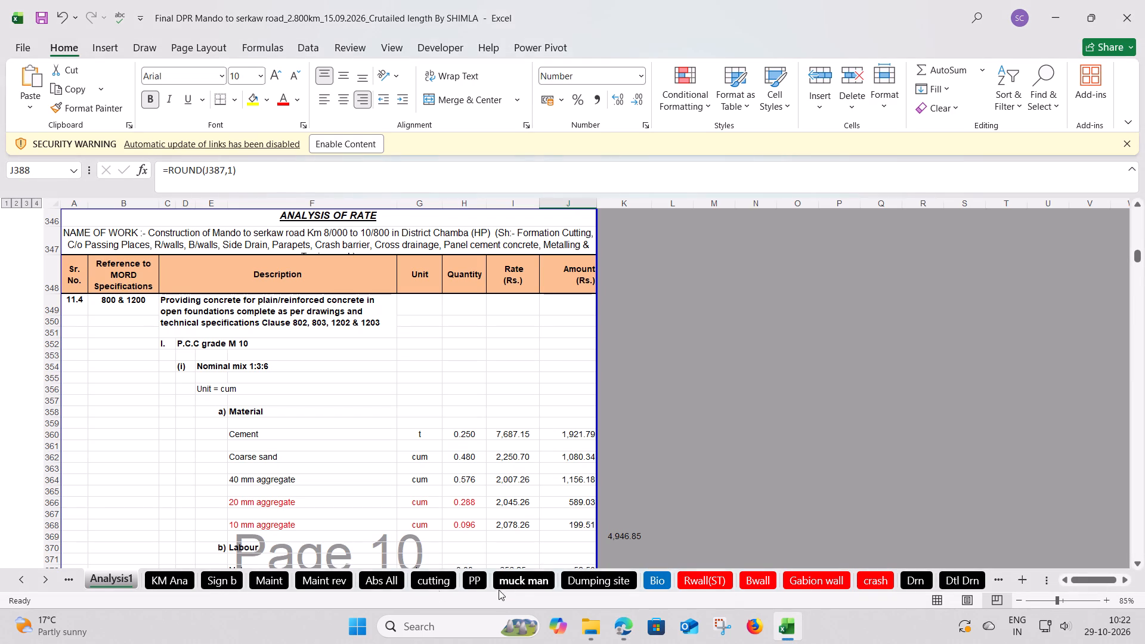
left_click(377, 580)
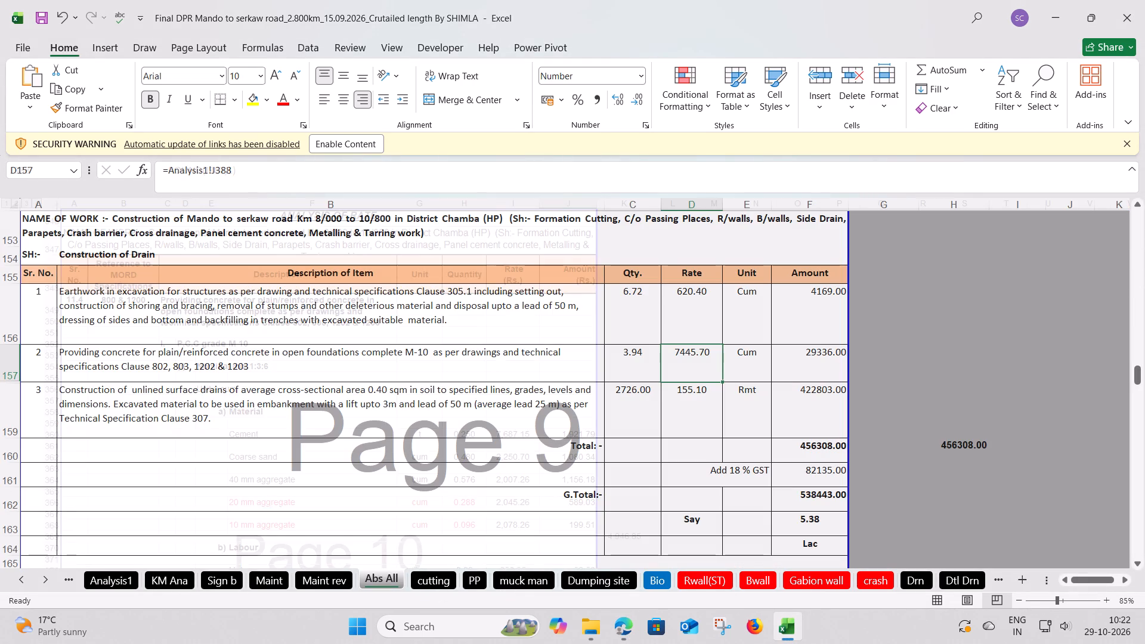
left_click(633, 374)
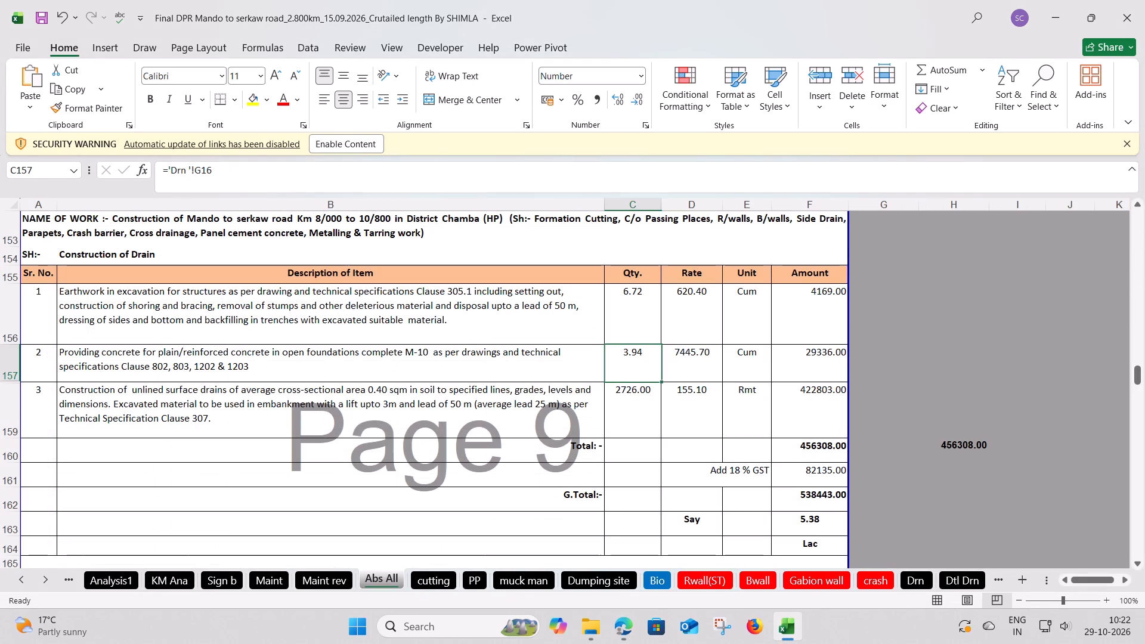
key("alt+Tab")
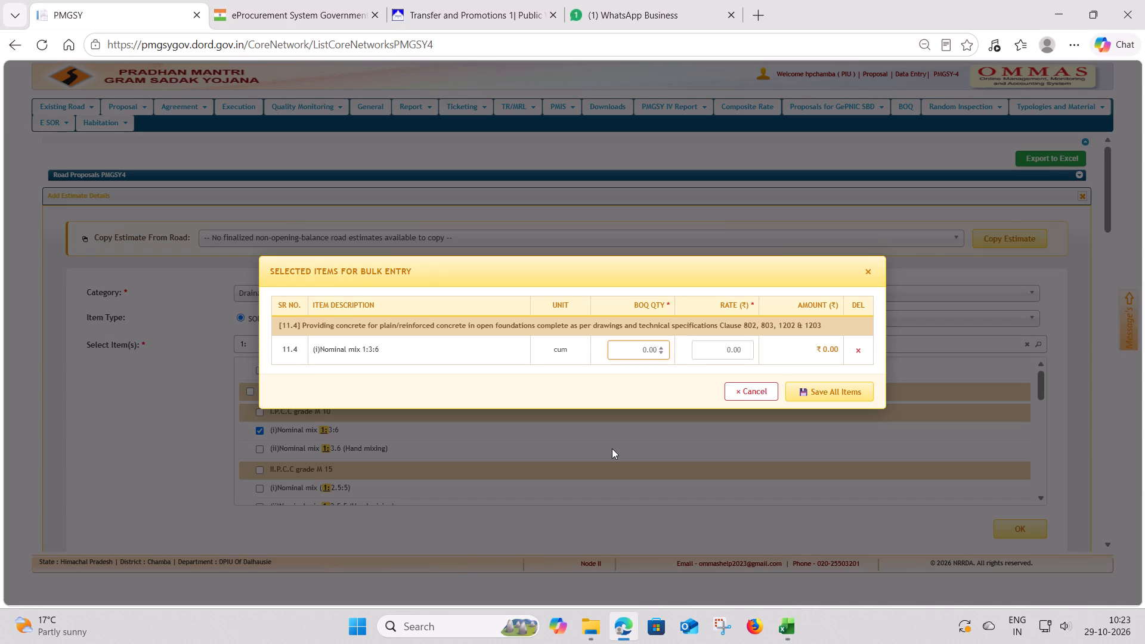
type("3.94")
left_click(737, 352)
key("alt+Tab")
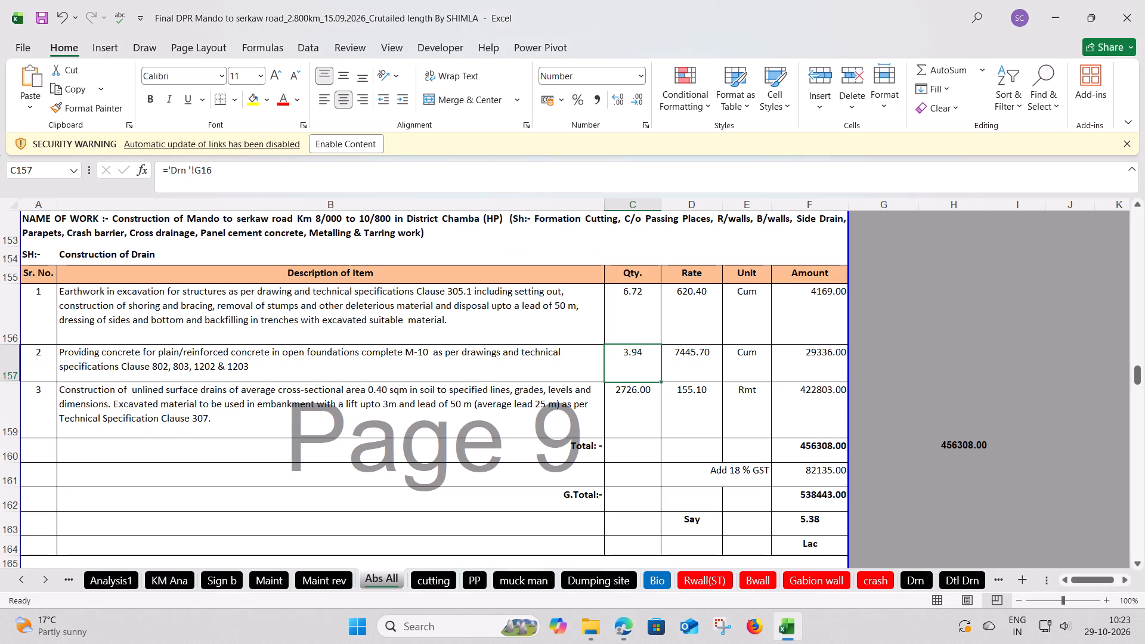
key("alt+Tab")
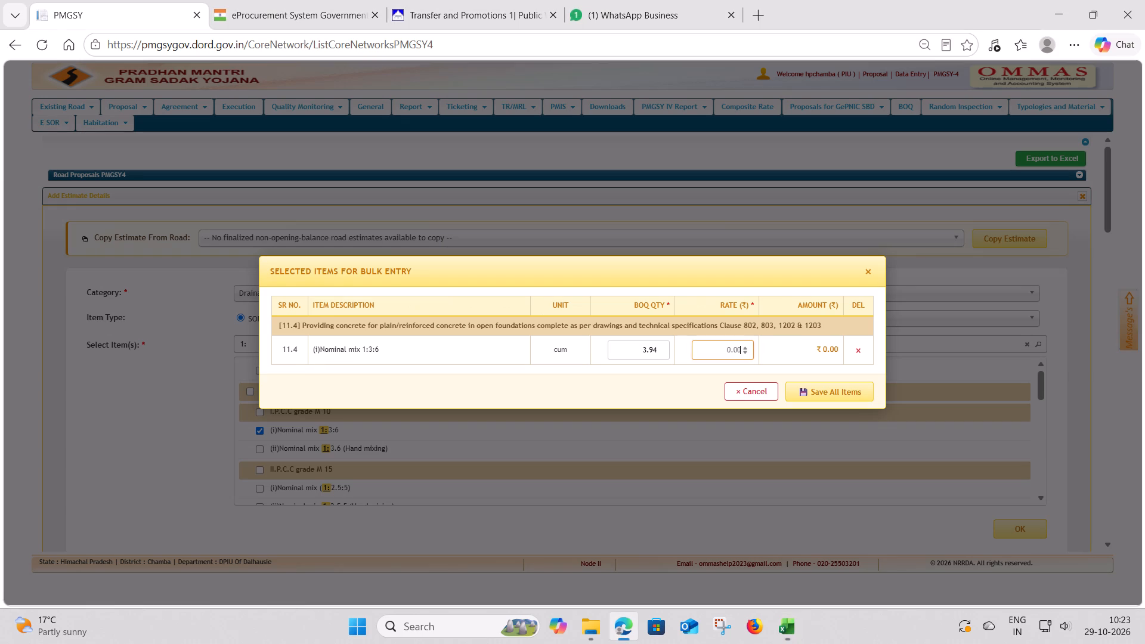
type("7445")
type(".70")
key("alt+Tab")
key("alt+Tab")
left_click(823, 389)
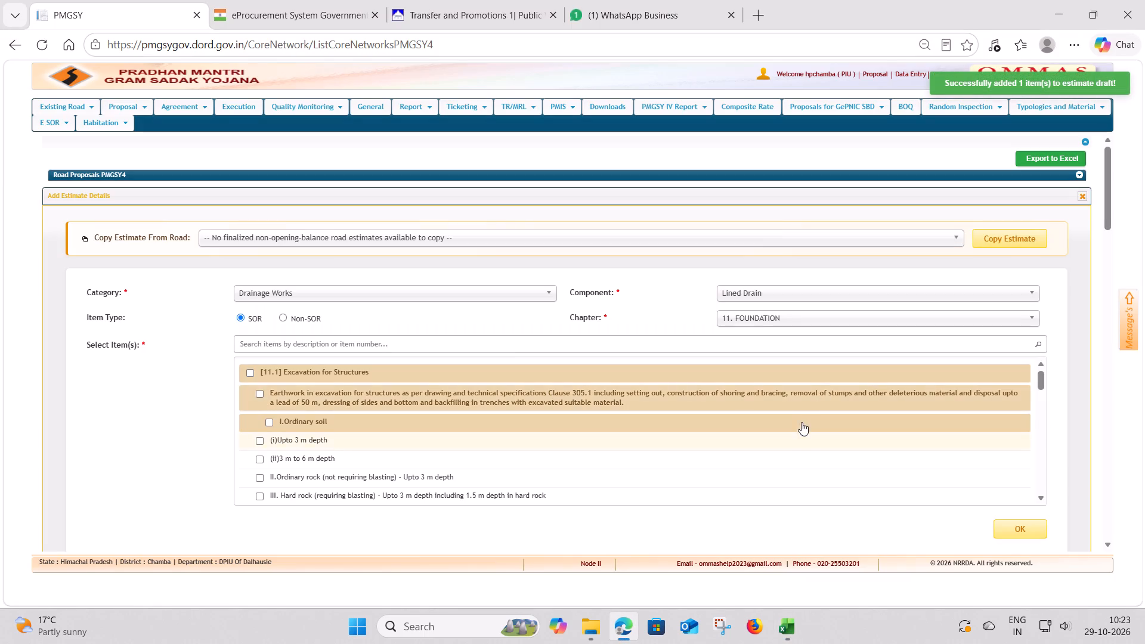
Review the parapets abstract in the DPR workbook, and check the components of the portal's Protection Works category.
key("alt+Tab")
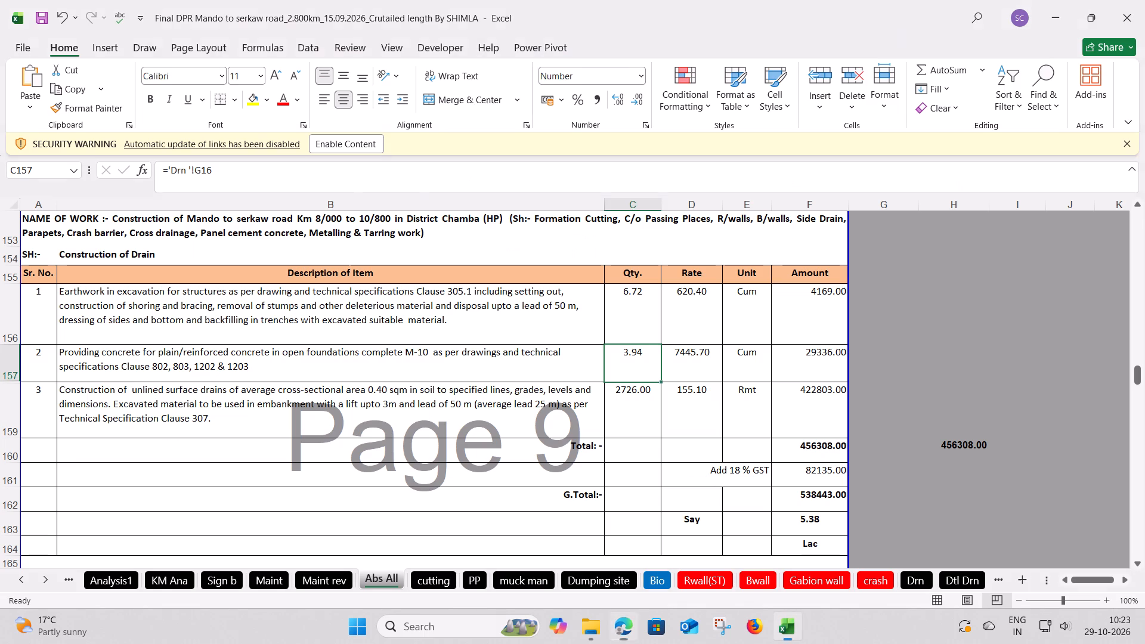
scroll(258, 382, "down", 5)
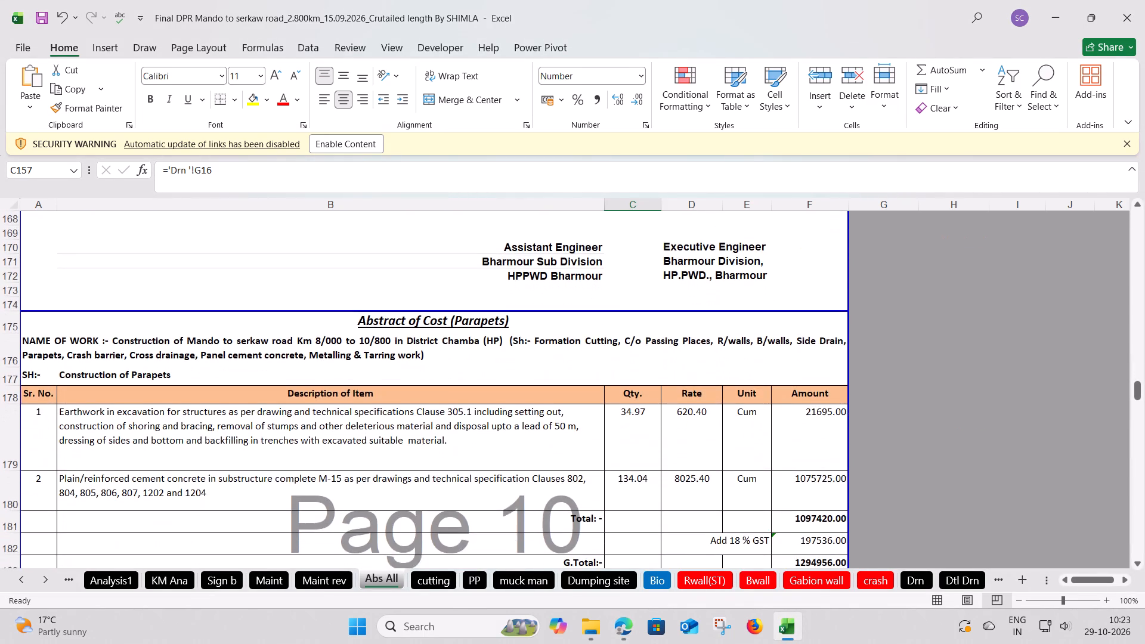
scroll(258, 382, "down", 2)
key("alt+Tab")
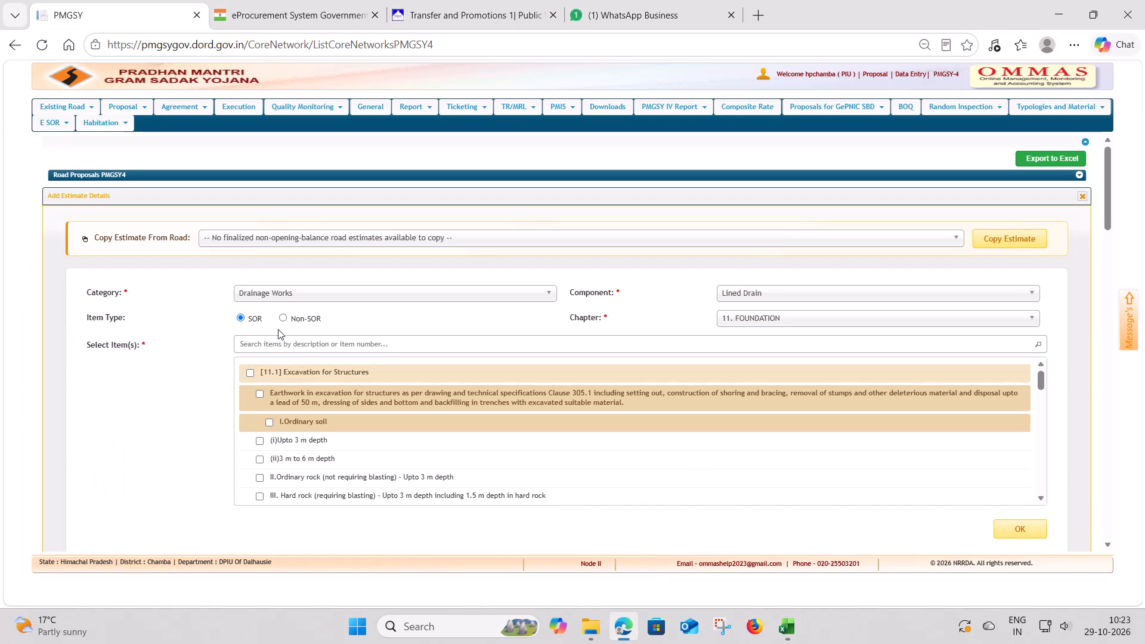
left_click(336, 293)
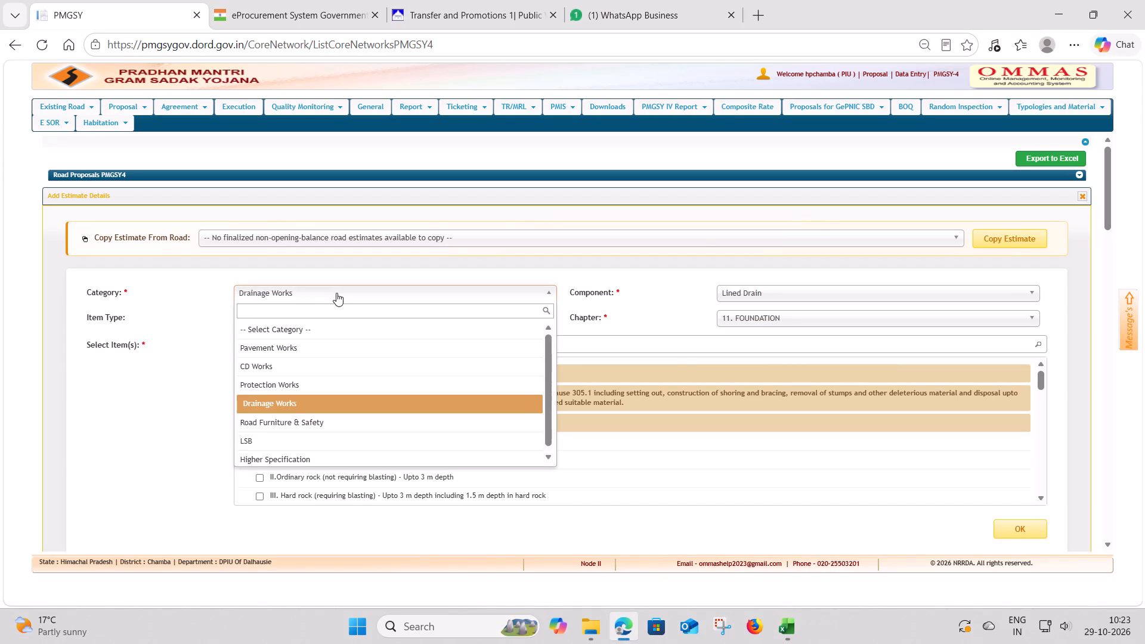
left_click(292, 383)
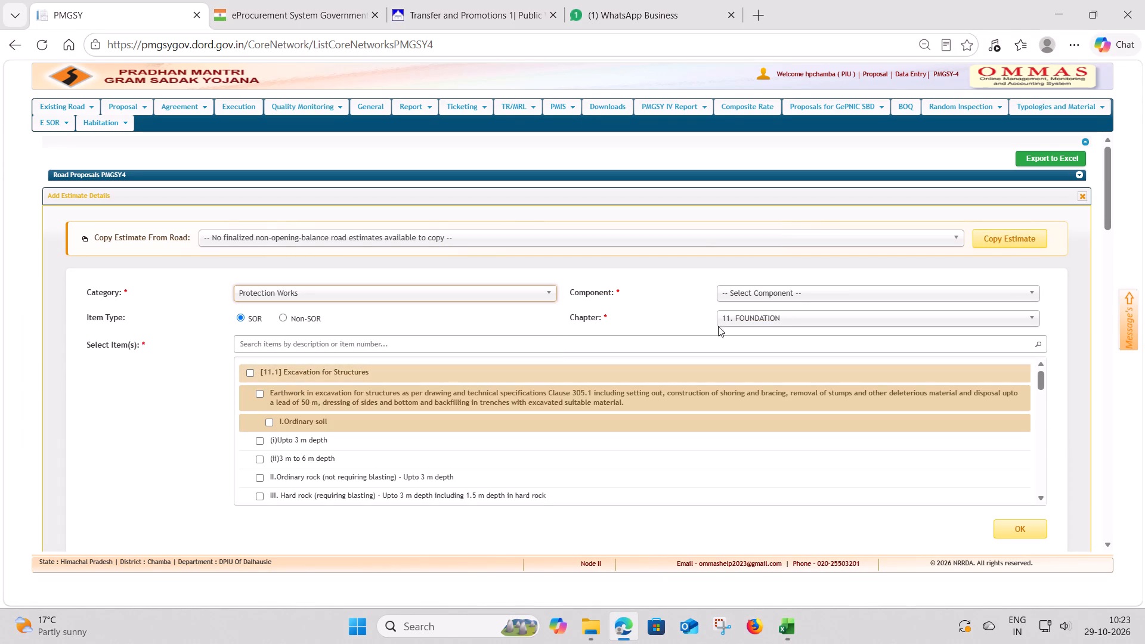
left_click(799, 293)
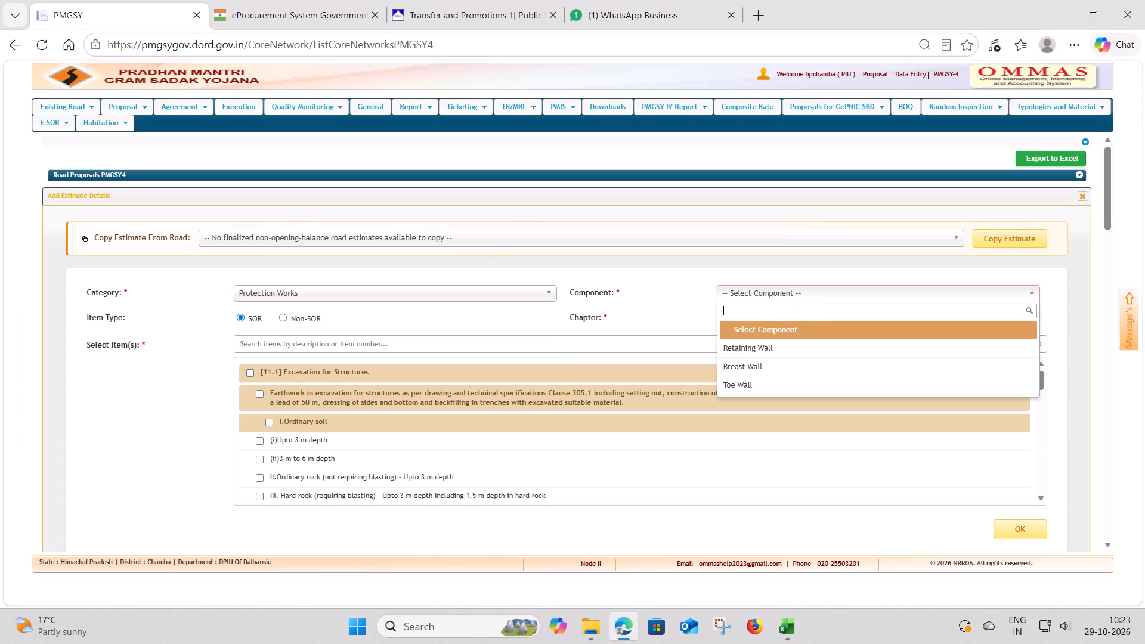
scroll(790, 343, "down", 2)
Set the category to Road Furniture & Safety and the component to Road Safety, keeping chapter 11. Foundation.
left_click(443, 295)
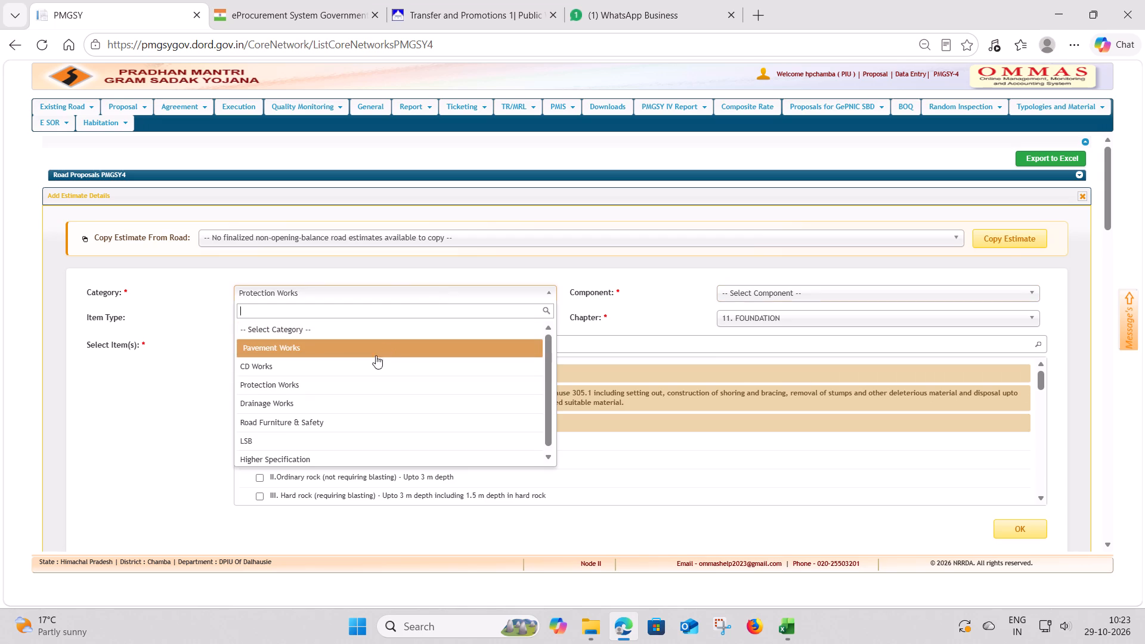
left_click(322, 425)
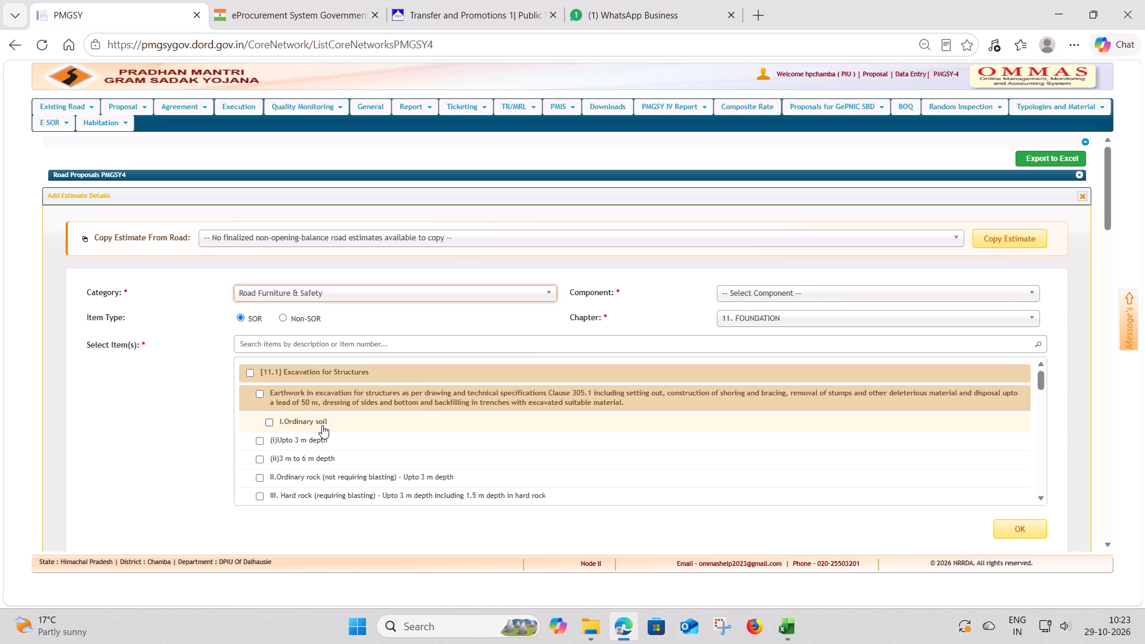
left_click(781, 294)
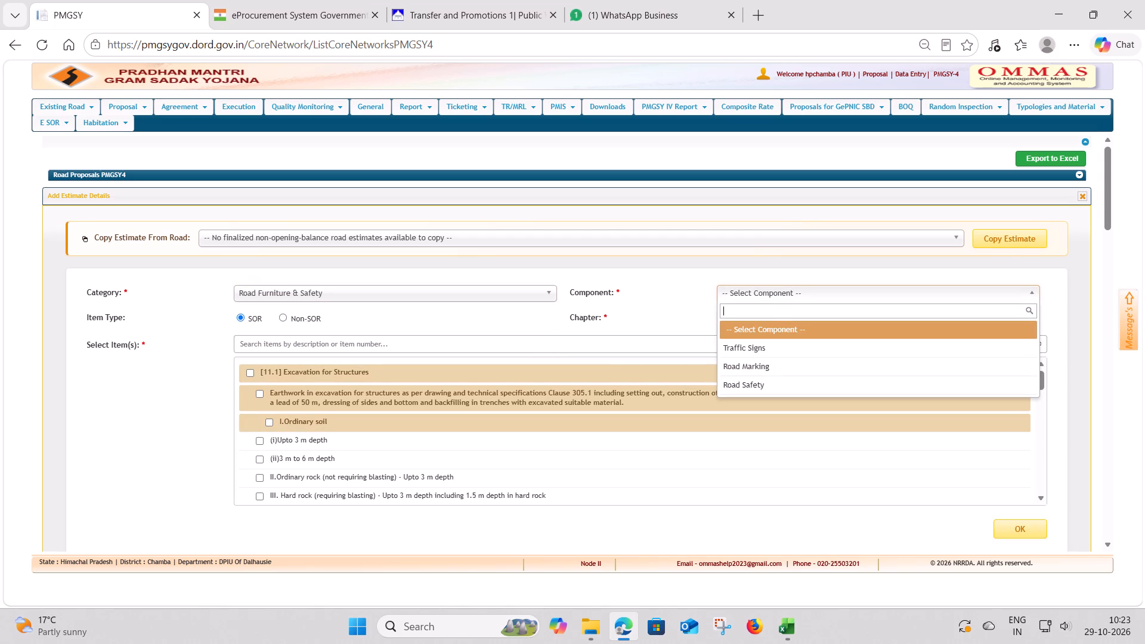
scroll(762, 366, "down", 2)
left_click(751, 385)
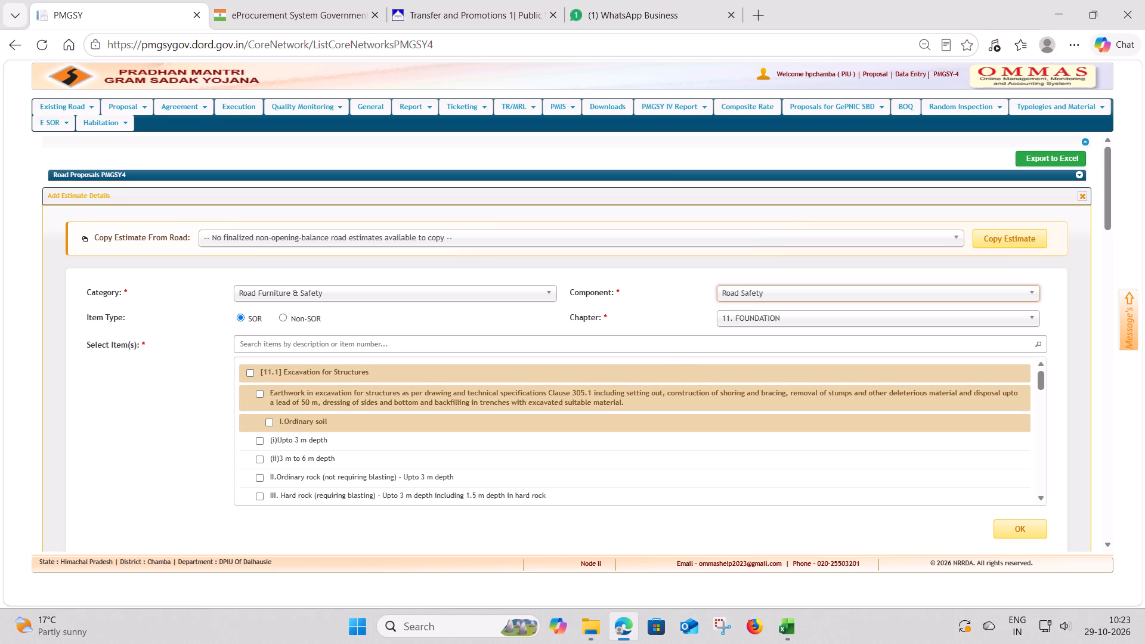
left_click(788, 320)
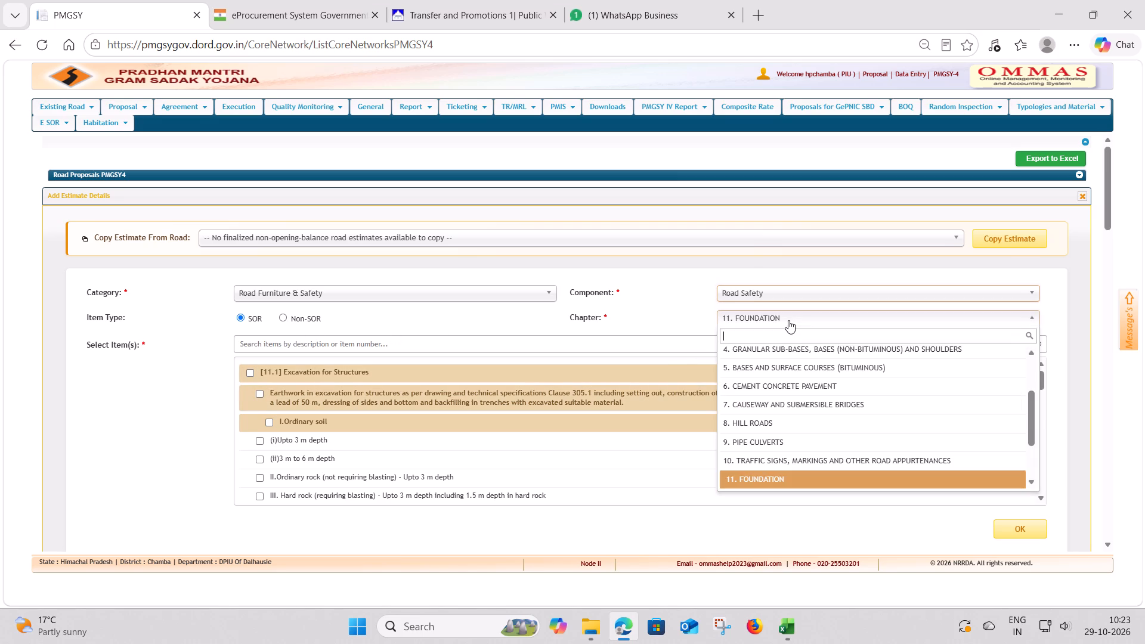
left_click(788, 320)
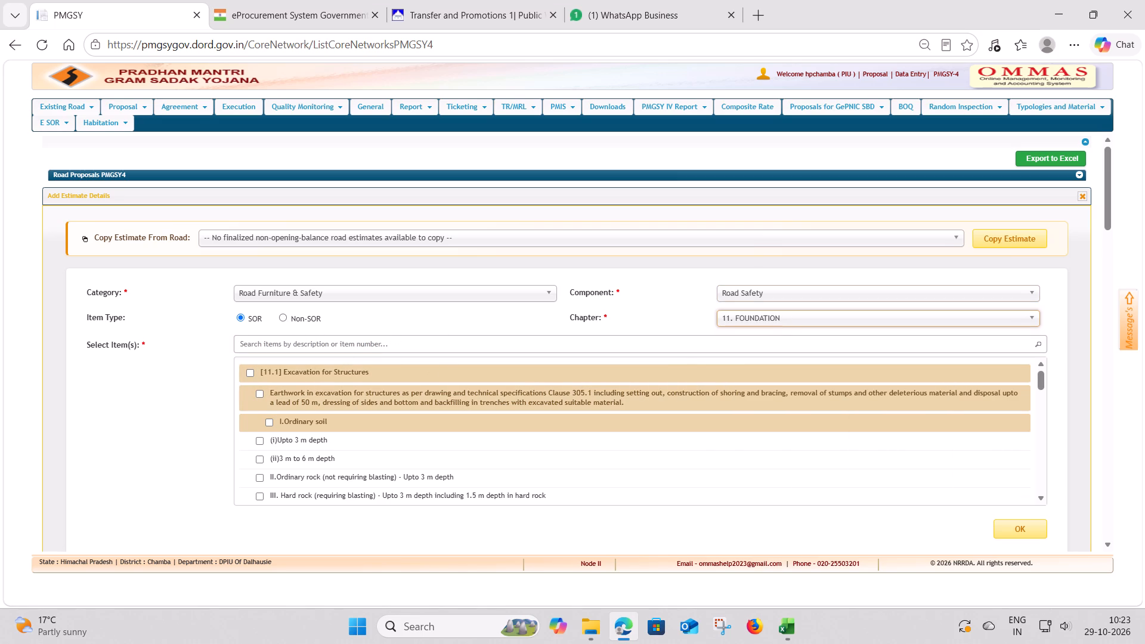
Search the Foundation chapter for the M-15 concrete by its "1:" mix ratio and select the P.C.C. grade M 15 "Nominal mix (1:2.5:5)" item.
left_click(335, 348)
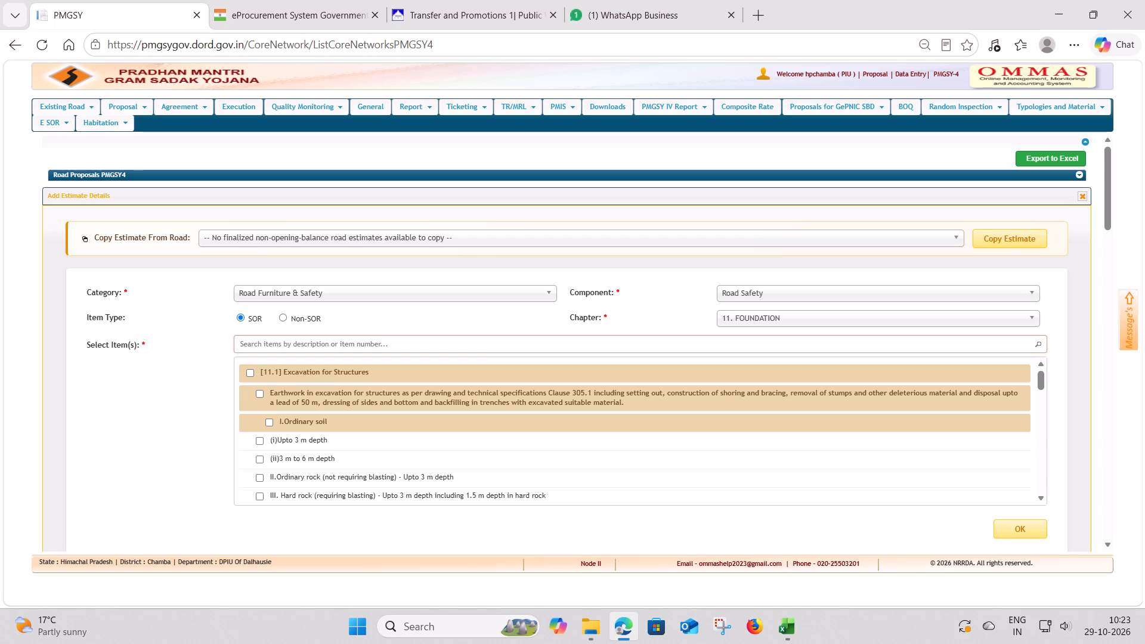
key("shift+m")
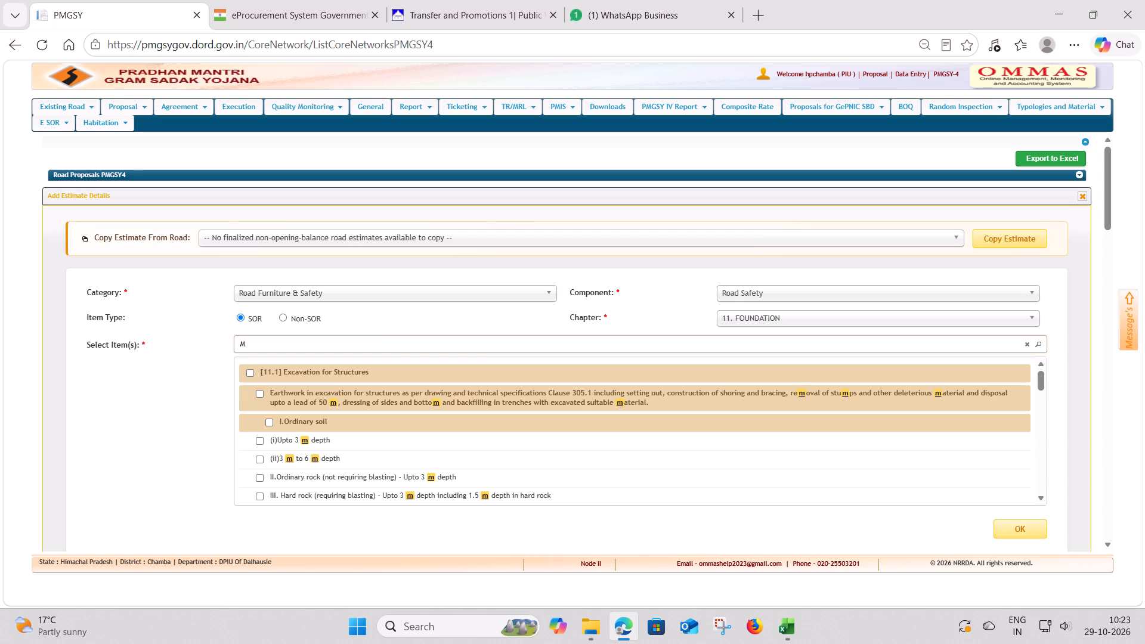
key("minus")
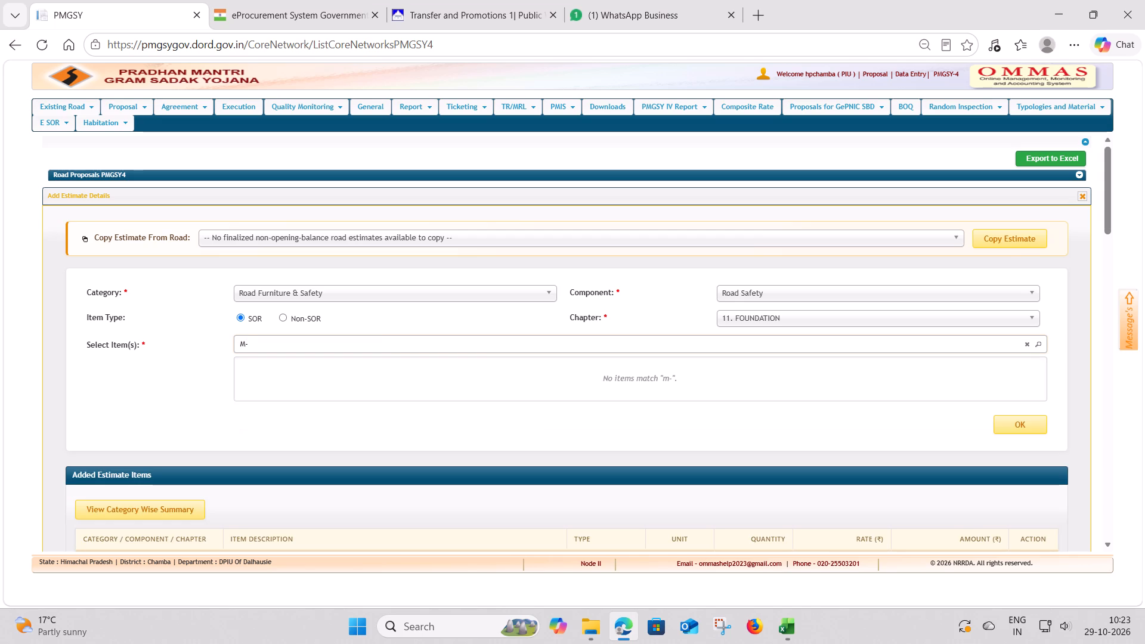
type("15")
left_click_drag(278, 341, 229, 338)
key("1")
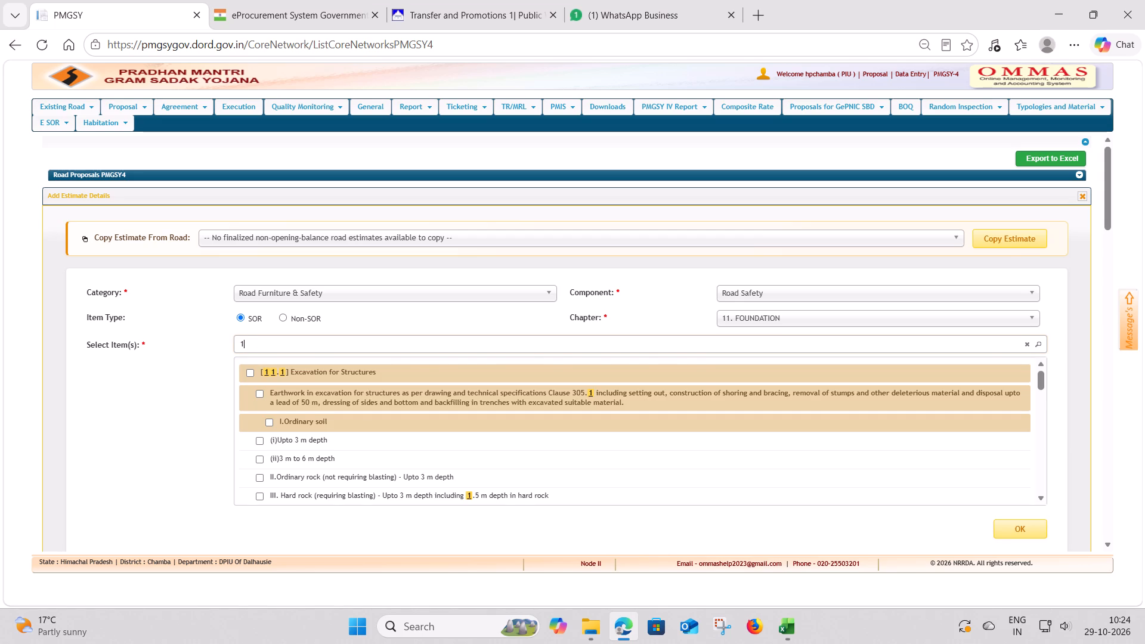
key("shift+colon")
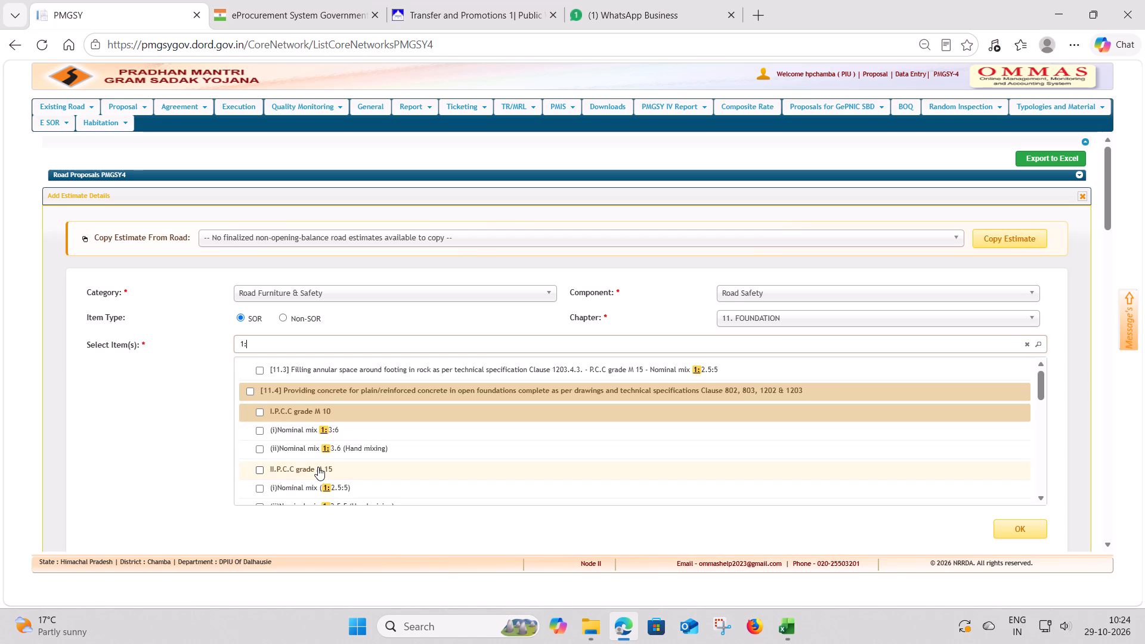
scroll(318, 467, "down", 1)
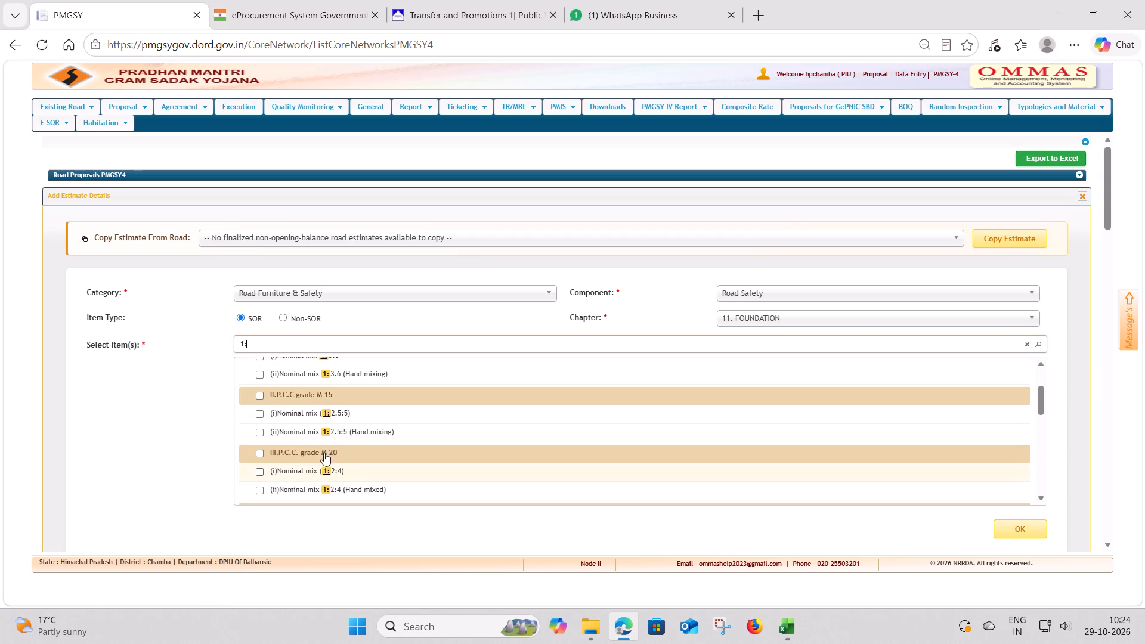
left_click(258, 413)
Trace the parapets abstract's M-15 concrete rate to its analysis in the DPR workbook and compare it with the item selected in the portal.
key("alt+Tab")
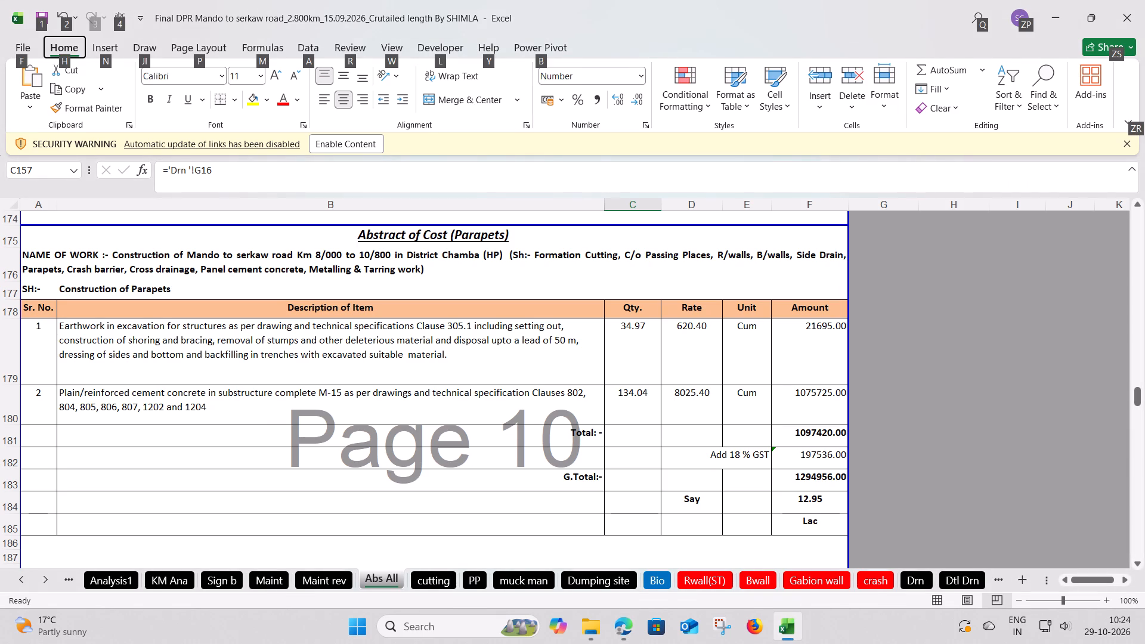
left_click(698, 411)
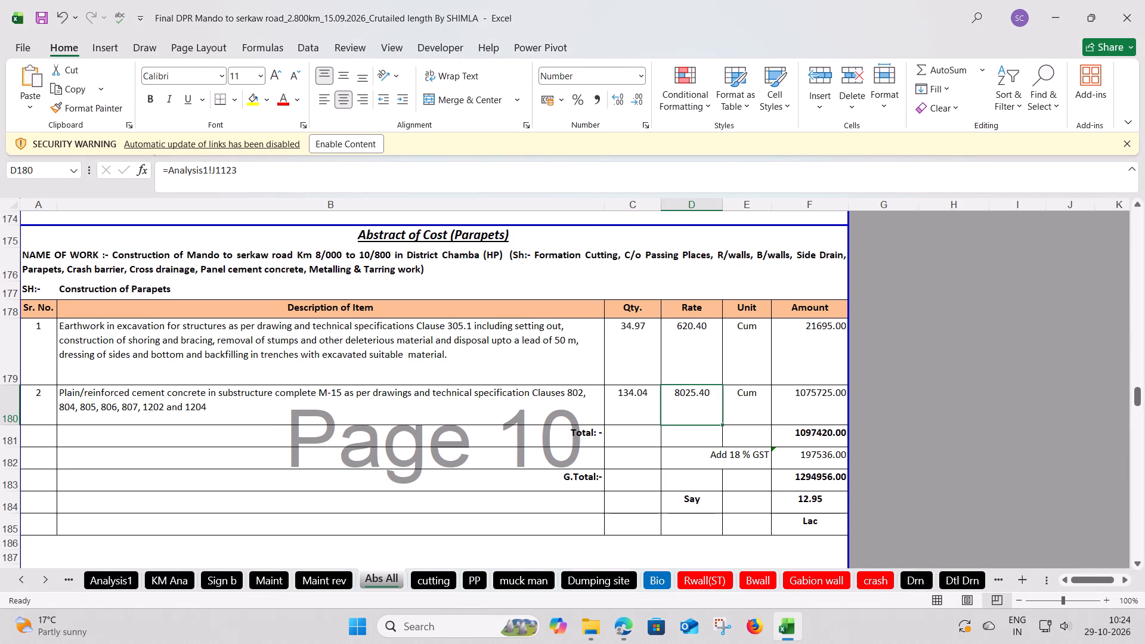
key("ctrl+bracketleft")
scroll(381, 403, "up", 2)
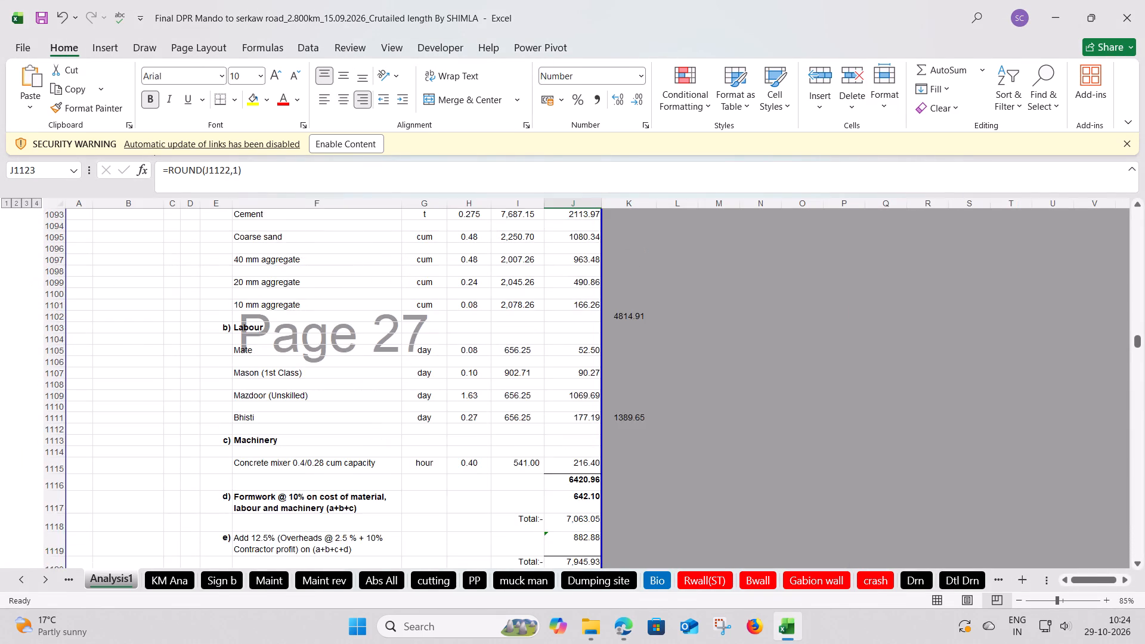
scroll(381, 403, "up", 5)
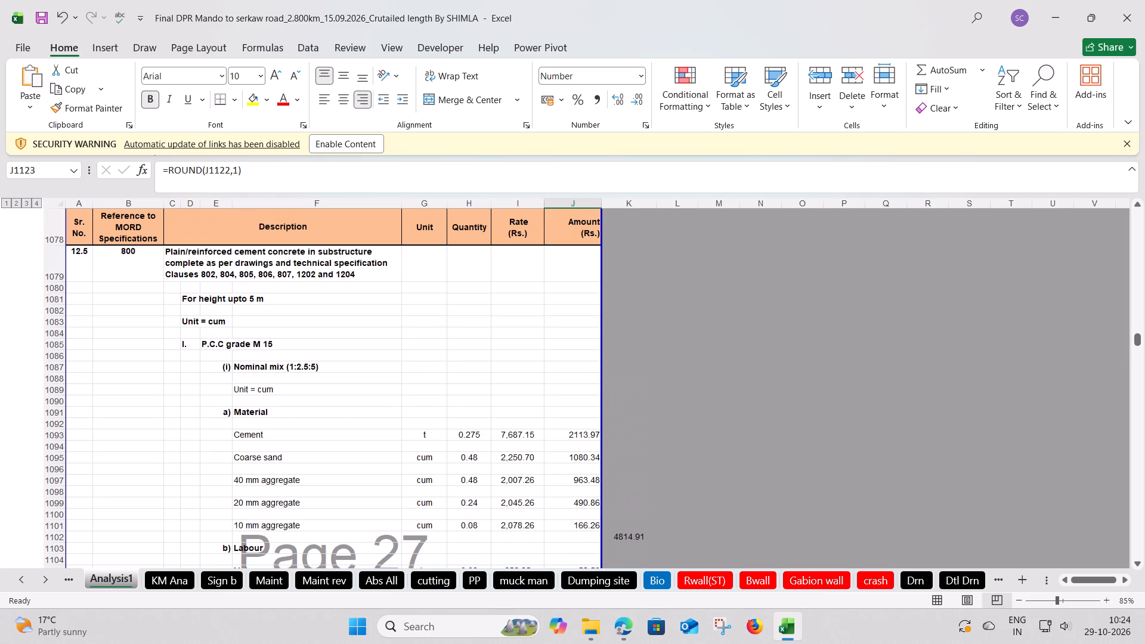
key("alt+Tab")
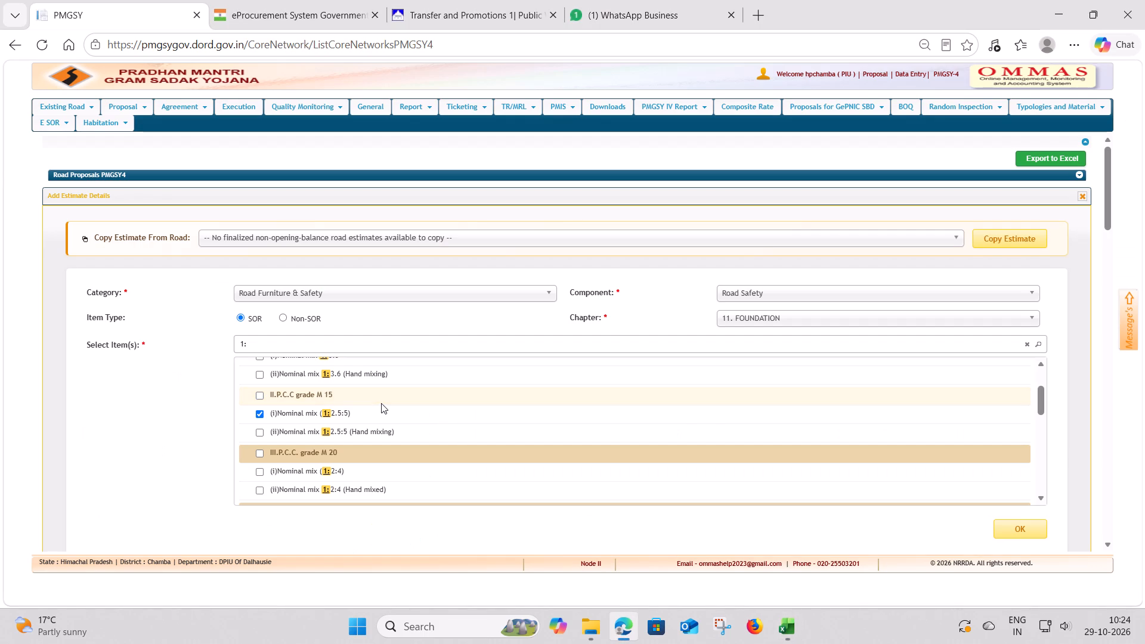
scroll(381, 403, "up", 1)
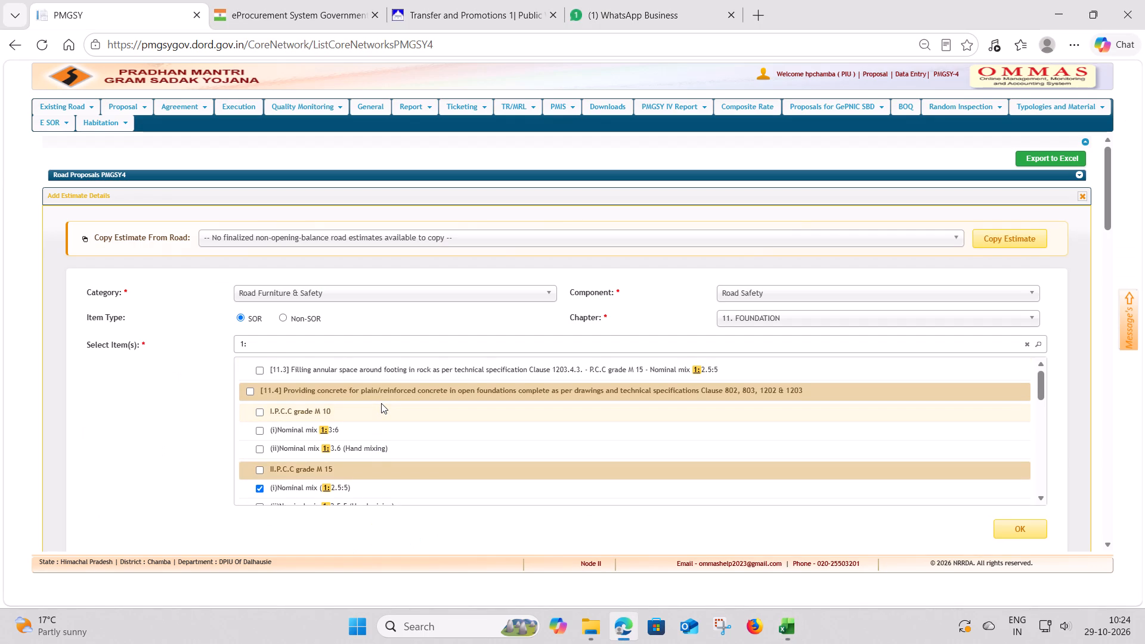
scroll(381, 403, "down", 1)
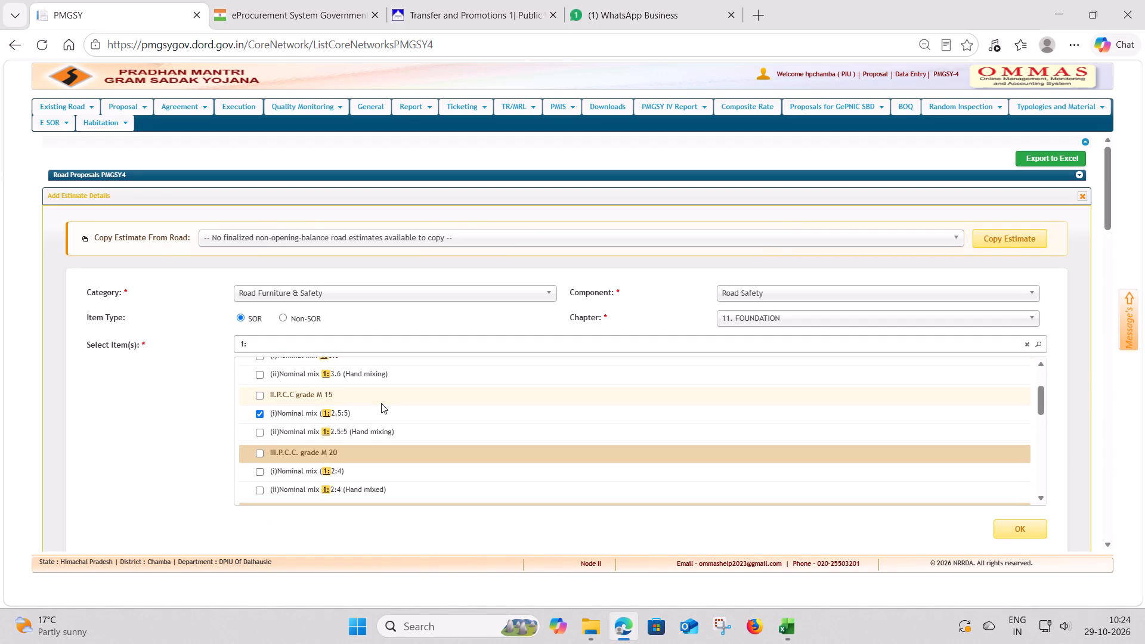
Bring the nominal mix (1:2.5:5) item into bulk entry and set its BOQ quantity to 134.04 from the parapets abstract.
left_click(1024, 529)
left_click(633, 347)
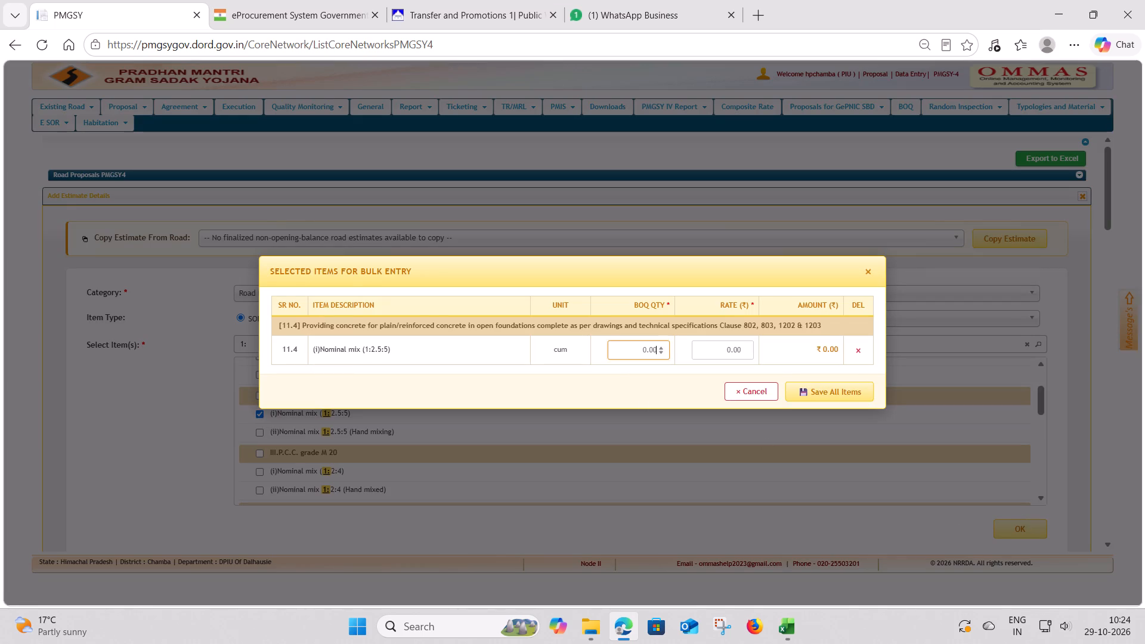
key("alt+Tab")
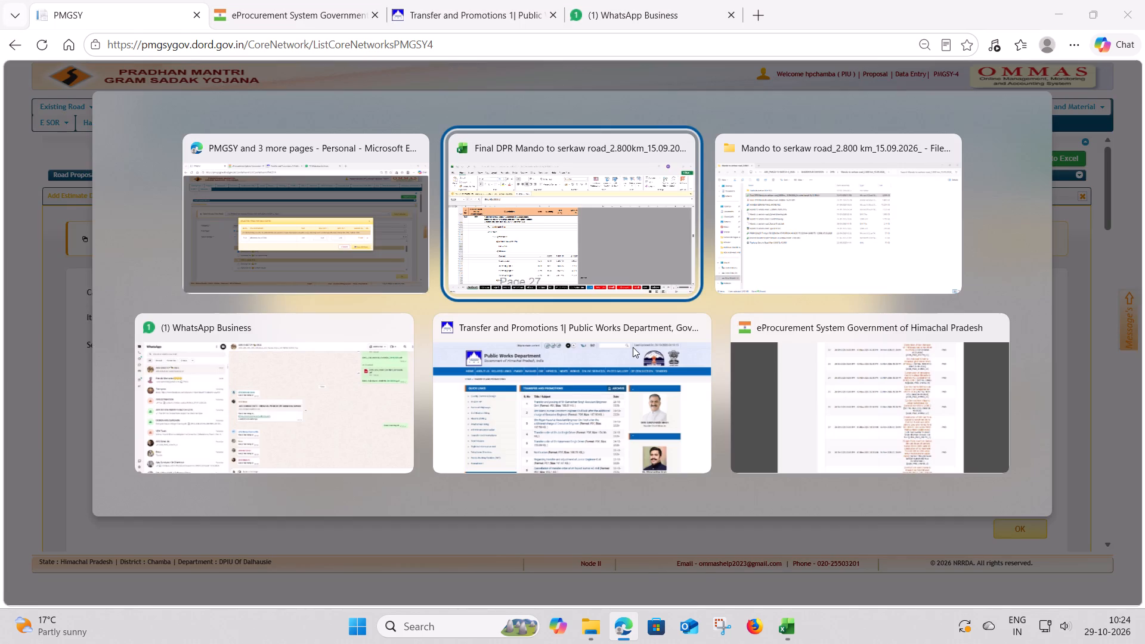
left_click(389, 580)
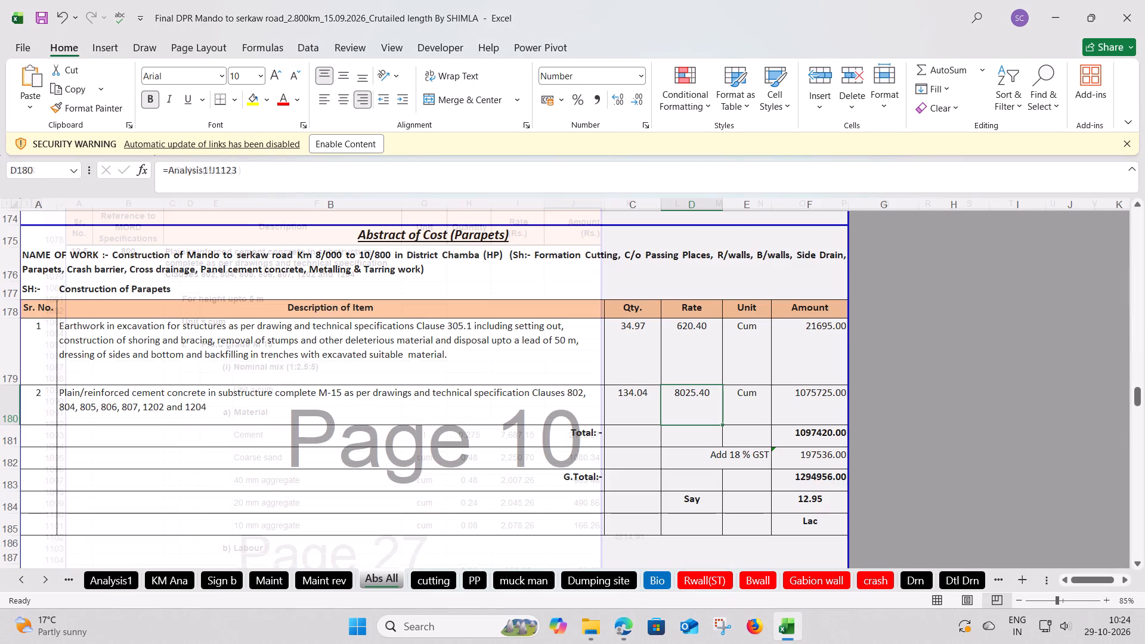
left_click(622, 413)
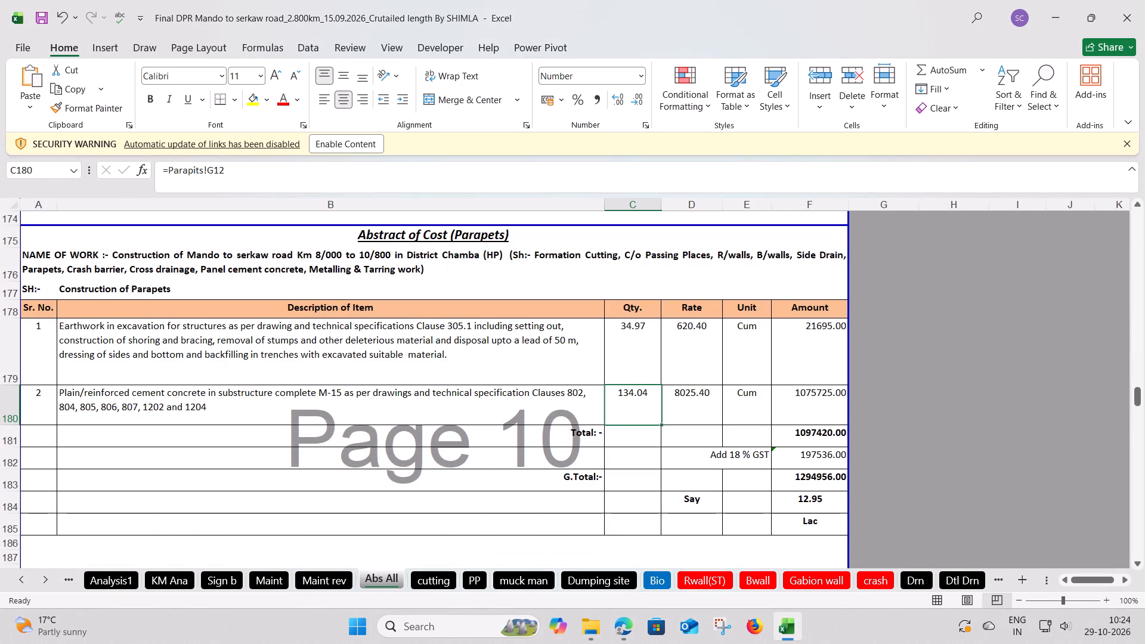
key("alt+Tab")
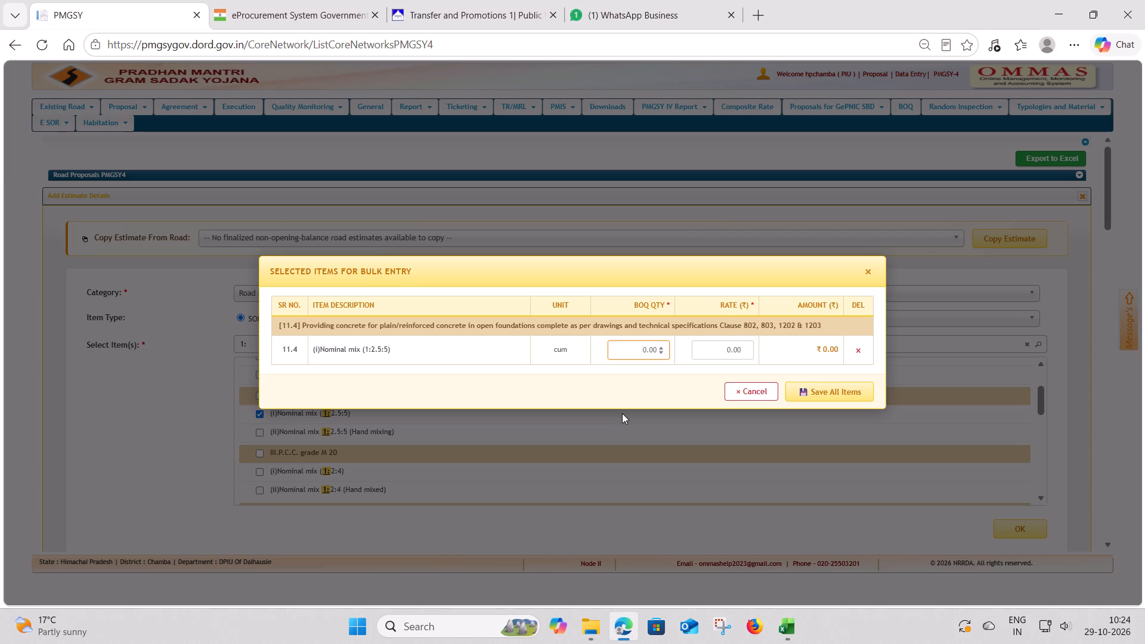
type("134.0")
key("4")
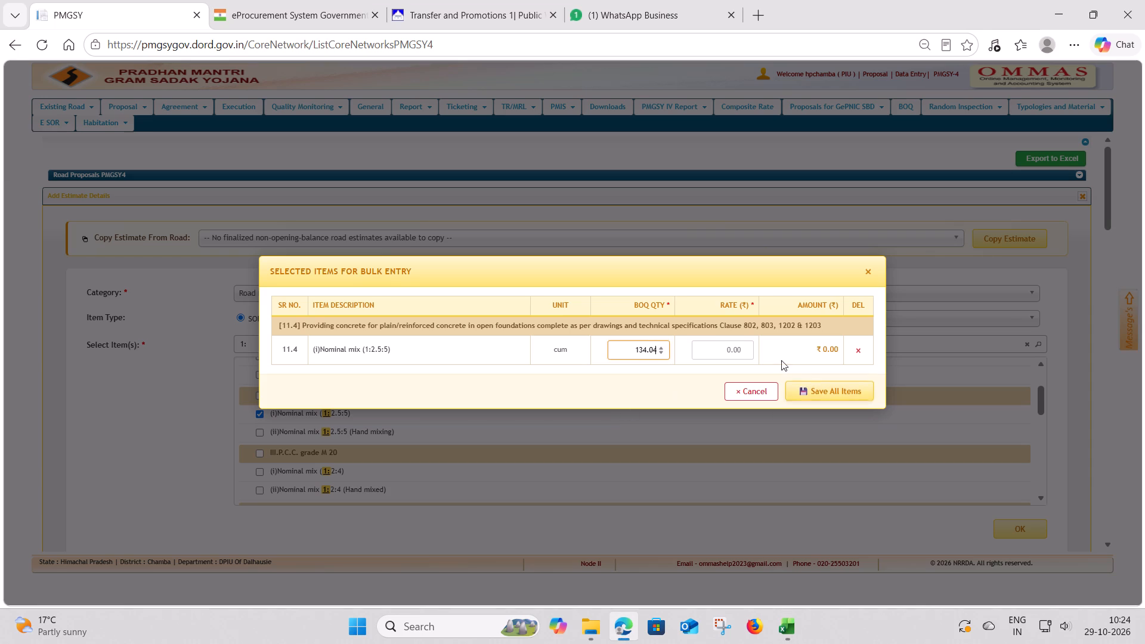
Set the nominal mix (1:2.5:5) item's rate to 8025.40 from the parapets abstract and save it to the estimate.
left_click(732, 345)
key("alt+Tab")
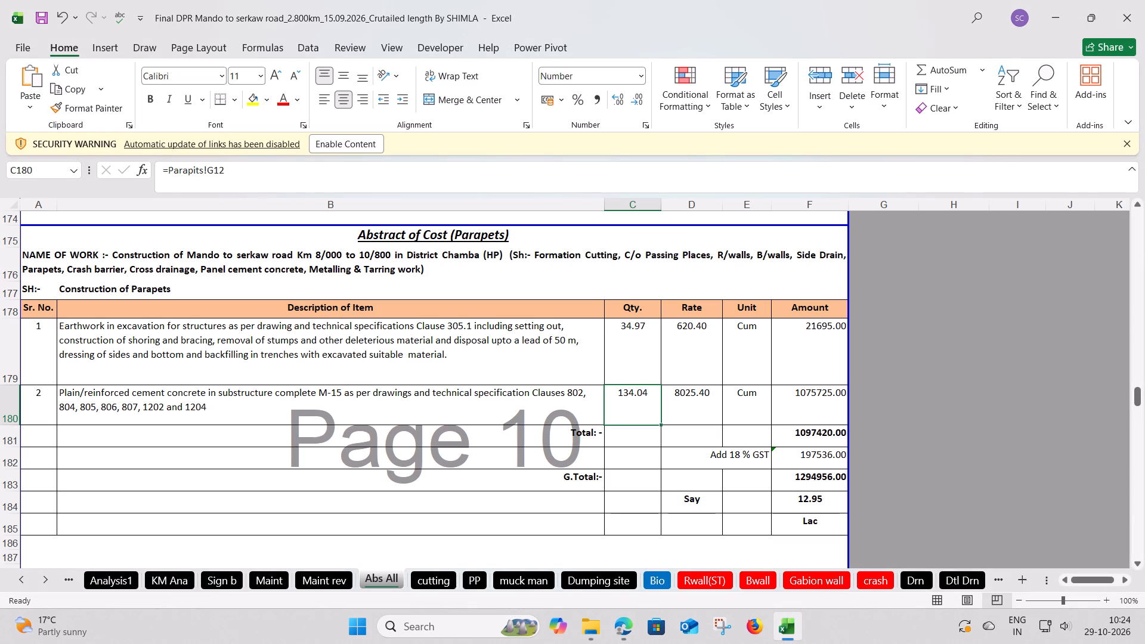
key("alt+Tab")
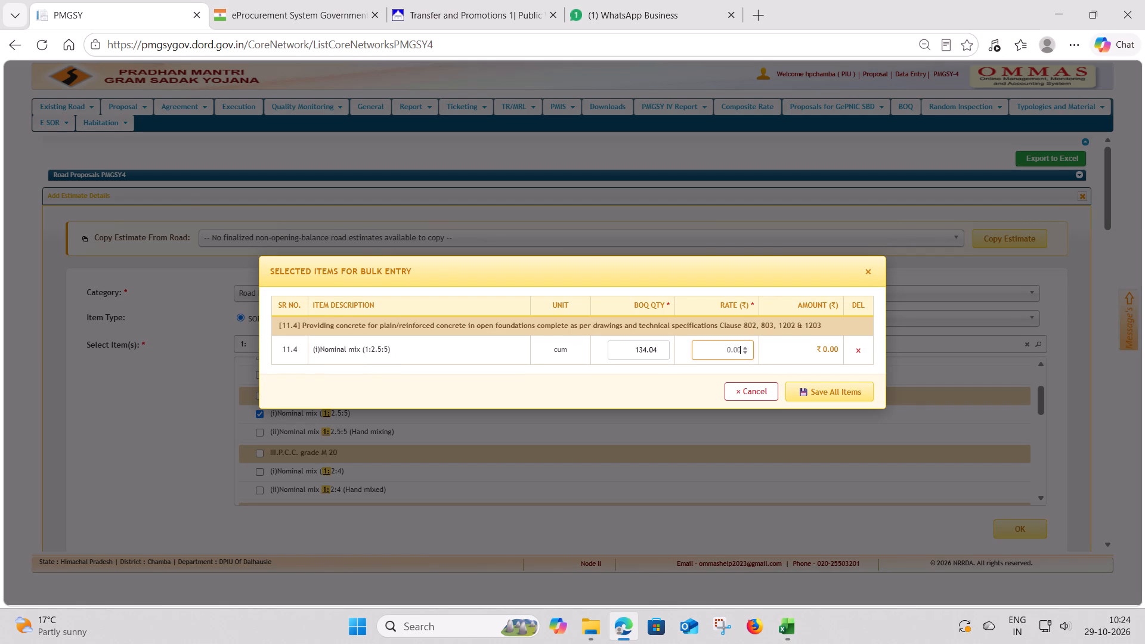
key("alt+Tab")
key("alt+Tab")
key("alt+Tab")
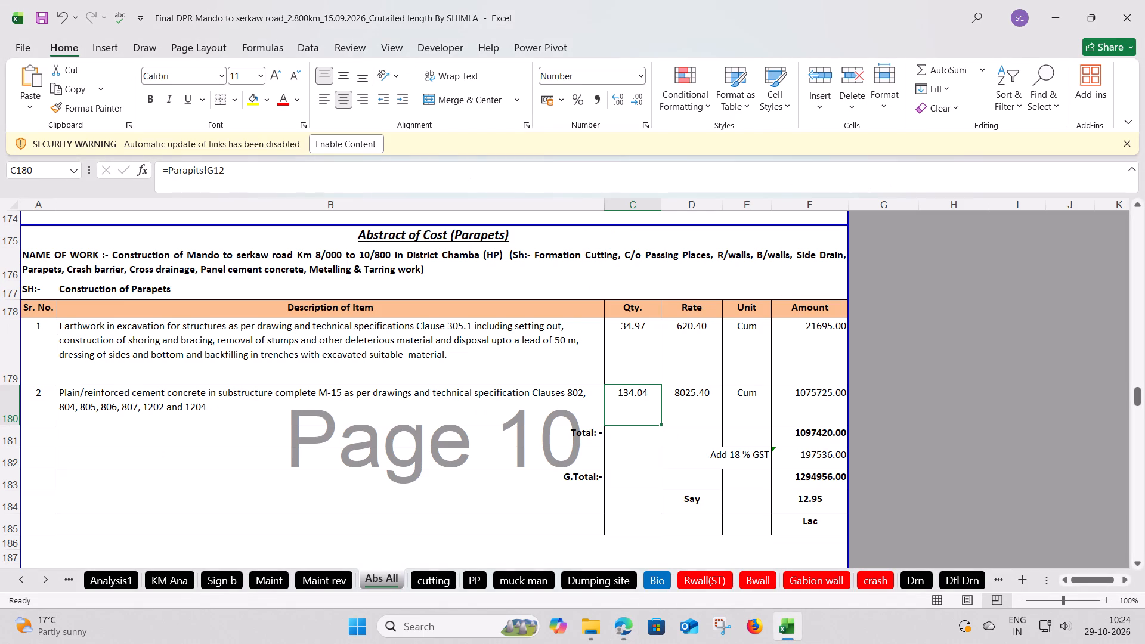
key("alt+Tab")
type("8025.")
key("alt+Tab")
key("alt+Tab")
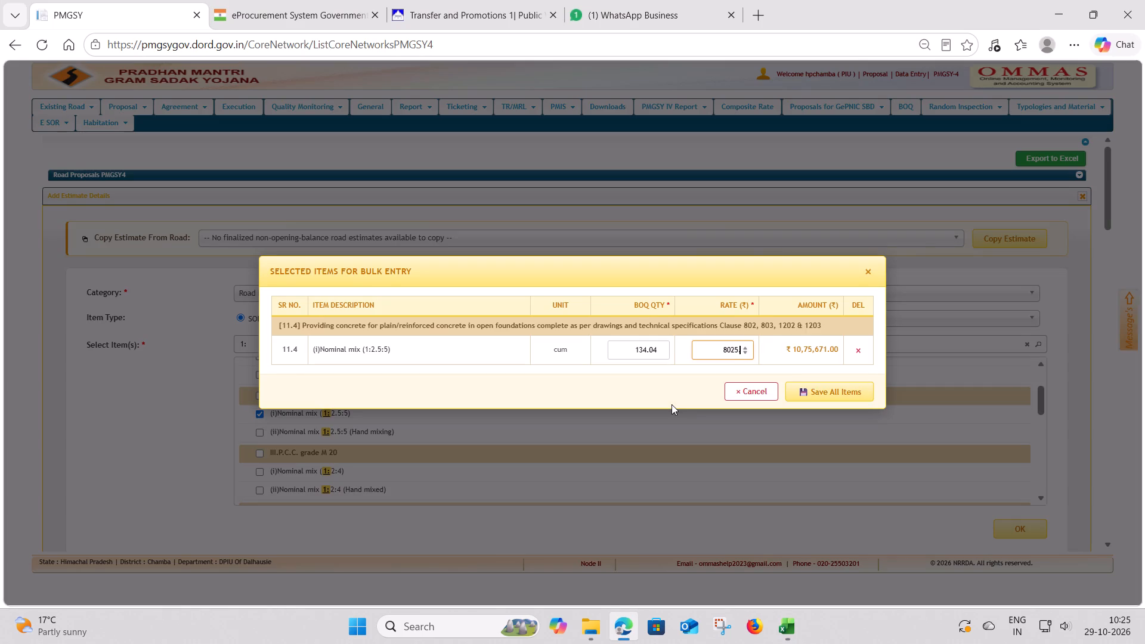
type("40")
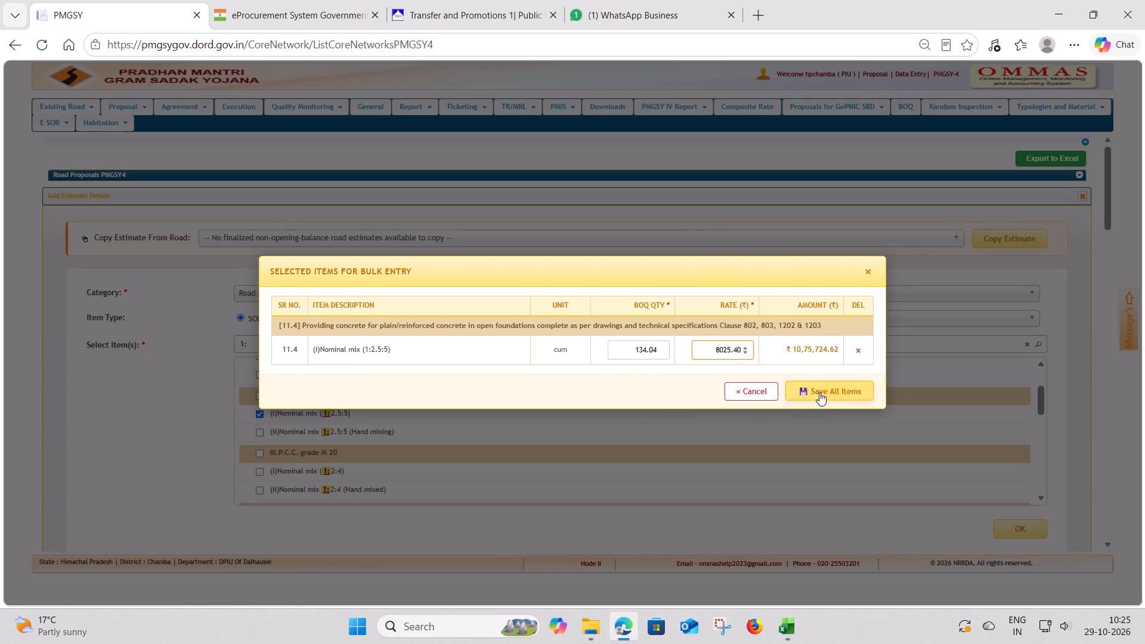
left_click(819, 392)
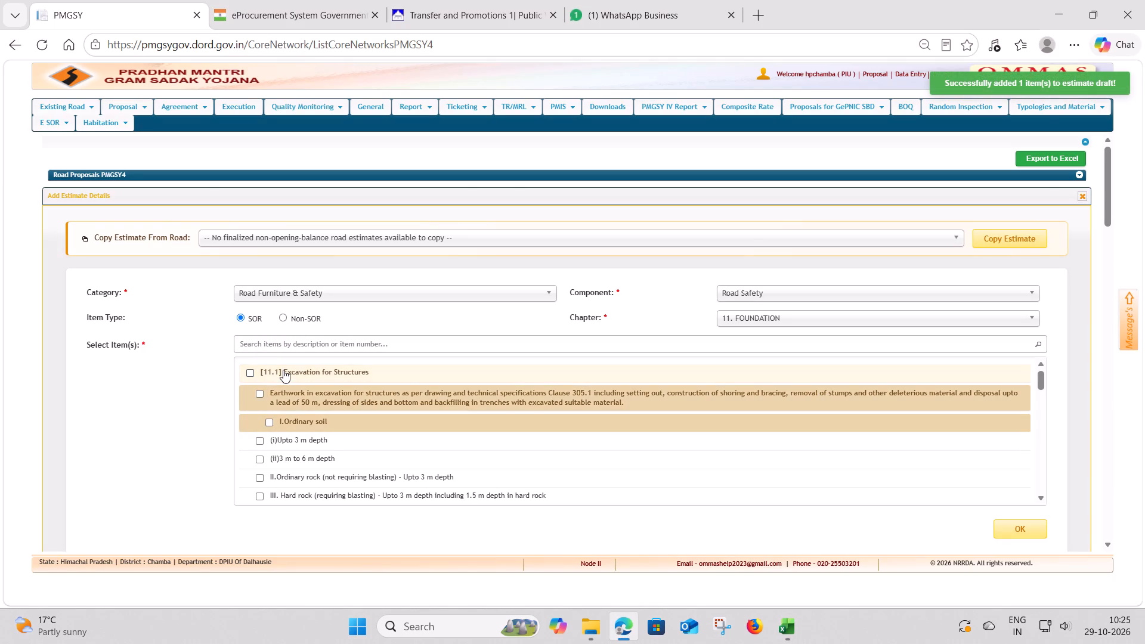
Search the Non-SOR items for "exc" and bring the "Excavation for Structures" earthwork item into bulk entry.
key("alt+Tab")
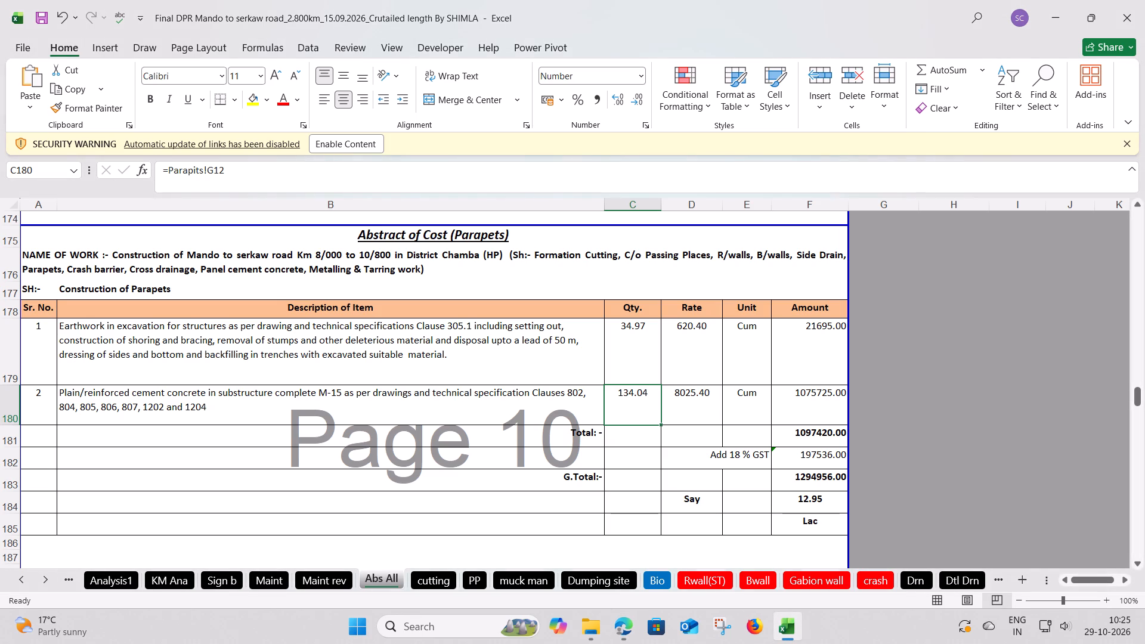
key("alt+Tab")
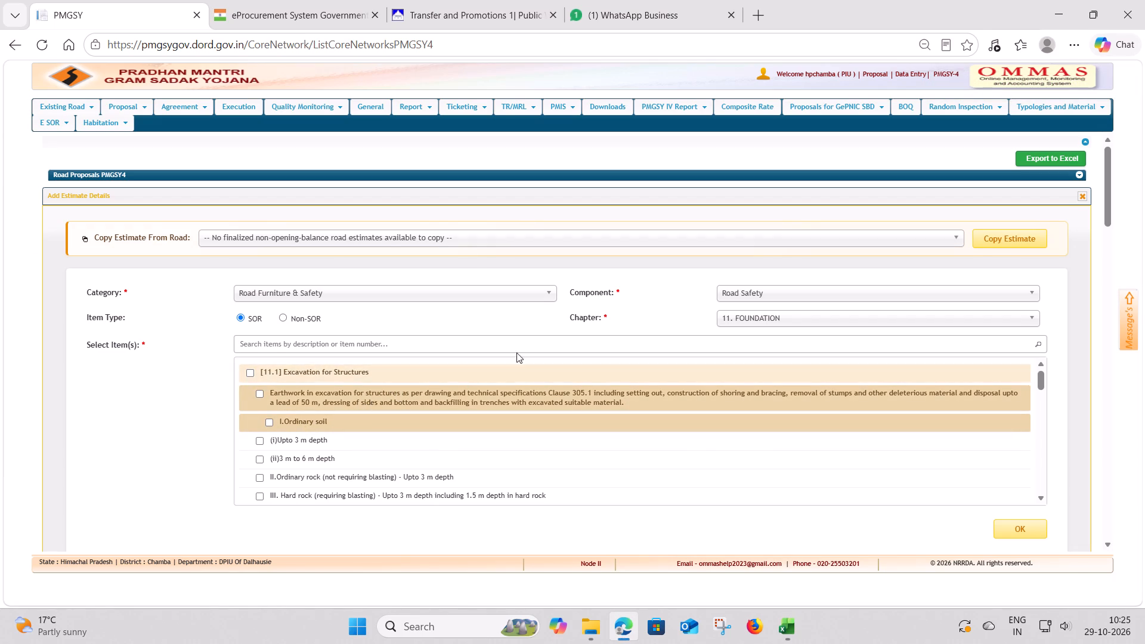
left_click(873, 319)
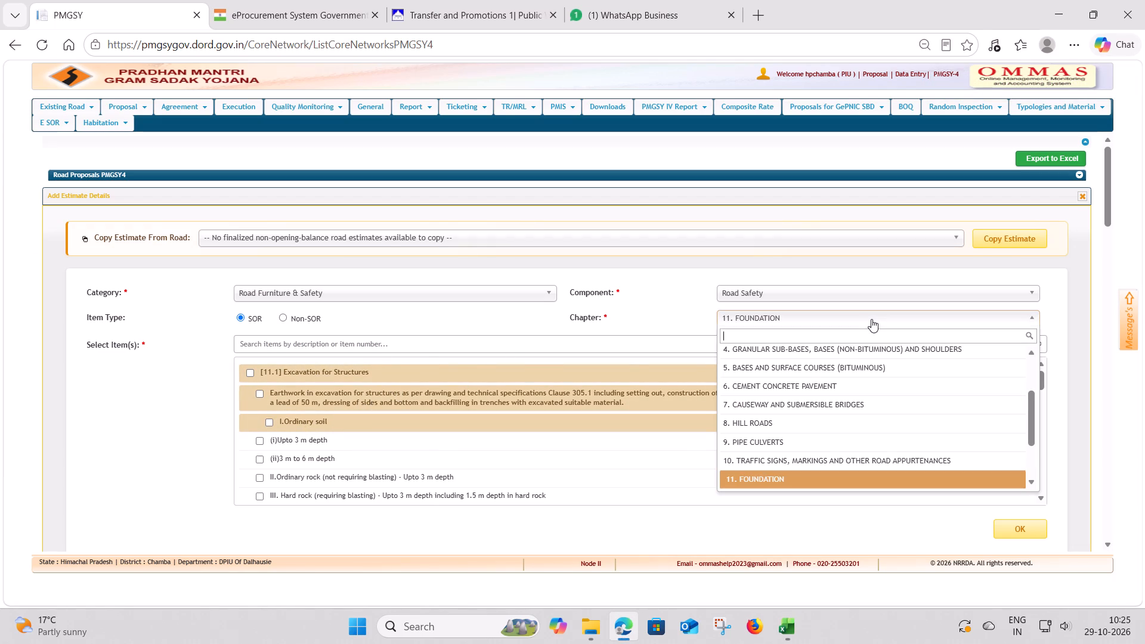
left_click(284, 317)
left_click(289, 343)
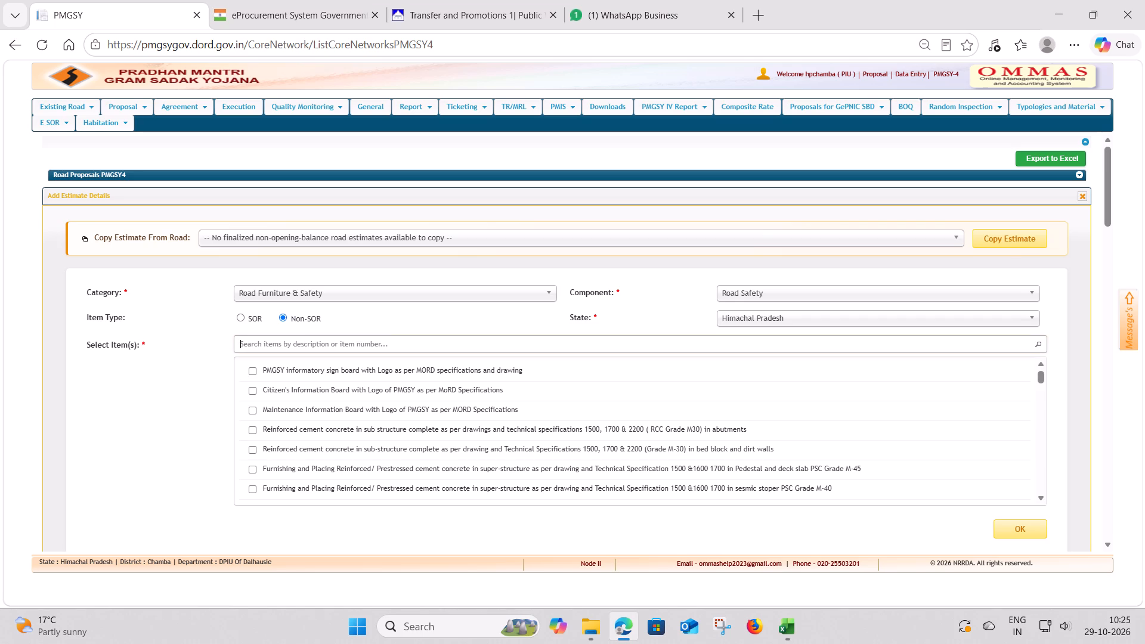
key("e")
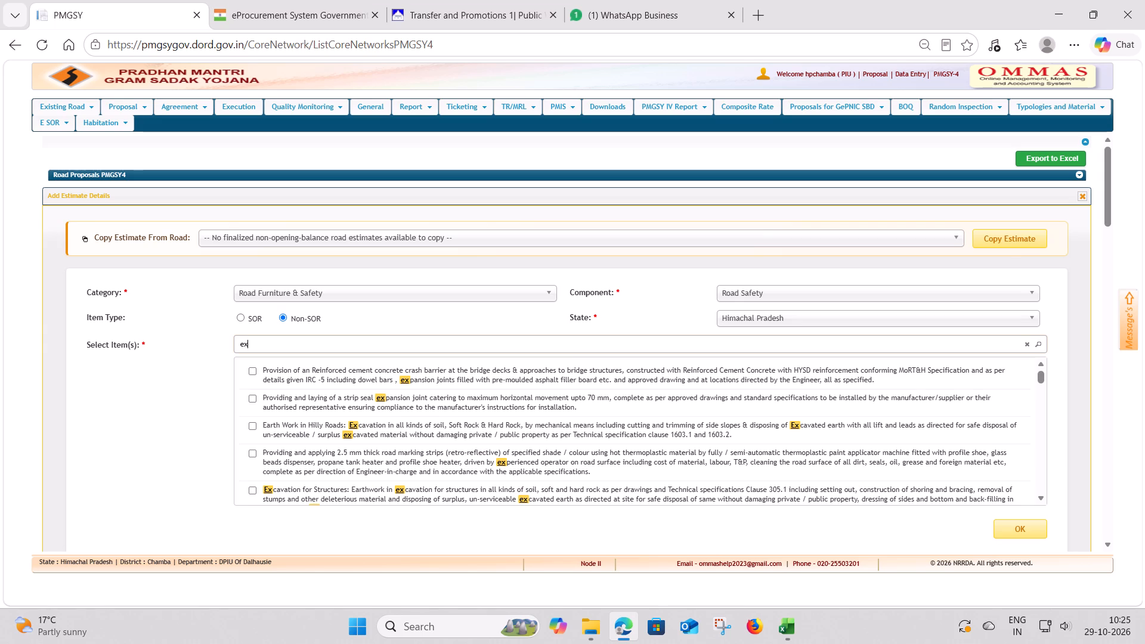
key("c")
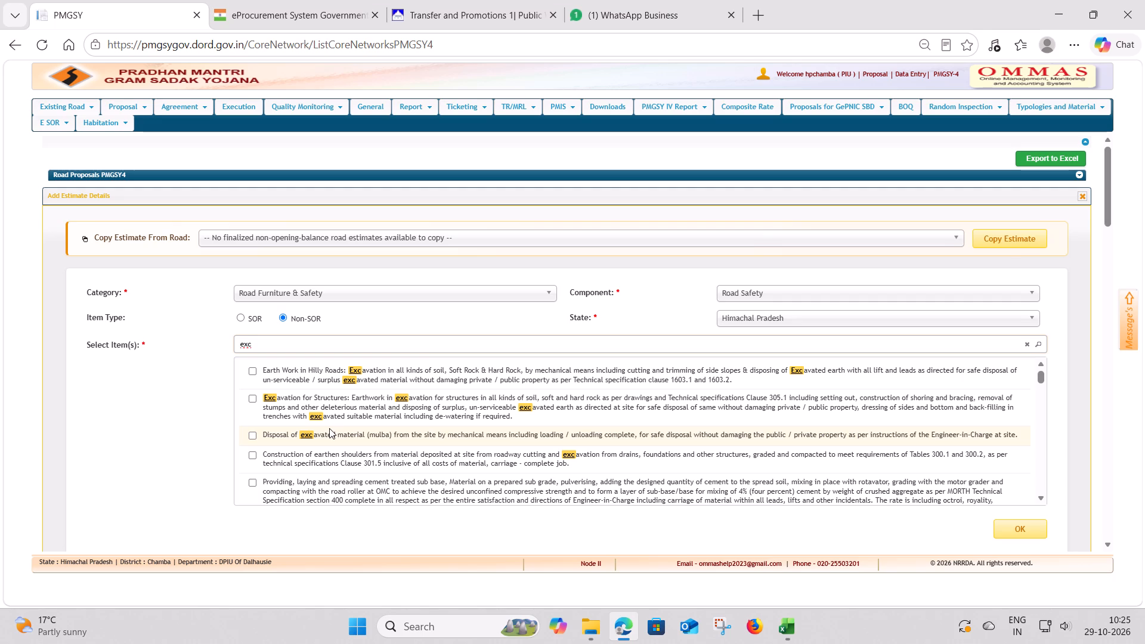
left_click(252, 398)
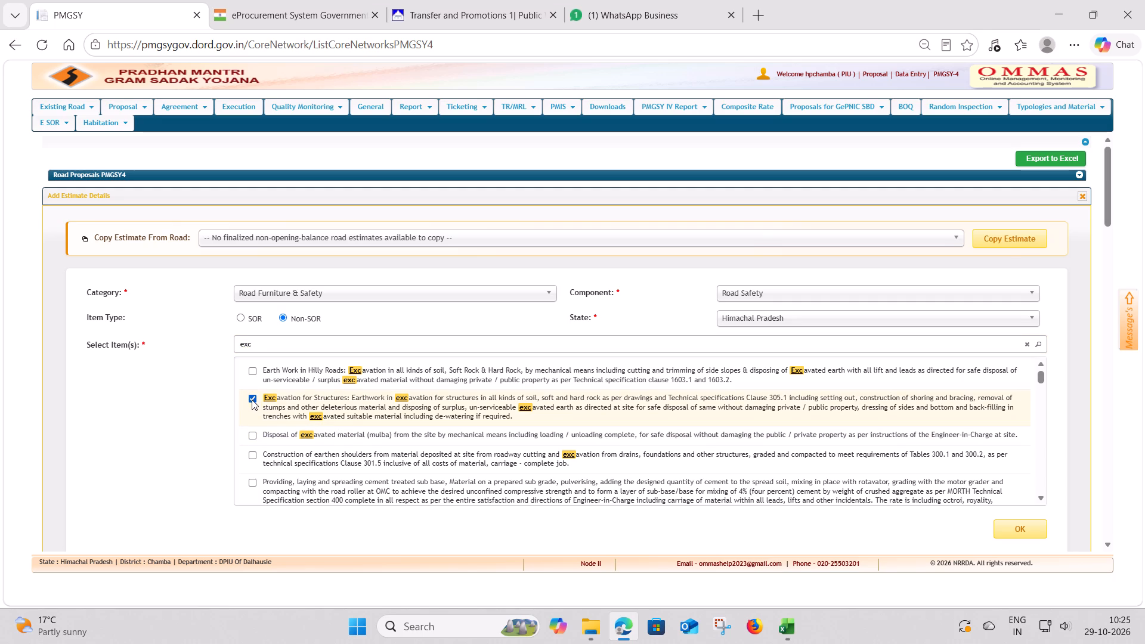
left_click(1030, 530)
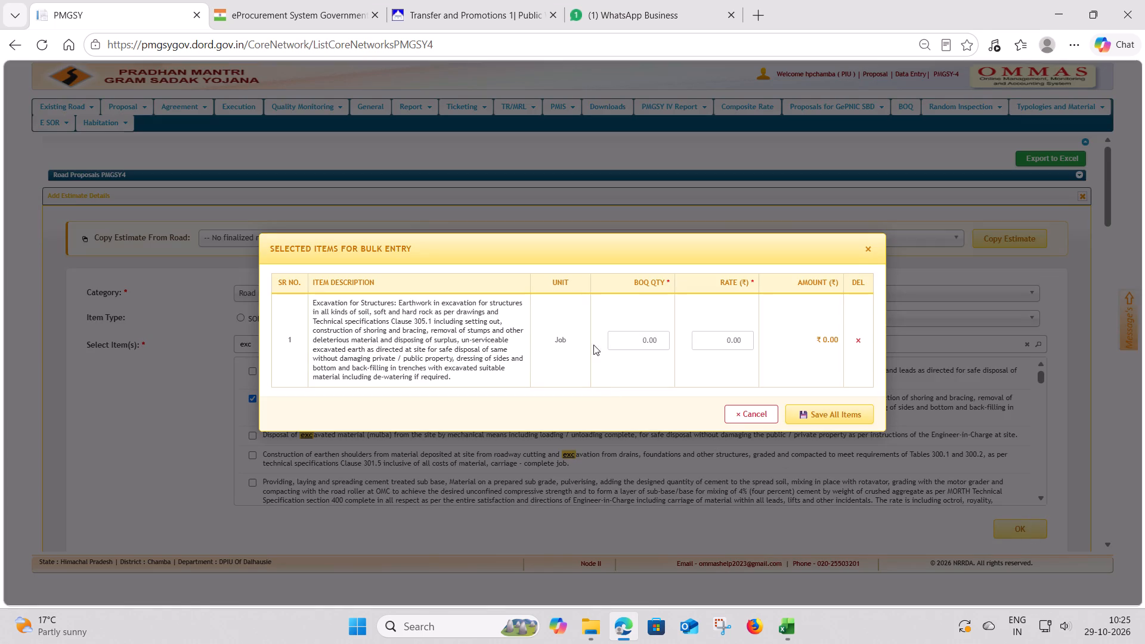
Set the excavation item's BOQ quantity to 34.97 from the parapets abstract in the DPR workbook.
left_click(630, 339)
key("alt+Tab")
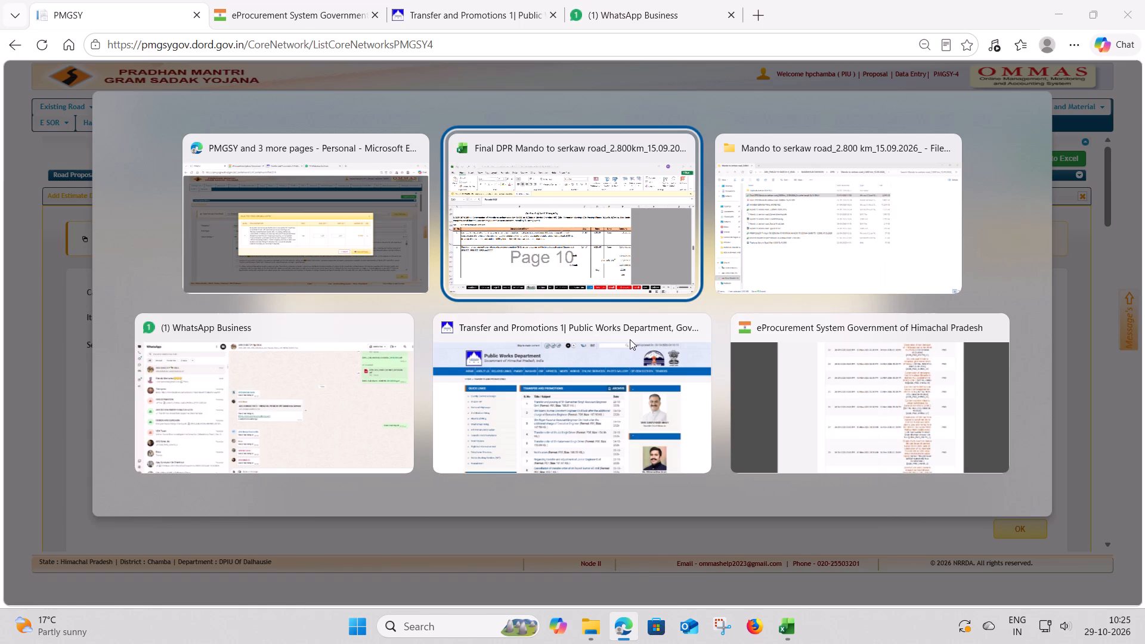
left_click(630, 339)
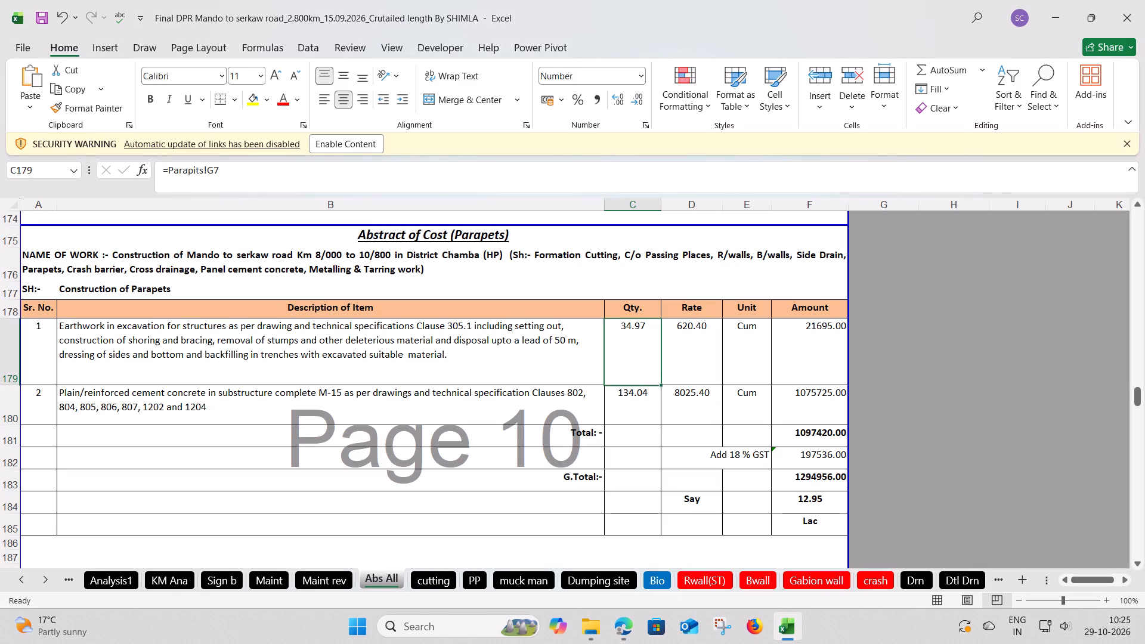
key("alt+Tab")
type("34.97")
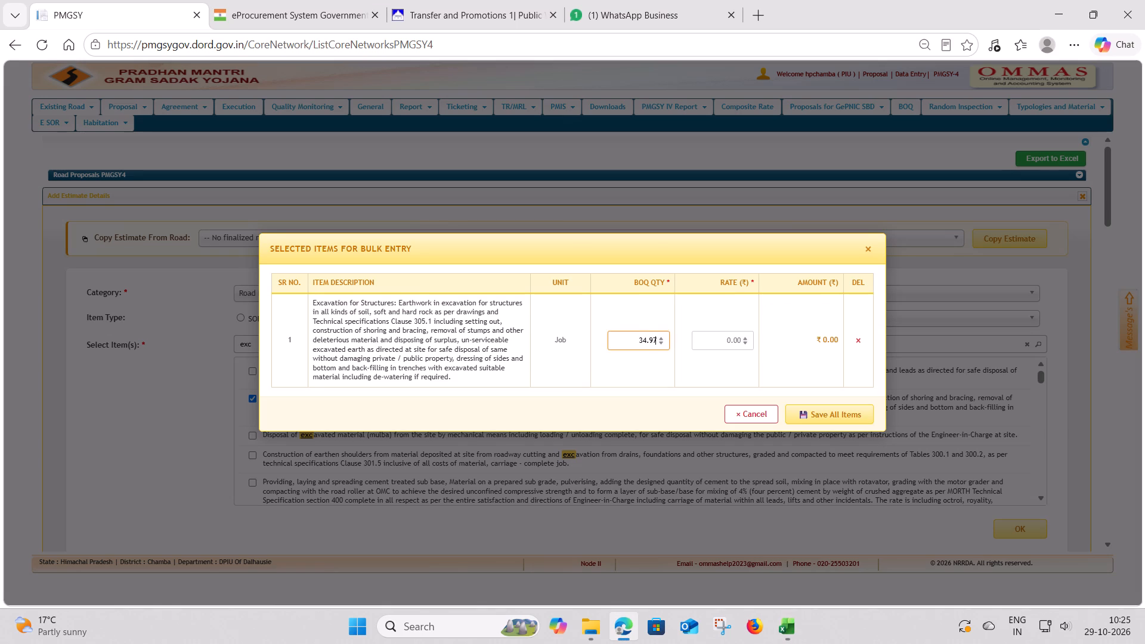
Set the excavation item's rate to 620.40 from the parapets abstract and save it to the estimate.
left_click(722, 337)
key("alt+Tab")
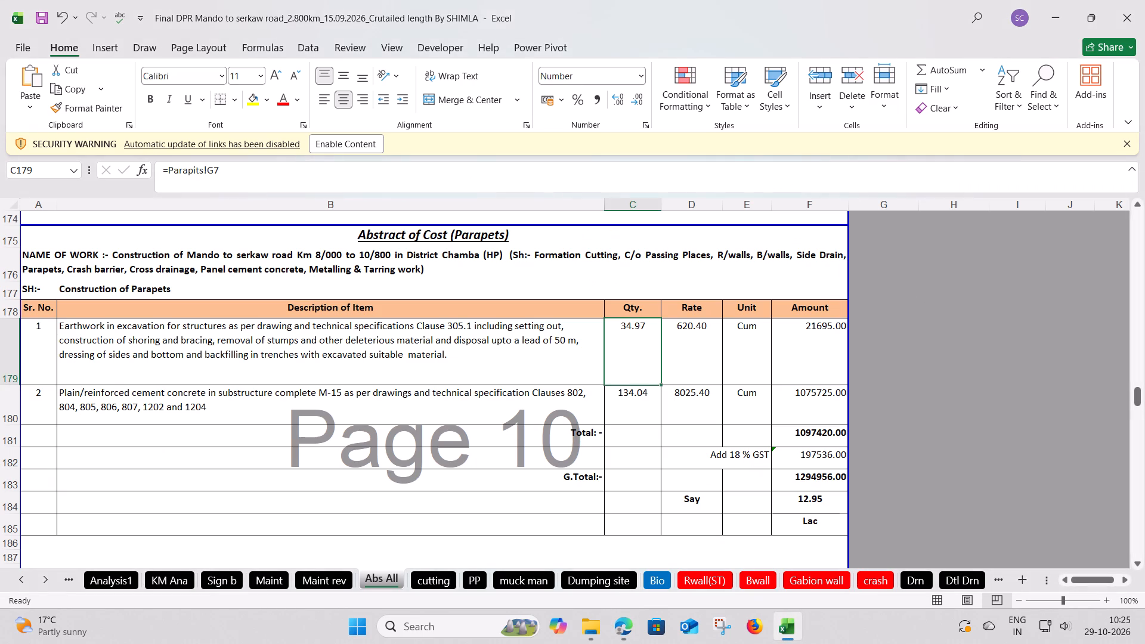
key("alt+Tab")
type("320.4")
key("BackSpace")
key("BackSpace")
key("BackSpace")
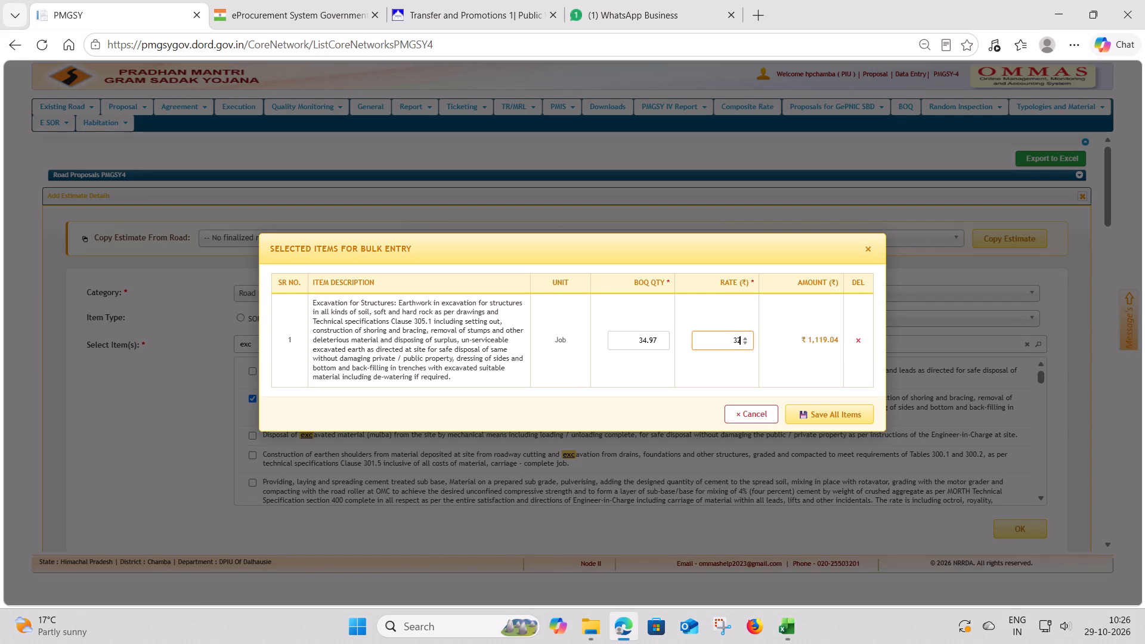
key("BackSpace")
key("BackSpace")
key("alt+Tab")
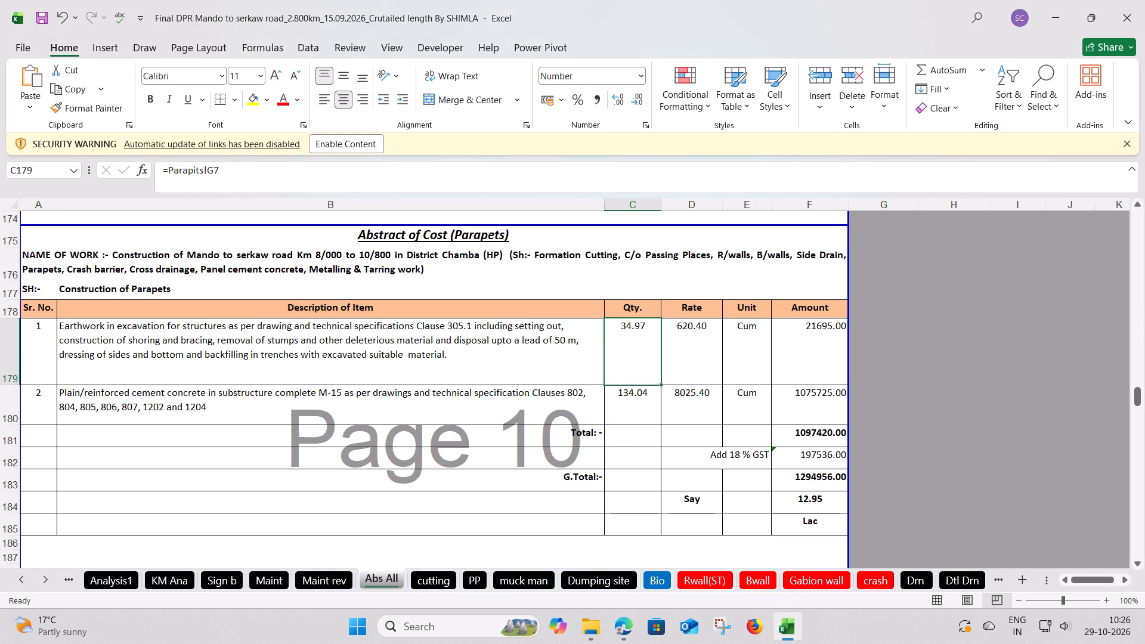
key("alt+Tab")
type("620.40")
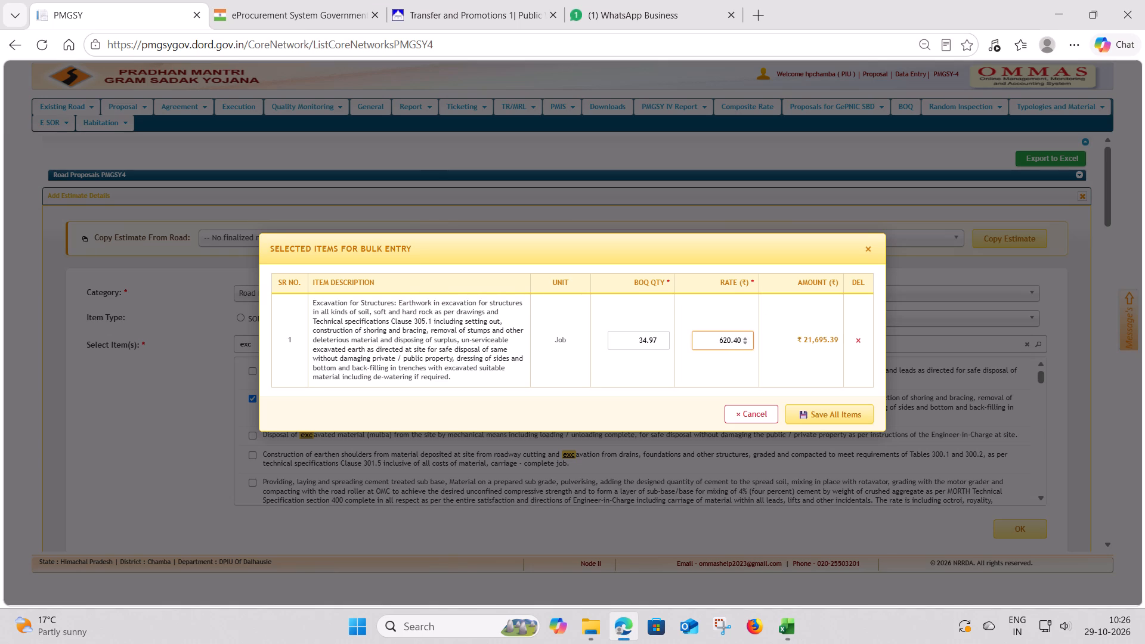
left_click(831, 417)
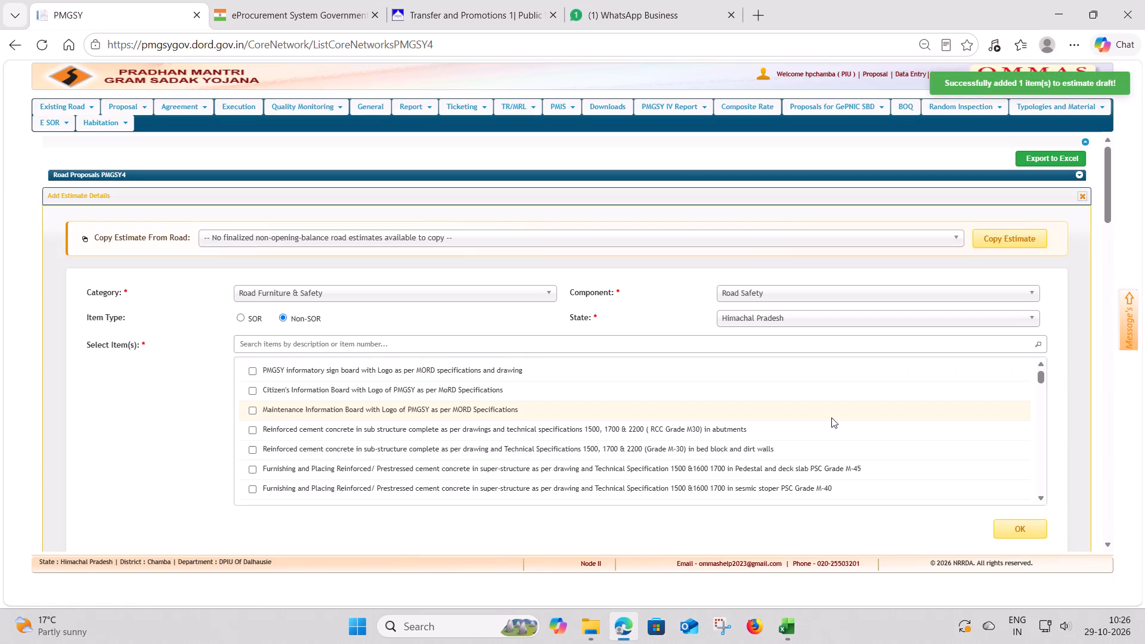
Save the draft estimate with the two Road Safety items and confirm the save.
scroll(224, 342, "down", 6)
scroll(175, 390, "down", 20)
scroll(175, 390, "down", 8)
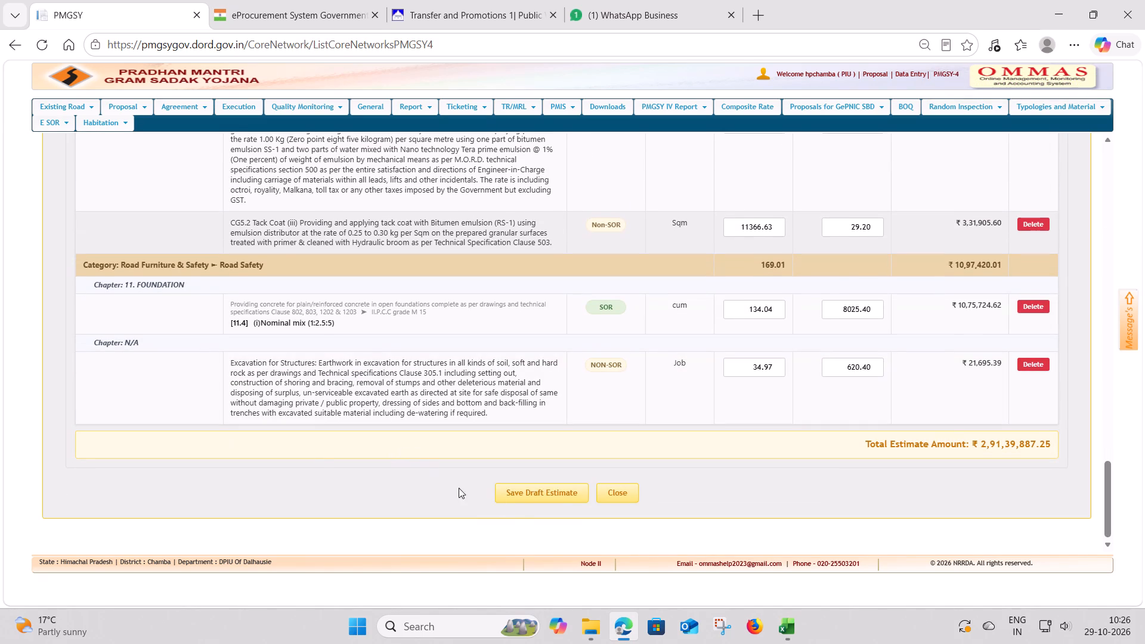
left_click(525, 497)
left_click(664, 147)
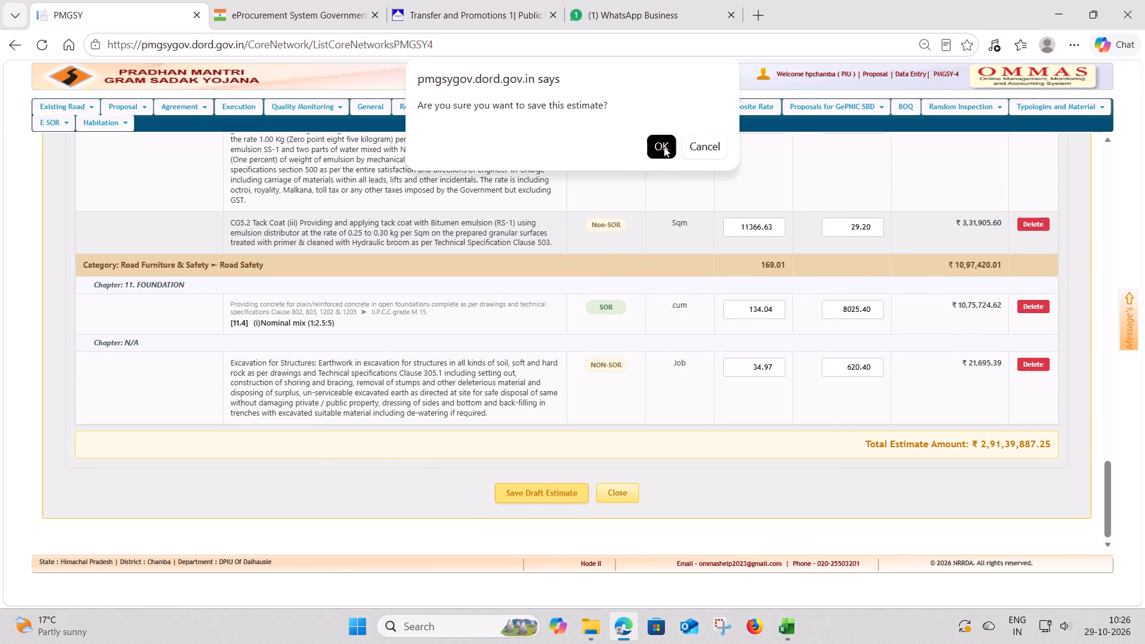
left_click(708, 150)
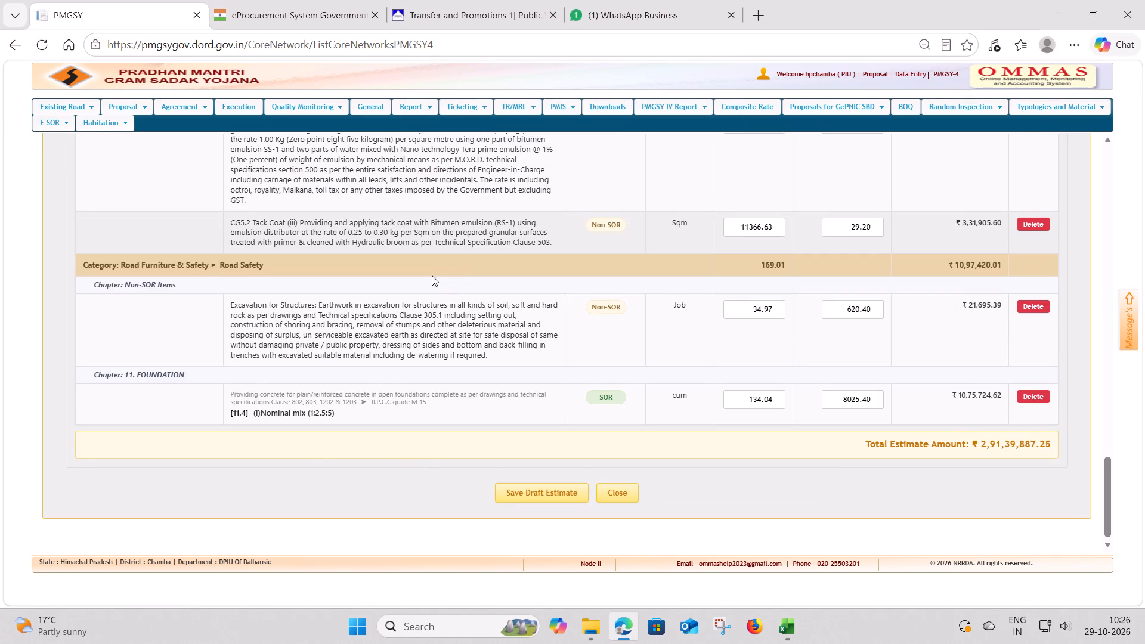
Look back over the added estimate items, and read the crash barrier abstract of cost in the DPR workbook.
scroll(245, 391, "up", 5)
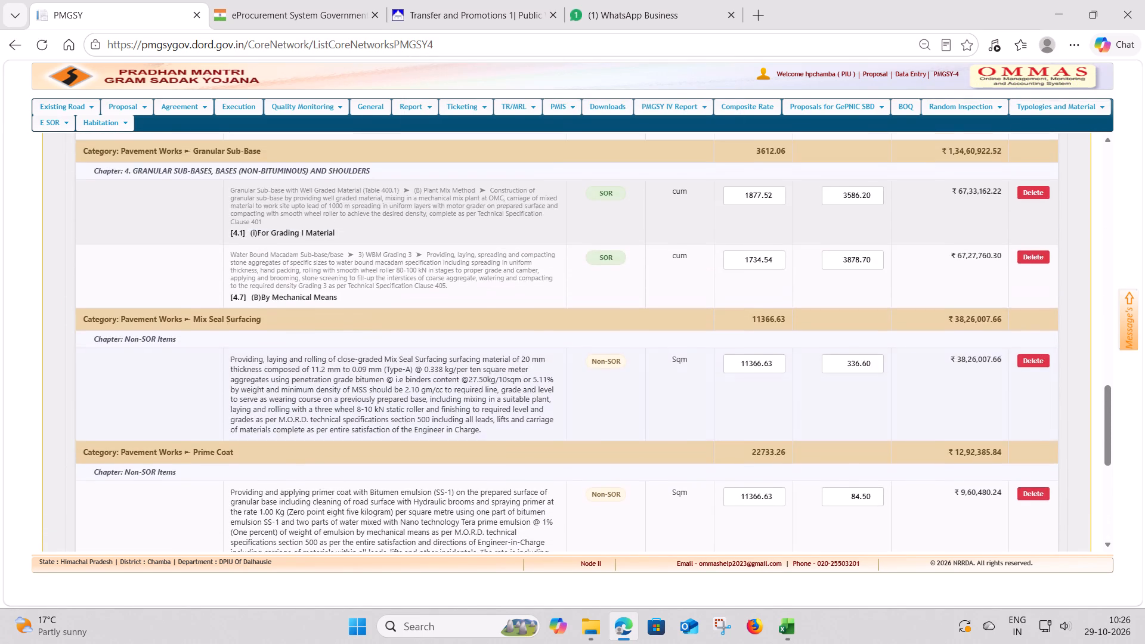
scroll(245, 391, "up", 16)
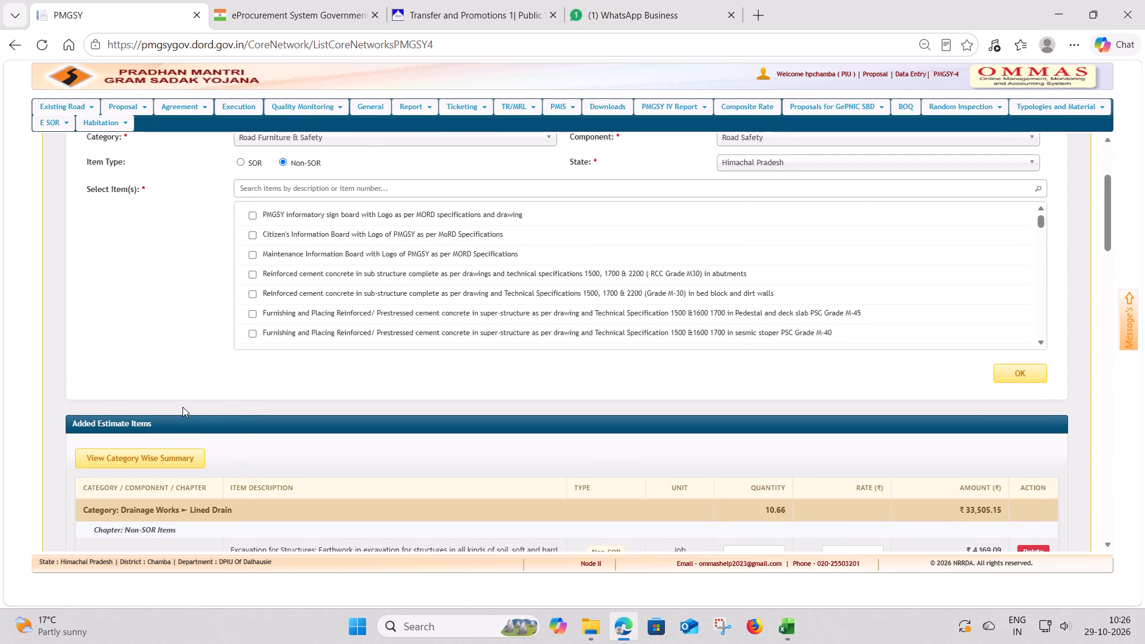
key("alt+Tab")
scroll(227, 417, "down", 3)
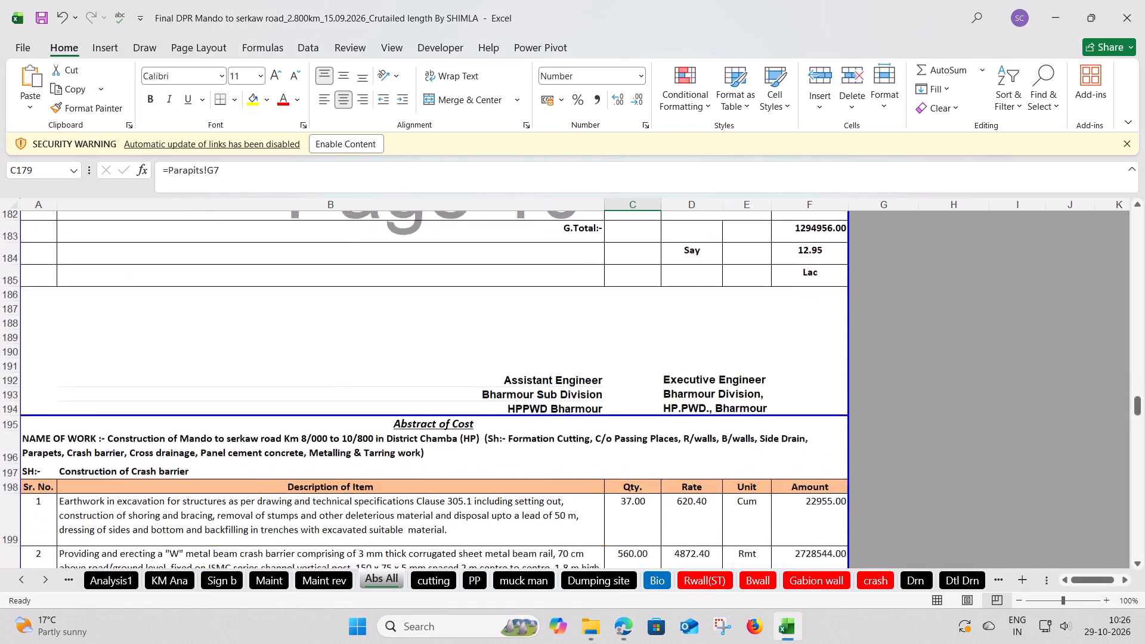
scroll(227, 417, "down", 3)
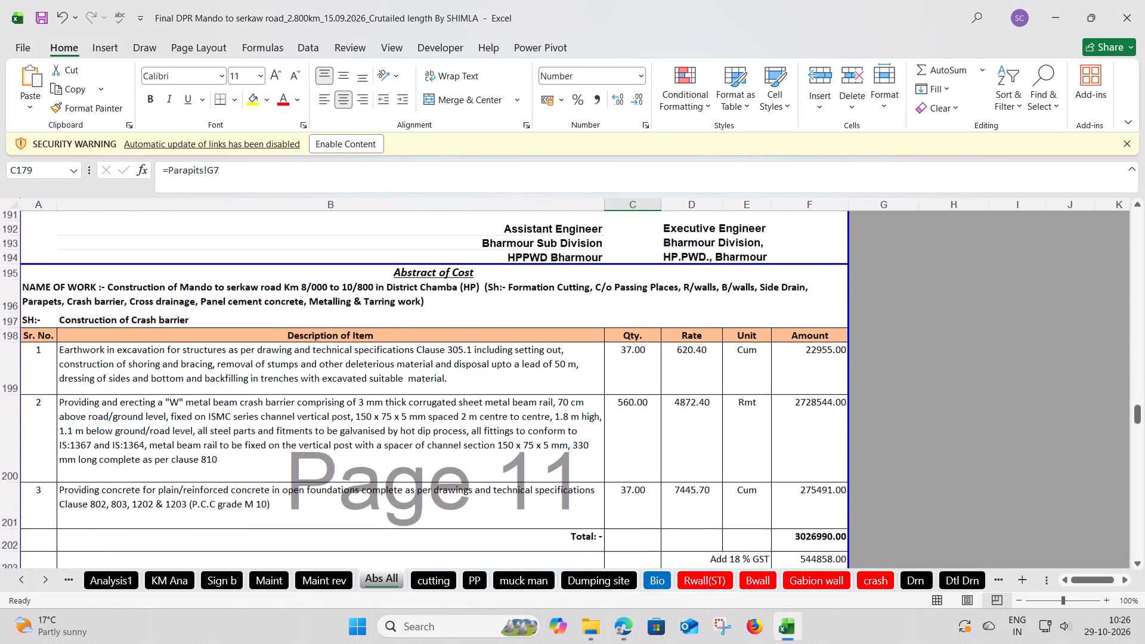
scroll(245, 407, "down", 1)
key("alt+Tab")
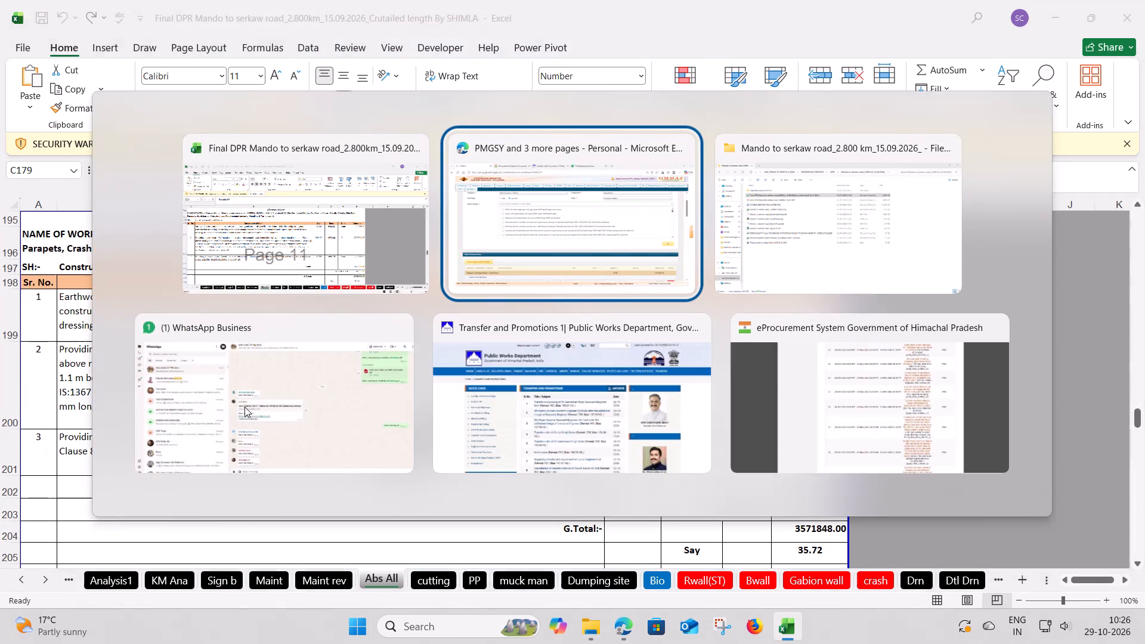
Under Road Furniture & Safety, Road Safety, search the Non-SOR items for "cras" and select the "W" metal beam crash barrier item.
scroll(262, 318, "up", 2)
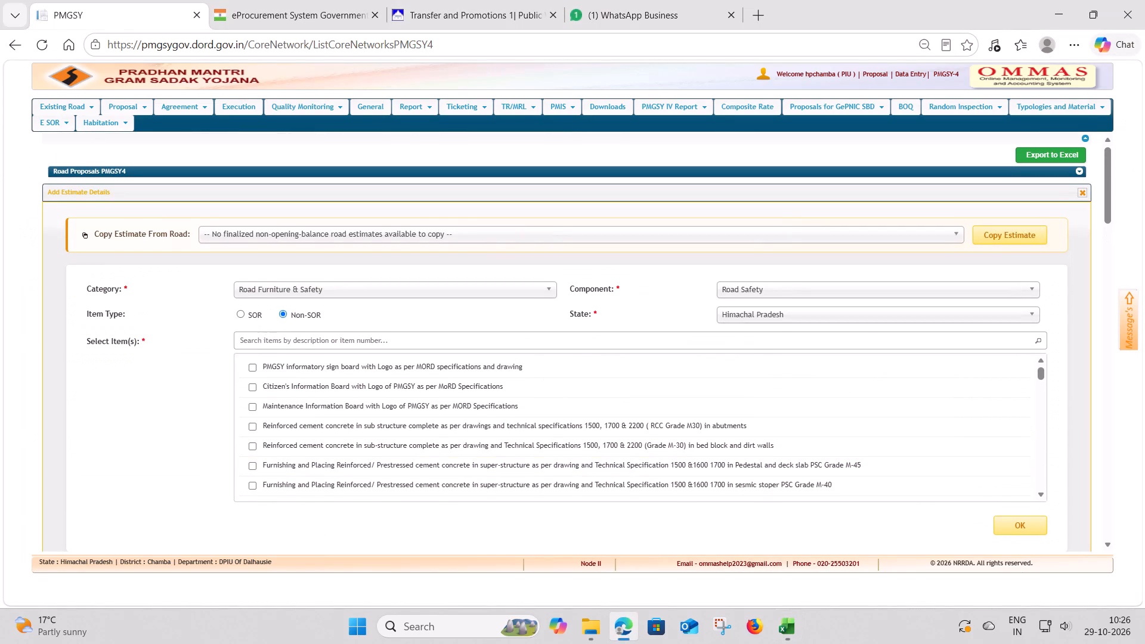
left_click(375, 288)
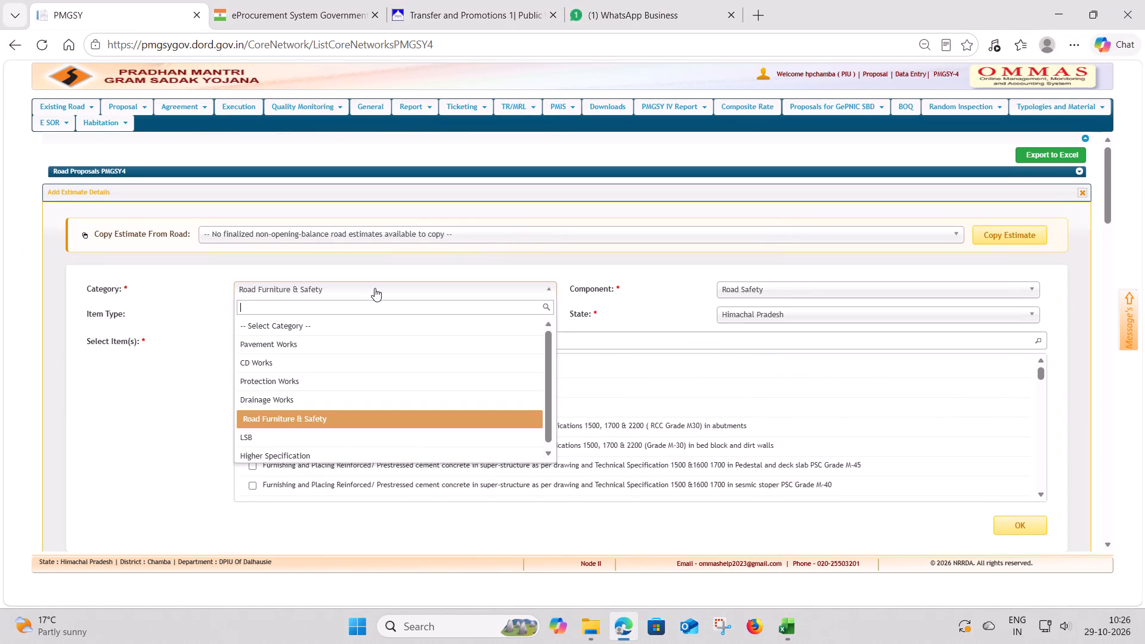
left_click(375, 288)
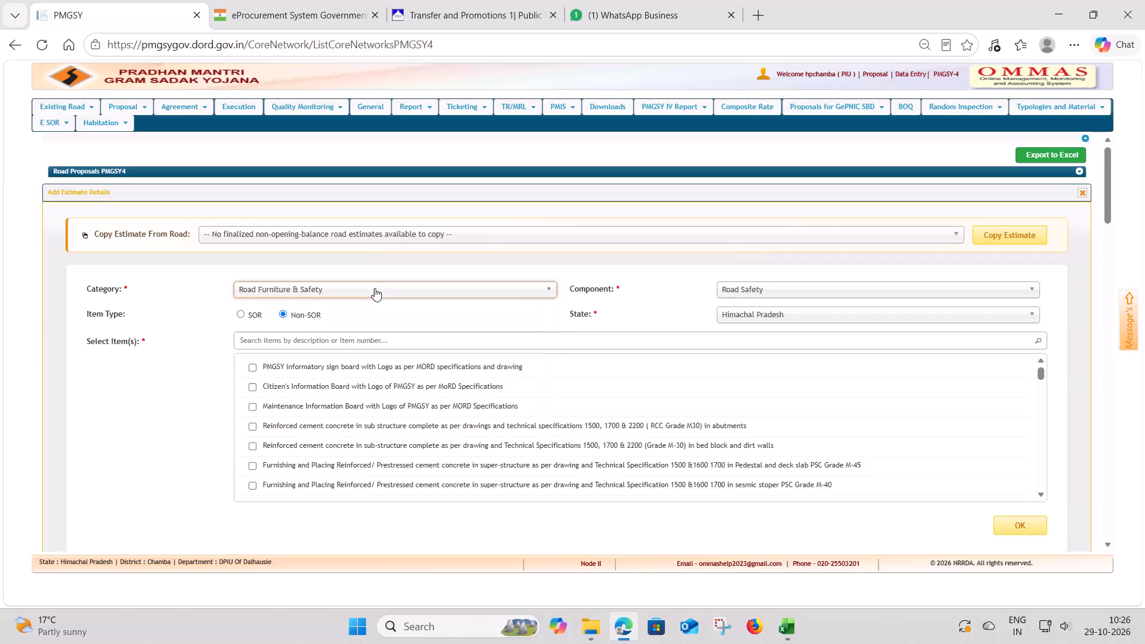
left_click(371, 290)
scroll(331, 411, "down", 2)
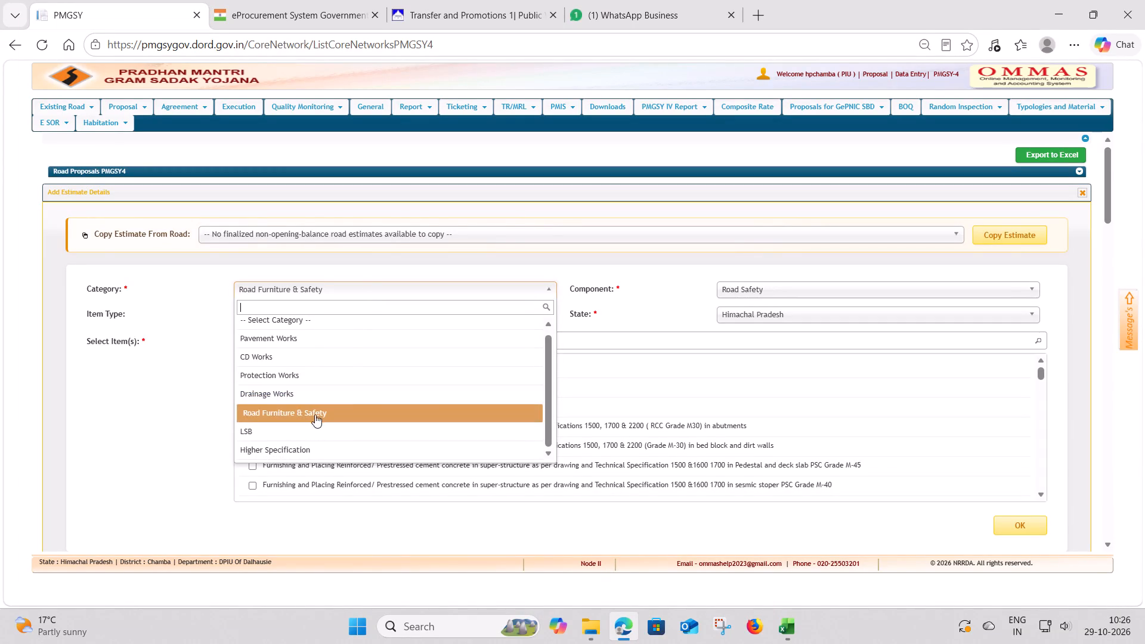
left_click(315, 413)
left_click(790, 289)
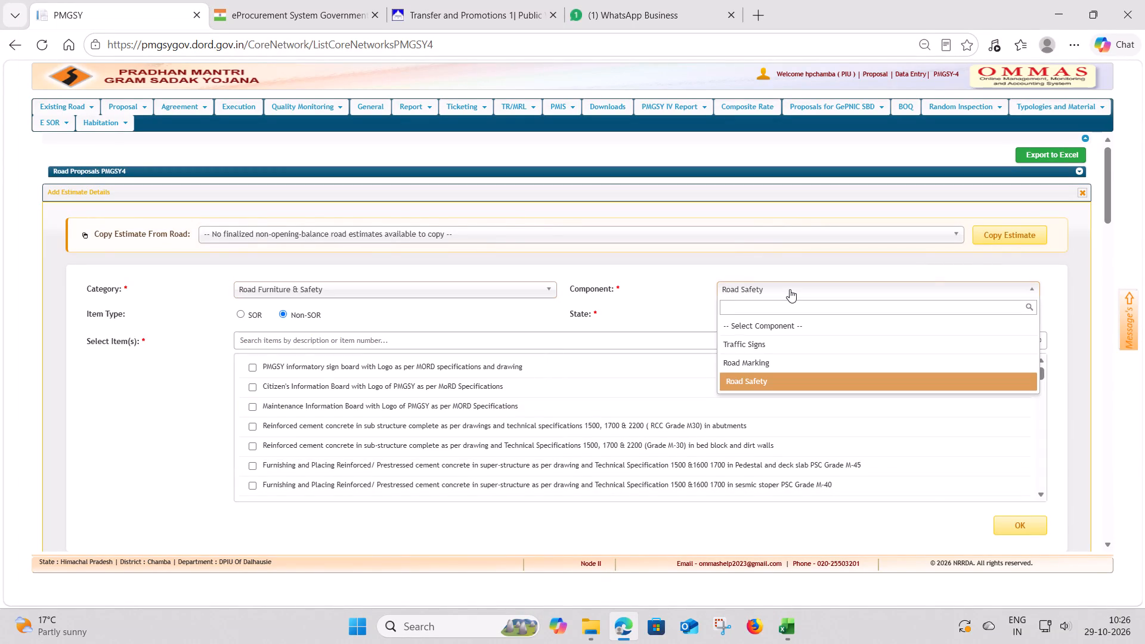
left_click(790, 289)
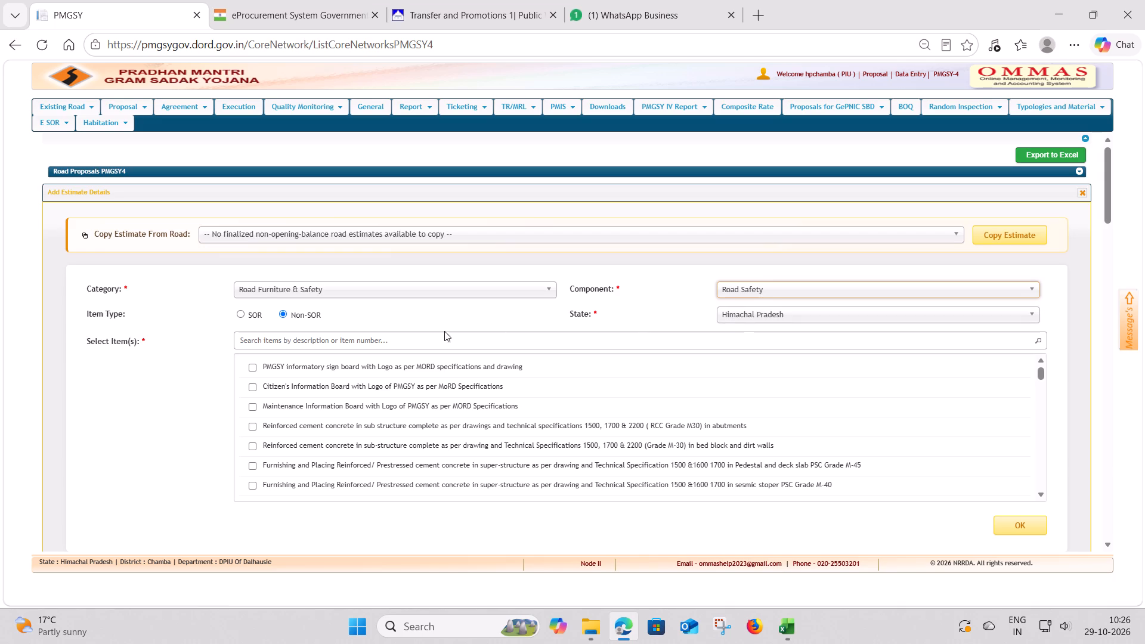
left_click(237, 314)
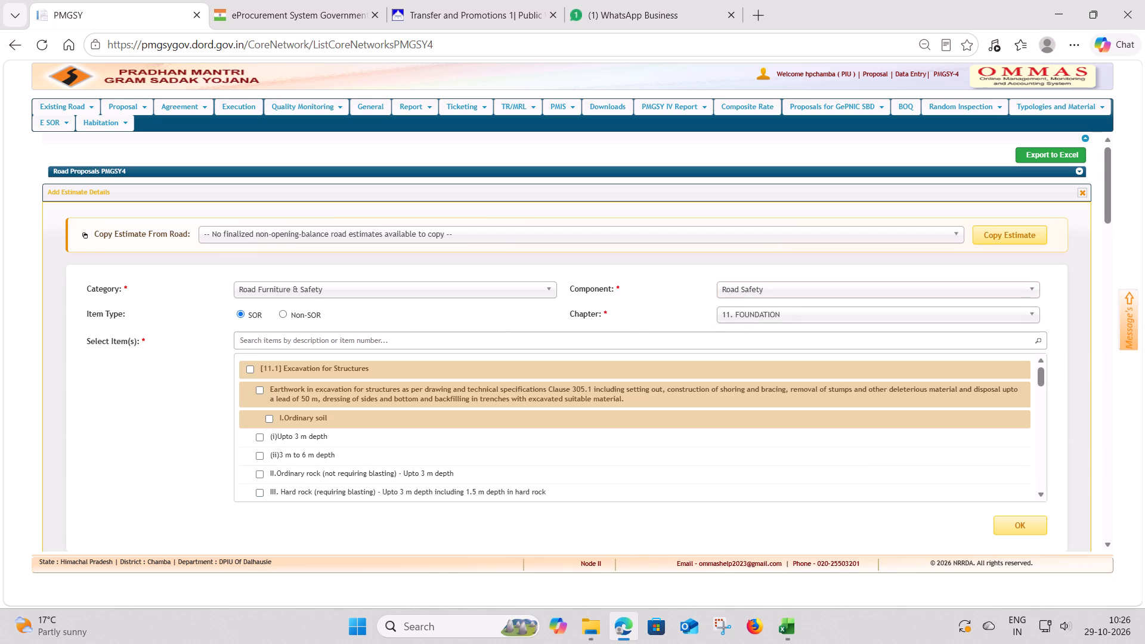
left_click(278, 342)
left_click(283, 315)
left_click(277, 339)
type("cr")
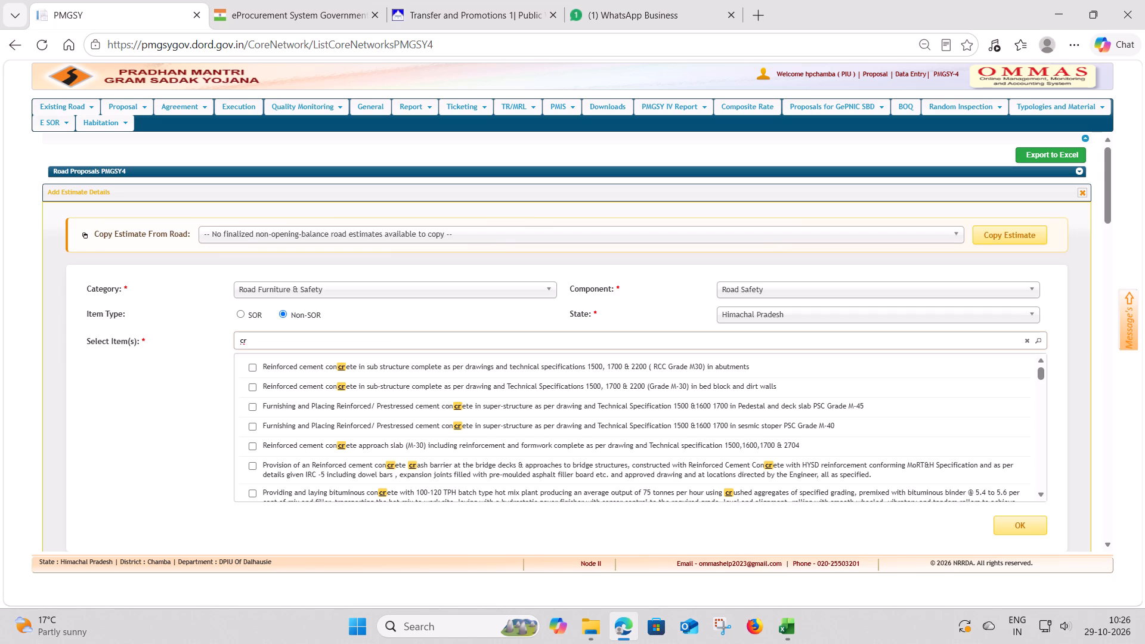
type("as")
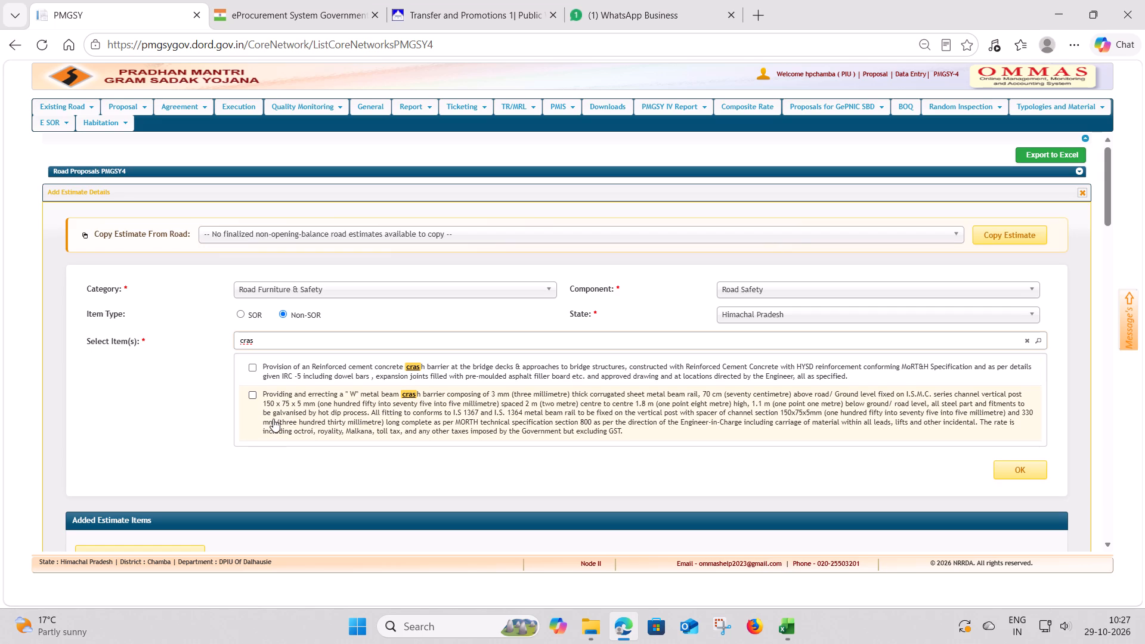
left_click(250, 397)
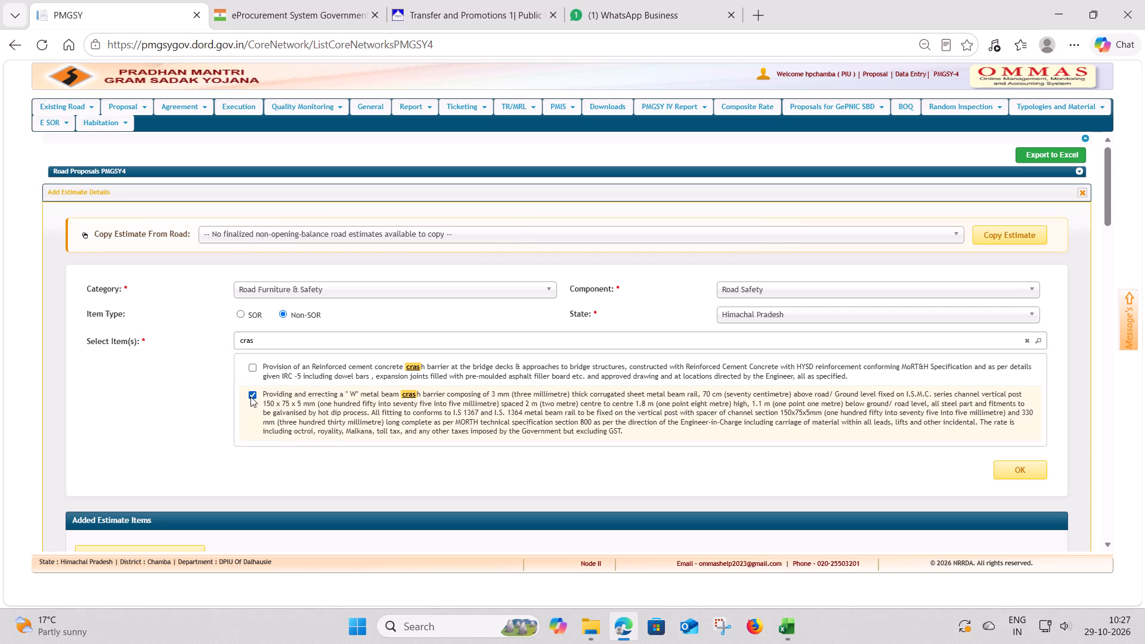
Open the selected "W" metal beam crash barrier item for entry and set its BOQ quantity to 560.00 from the DPR workbook.
left_click(1016, 475)
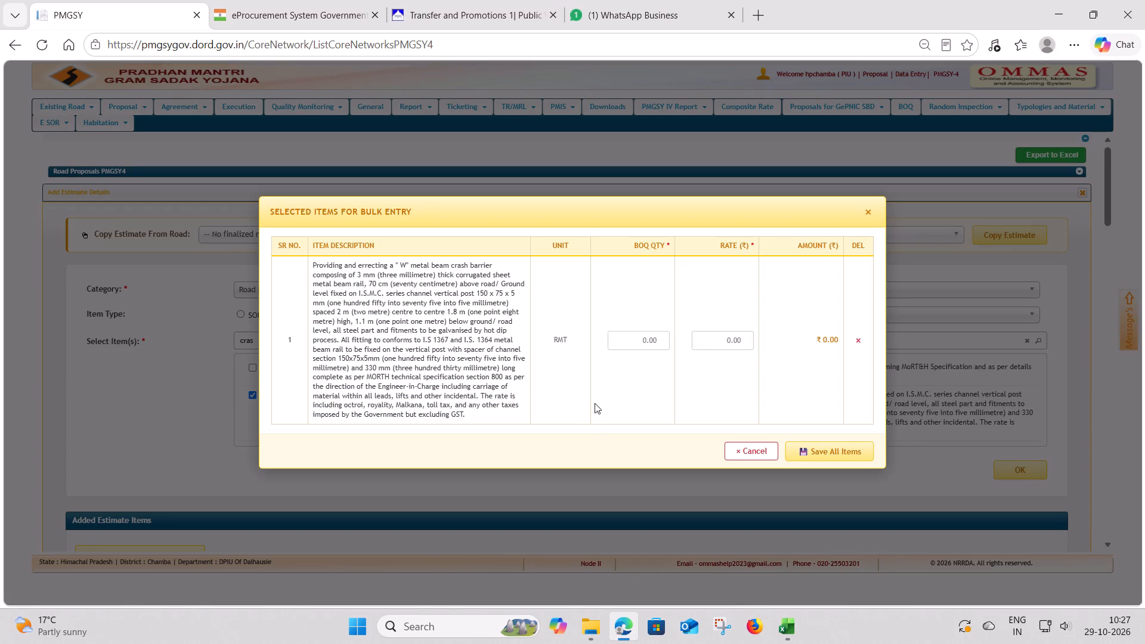
left_click(633, 340)
key("alt+Tab")
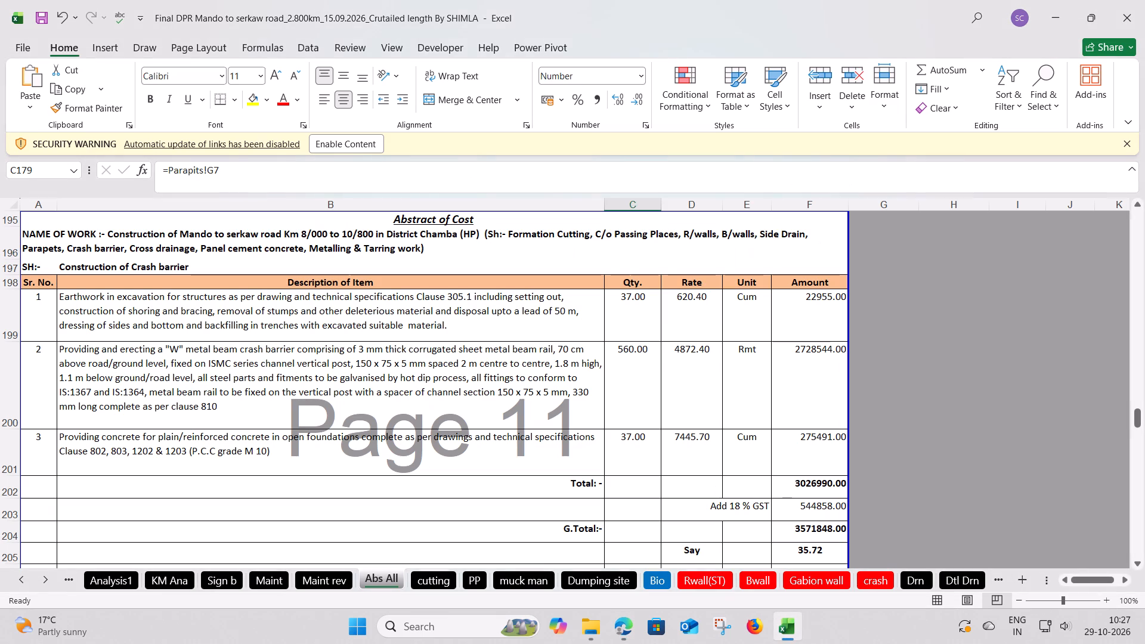
left_click(352, 410)
left_click(626, 381)
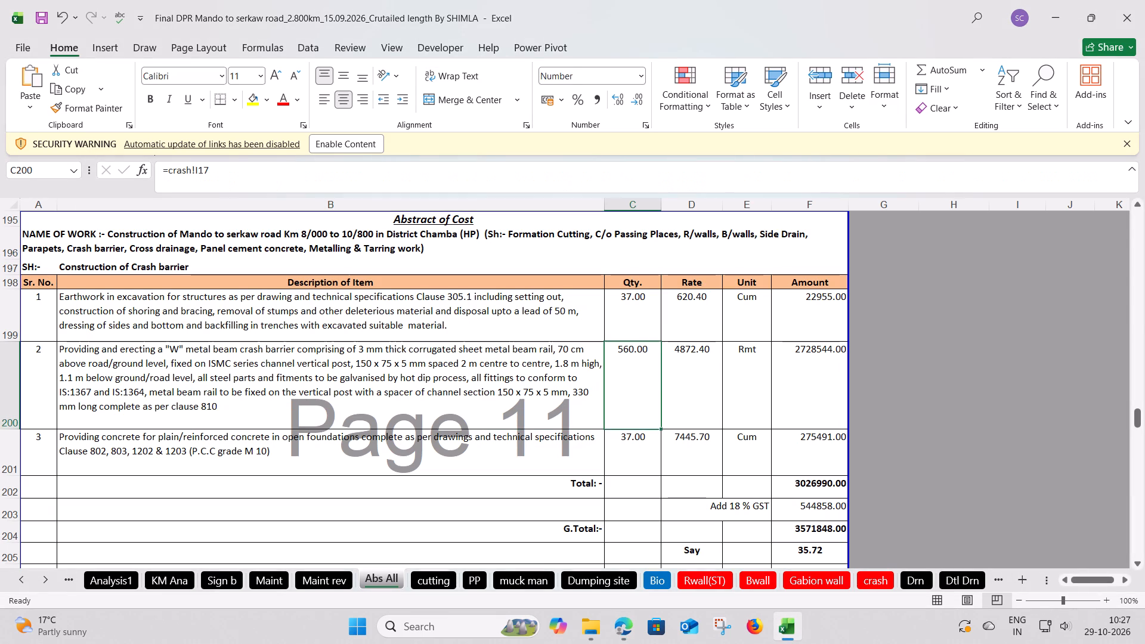
key("alt+Tab")
type("560.00")
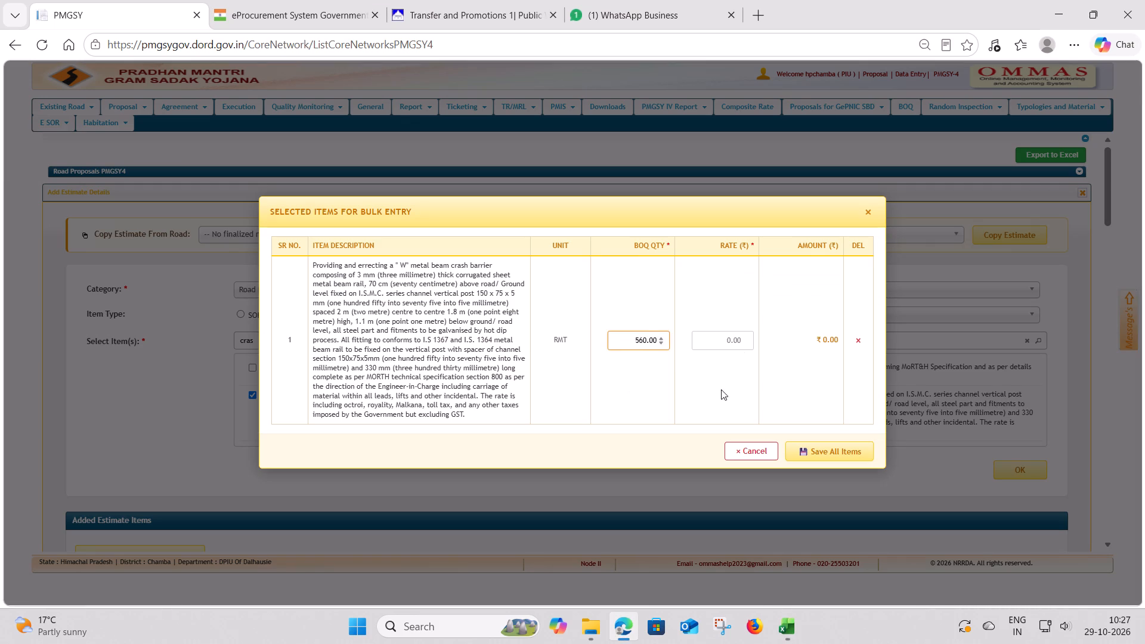
Set the crash barrier item's rate to 4872.40 from the crash barrier abstract and save it to the estimate.
left_click(735, 339)
key("alt+Tab")
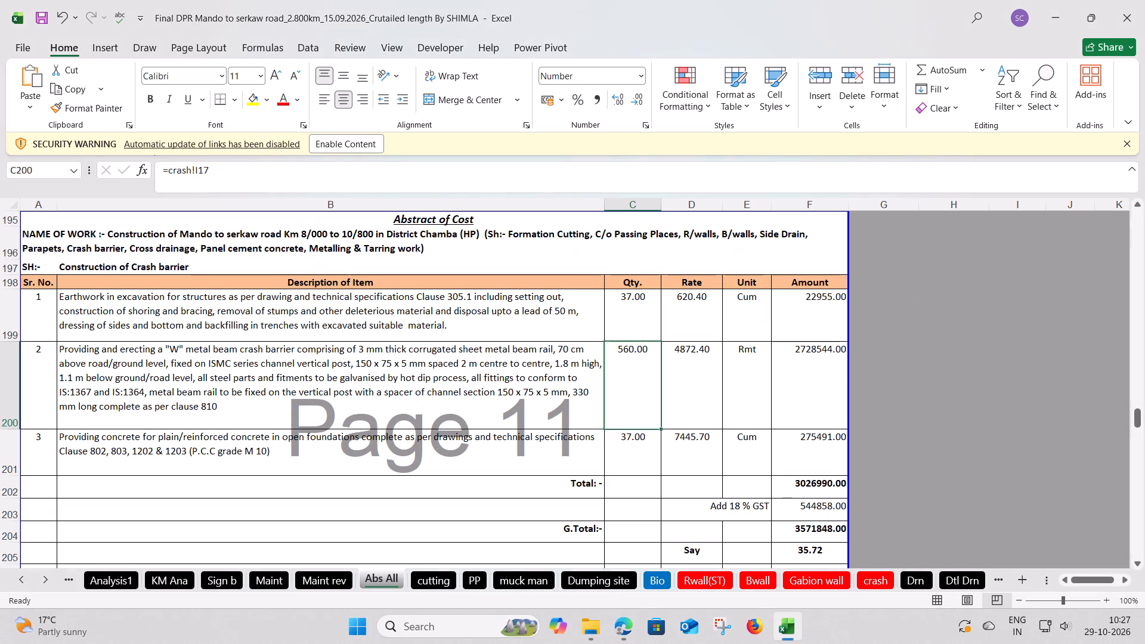
key("alt+Tab")
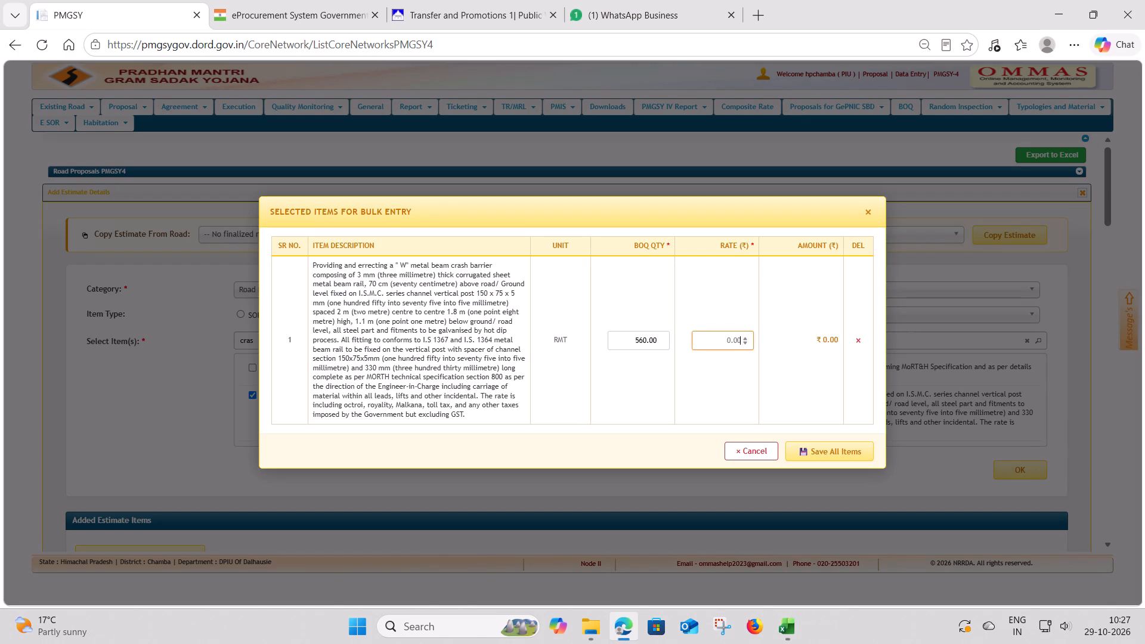
key("4")
key("8")
key("7")
key("2")
key("period")
key("4")
key("0")
key("alt+Tab")
key("alt+Tab")
left_click(825, 450)
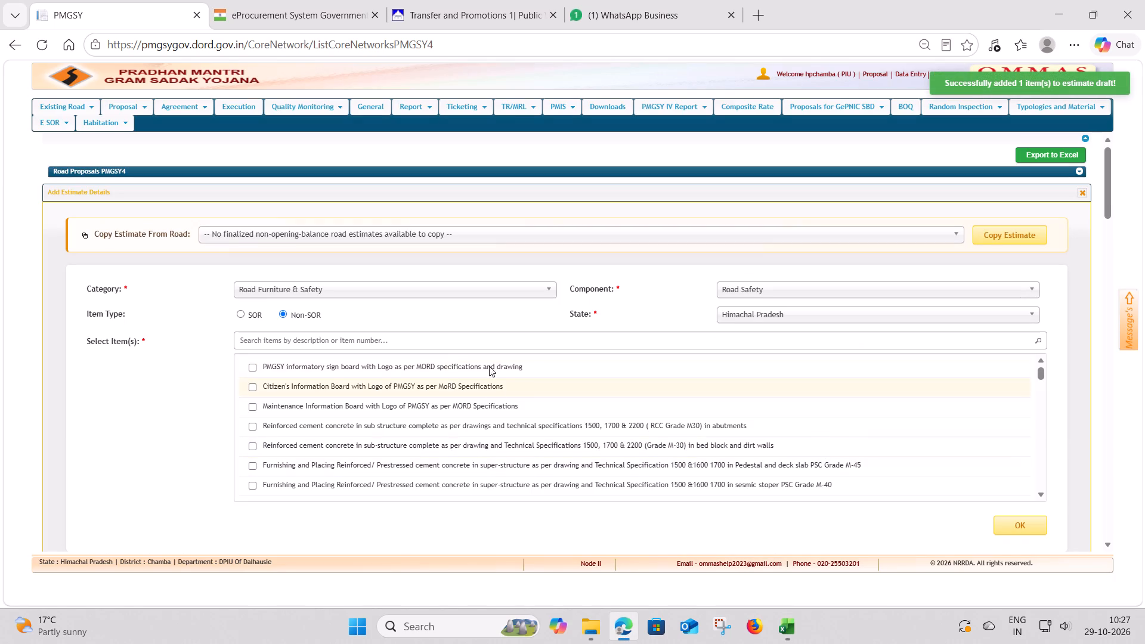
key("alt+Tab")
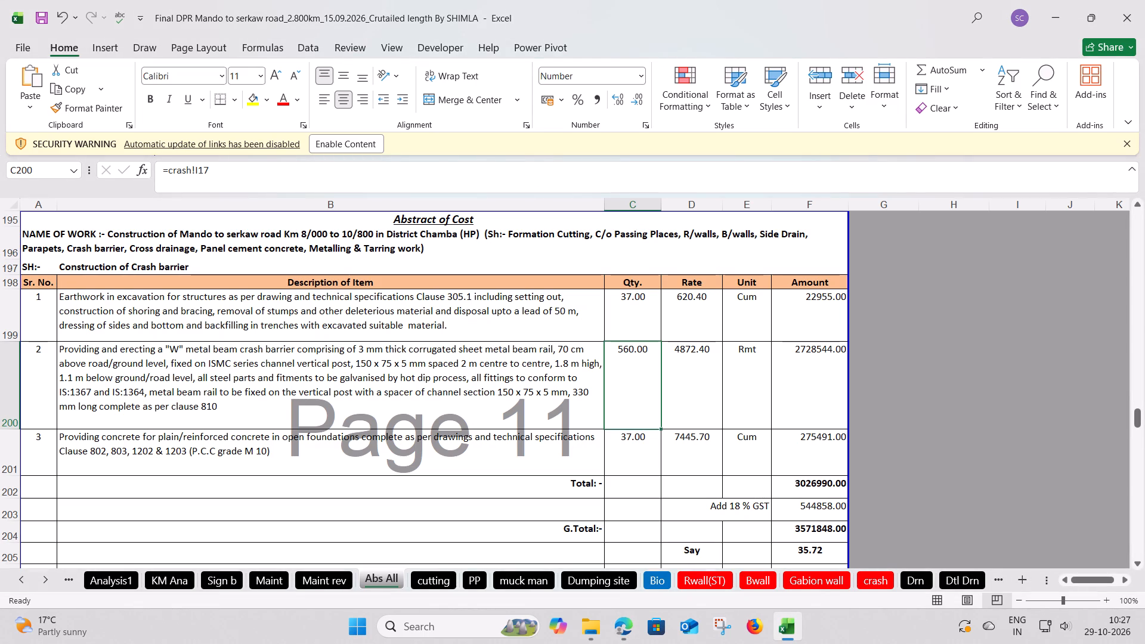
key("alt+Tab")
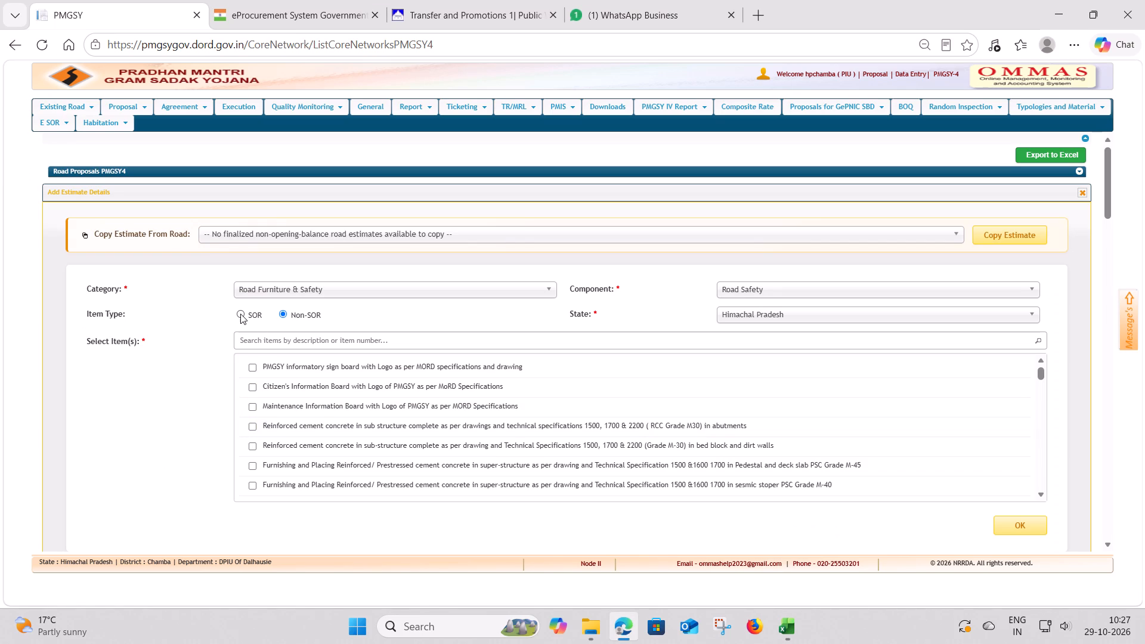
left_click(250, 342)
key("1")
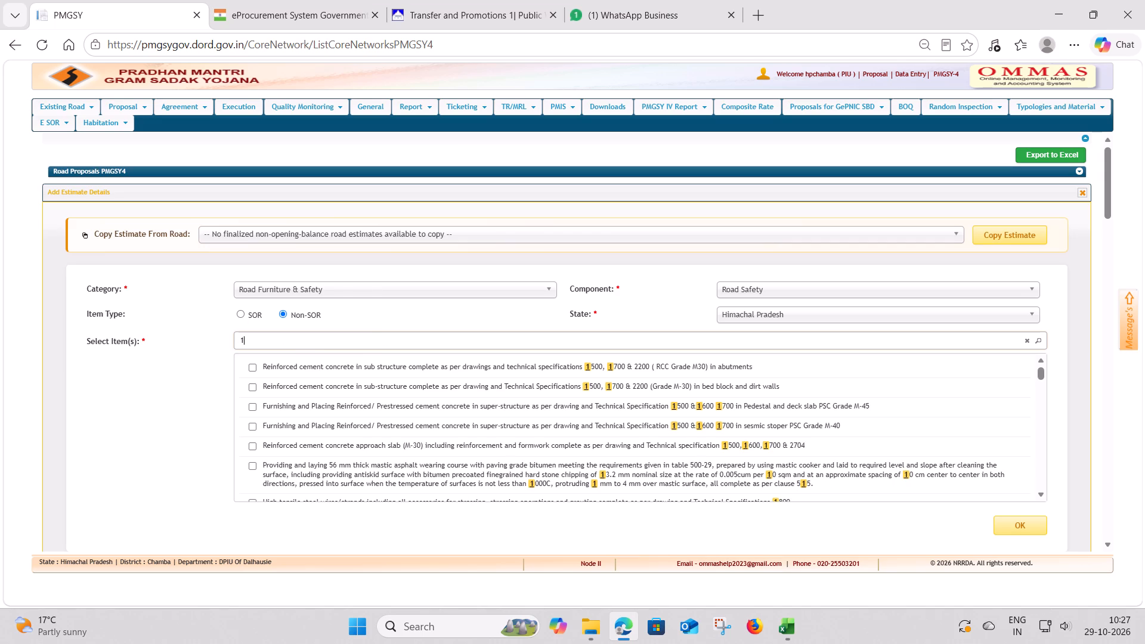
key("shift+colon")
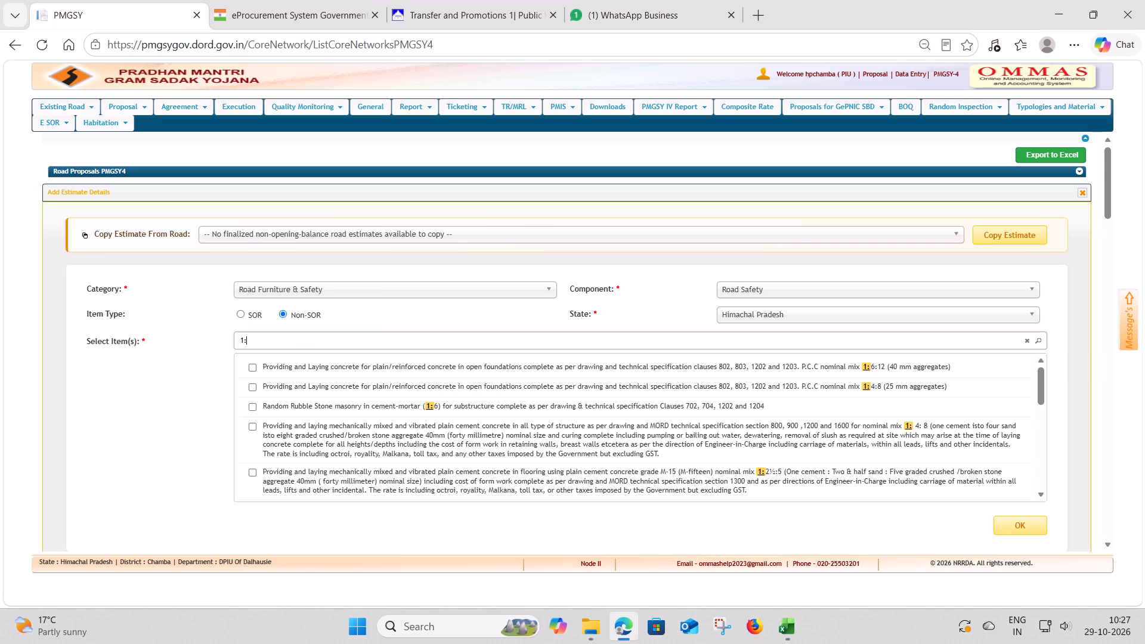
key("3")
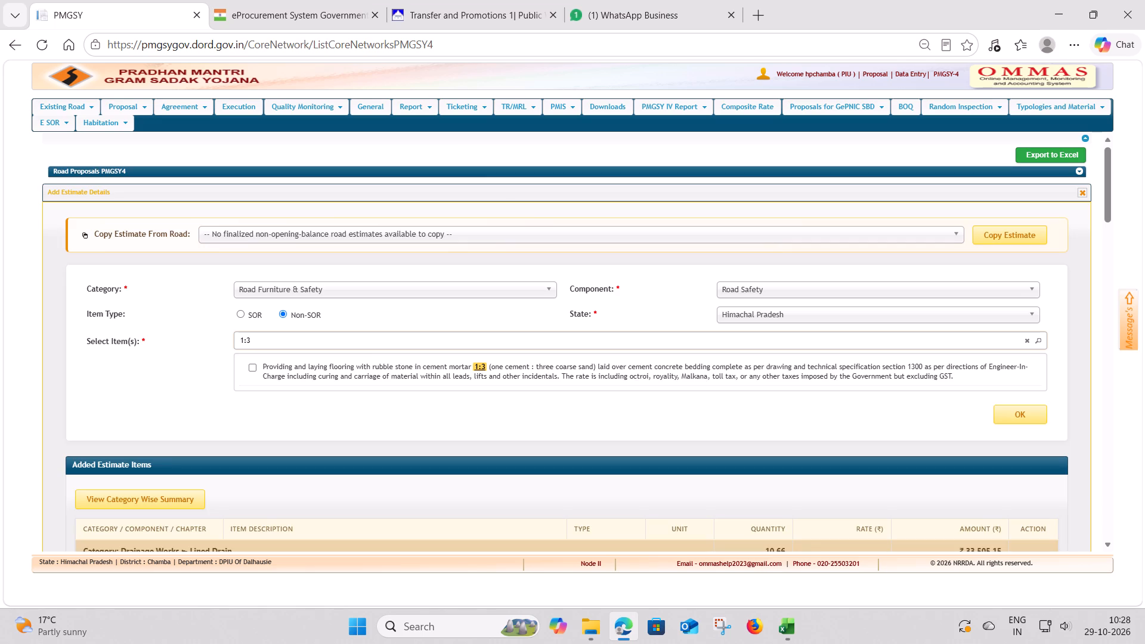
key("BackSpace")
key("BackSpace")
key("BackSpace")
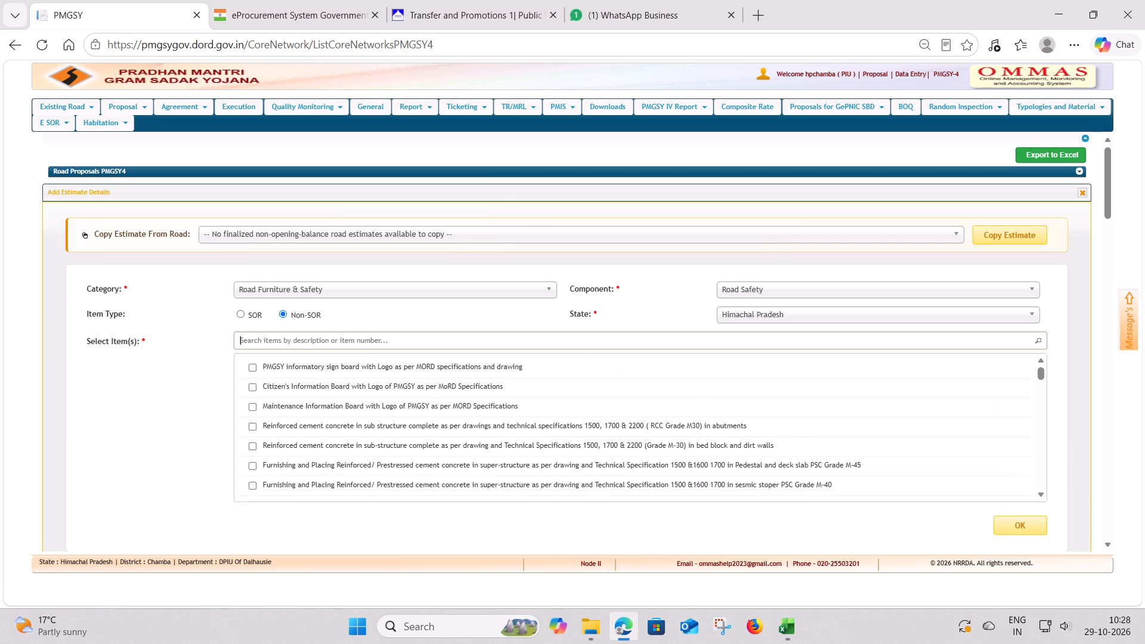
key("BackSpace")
Switch to SOR items, search chapter 11 Foundation for "1:" and select Nominal mix 1:3:6 under P.C.C grade M 10.
left_click(239, 313)
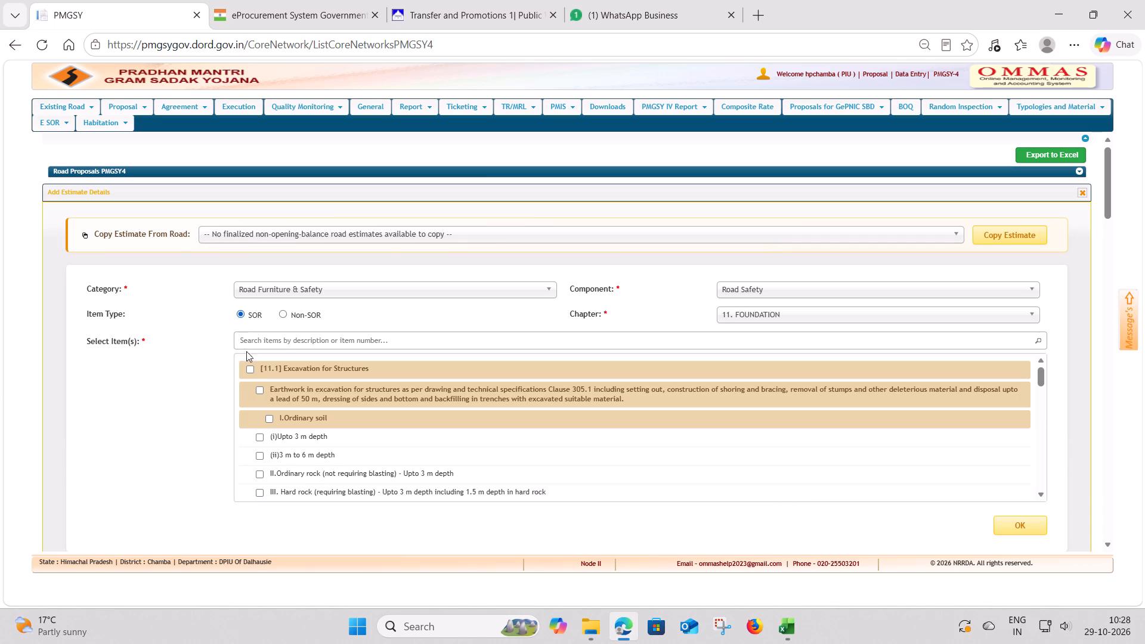
left_click(255, 342)
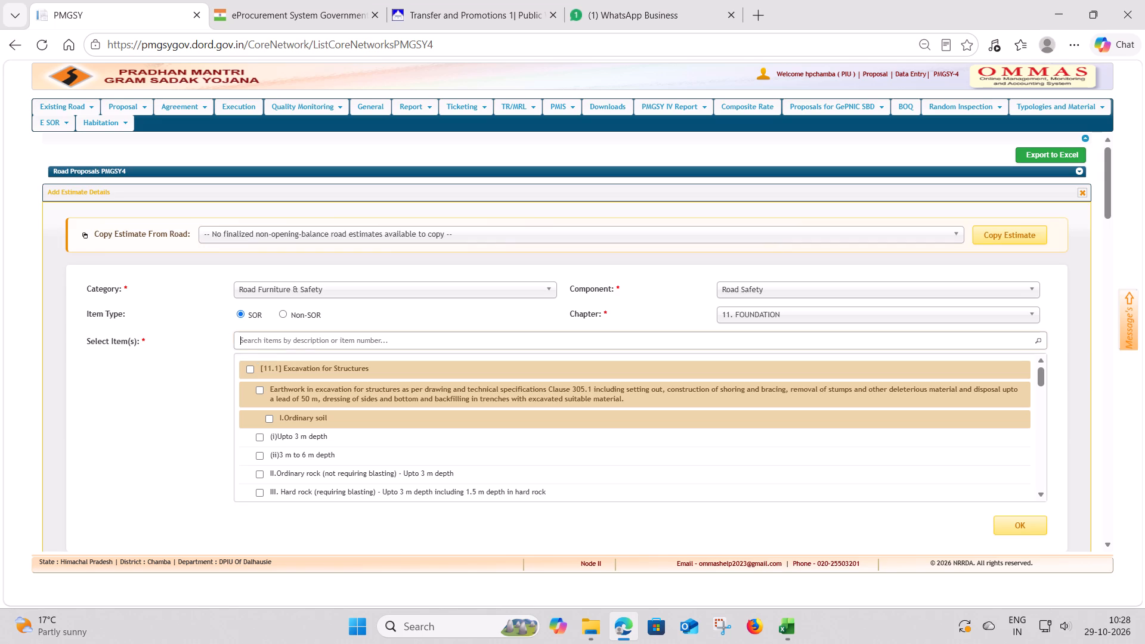
key("1")
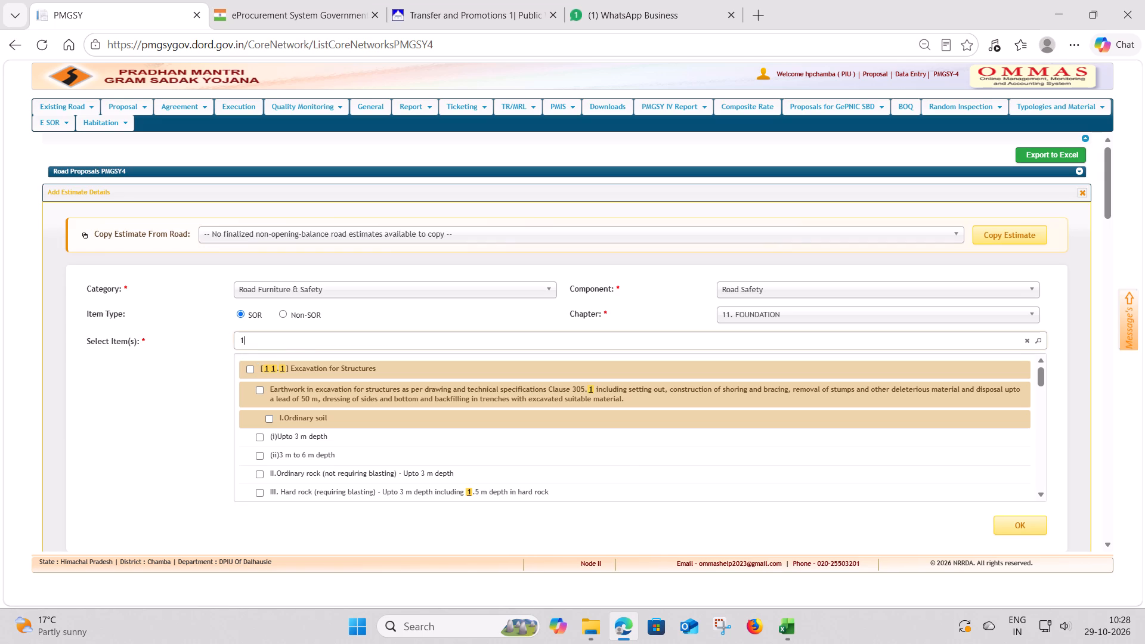
key("shift+colon")
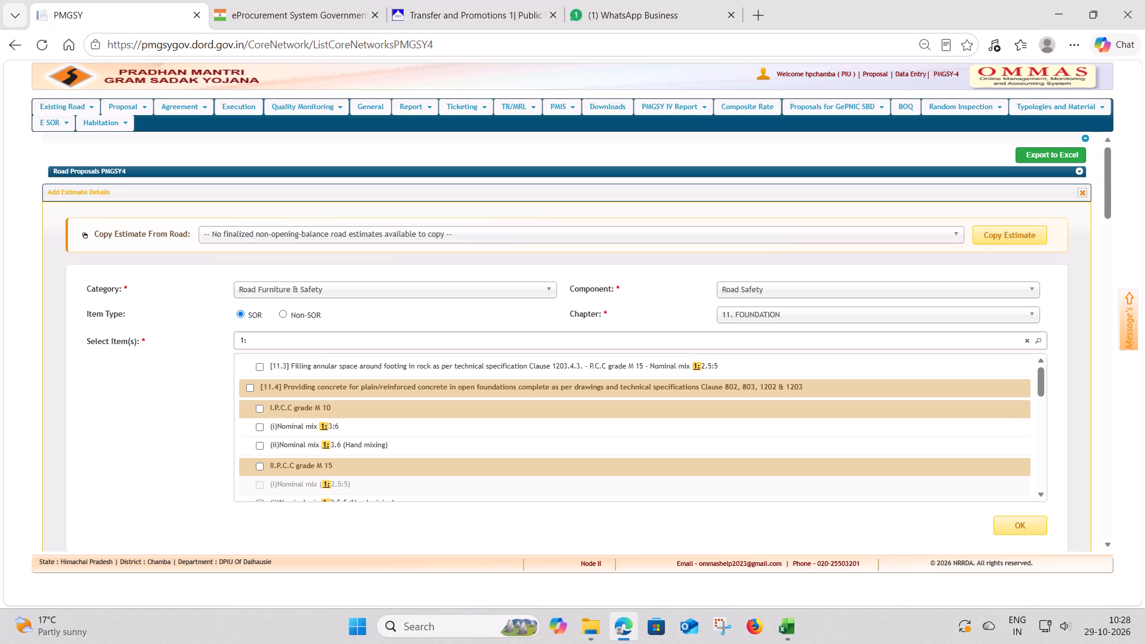
left_click(259, 429)
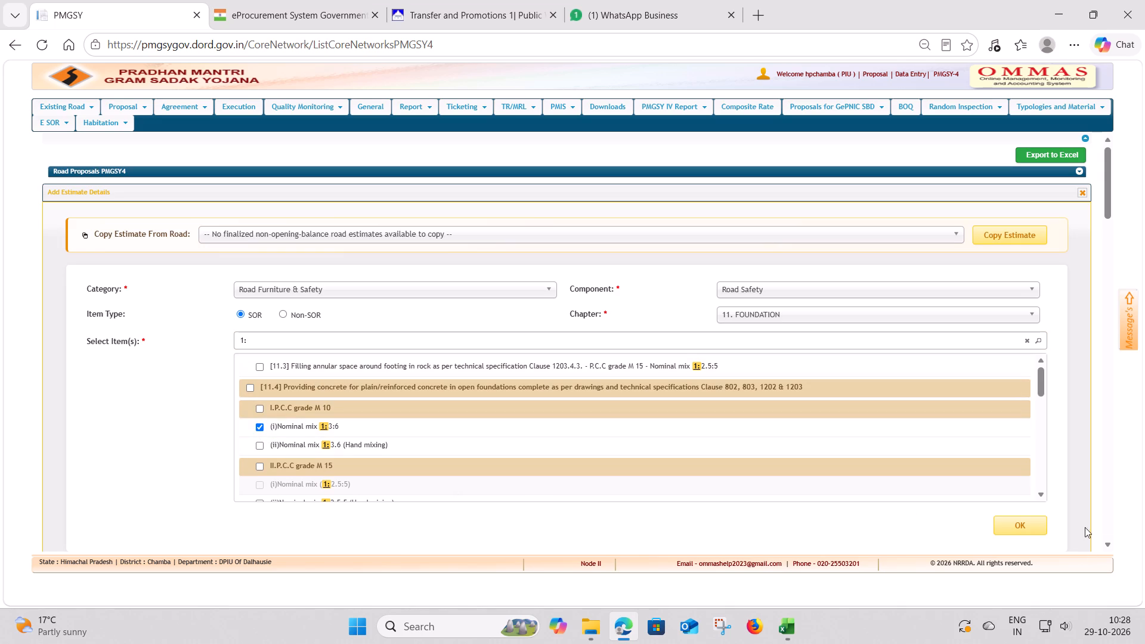
Open the Nominal mix 1:3:6 concrete item for entry and set its BOQ quantity to 37.00 from the crash barrier abstract.
left_click(1029, 526)
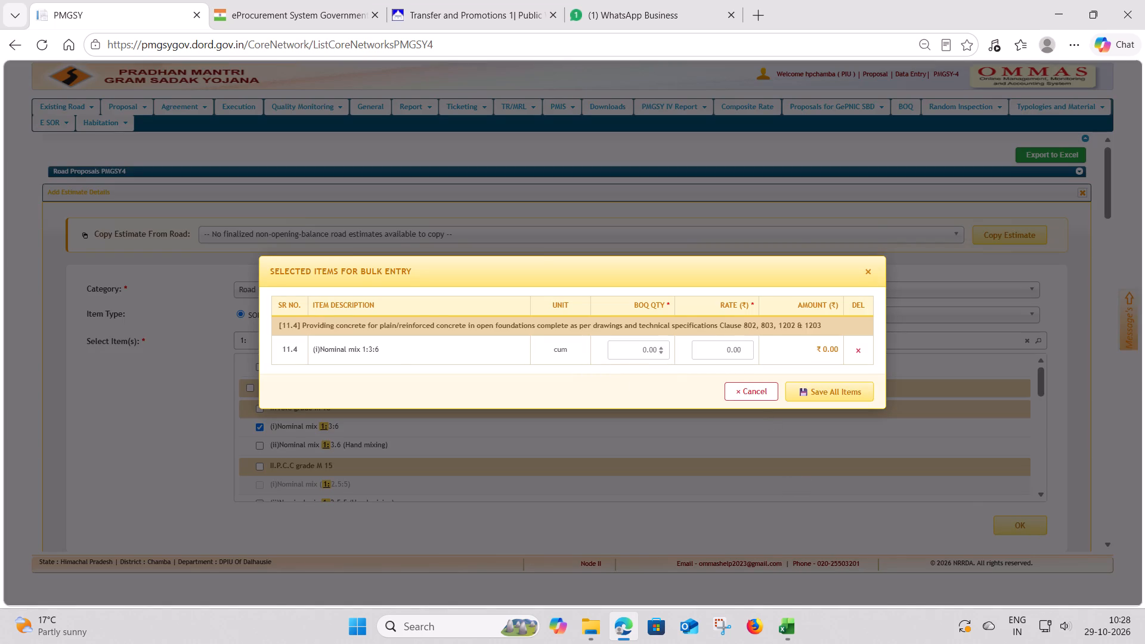
left_click(646, 355)
key("alt+Tab")
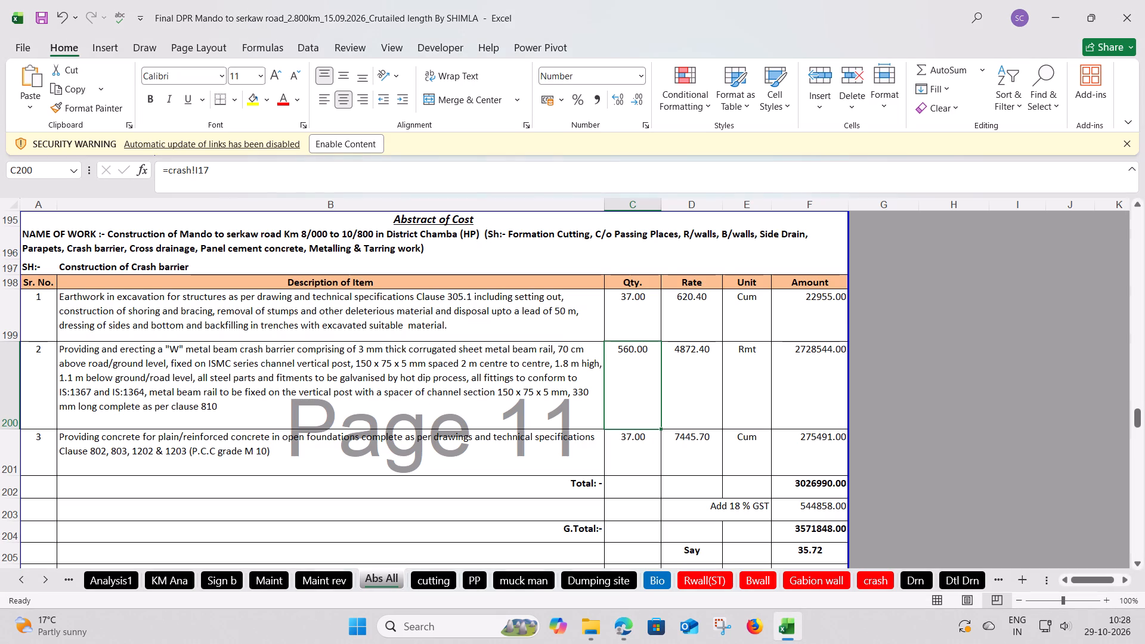
left_click(455, 460)
key("alt+Tab")
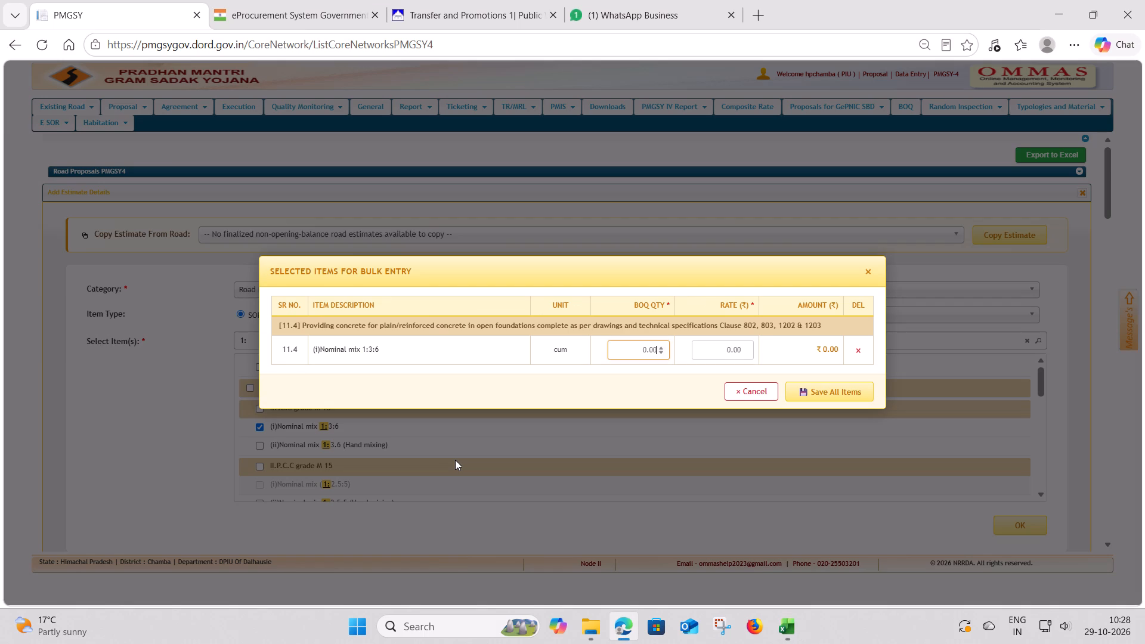
type("37.00")
Set the Nominal mix 1:3:6 concrete item's rate to 7445.70 from the crash barrier abstract and save it to the estimate.
left_click(731, 349)
key("alt+Tab")
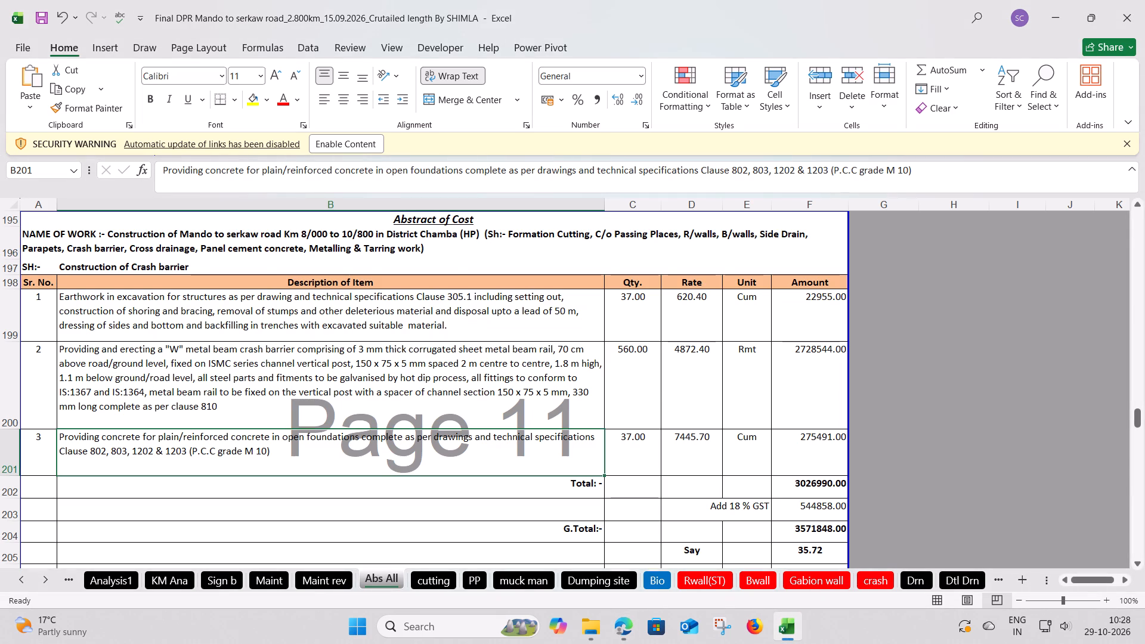
key("alt+Tab")
type("74")
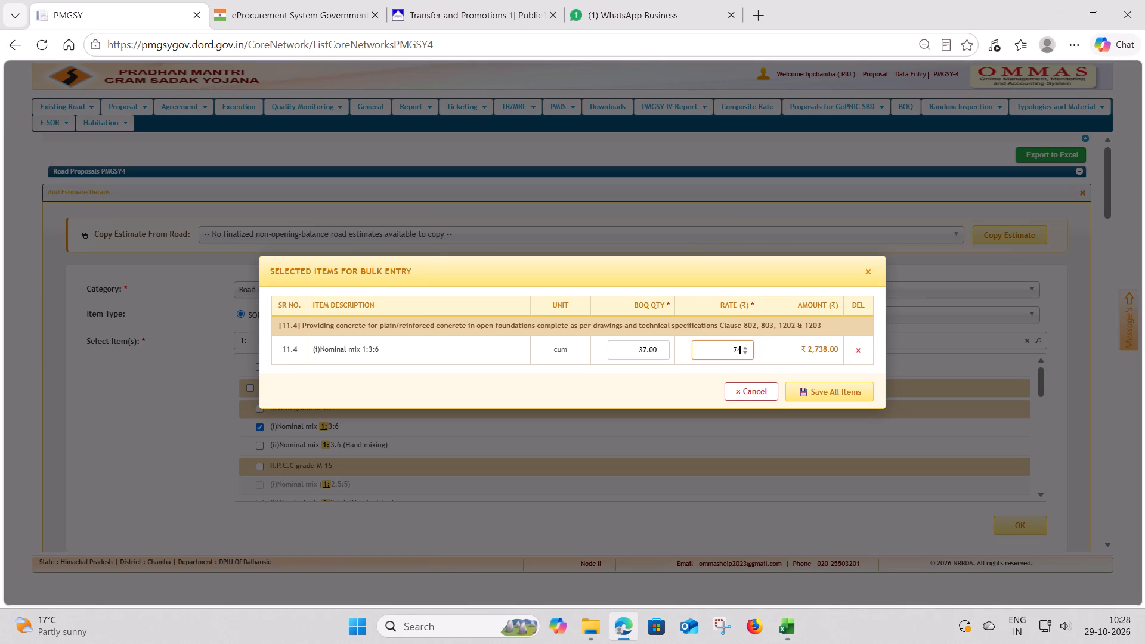
type("45.70")
key("alt+Tab")
key("alt+Tab")
left_click(823, 396)
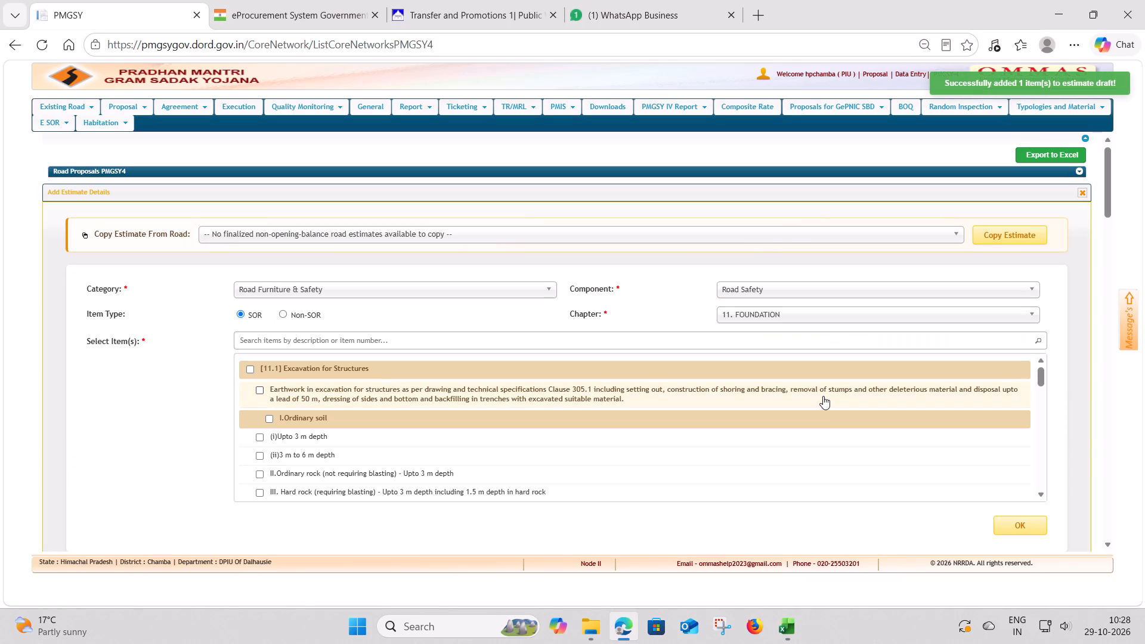
Check the crash barrier abstract, switch to Non-SOR items, search for "exc" and select the Excavation for Structures item under Road Safety.
key("alt+Tab")
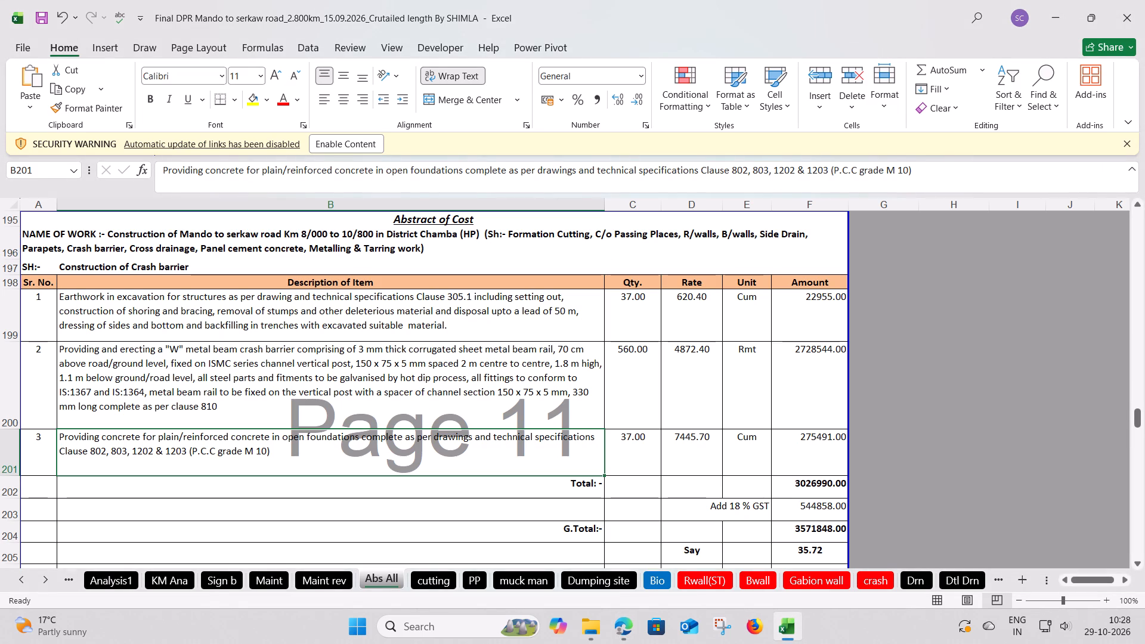
left_click(333, 314)
key("alt+Tab")
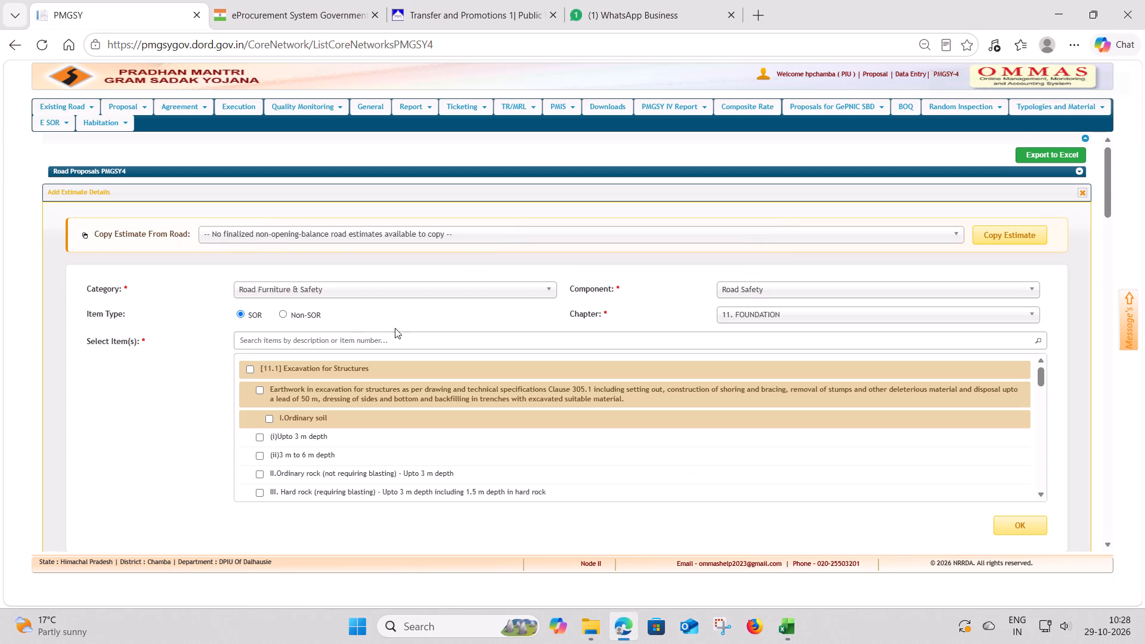
left_click(283, 313)
left_click(298, 340)
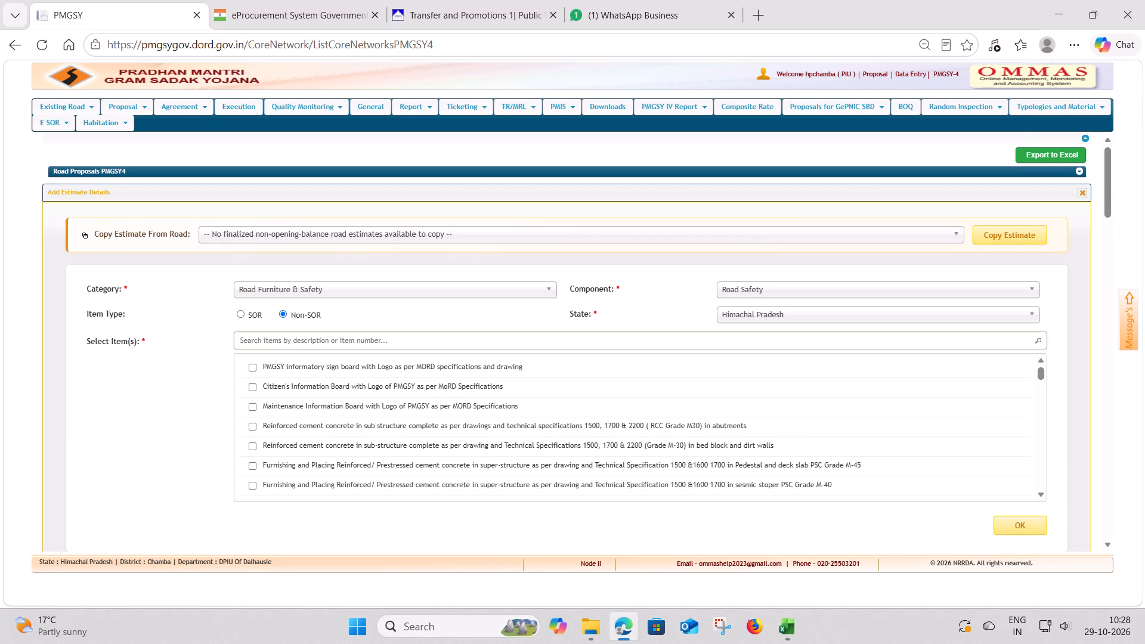
key("e")
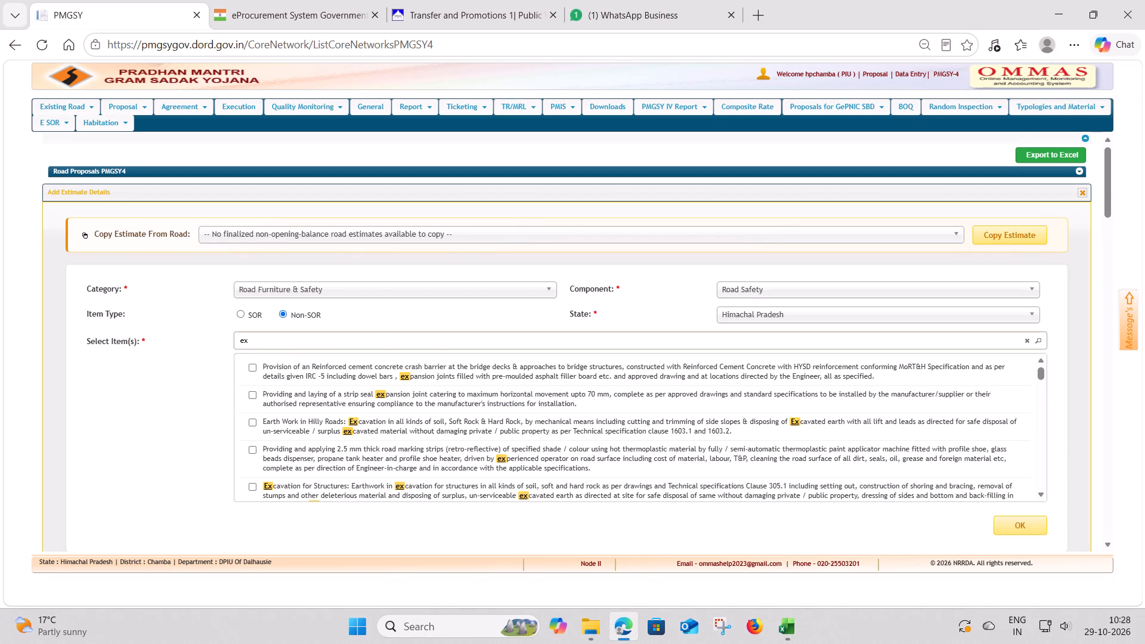
key("c")
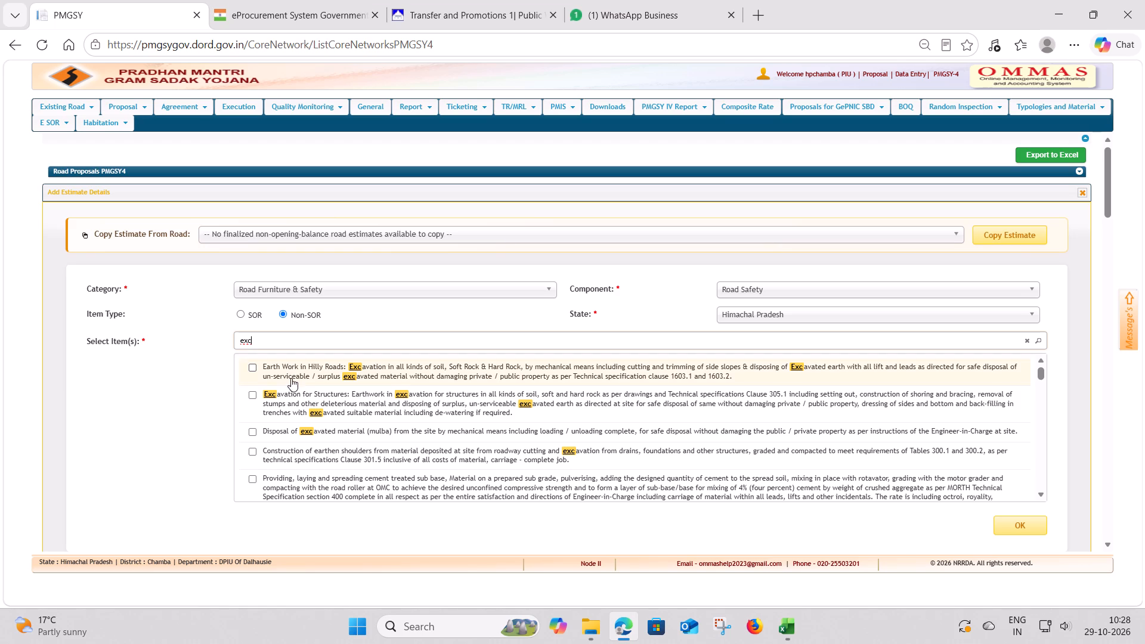
left_click(250, 392)
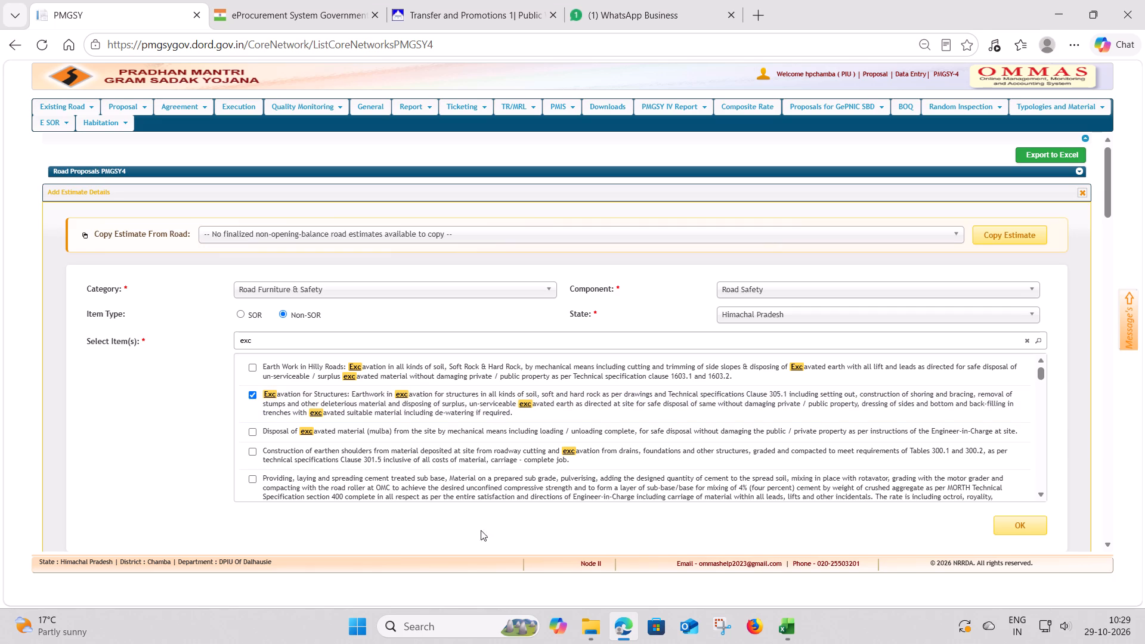
Open the Excavation for Structures item for entry and set its BOQ quantity to 37.00 from the crash barrier abstract.
left_click(1007, 530)
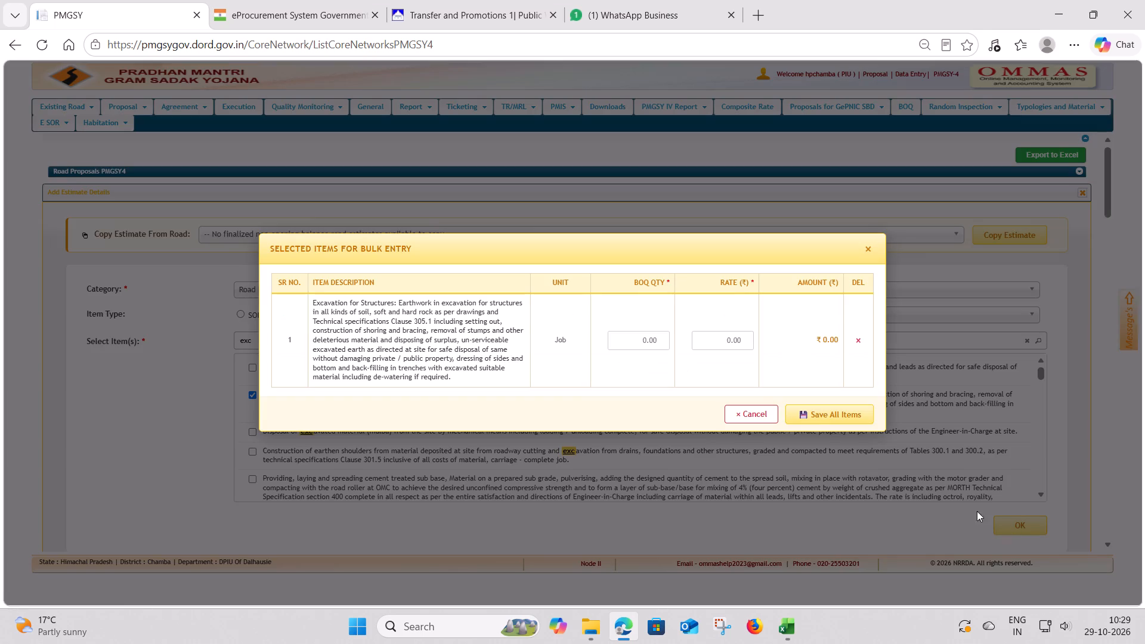
left_click(643, 342)
key("alt+Tab")
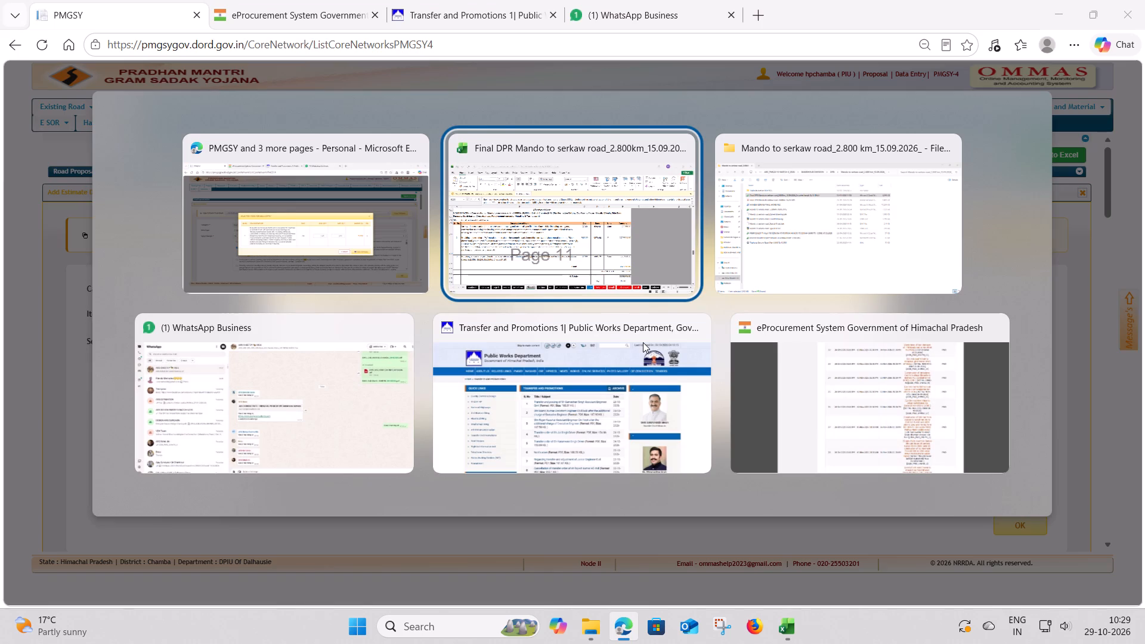
left_click(640, 324)
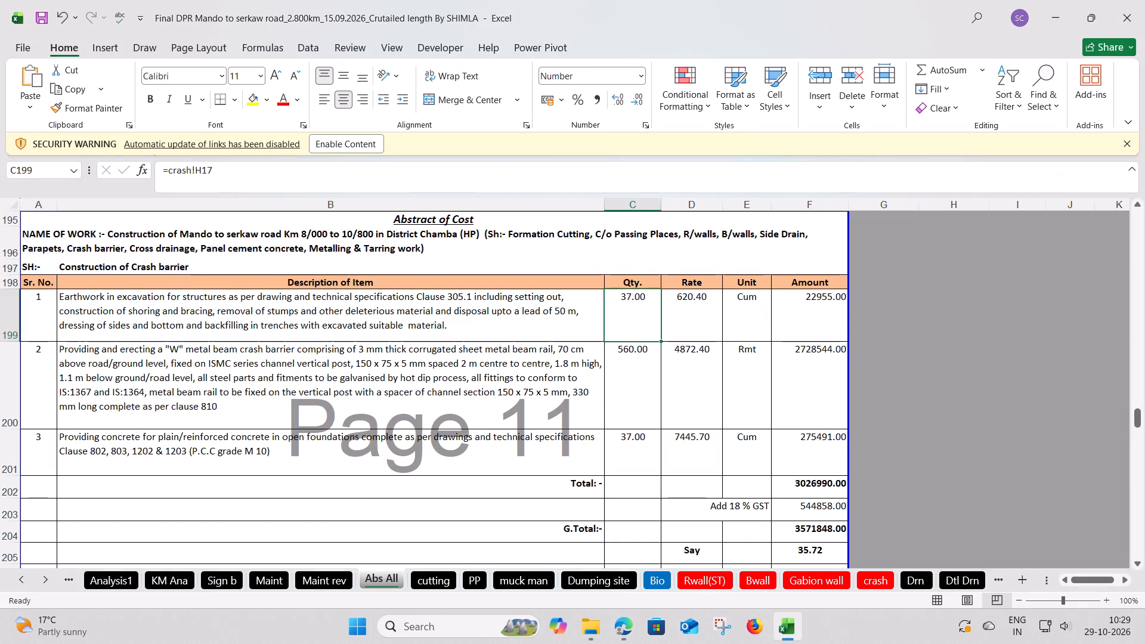
key("alt+Tab")
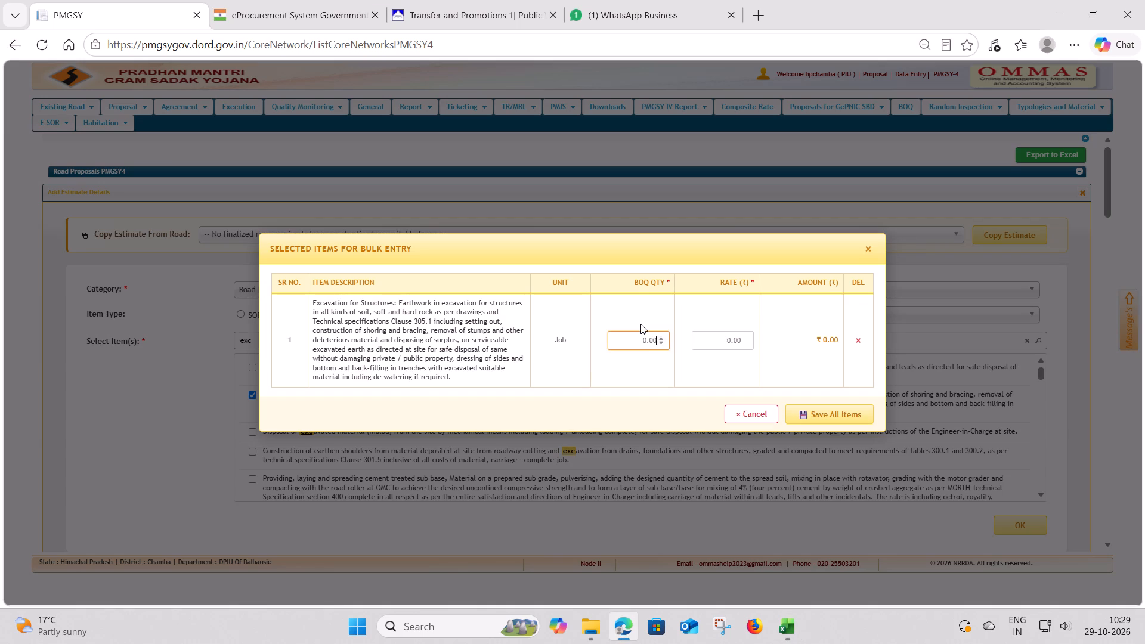
type("37.00")
Set the Excavation for Structures item's rate to 620.40 from the crash barrier abstract and save it to the estimate.
left_click(723, 337)
key("alt+Tab")
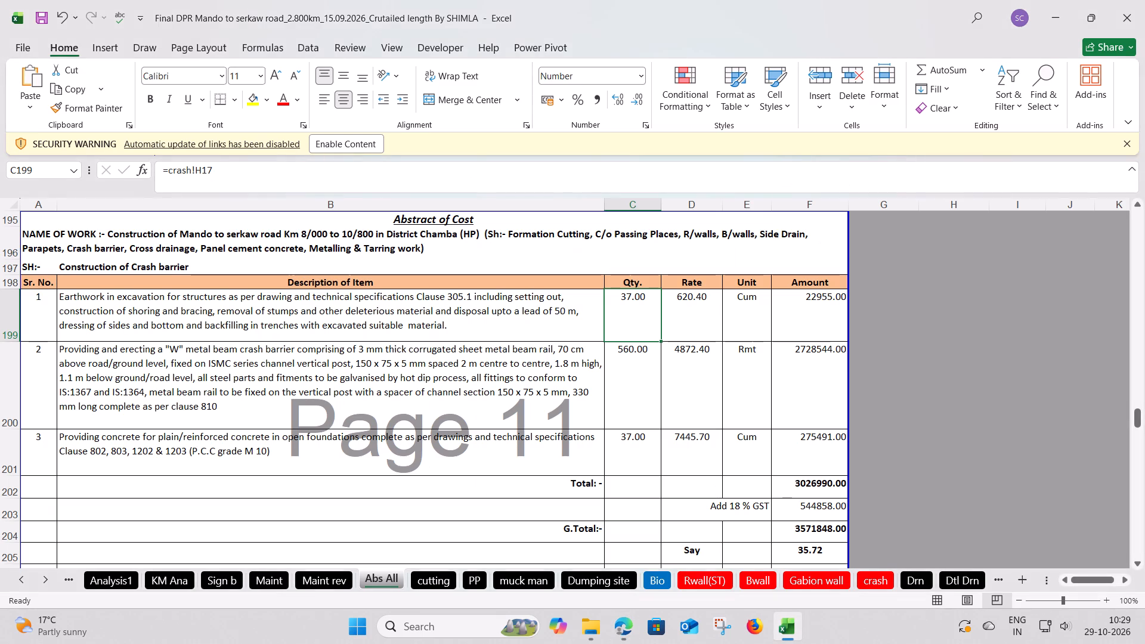
key("alt+Tab")
type("620.40")
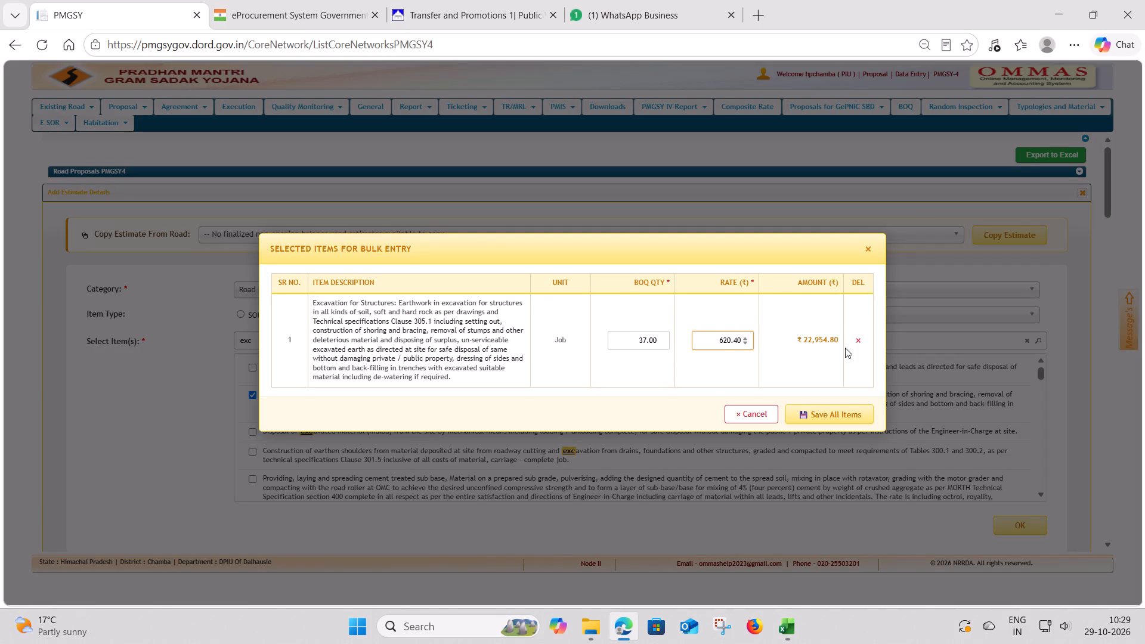
left_click(830, 416)
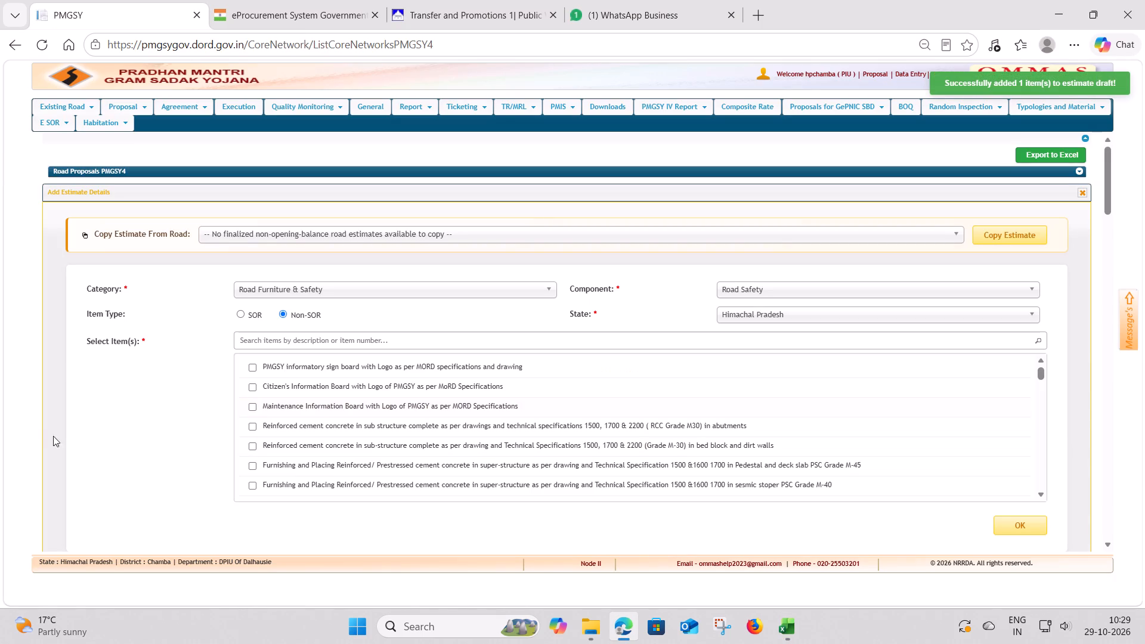
Review the added estimate items from Drainage Works through Road Safety, checking their quantities, rates and amounts.
scroll(135, 402, "down", 5)
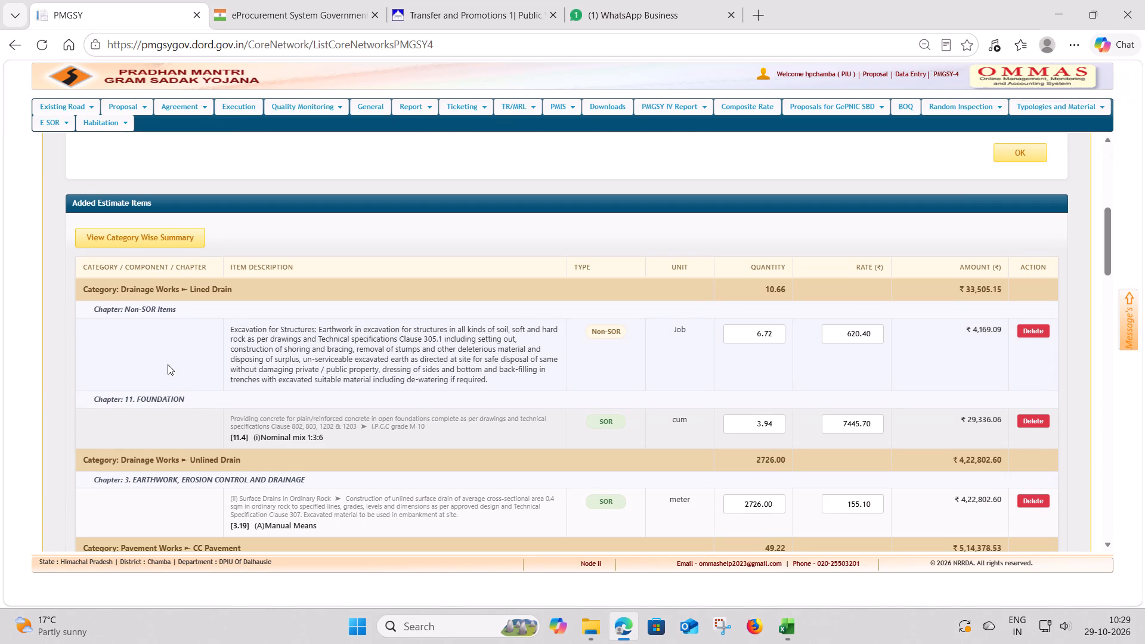
scroll(168, 364, "down", 1)
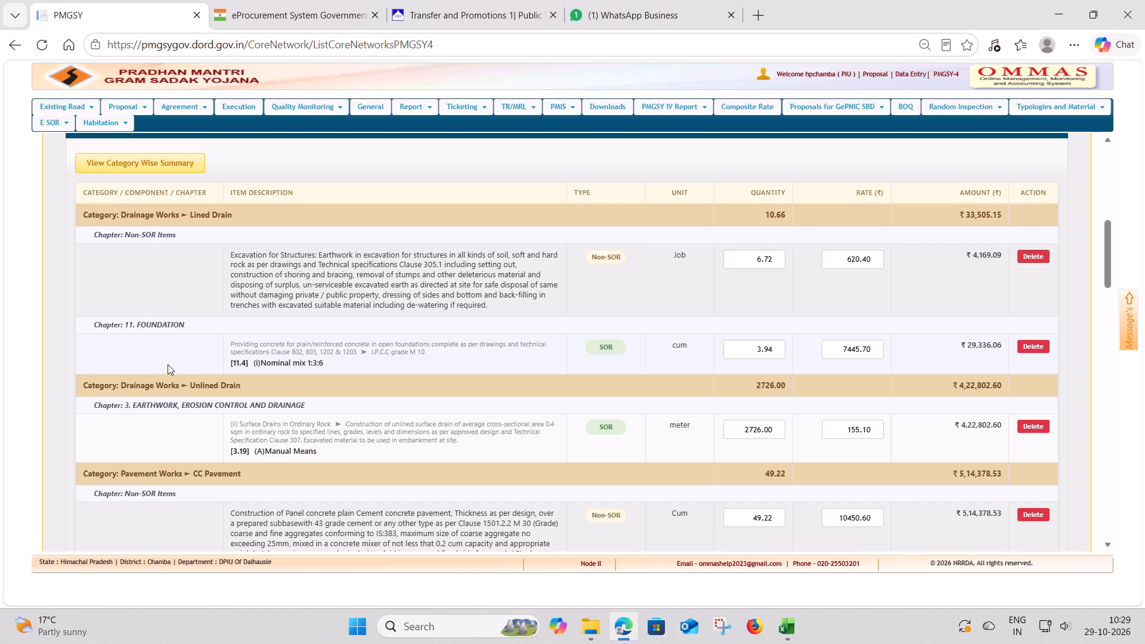
scroll(168, 364, "down", 5)
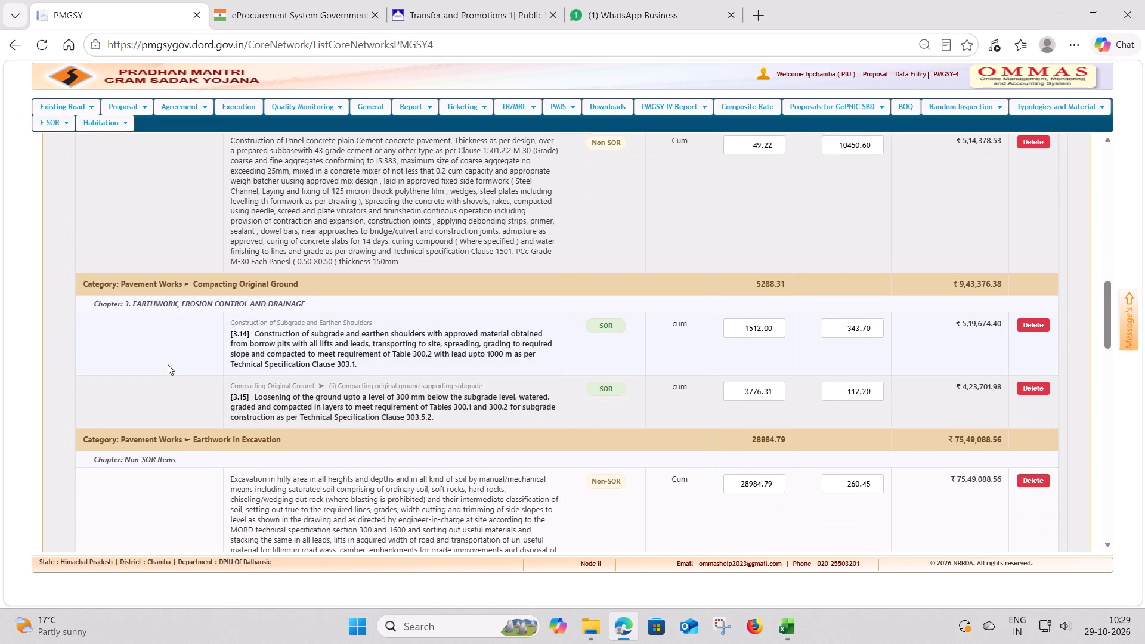
scroll(168, 364, "down", 3)
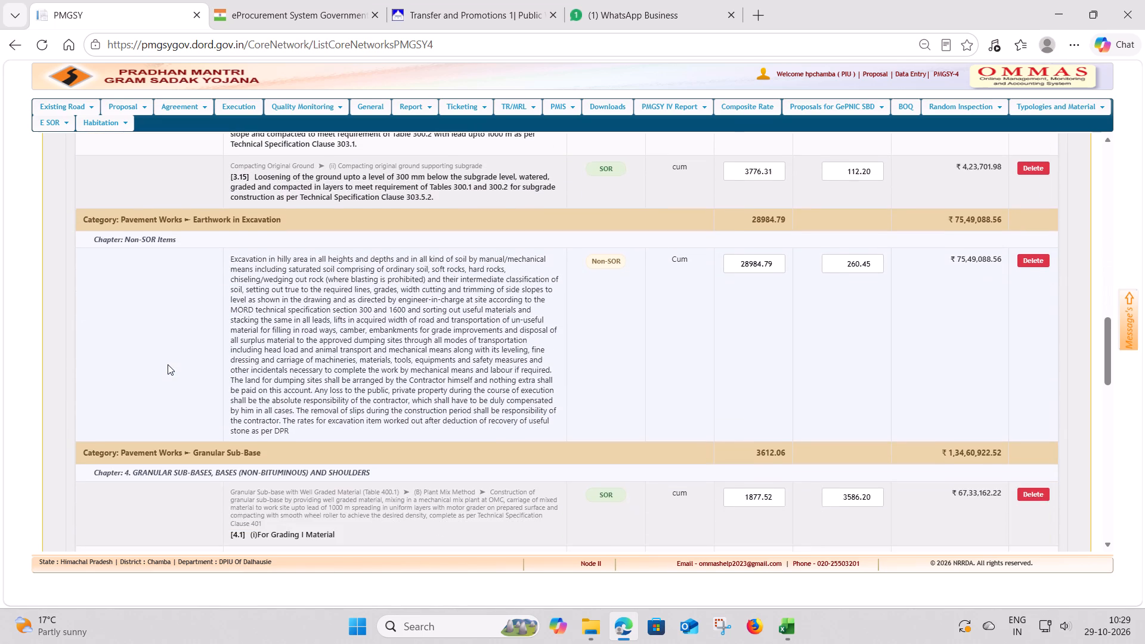
scroll(168, 364, "down", 2)
scroll(168, 364, "up", 1)
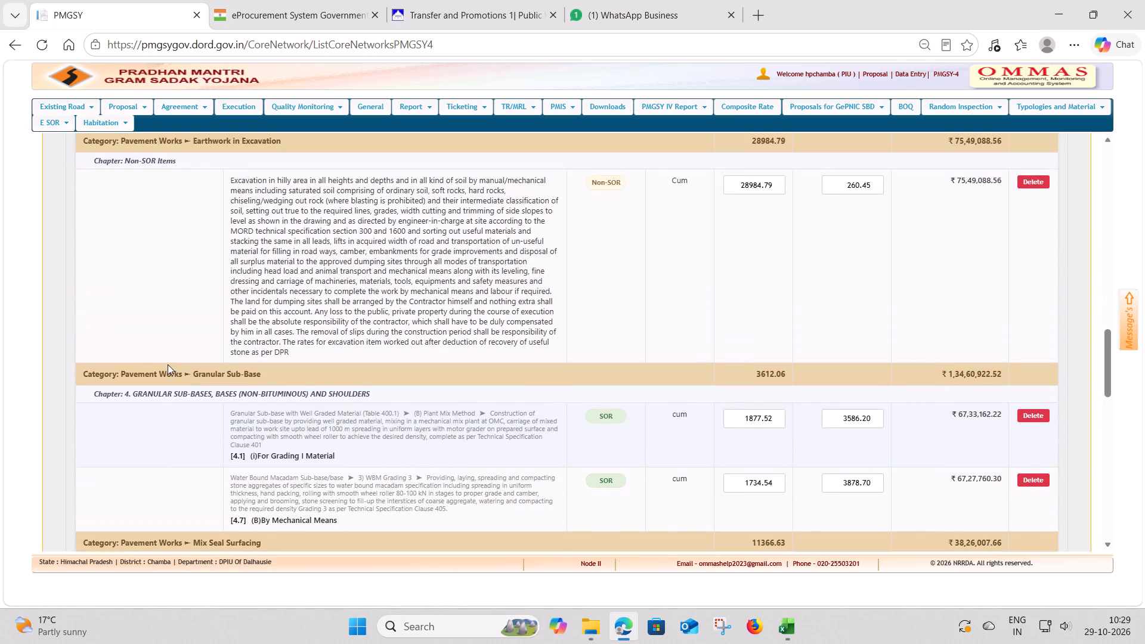
scroll(168, 364, "down", 1)
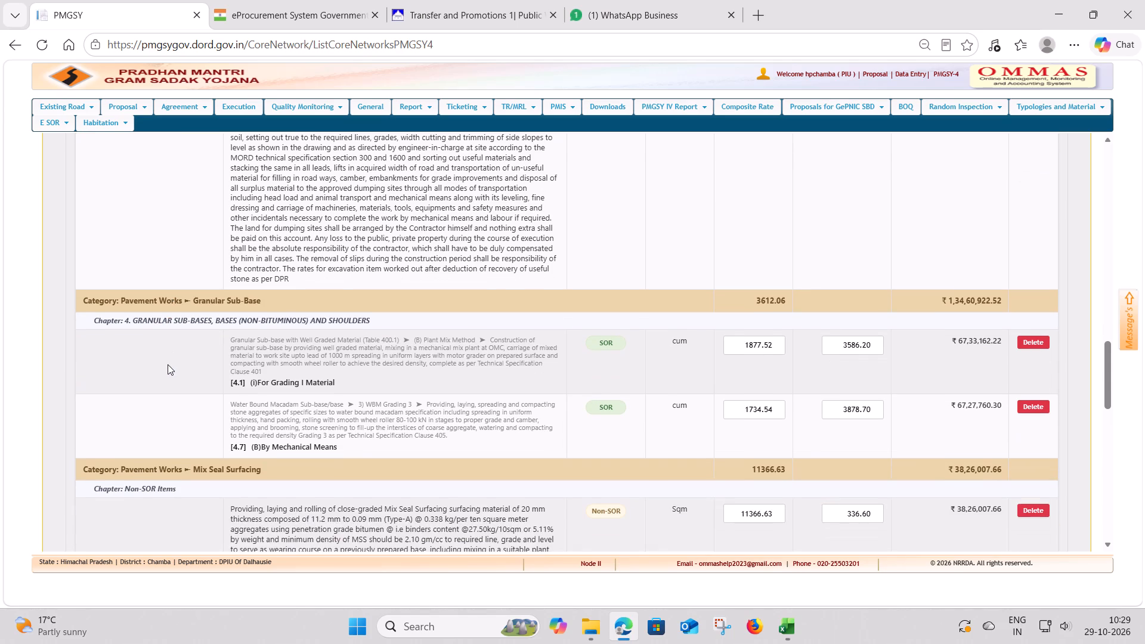
scroll(168, 364, "down", 1)
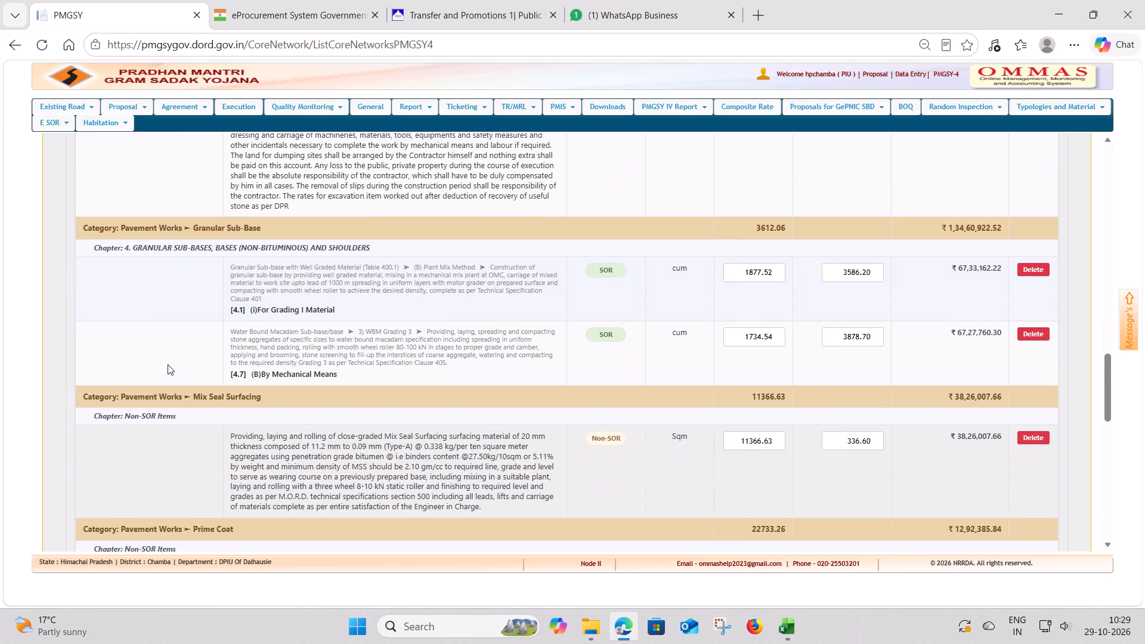
scroll(168, 364, "down", 3)
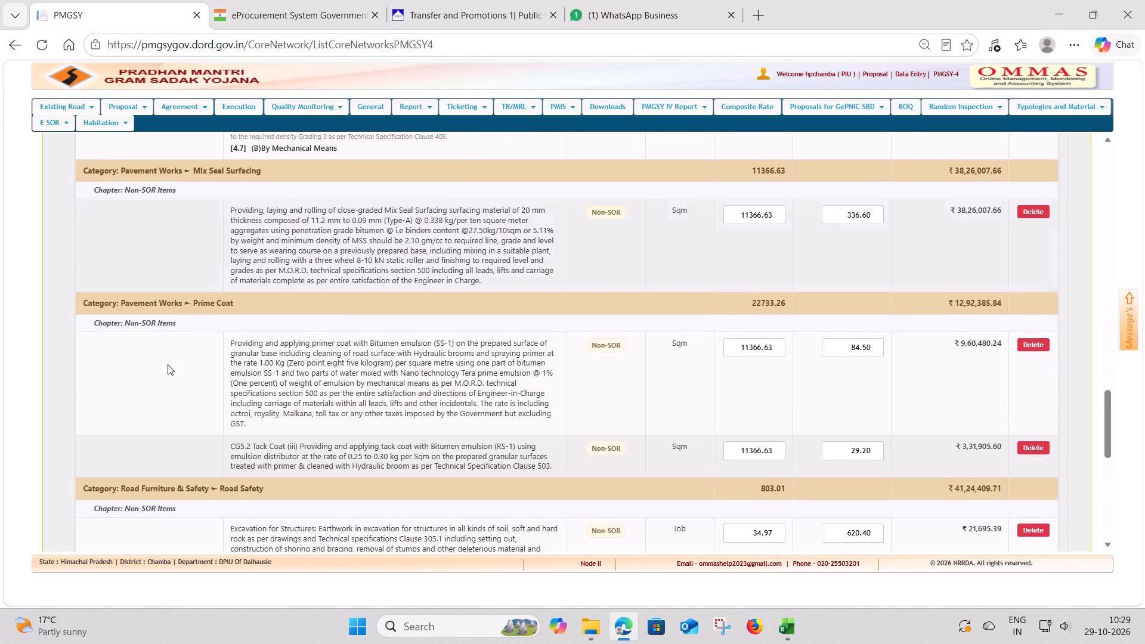
scroll(168, 364, "down", 2)
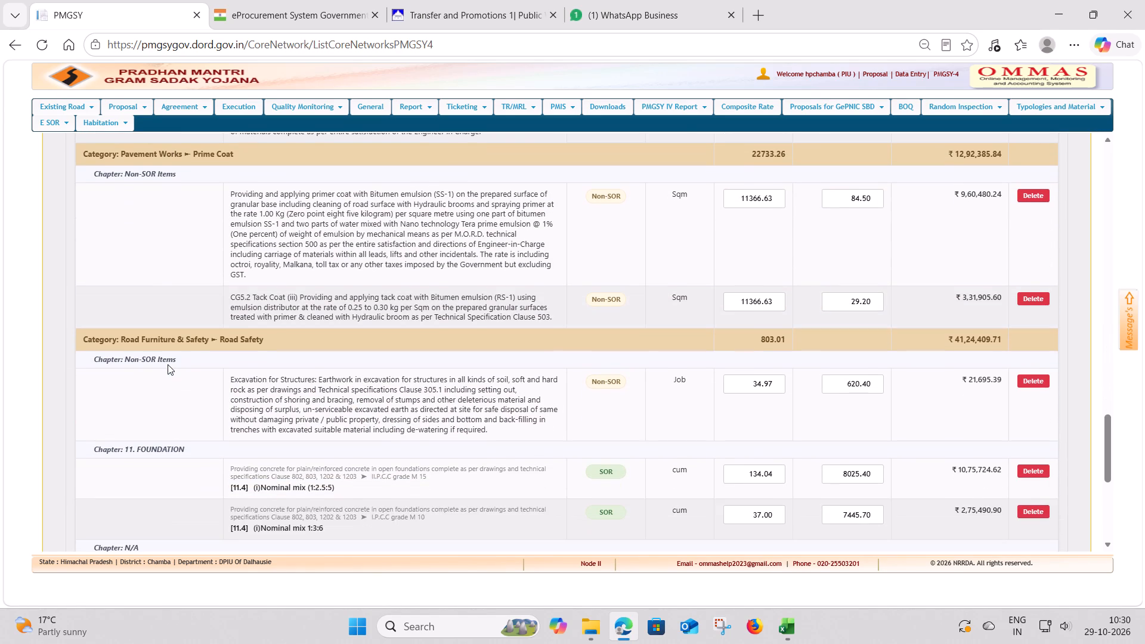
scroll(168, 364, "down", 1)
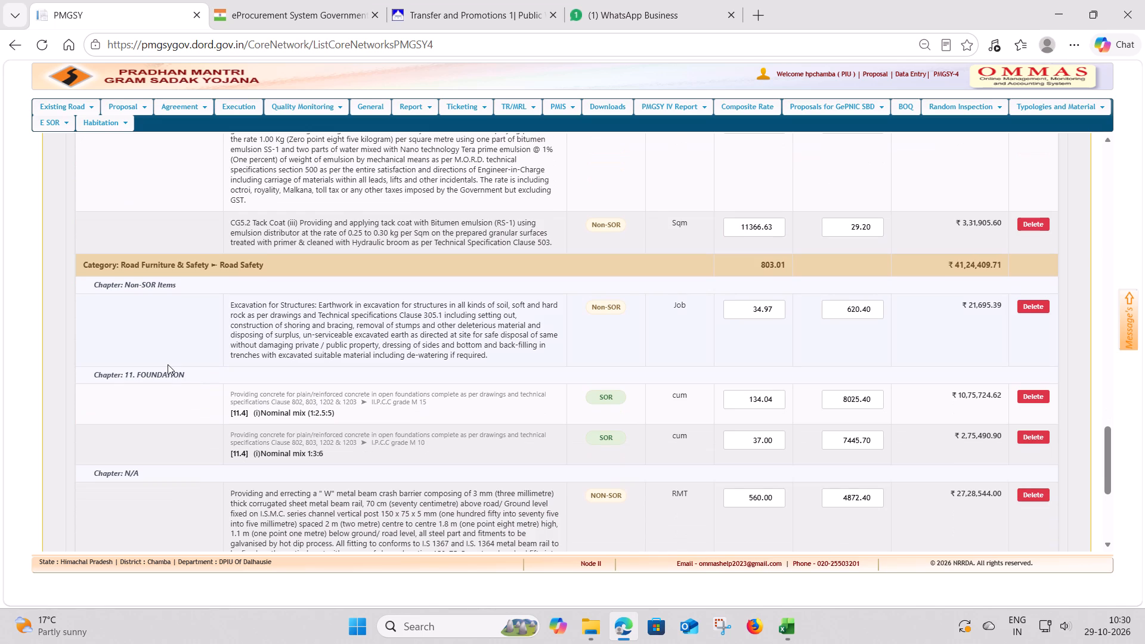
scroll(168, 364, "down", 1)
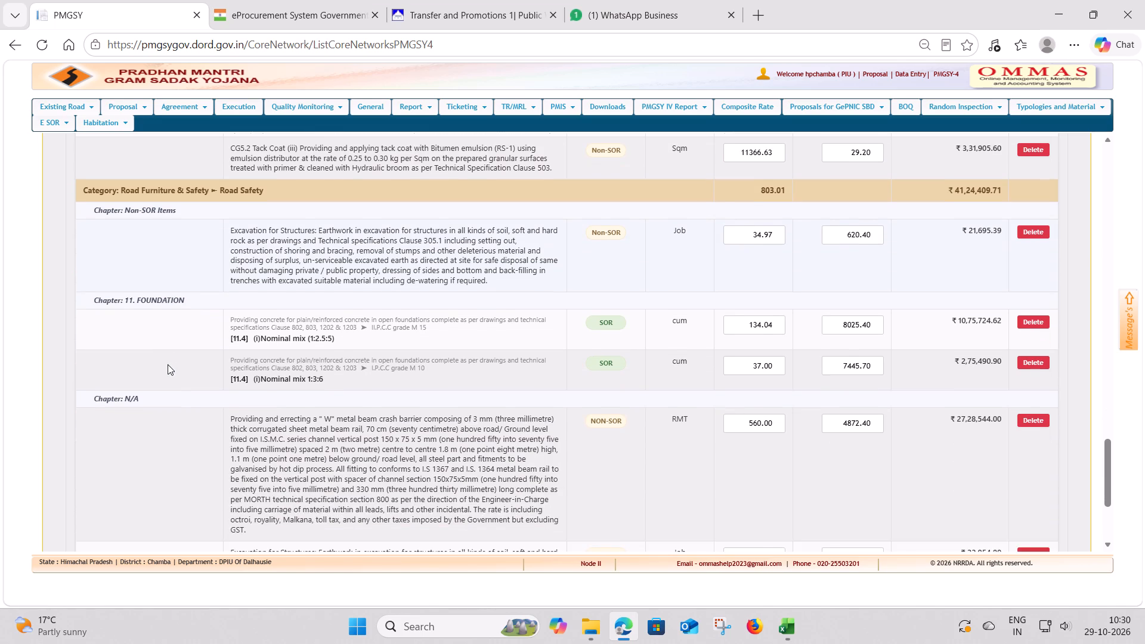
scroll(168, 364, "down", 1)
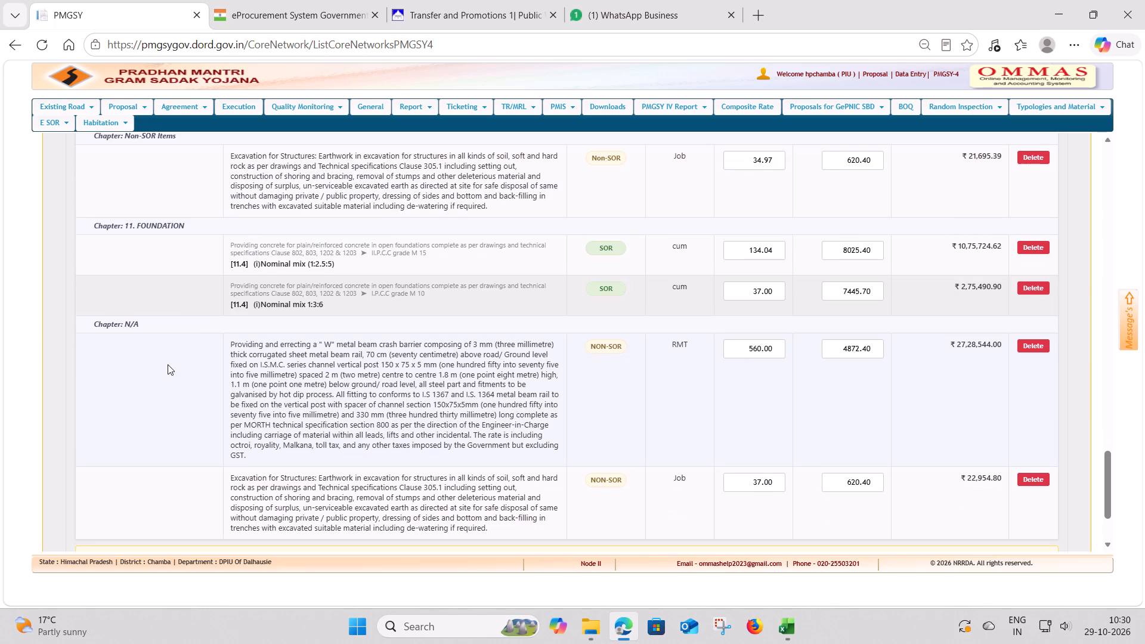
scroll(168, 364, "up", 1)
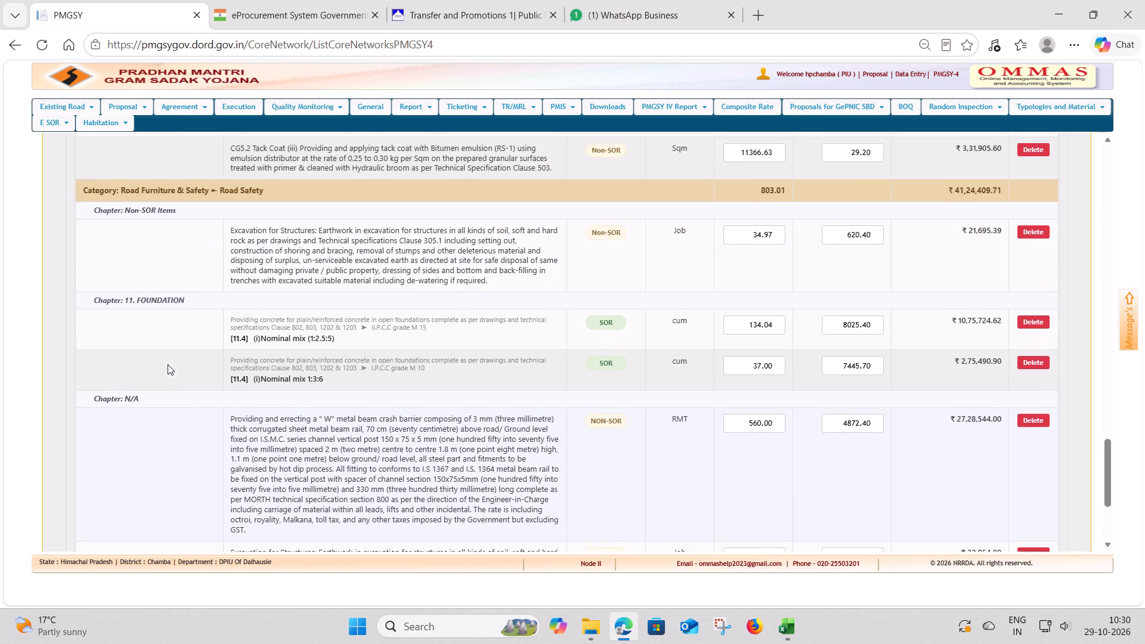
scroll(168, 364, "up", 1)
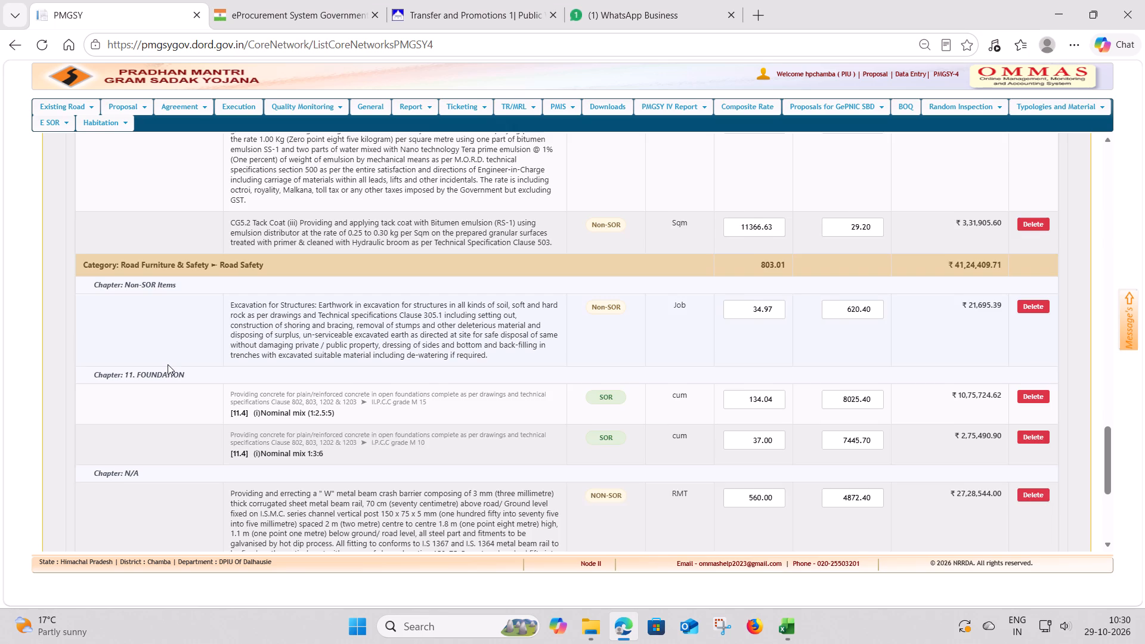
scroll(168, 364, "down", 2)
scroll(168, 364, "up", 1)
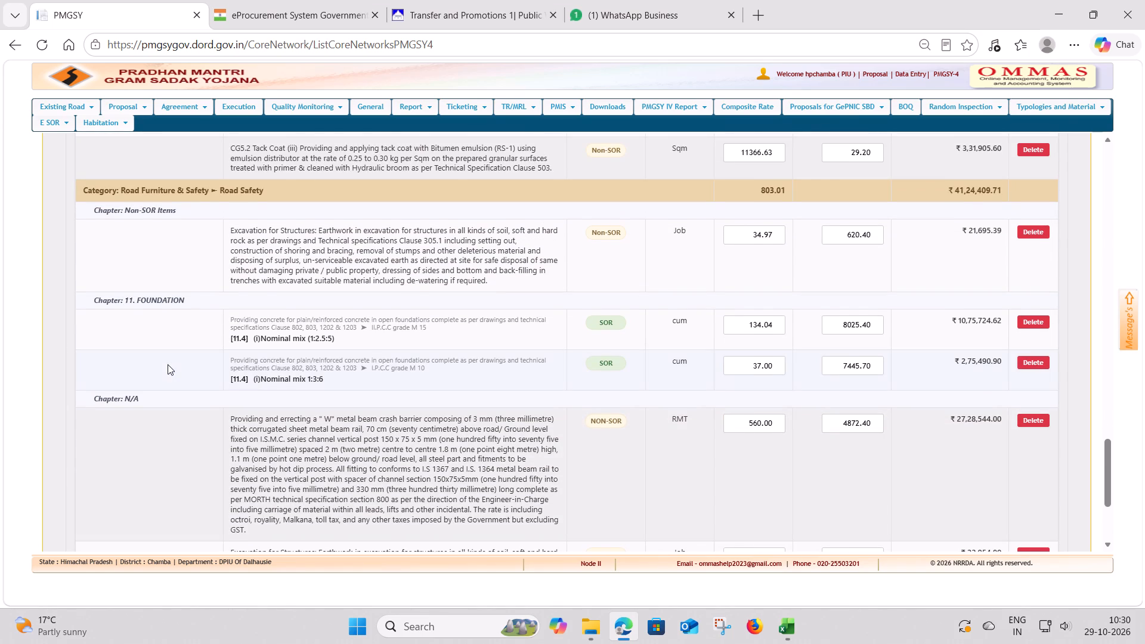
scroll(168, 364, "down", 2)
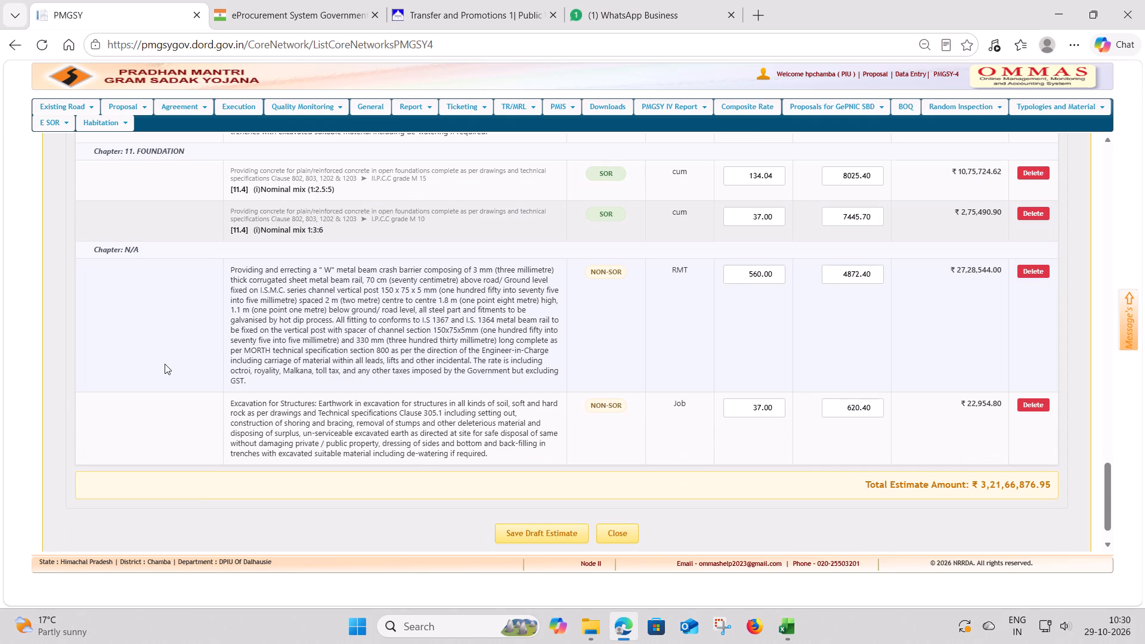
Save the draft estimate with the crash barrier items included.
left_click(548, 537)
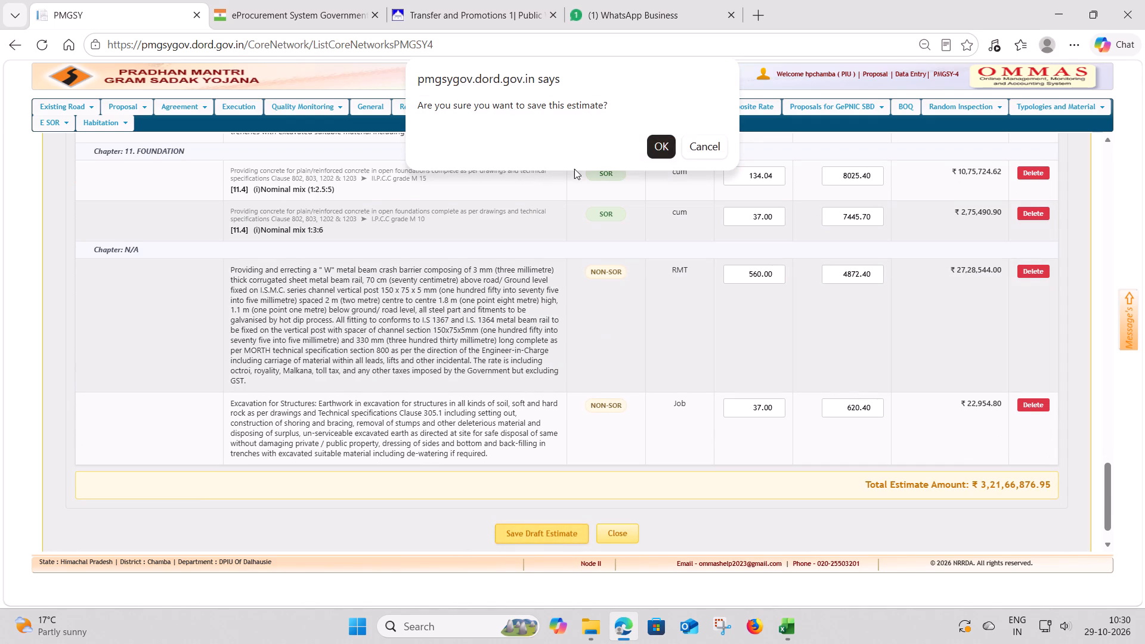
left_click(661, 142)
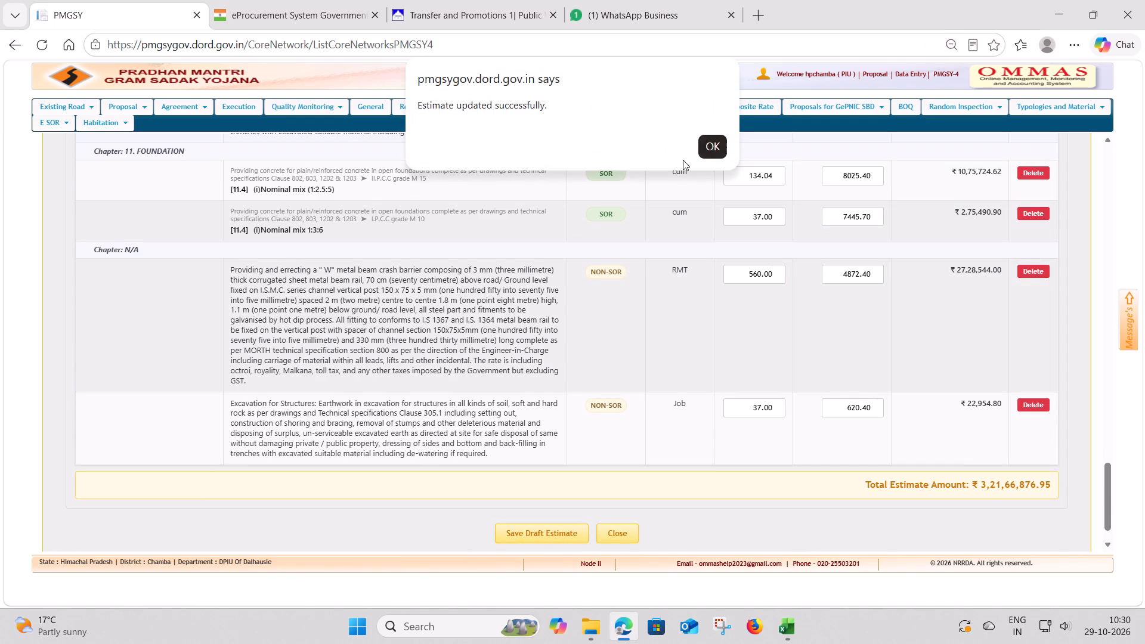
left_click(711, 152)
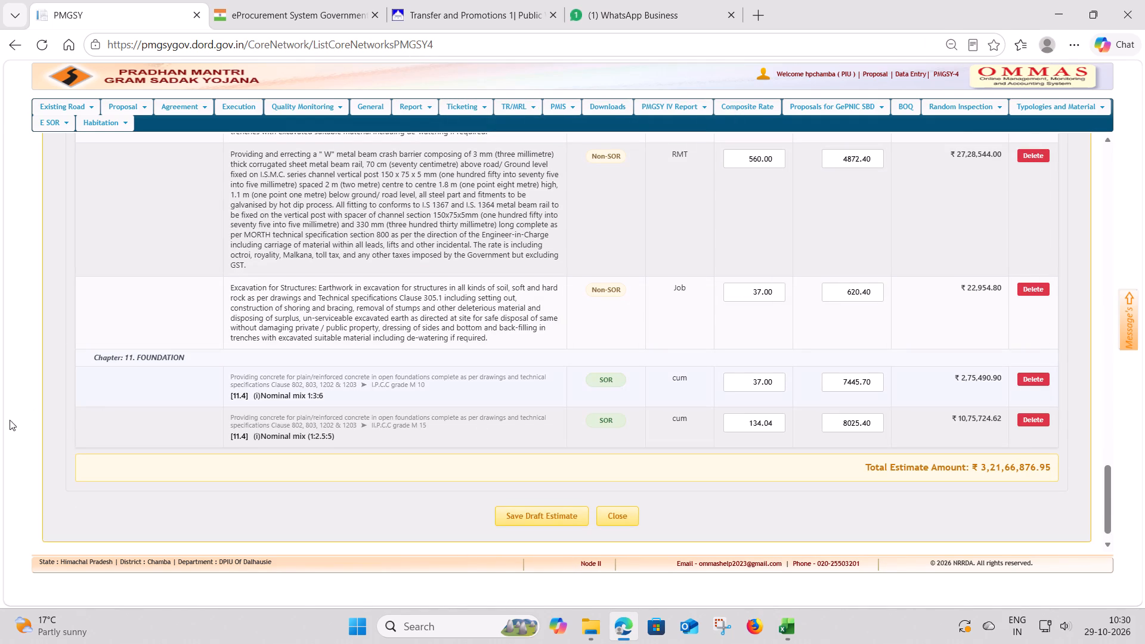
Check the speed breaker abstract's items, quantities and rates in the DPR workbook.
key("alt+Tab")
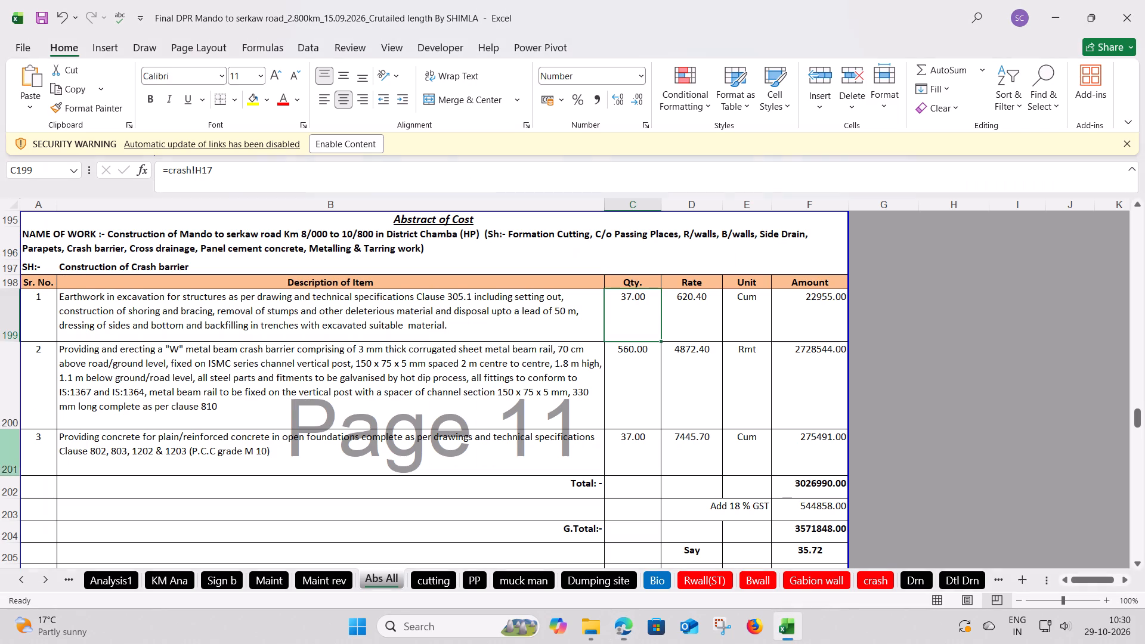
scroll(107, 413, "down", 6)
scroll(107, 413, "up", 1)
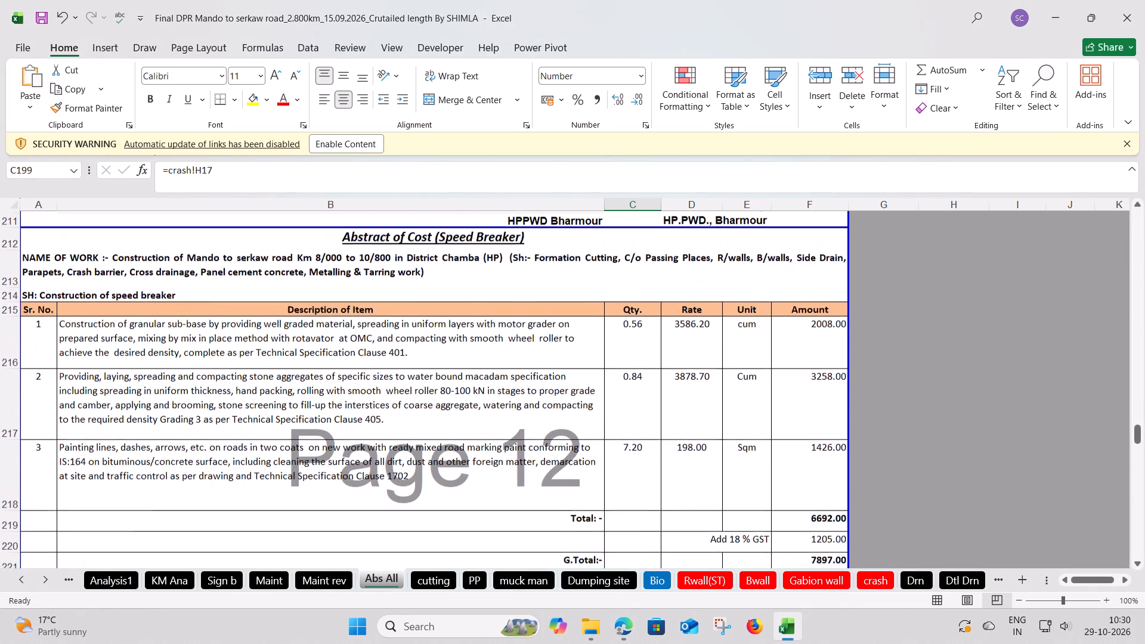
Back in the OMMAS portal, export the PMGSY-IV road proposals list to Excel and open the exported workbook.
key("alt+Tab")
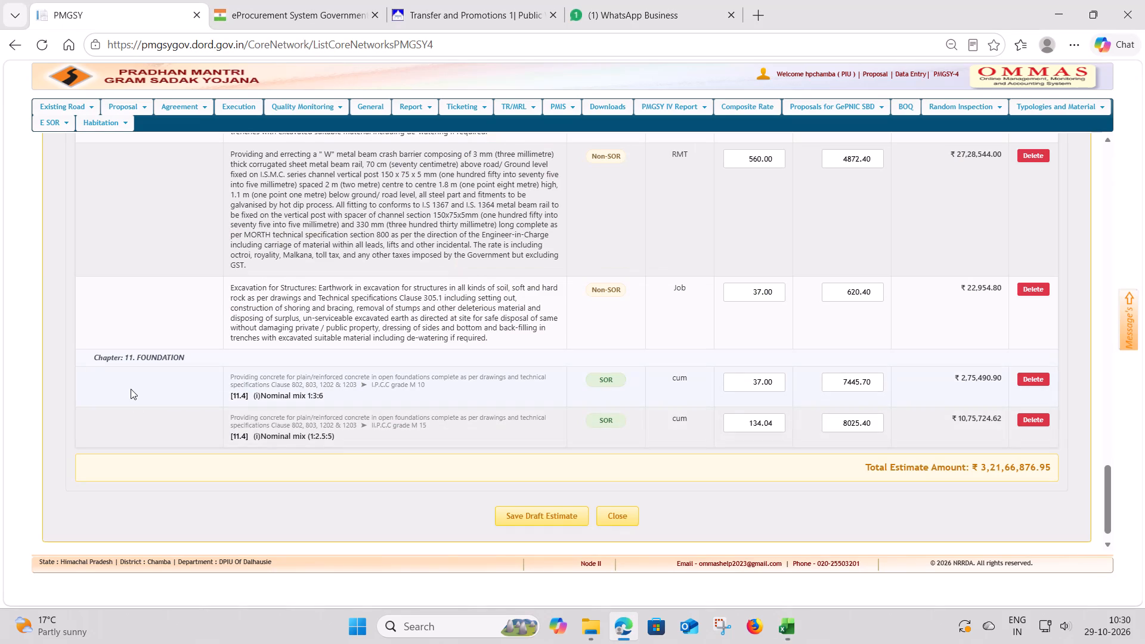
scroll(131, 389, "up", 19)
scroll(131, 389, "up", 6)
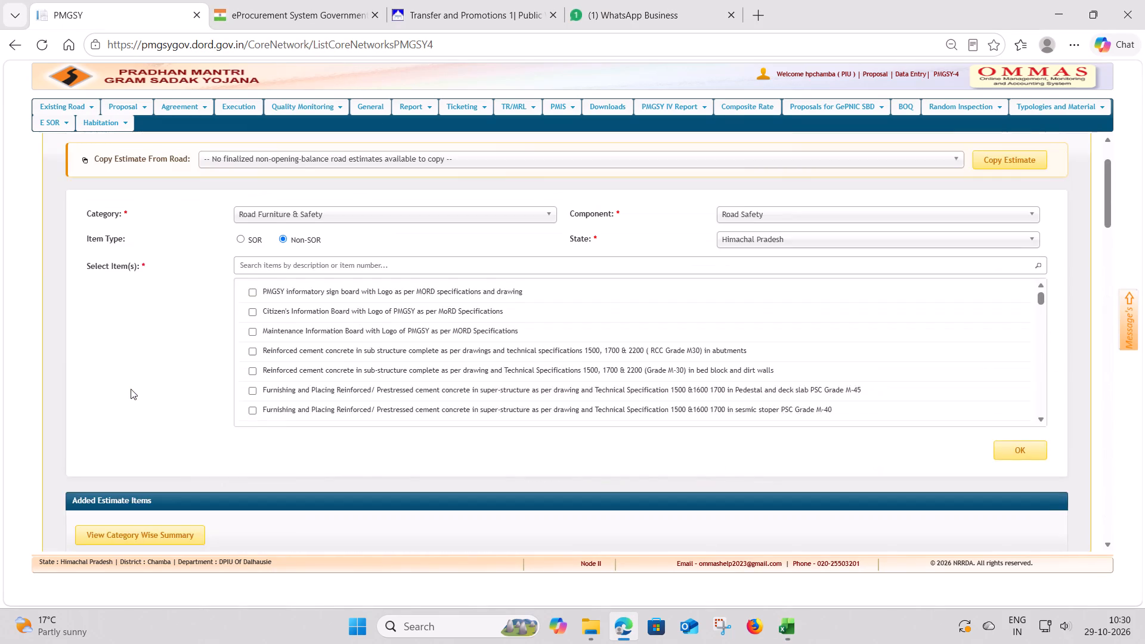
scroll(131, 389, "up", 6)
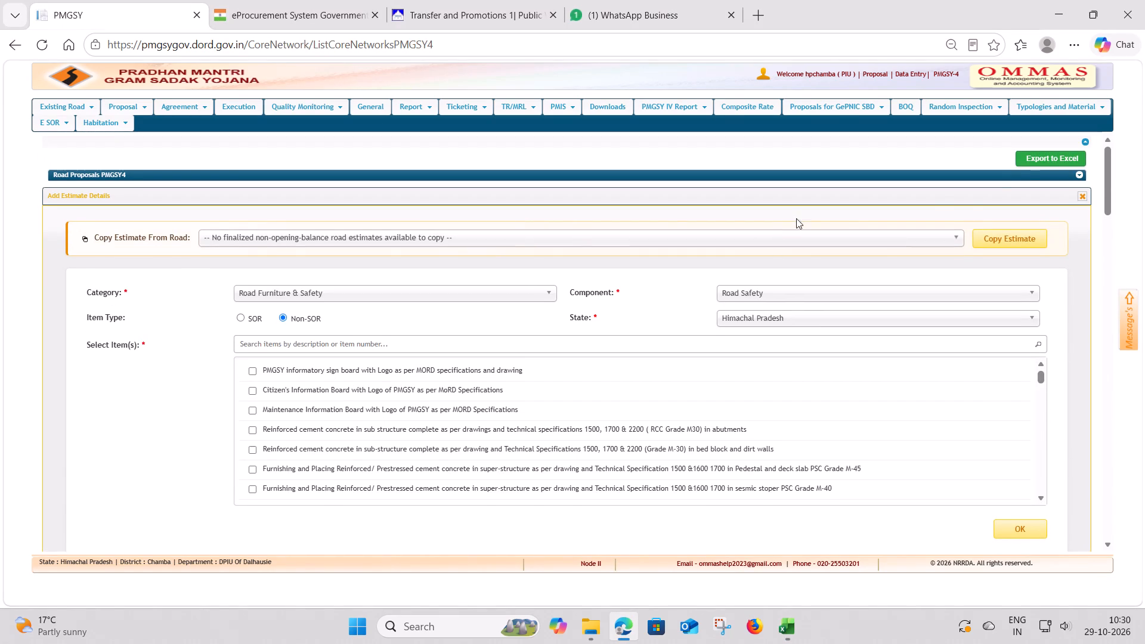
left_click(1032, 160)
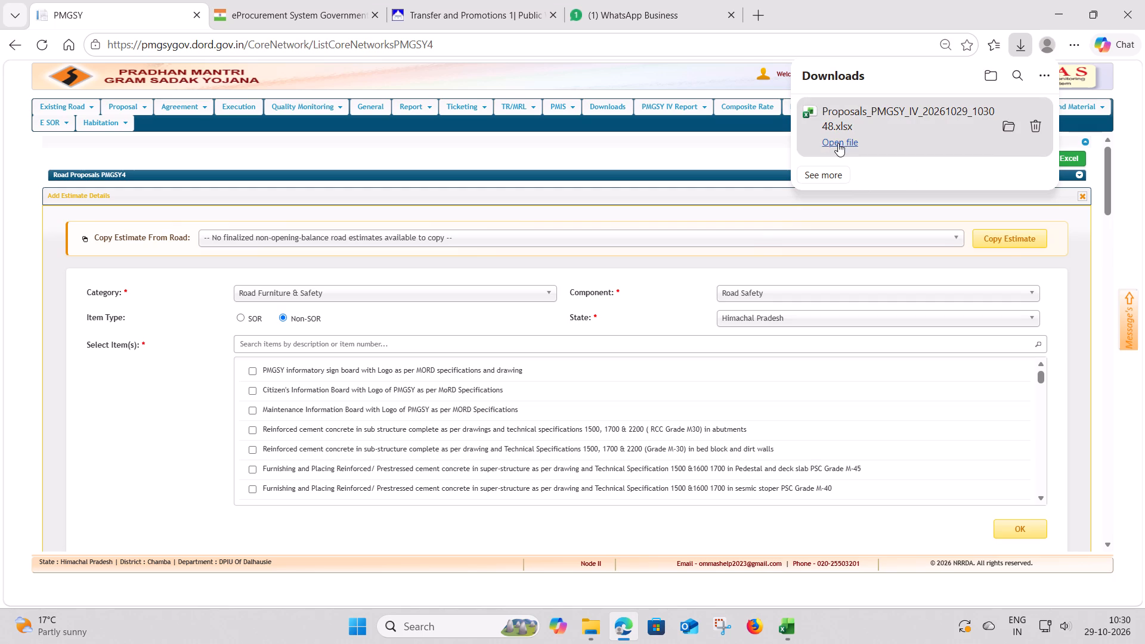
left_click(838, 144)
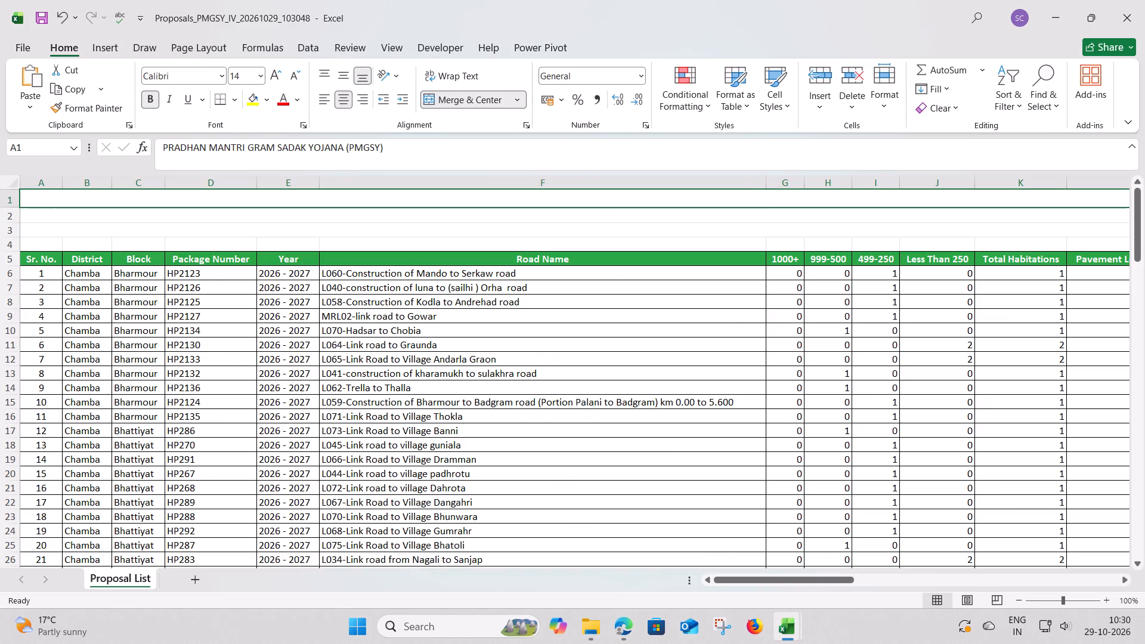
Look through the road names and package numbers in the exported proposals list, close the workbook and return to the portal.
scroll(580, 300, "down", 10)
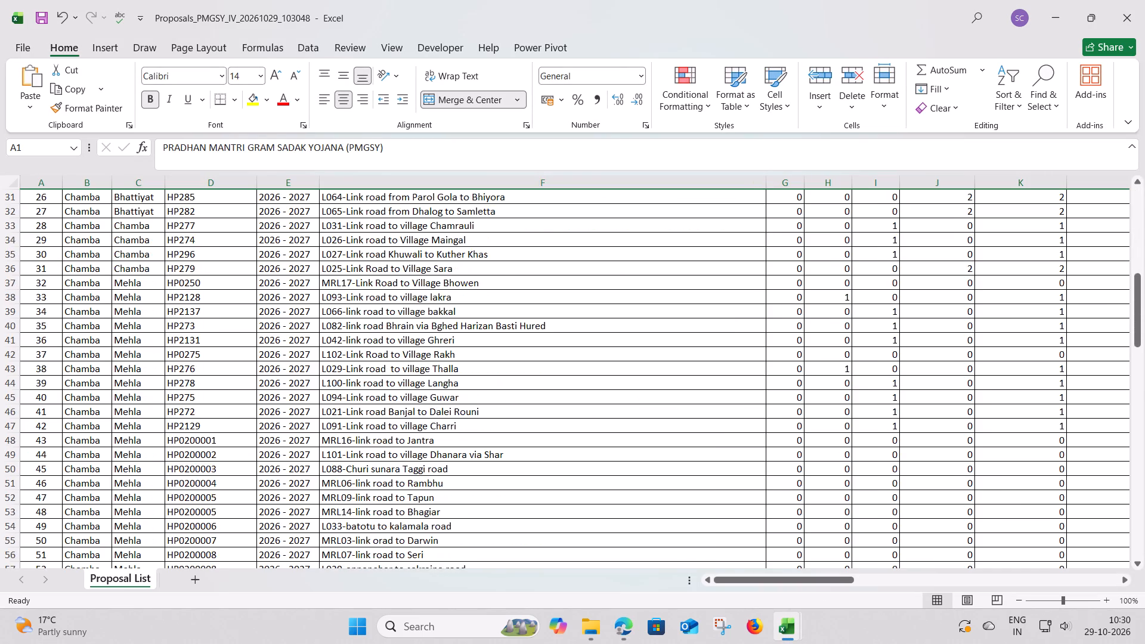
scroll(580, 300, "down", 9)
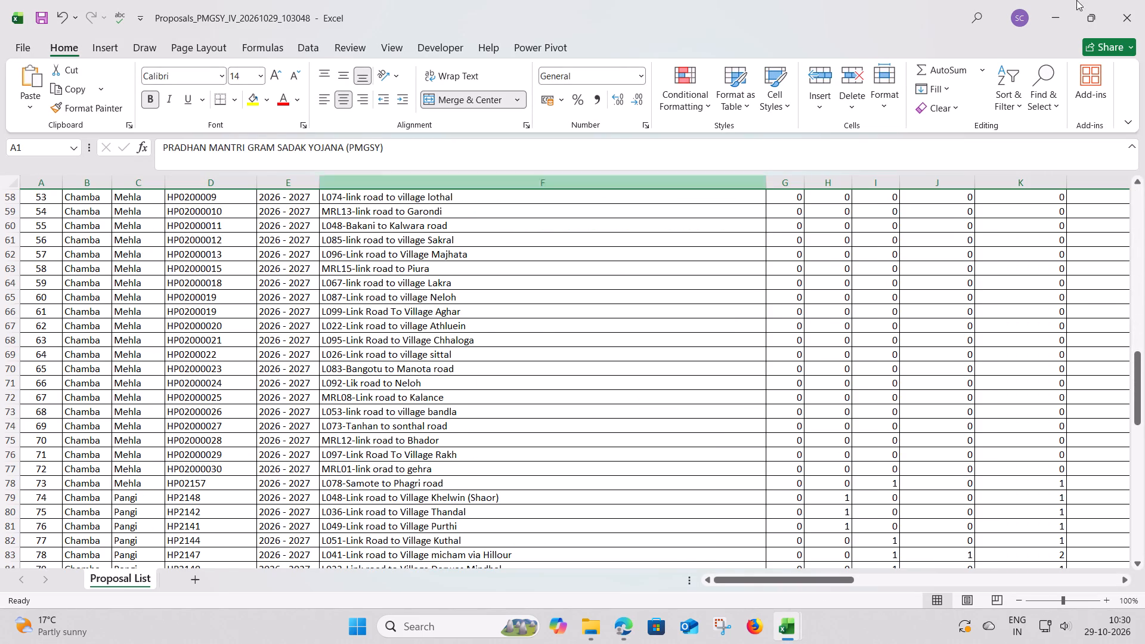
left_click(1127, 20)
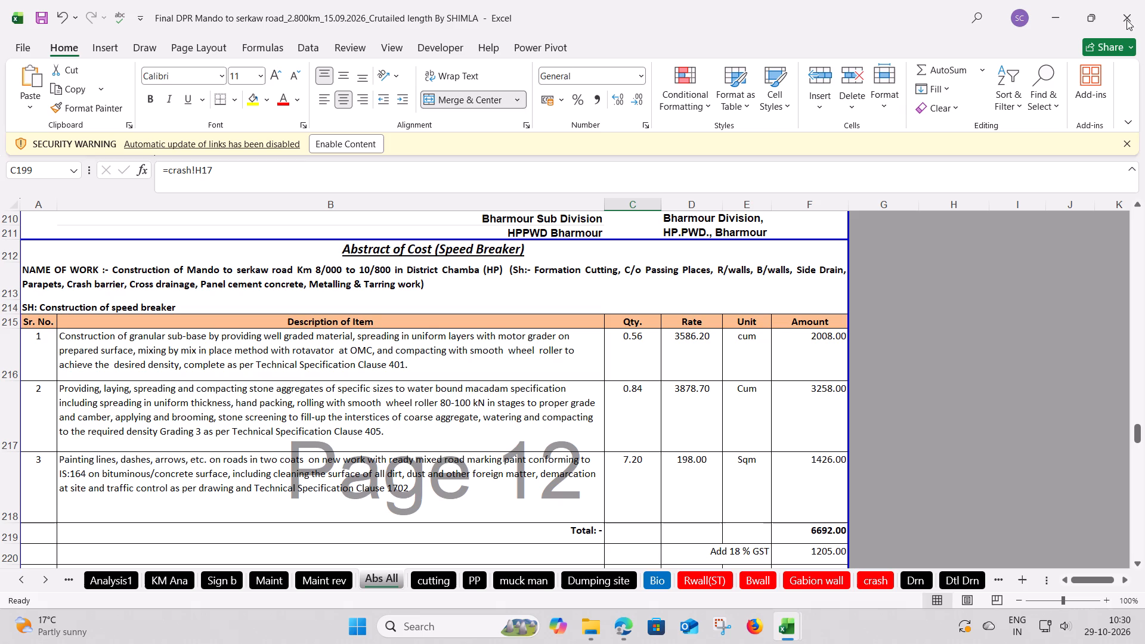
key("alt+Tab")
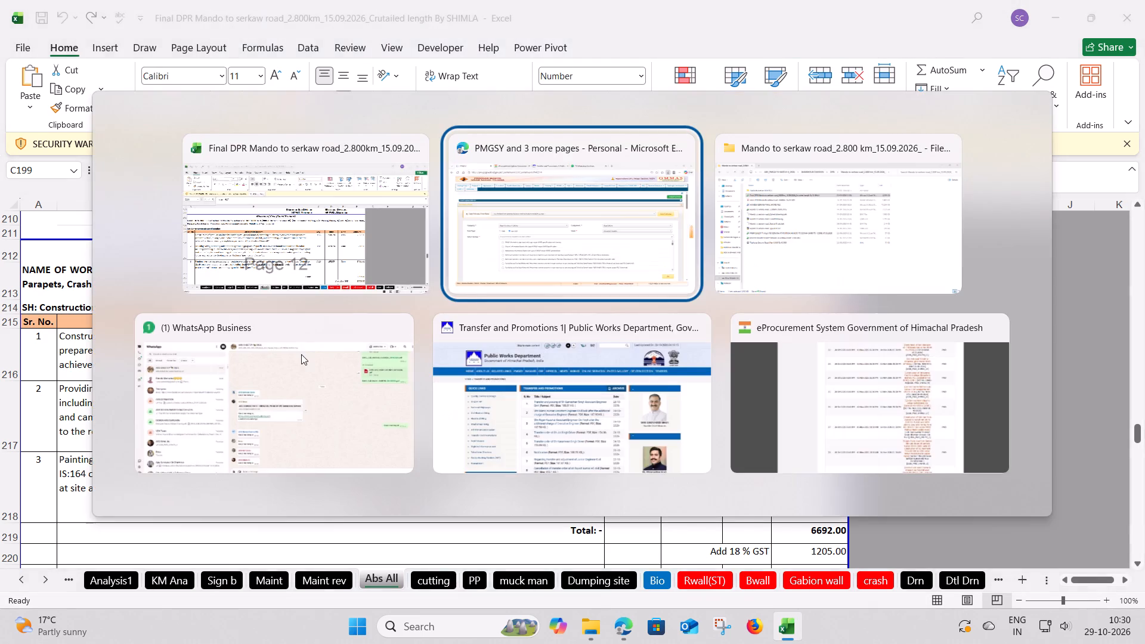
scroll(132, 216, "up", 4)
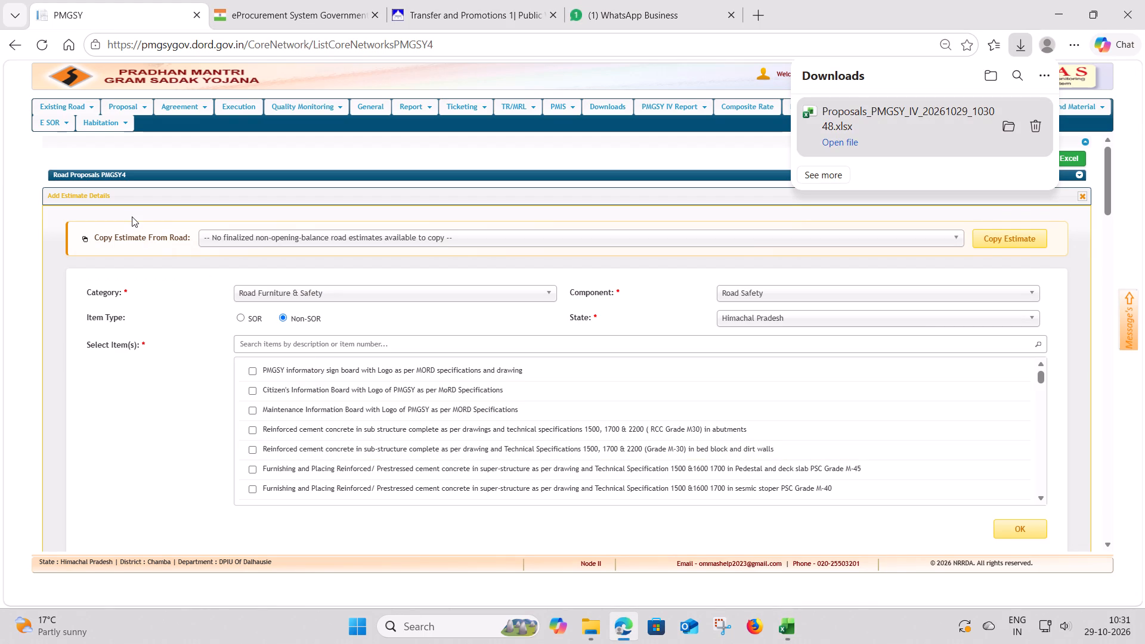
Close the estimate entry form and open the estimate view for L060-Construction of Mando to Serkaw road.
left_click(1083, 194)
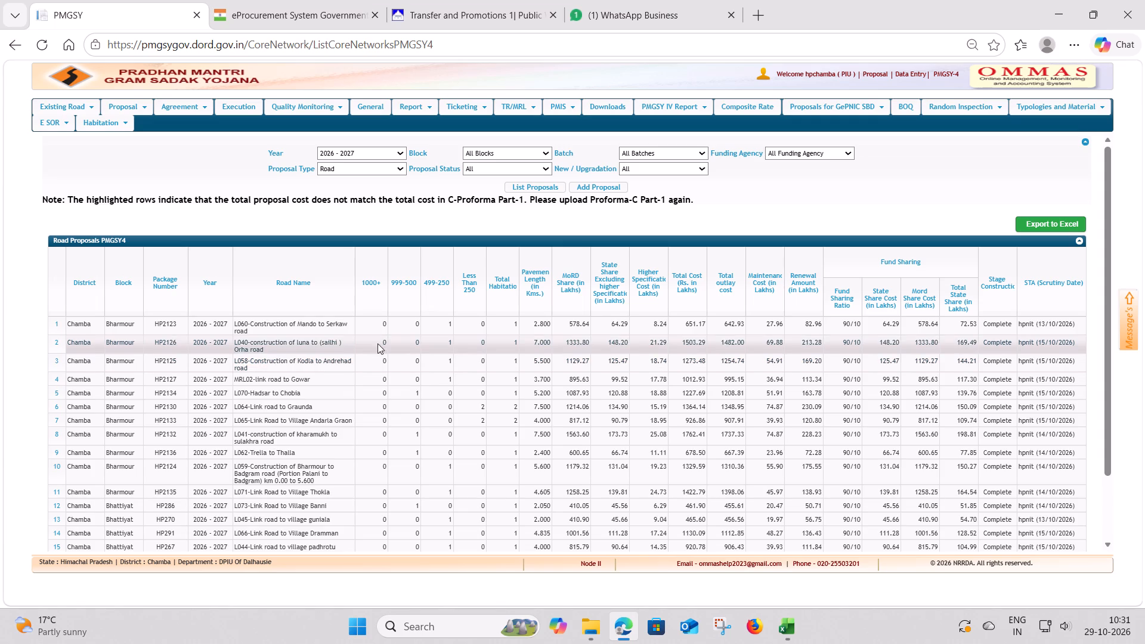
left_click_drag(351, 326, 1073, 320)
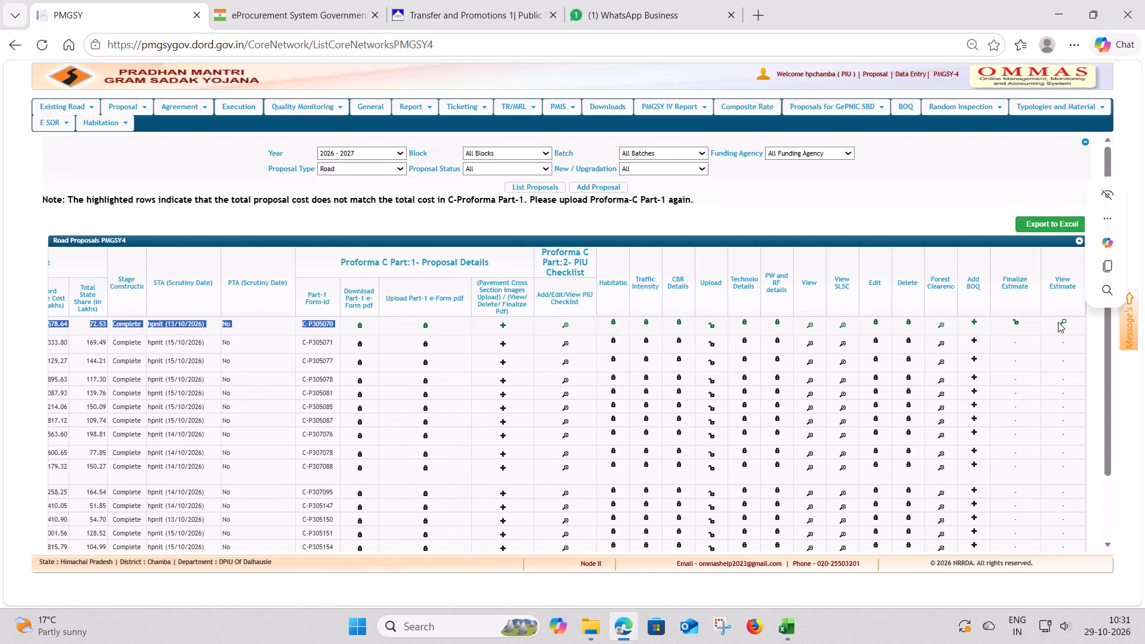
left_click(1066, 321)
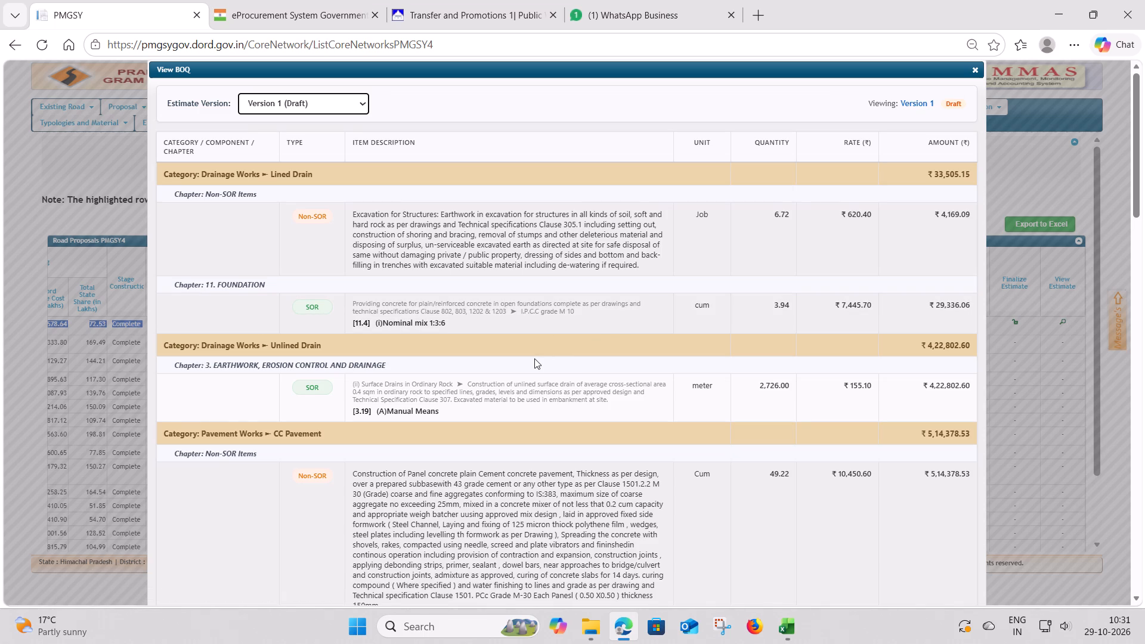
Export the road's Version 1 draft estimate to PDF.
scroll(528, 374, "down", 3)
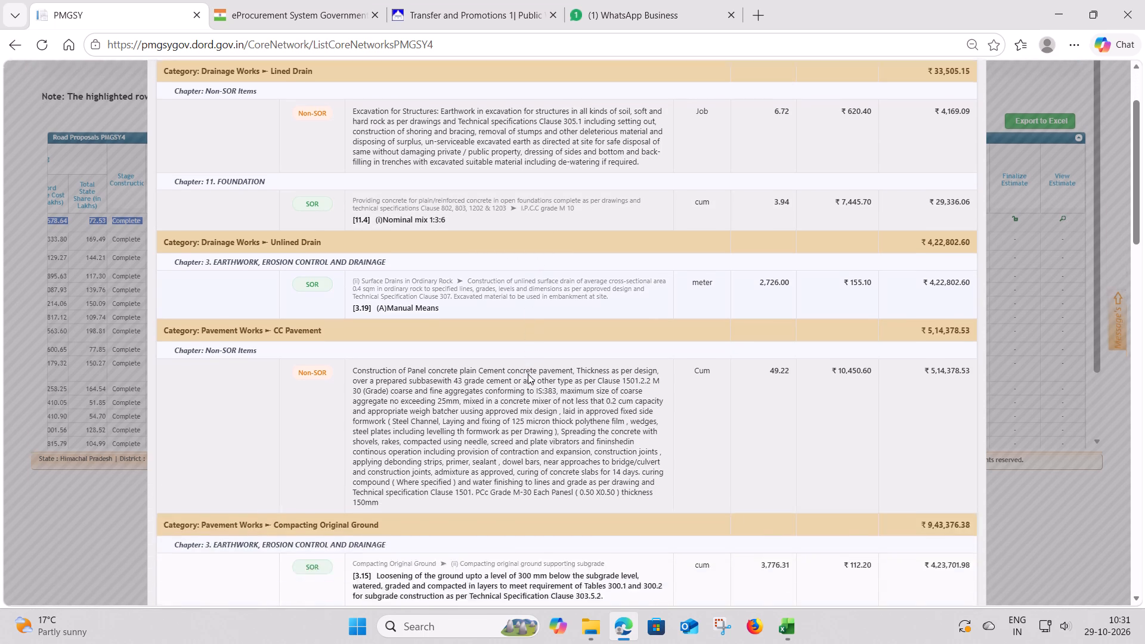
scroll(528, 374, "down", 12)
scroll(528, 374, "down", 10)
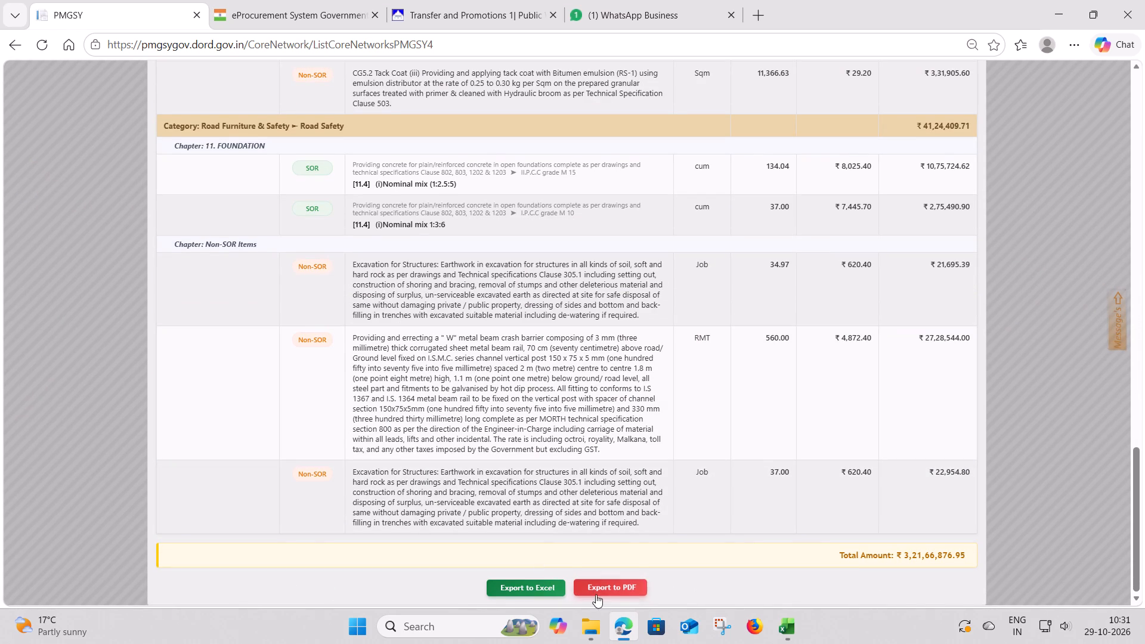
left_click(611, 593)
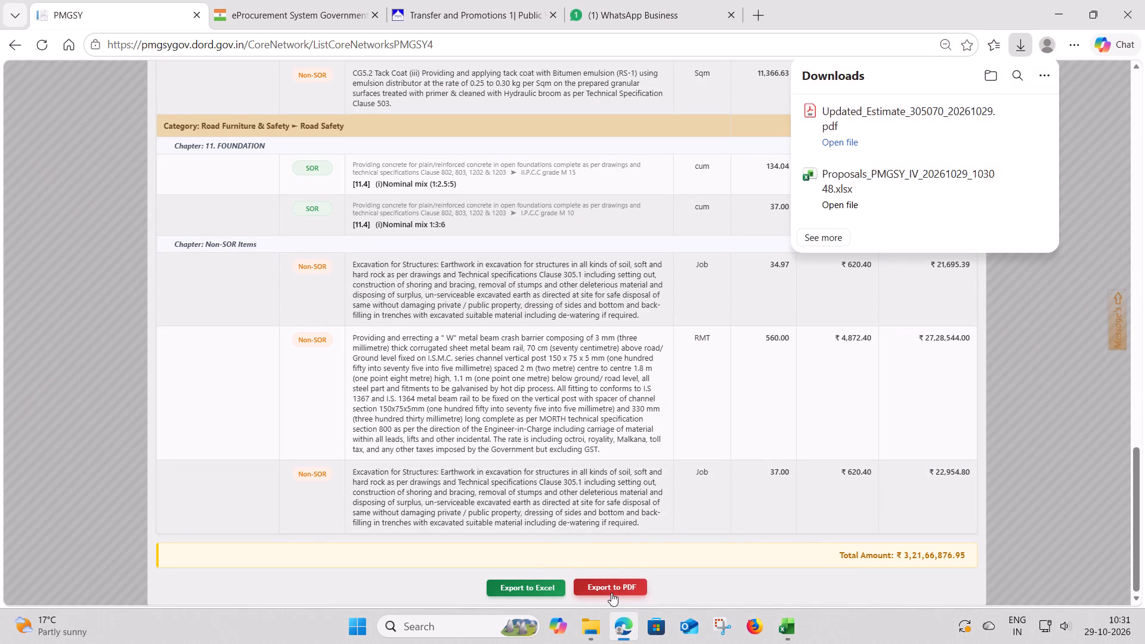
Read through the exported estimate PDF, checking the road details and each category's items, quantities, rates and amounts.
scroll(720, 273, "down", 1)
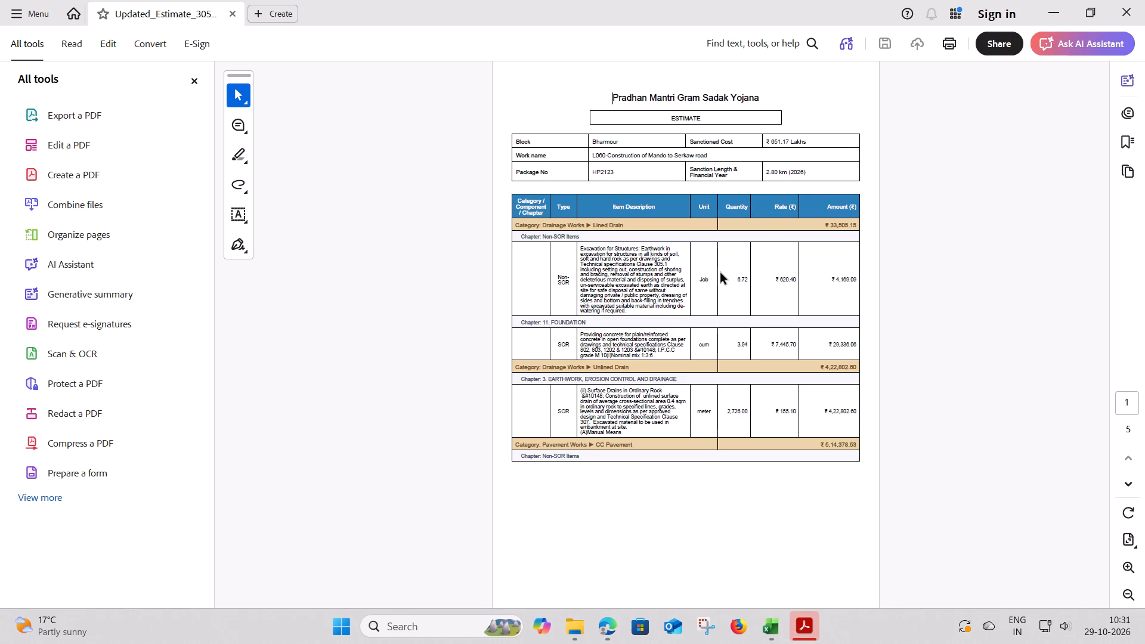
scroll(720, 273, "down", 4)
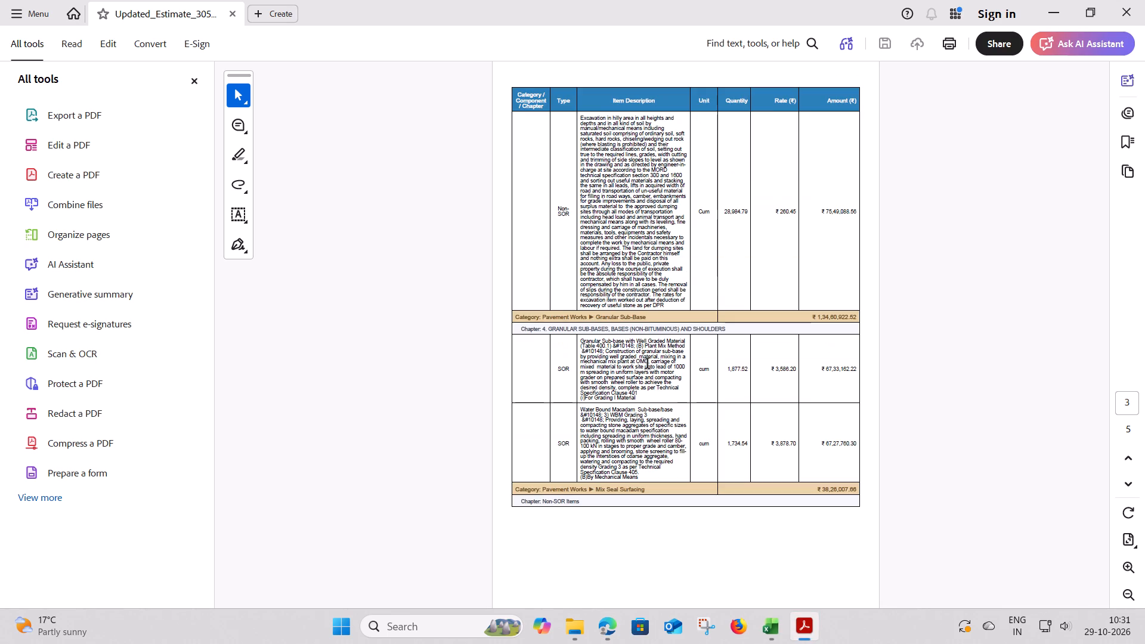
scroll(648, 364, "down", 2)
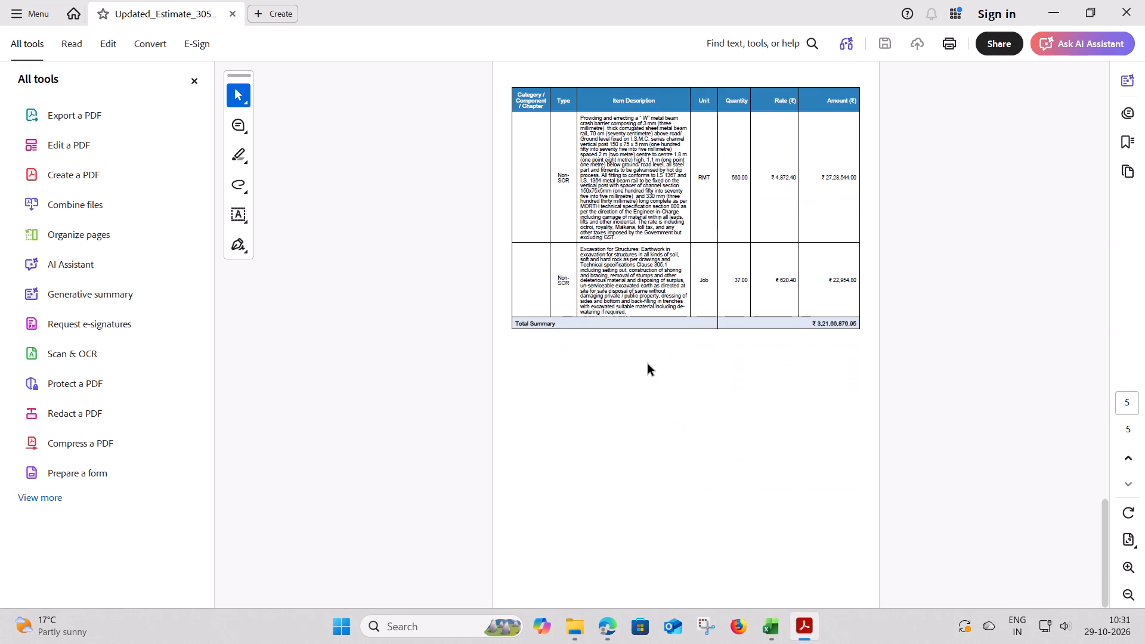
scroll(648, 364, "down", 3)
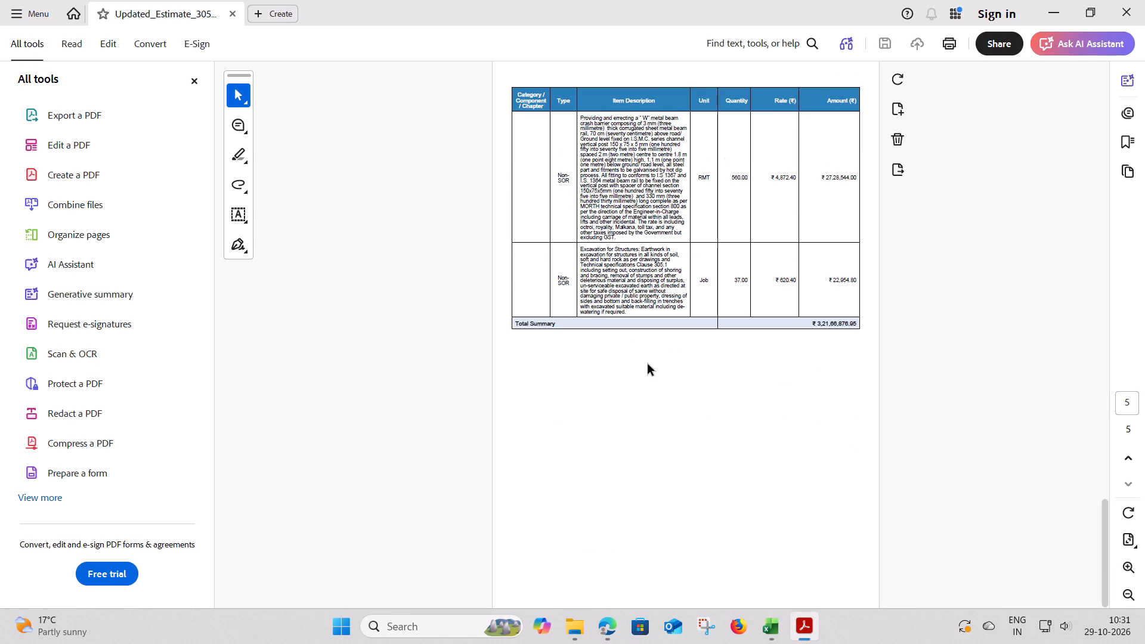
scroll(648, 364, "down", 1)
scroll(648, 364, "up", 1)
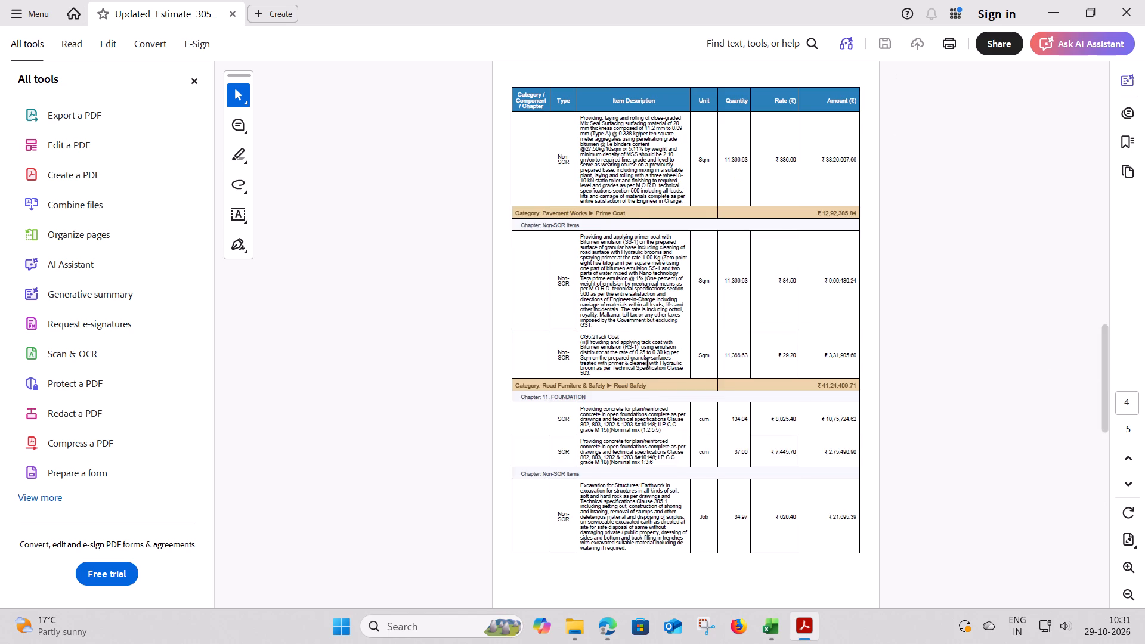
scroll(648, 364, "up", 5)
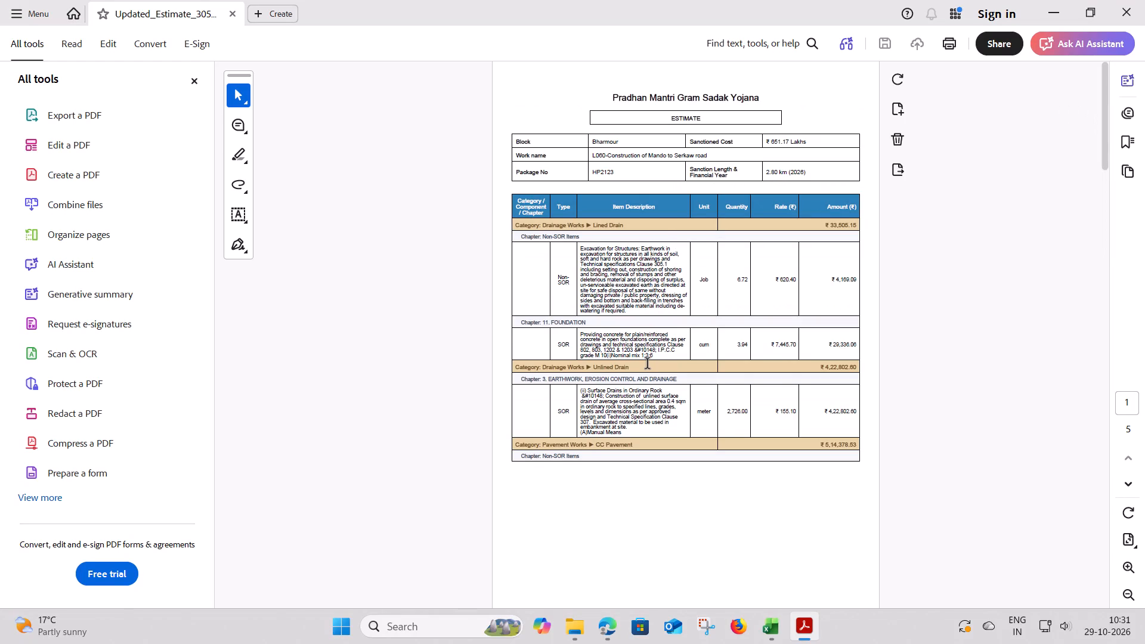
scroll(648, 364, "down", 6)
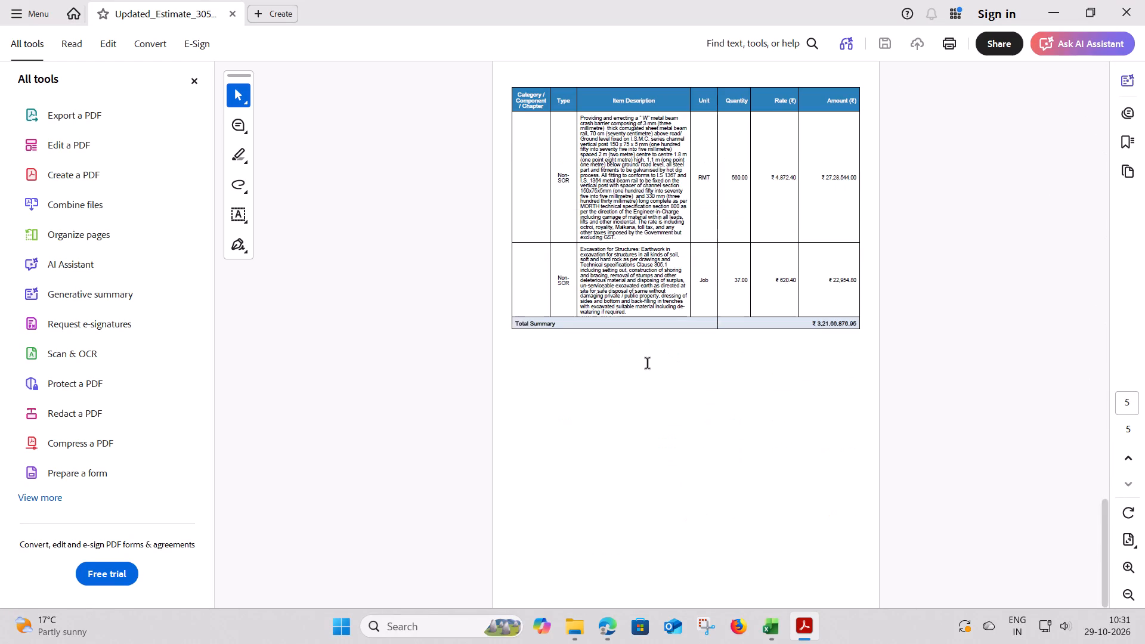
scroll(648, 364, "up", 1)
scroll(648, 364, "down", 18)
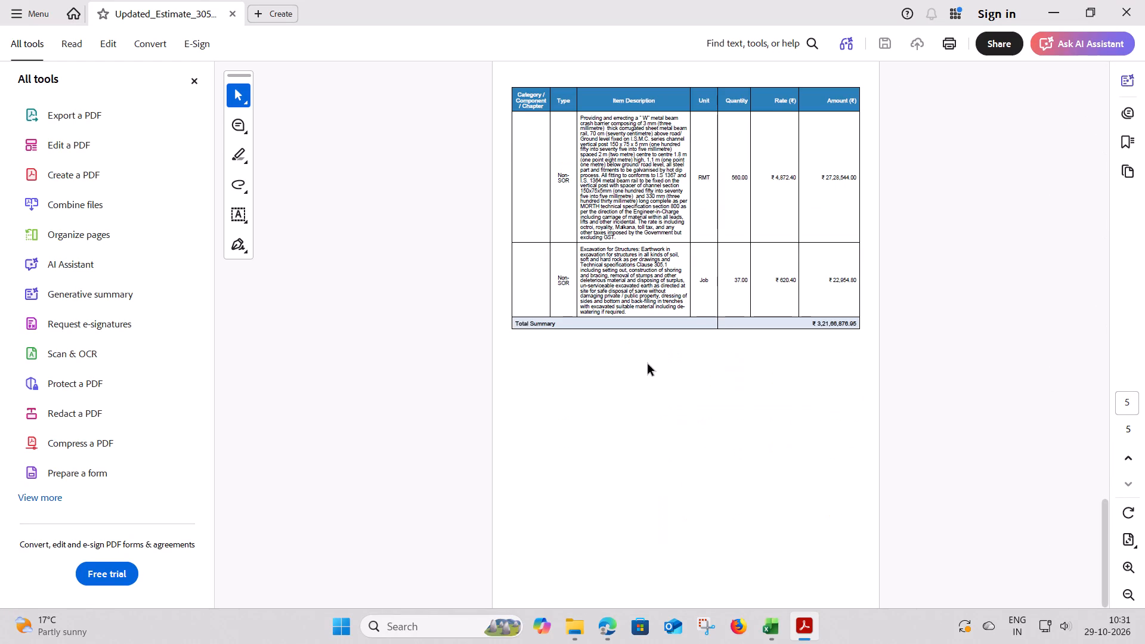
scroll(648, 364, "down", 15)
scroll(648, 364, "up", 4)
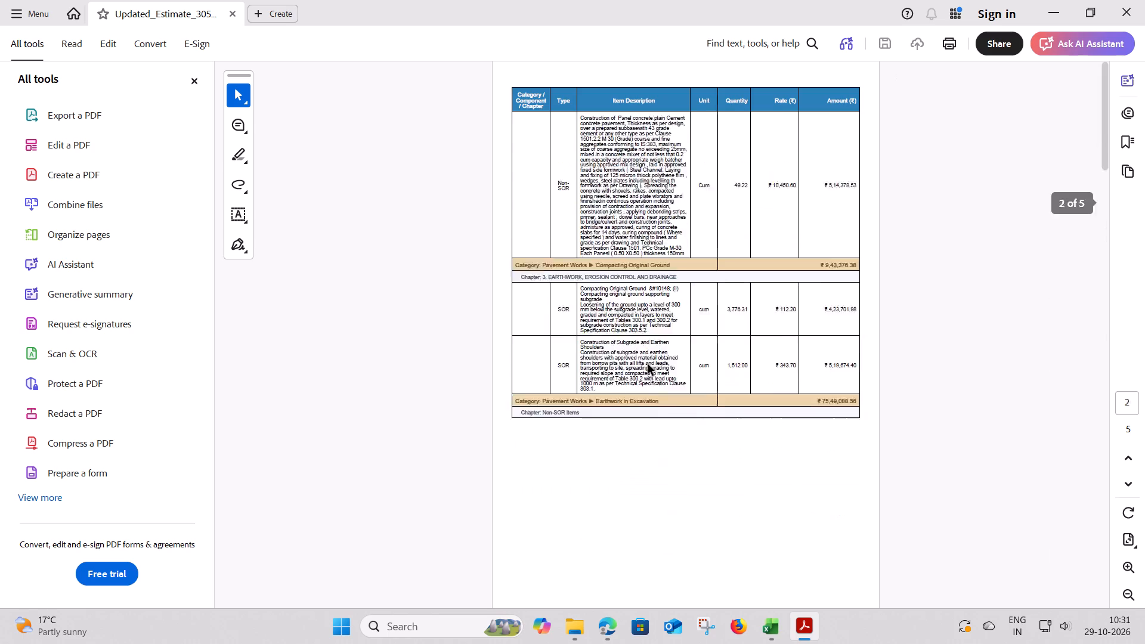
scroll(648, 364, "up", 16)
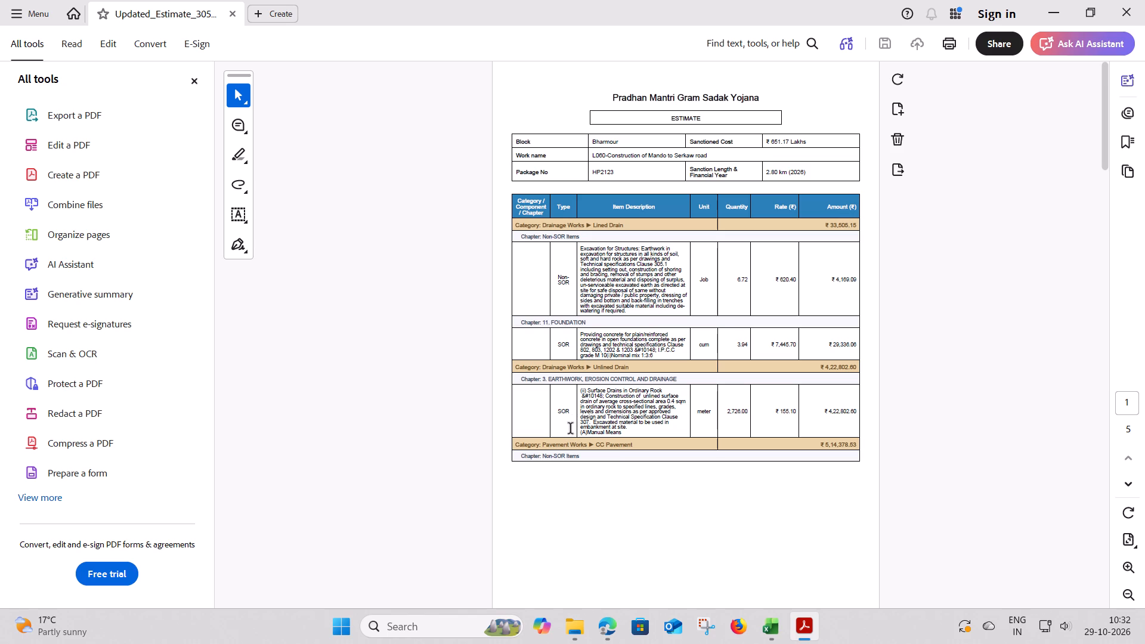
Recheck the exported PDF's pages through to the total summary and close the document.
scroll(539, 504, "down", 1)
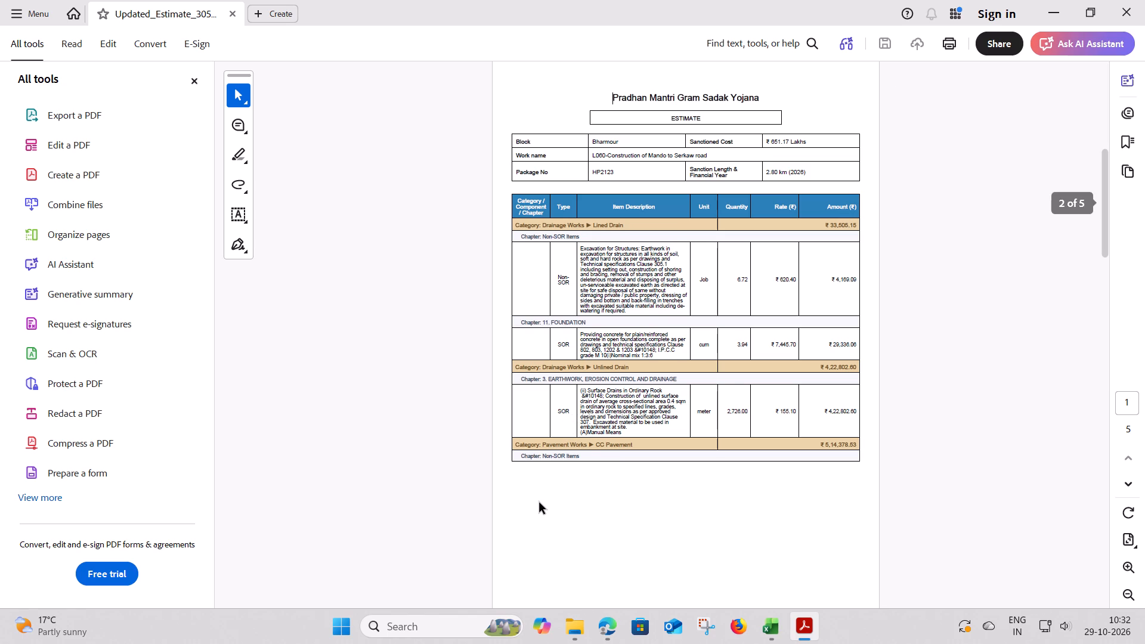
scroll(539, 503, "down", 15)
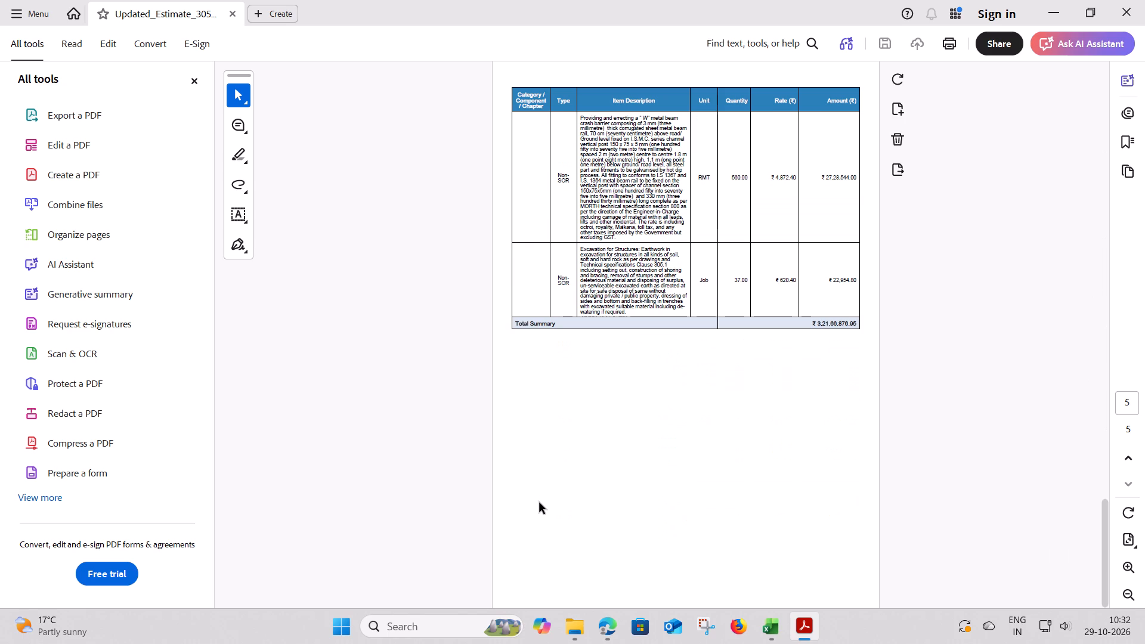
scroll(539, 503, "up", 13)
scroll(539, 503, "down", 4)
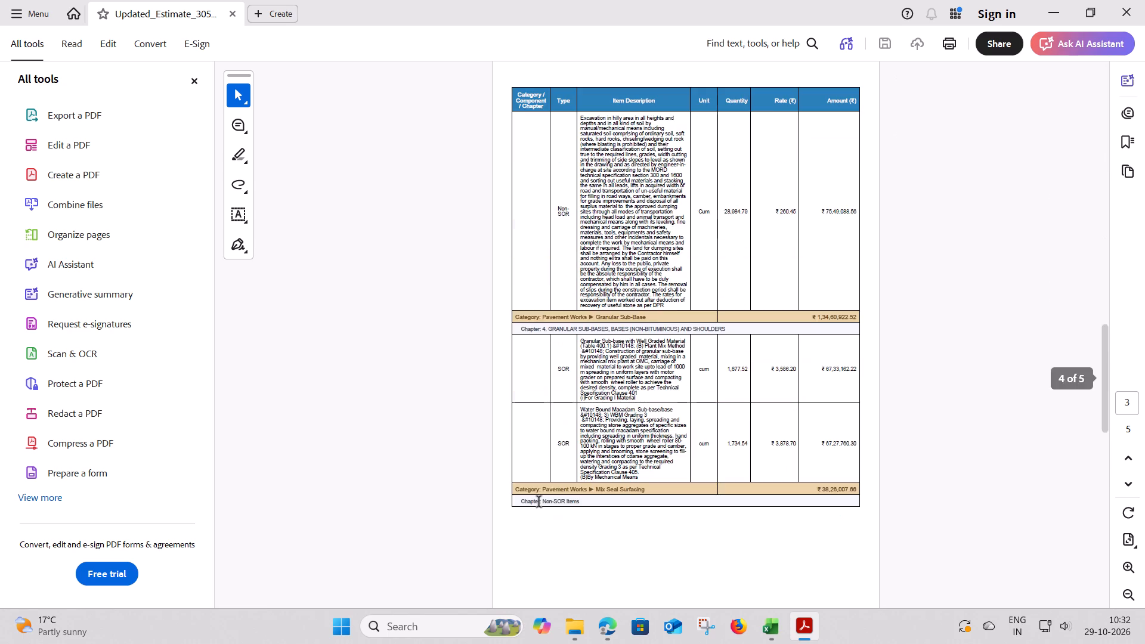
scroll(539, 503, "down", 7)
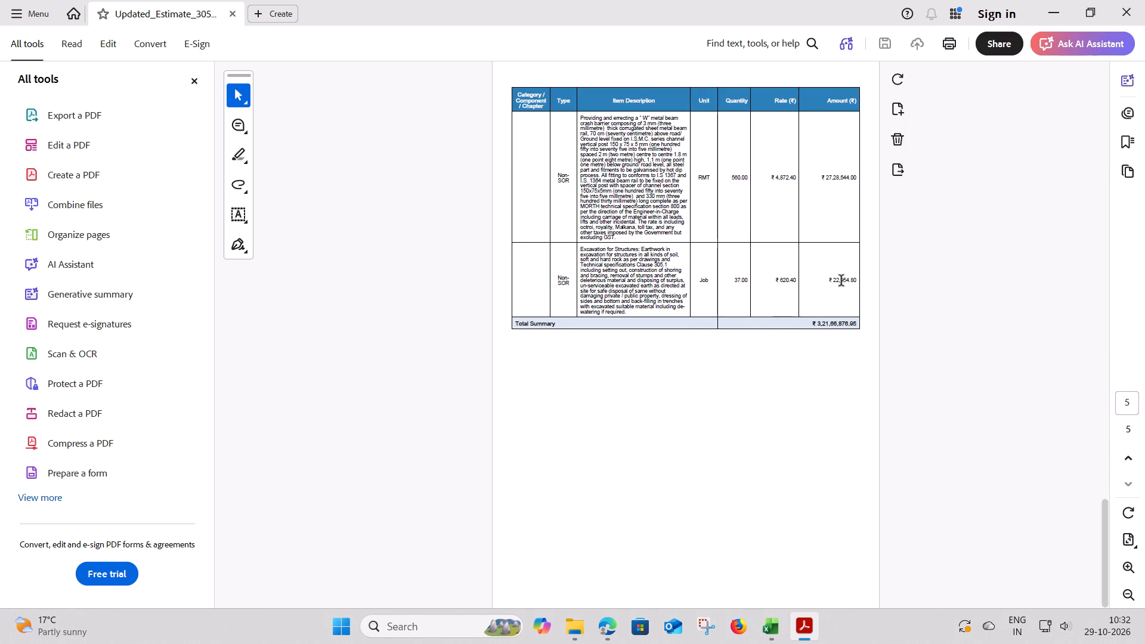
left_click(1127, 17)
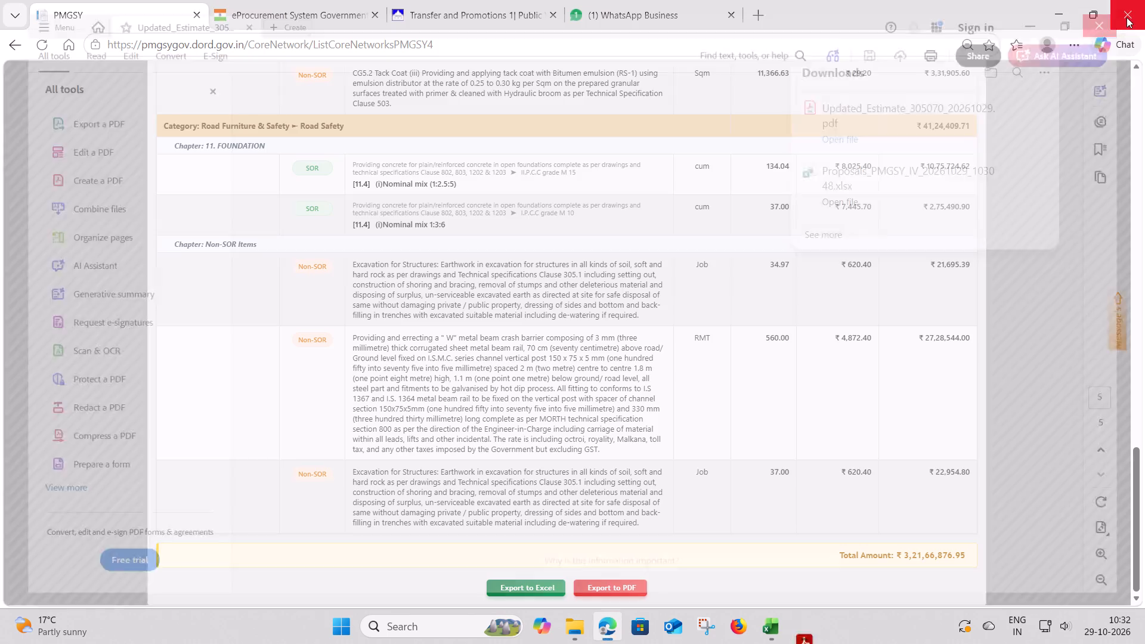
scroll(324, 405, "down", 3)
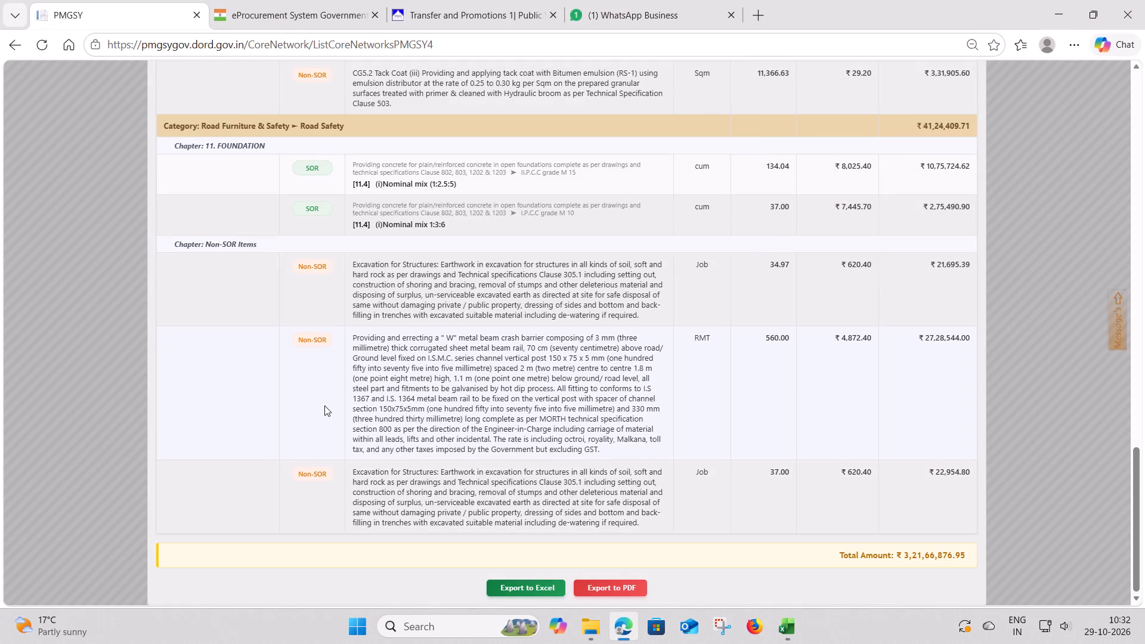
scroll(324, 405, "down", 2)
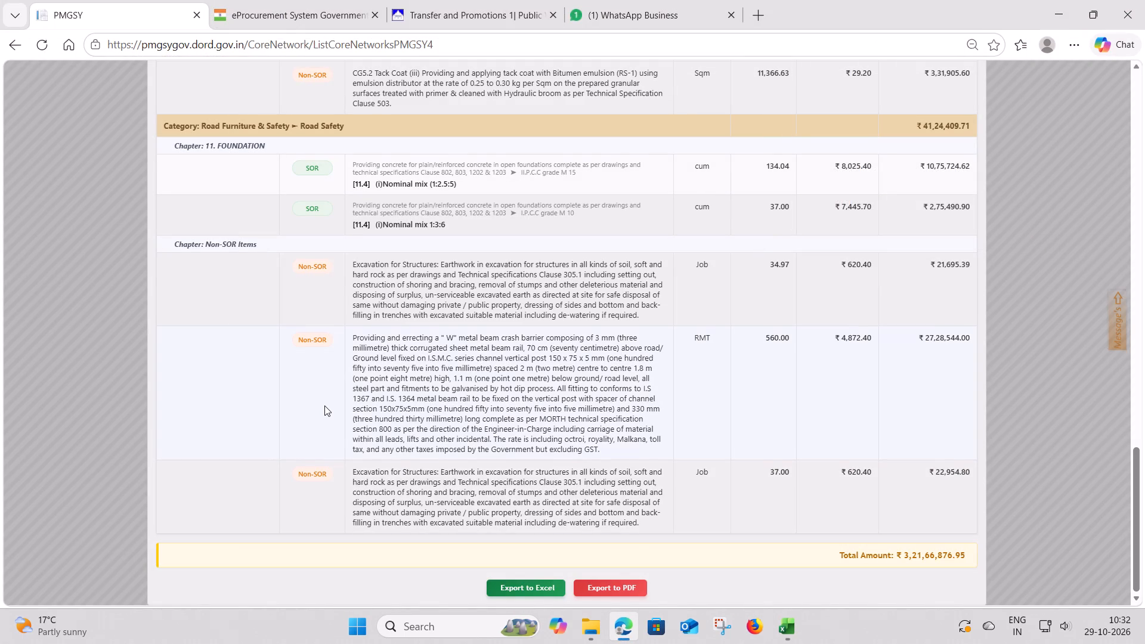
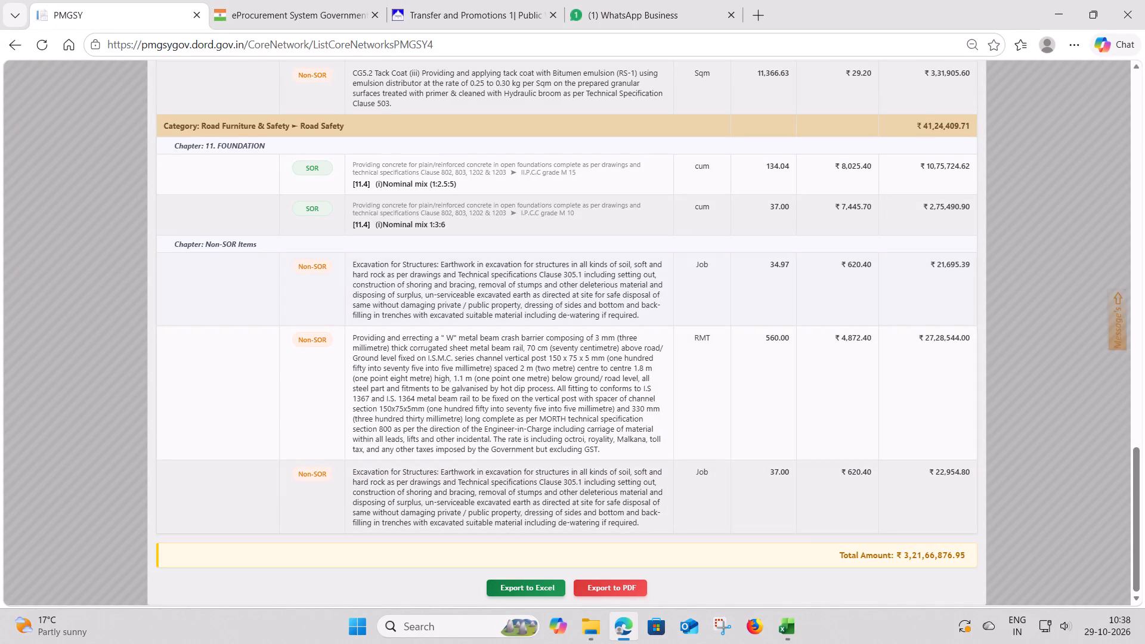
Close the estimate view and reopen the estimate entry form for the Mando to Serkaw road.
scroll(498, 347, "up", 2)
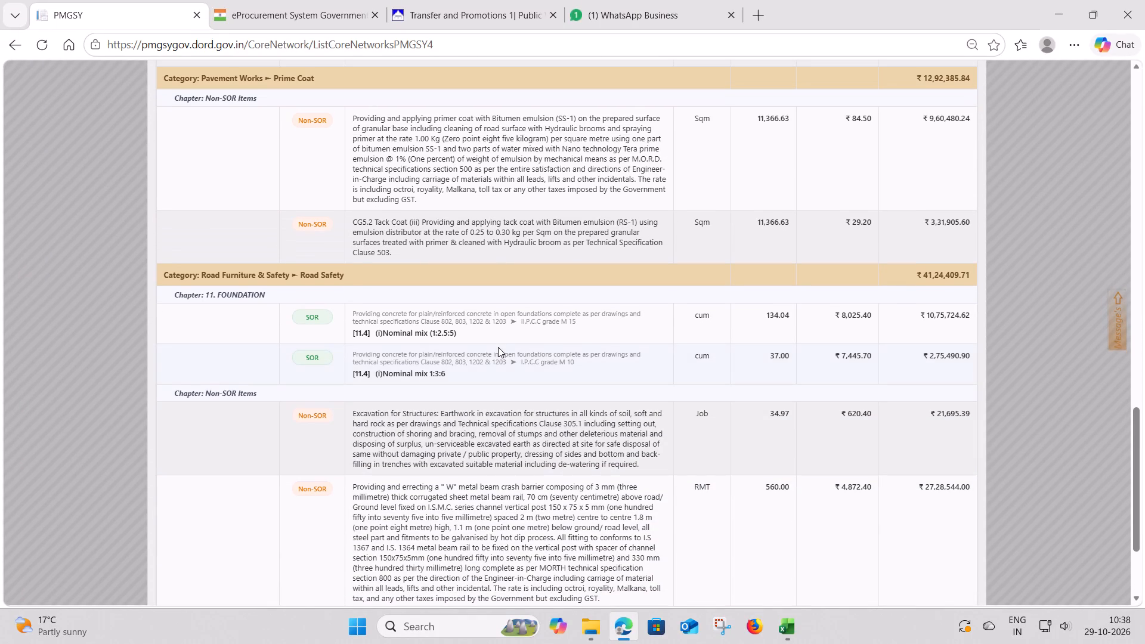
scroll(499, 334, "up", 12)
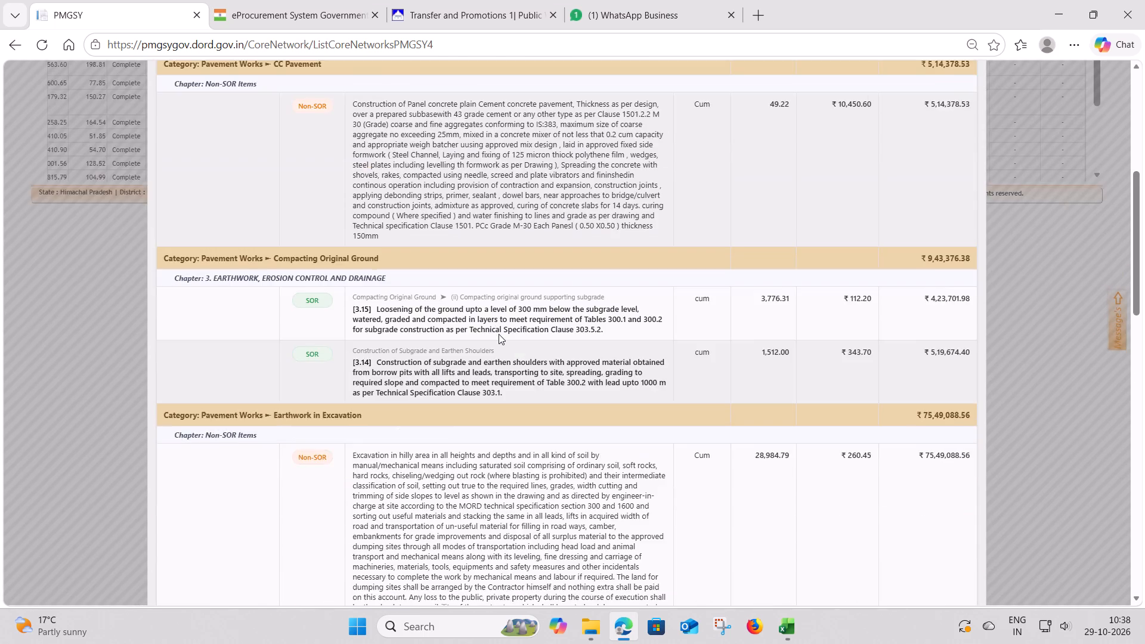
scroll(499, 334, "up", 12)
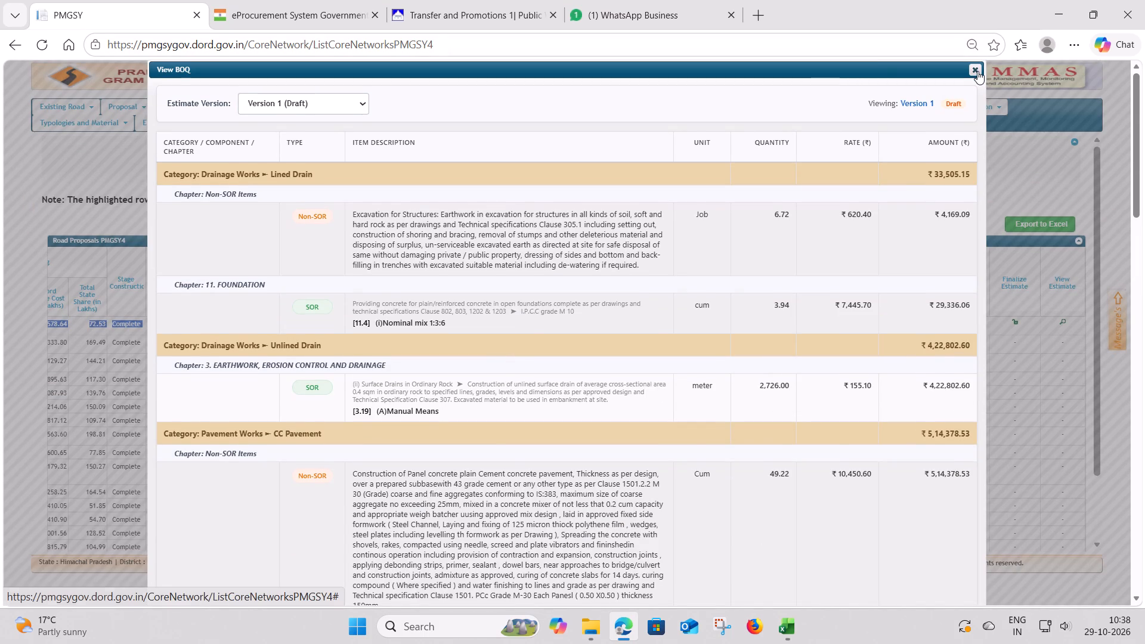
left_click(977, 71)
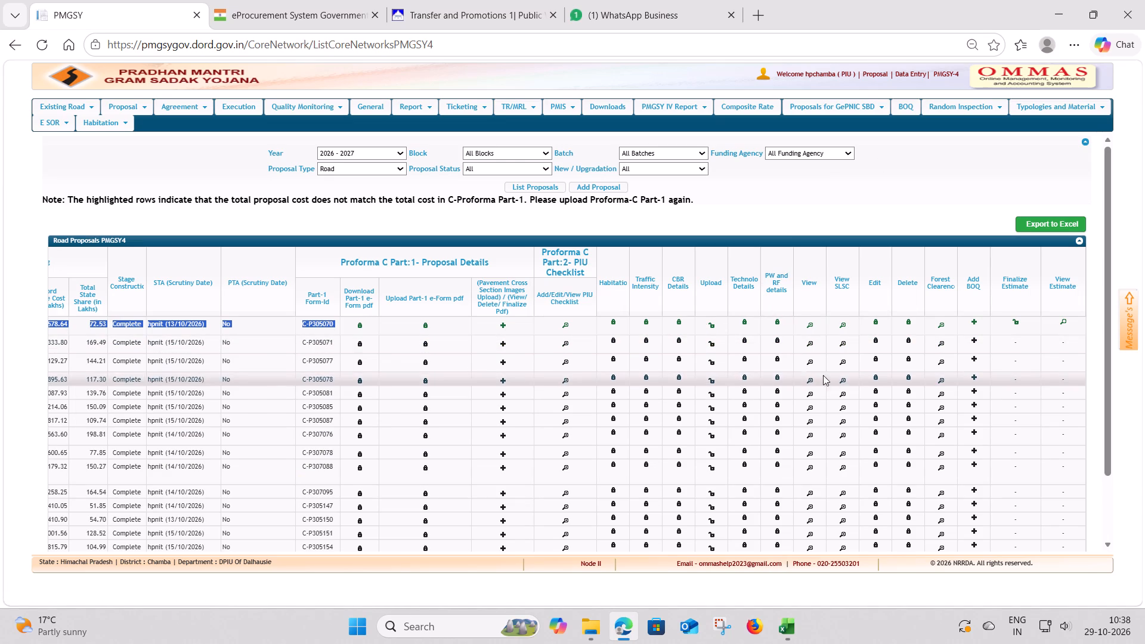
left_click(975, 324)
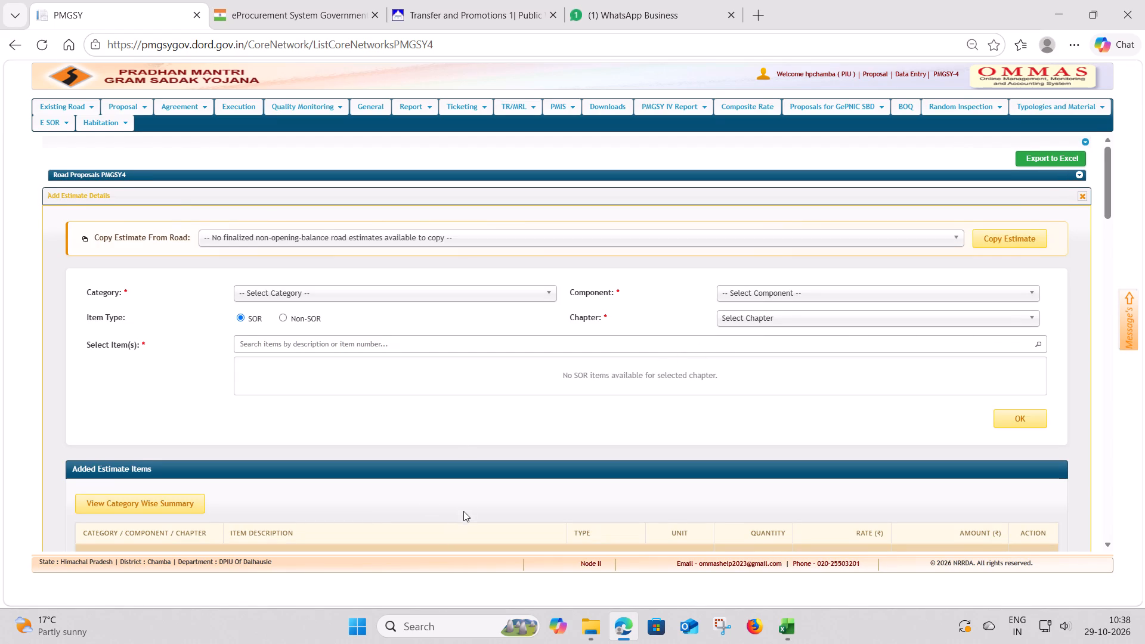
For the workbook's speed breaker items, set category Road Furniture & Safety, component Road Safety and SOR chapter 4, Granular Sub-bases, Bases (Non-Bituminous) and Shoulders.
scroll(467, 508, "down", 3)
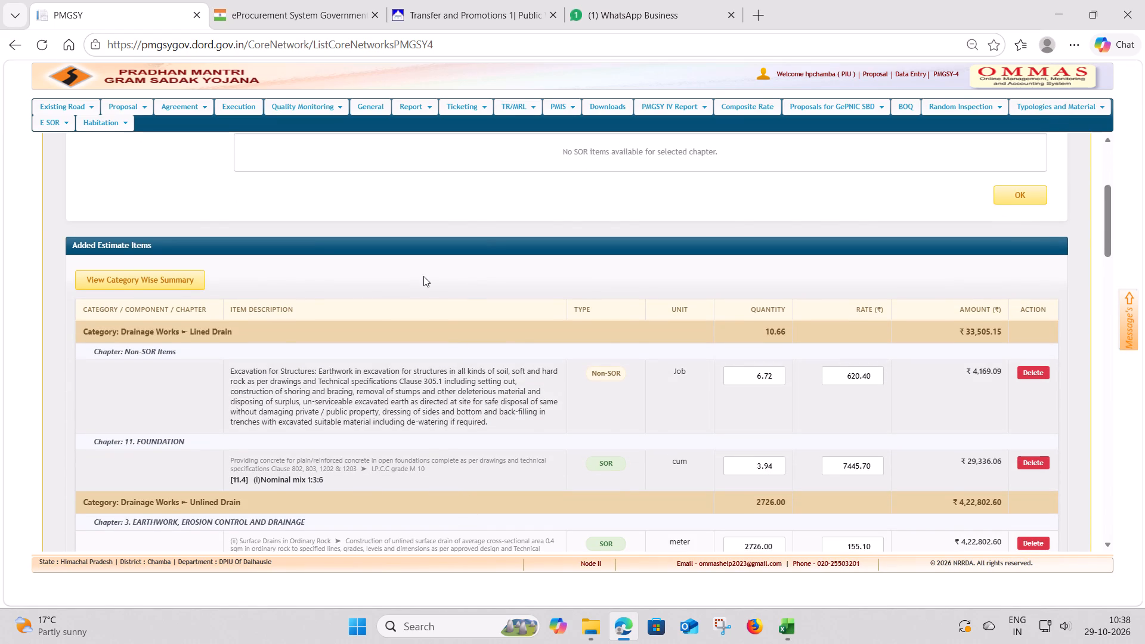
key("alt+Tab")
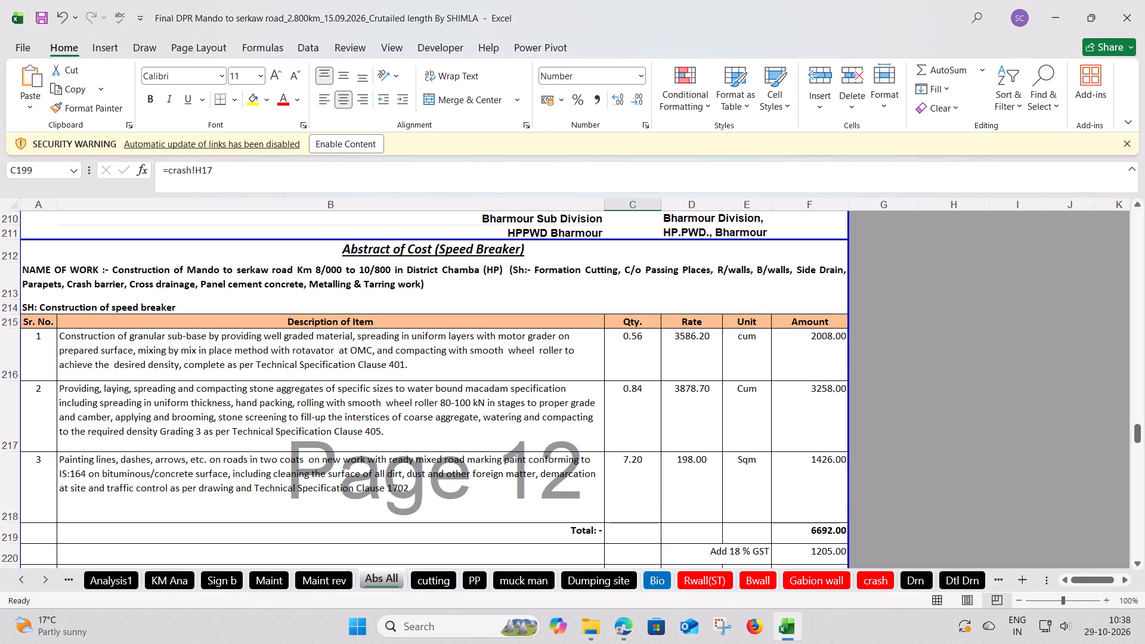
left_click(238, 367)
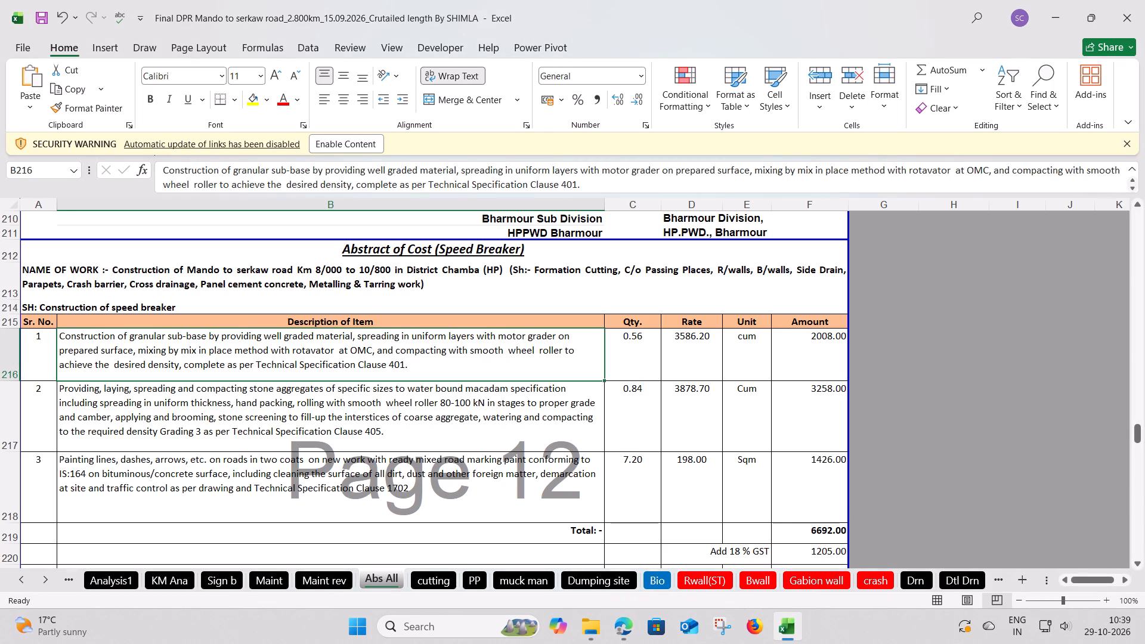
key("alt+Tab")
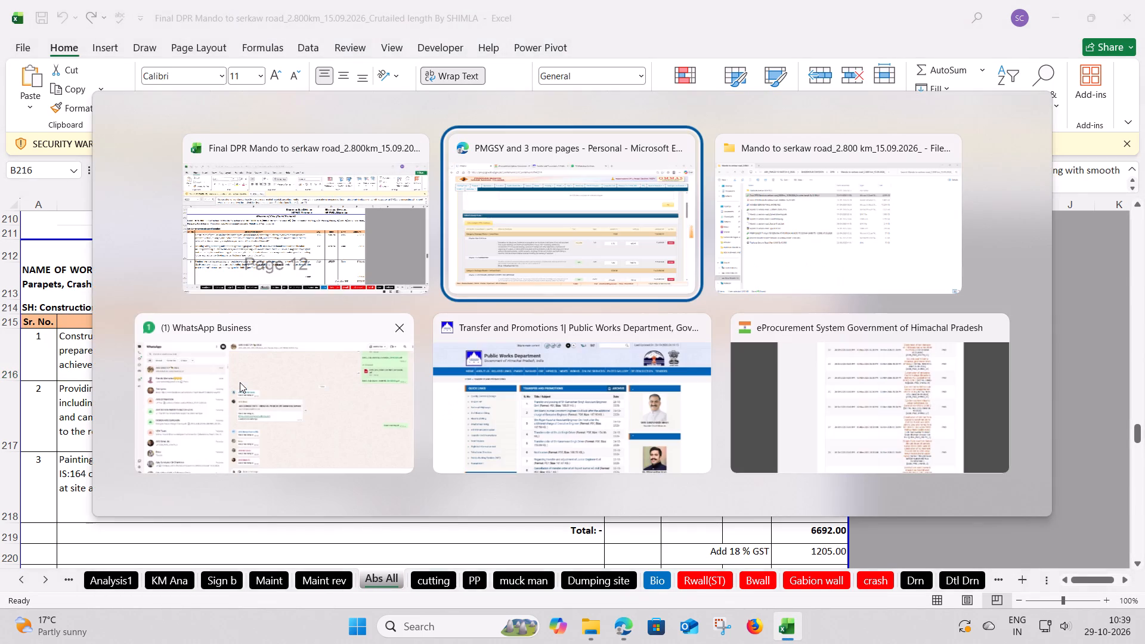
scroll(386, 297, "up", 5)
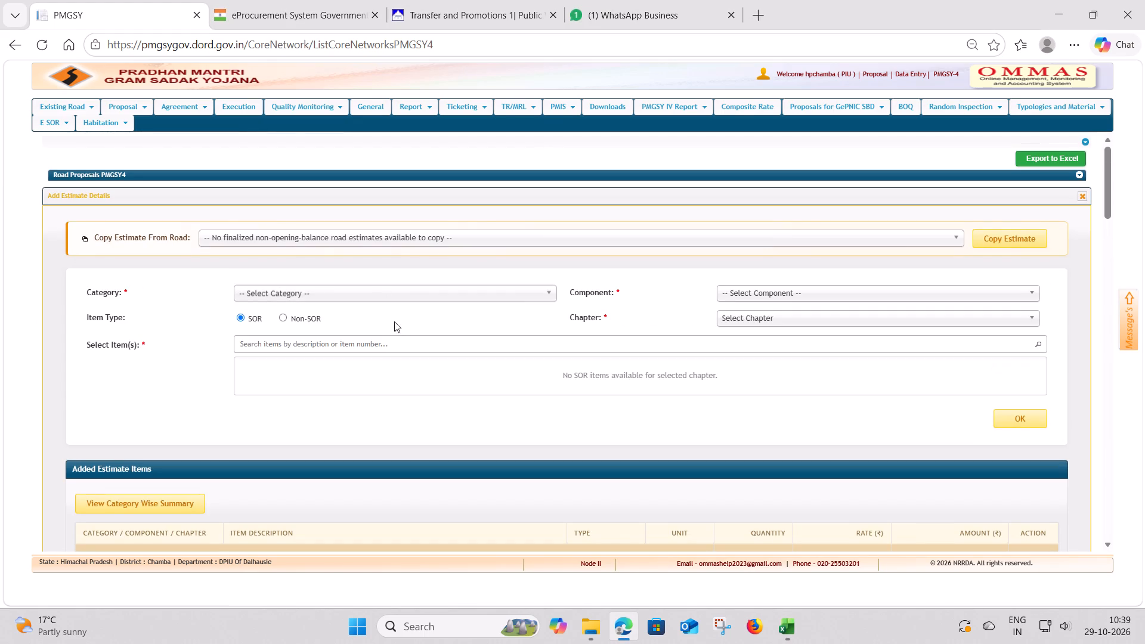
left_click(413, 296)
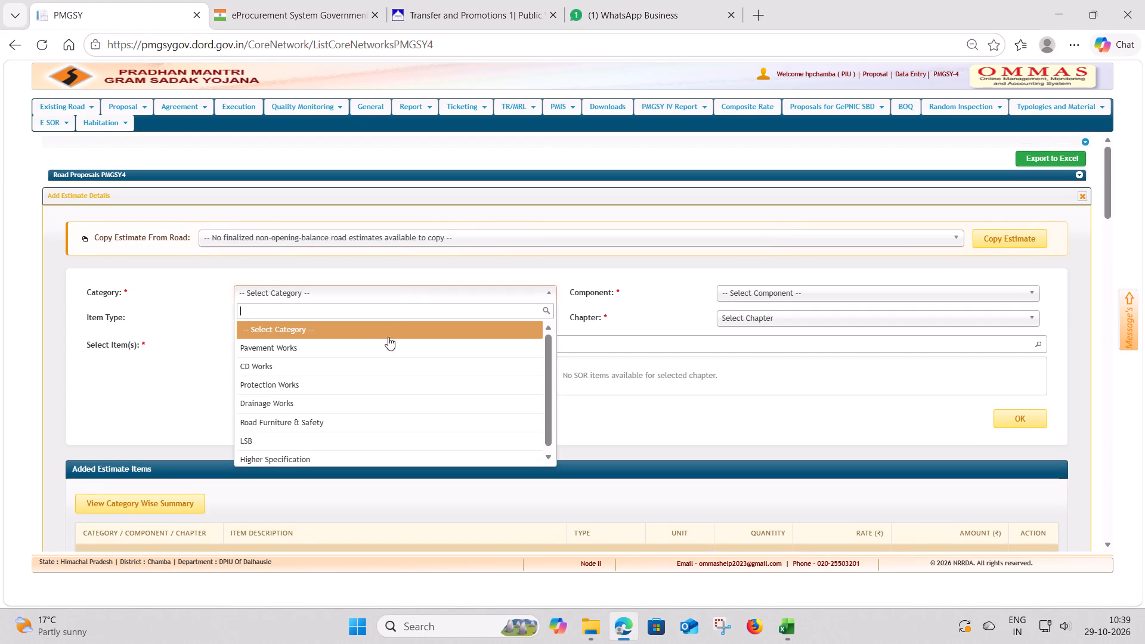
scroll(366, 407, "down", 2)
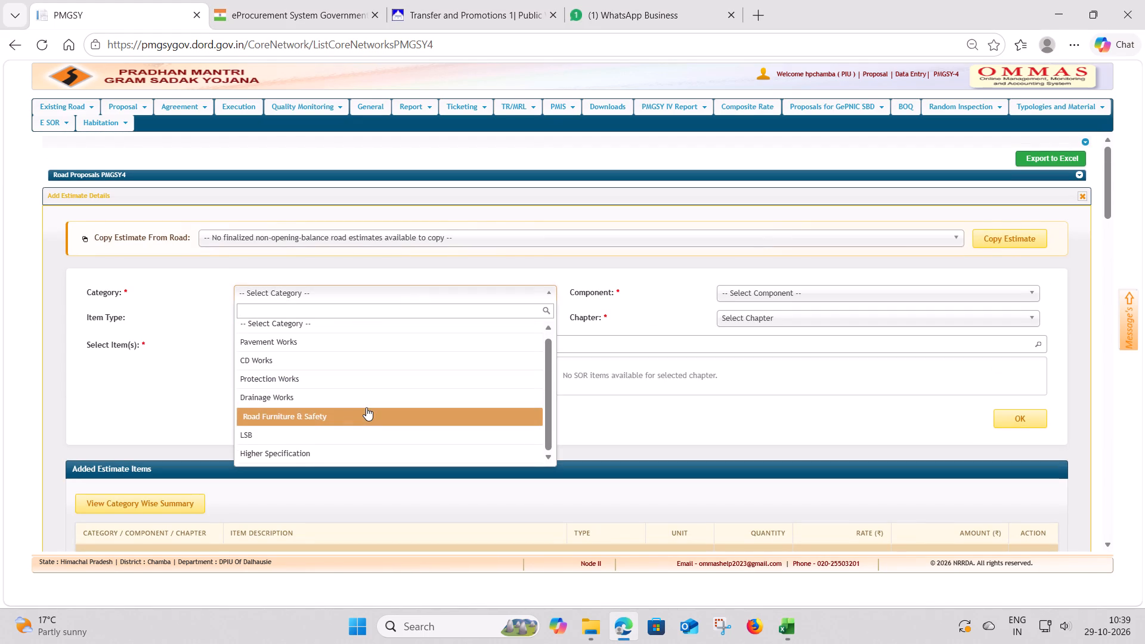
scroll(366, 407, "up", 2)
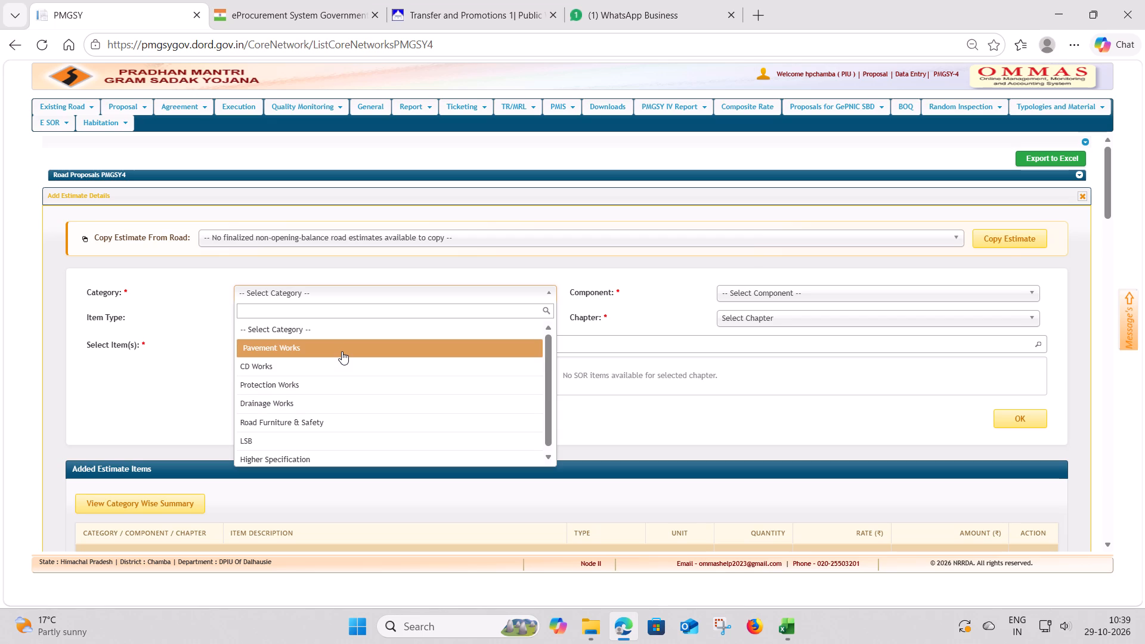
left_click(342, 351)
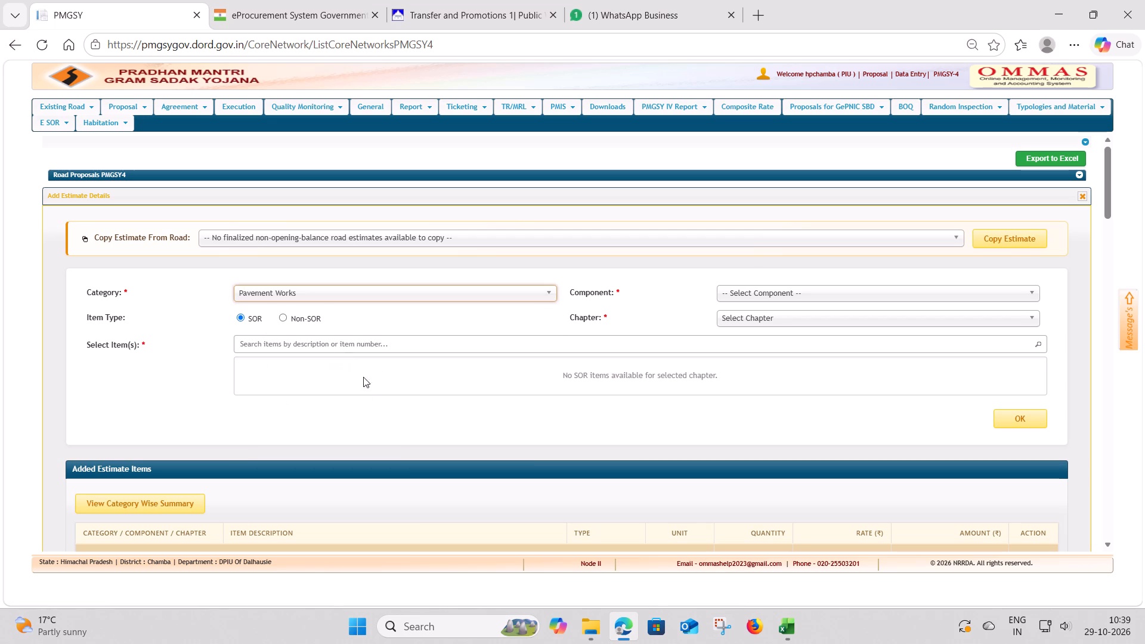
left_click(520, 296)
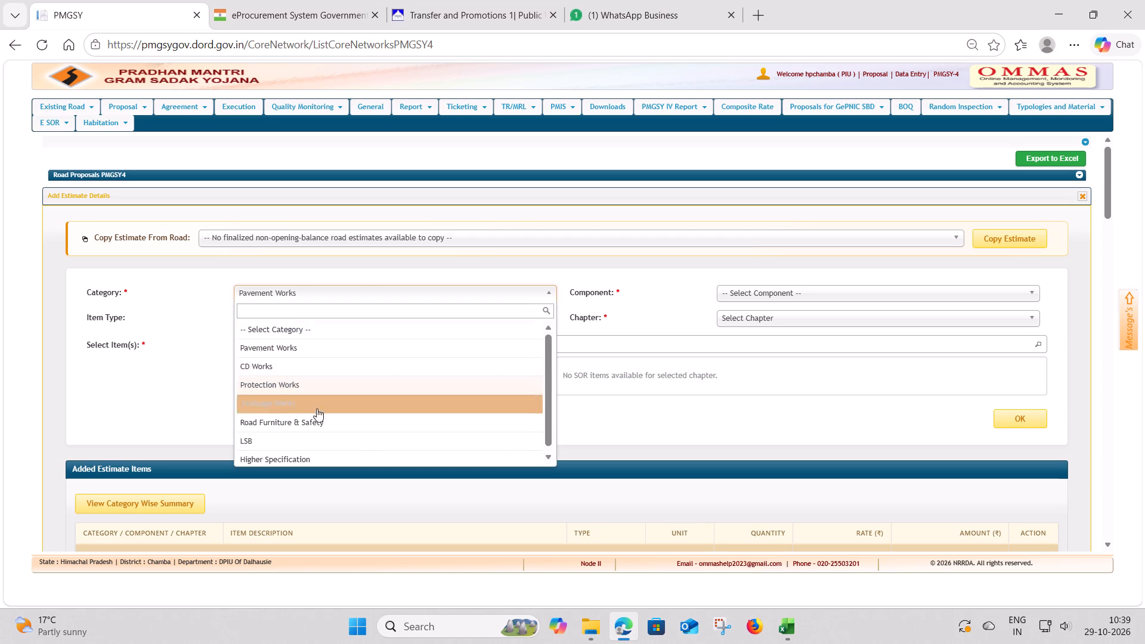
left_click(311, 425)
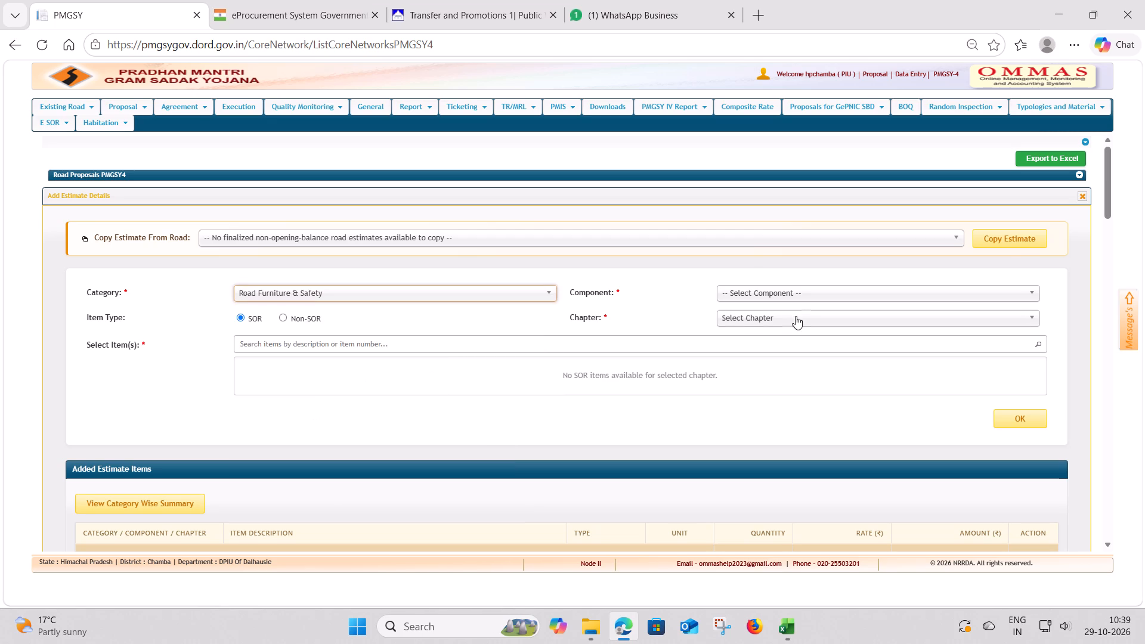
left_click(808, 292)
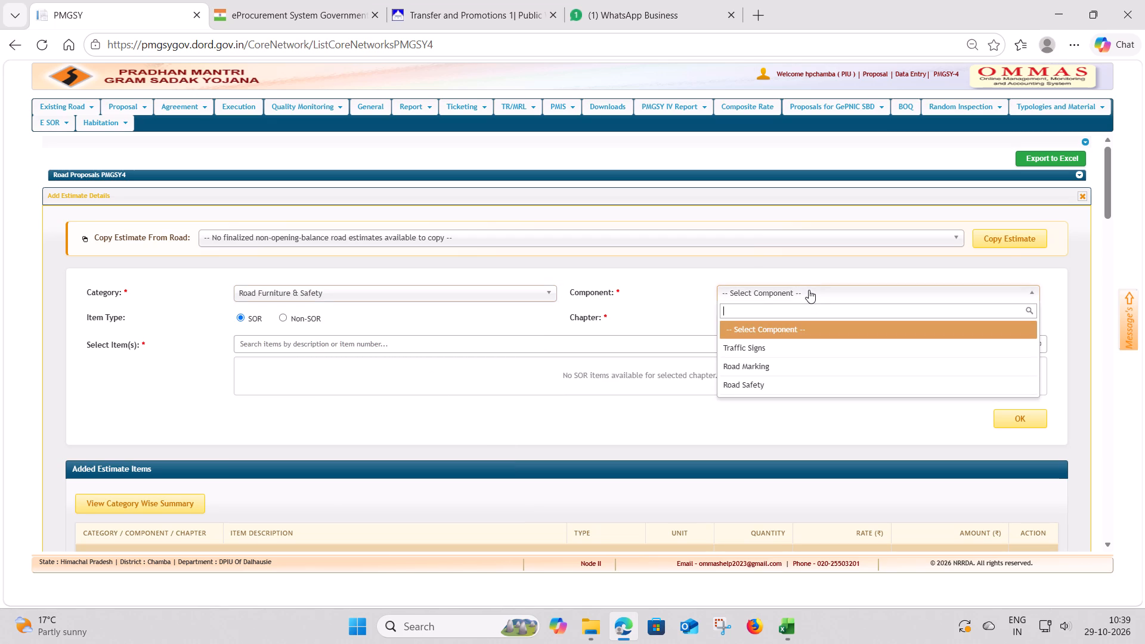
left_click(750, 388)
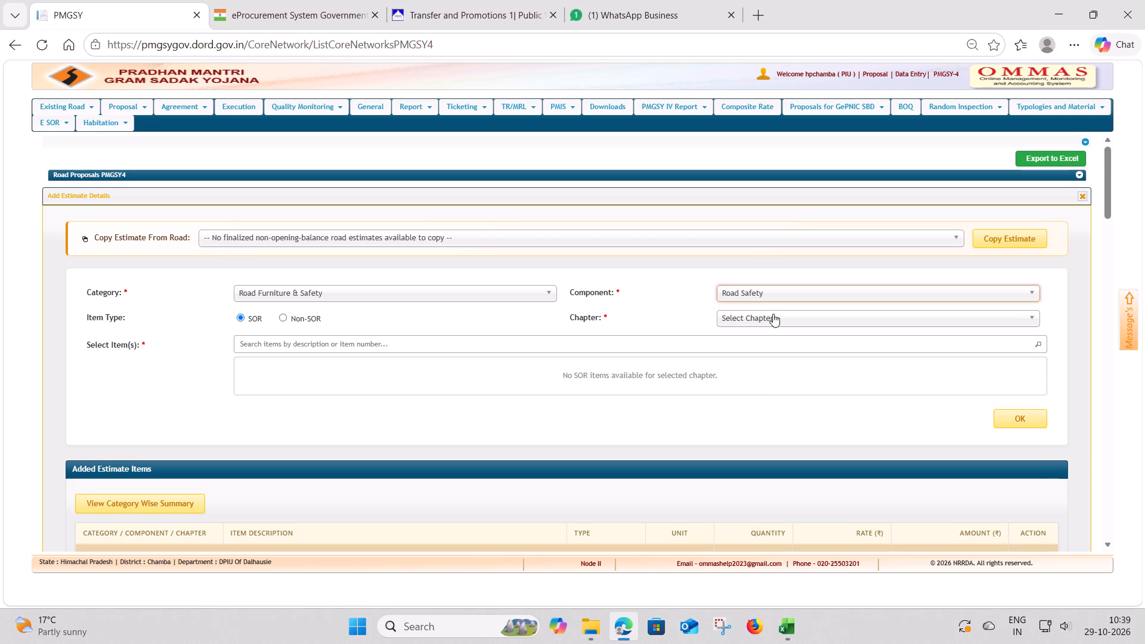
left_click(780, 316)
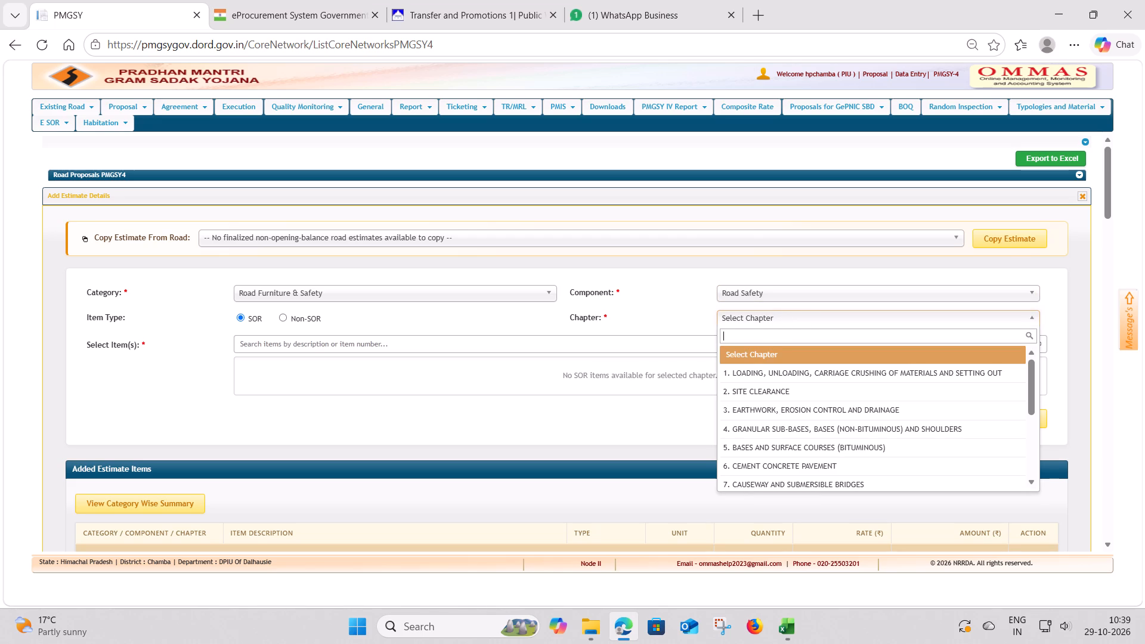
left_click(770, 435)
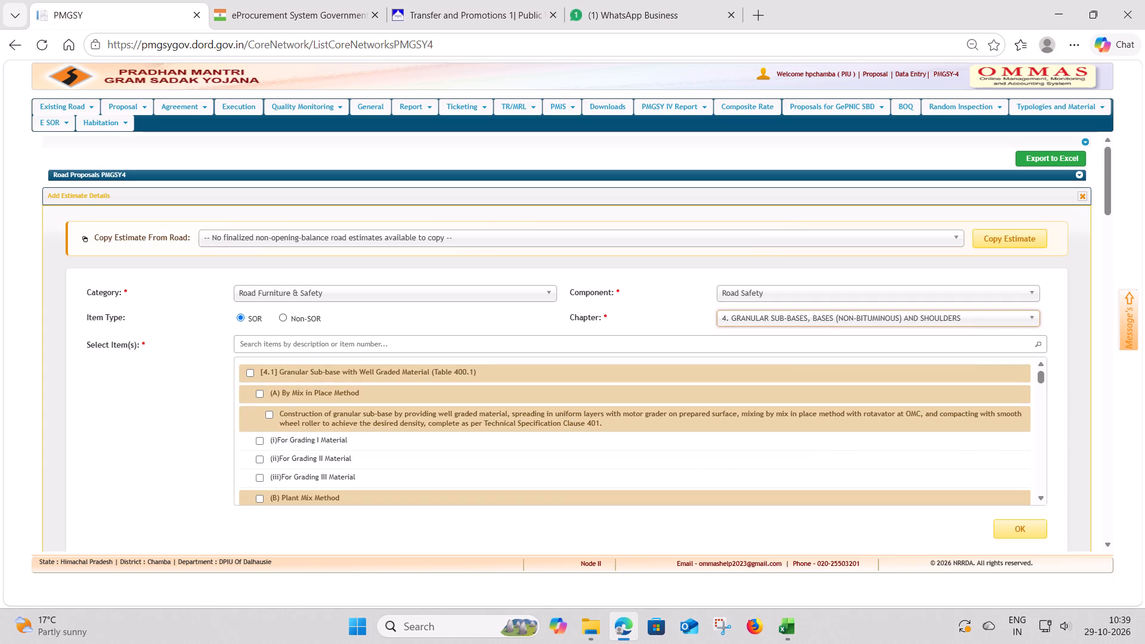
Add item 4.1 (A) Mix in Place, For Grading I Material, with quantity 0.56 and rate 3586.20, and save it to the estimate.
left_click(260, 440)
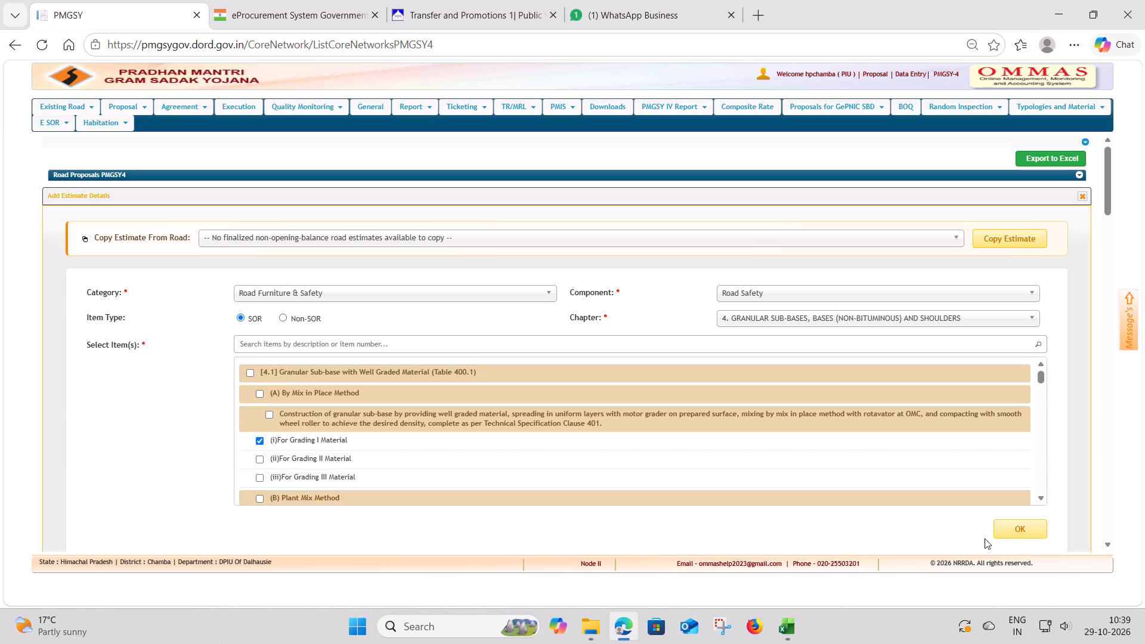
left_click(1004, 529)
left_click(642, 350)
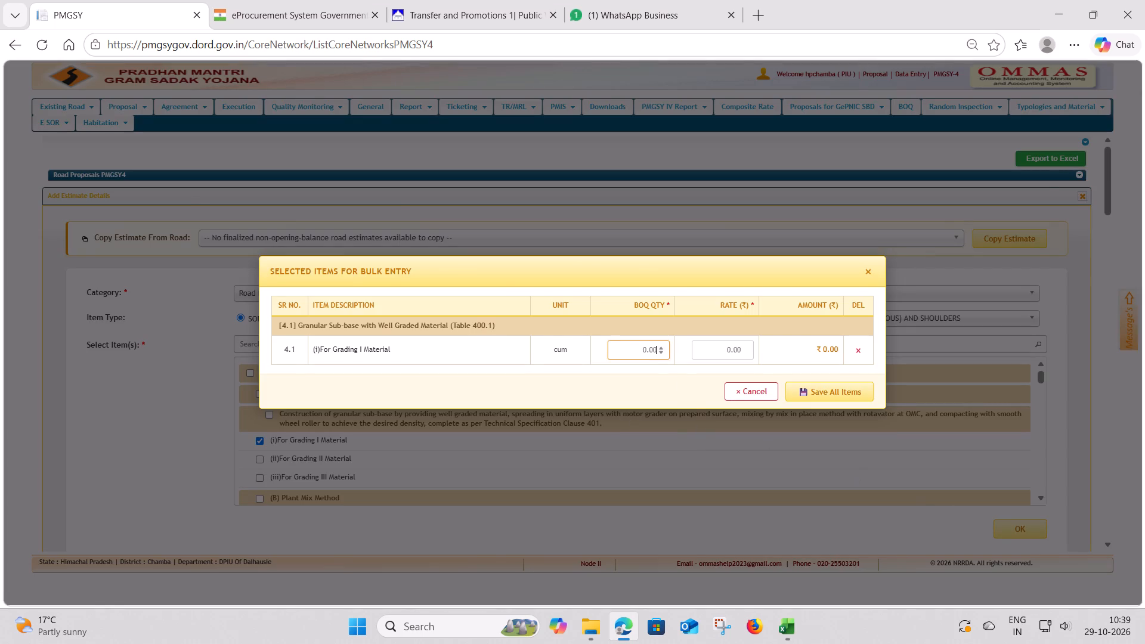
key("alt+Tab")
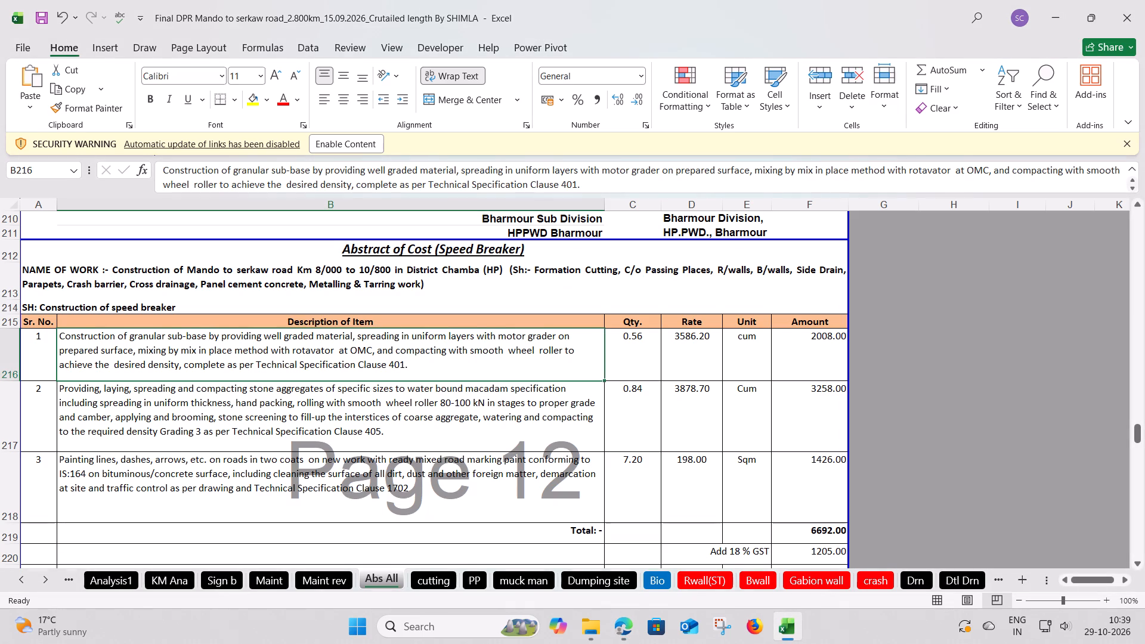
left_click(623, 363)
key("alt+Tab")
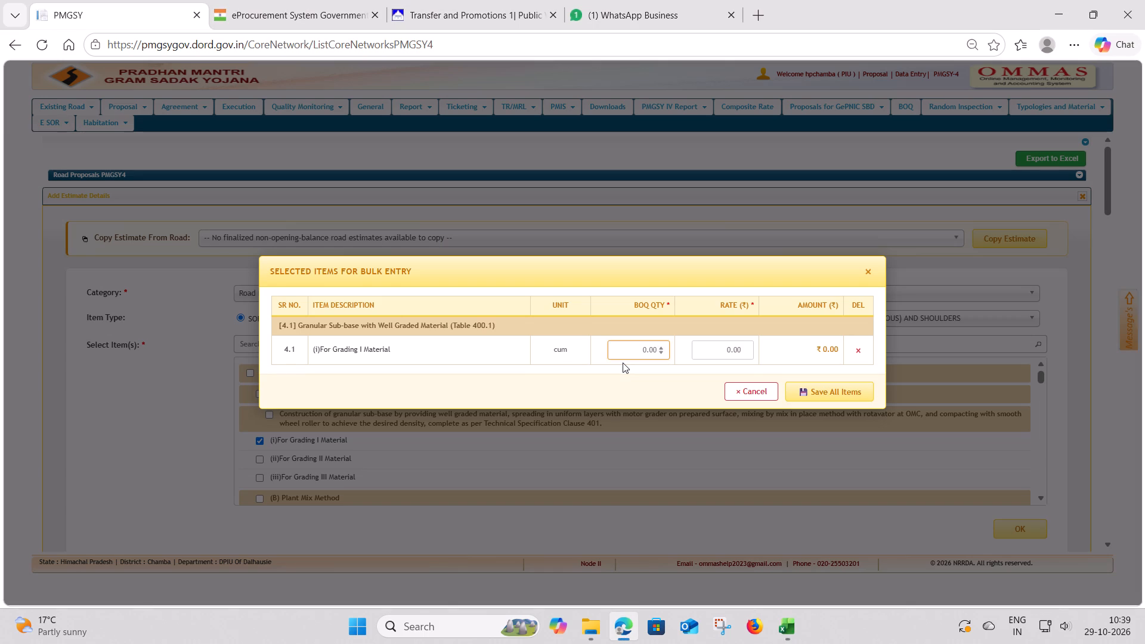
type("0.56")
left_click(716, 354)
key("alt+Tab")
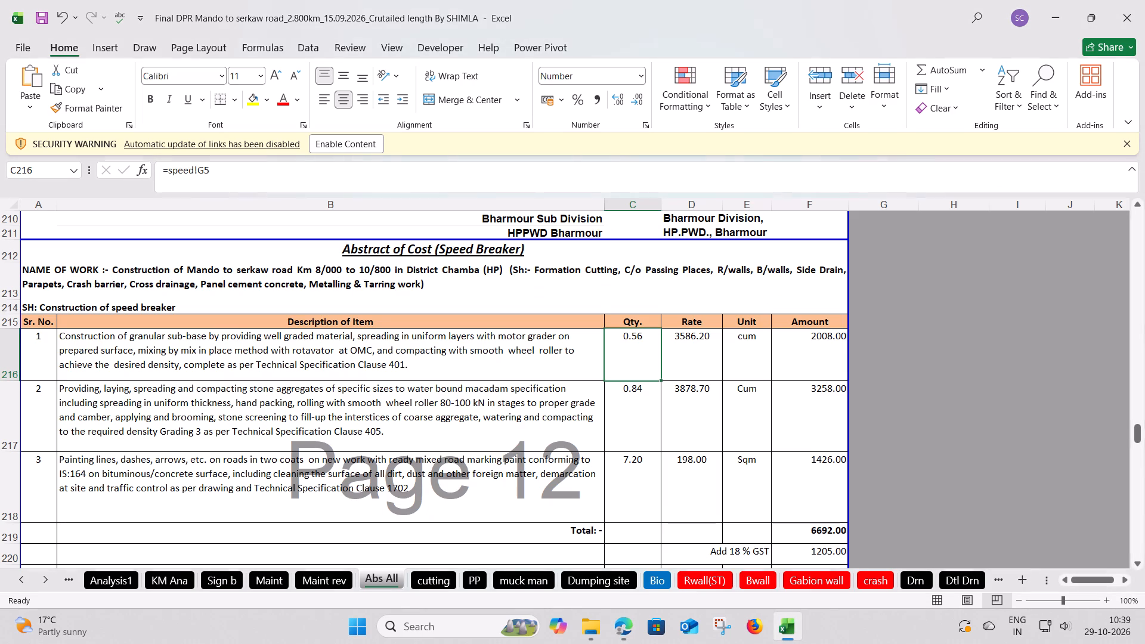
key("alt+Tab")
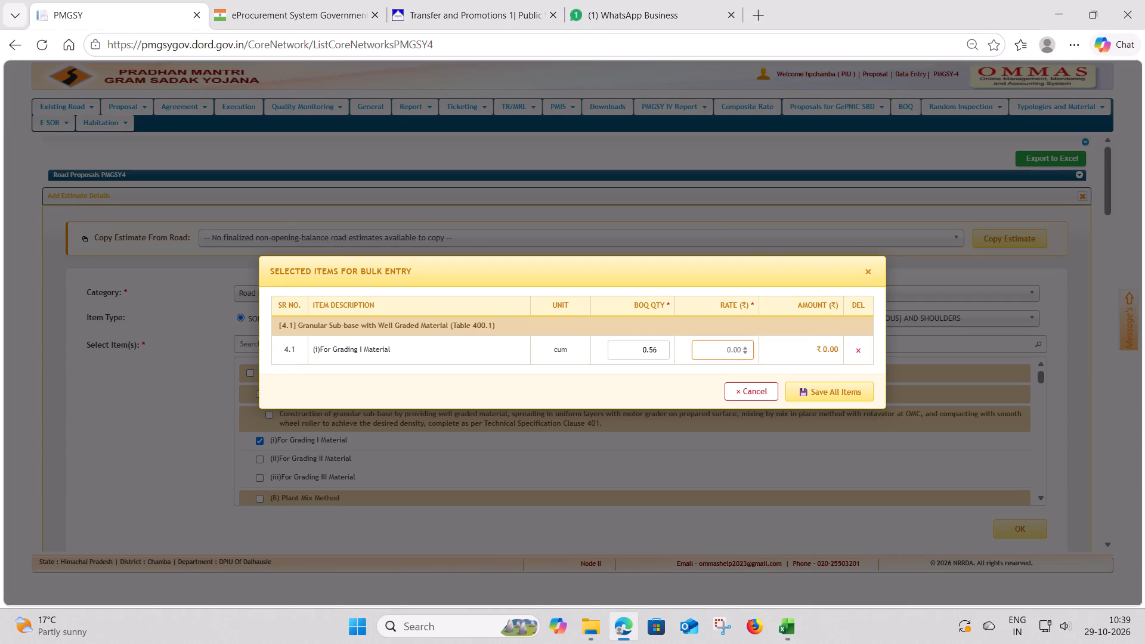
type("3586.20")
left_click(846, 389)
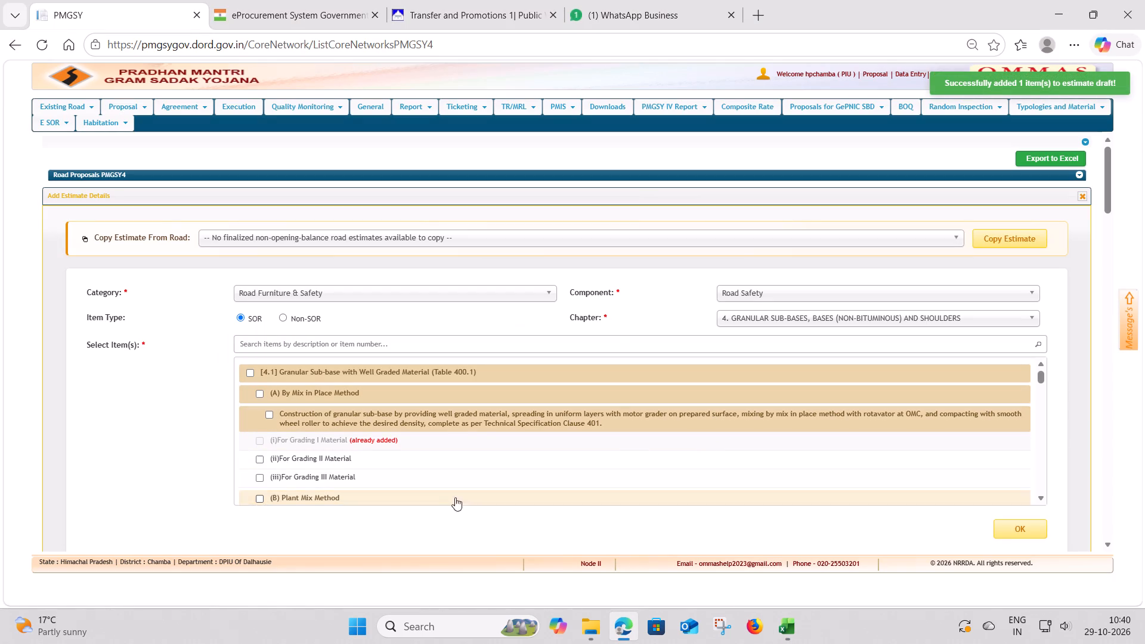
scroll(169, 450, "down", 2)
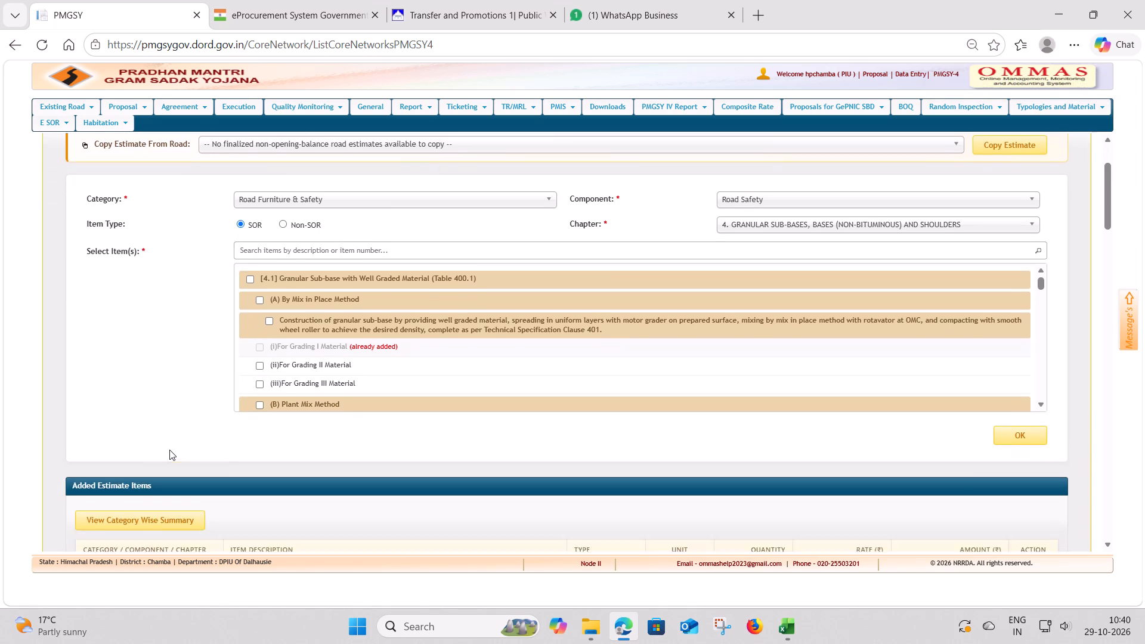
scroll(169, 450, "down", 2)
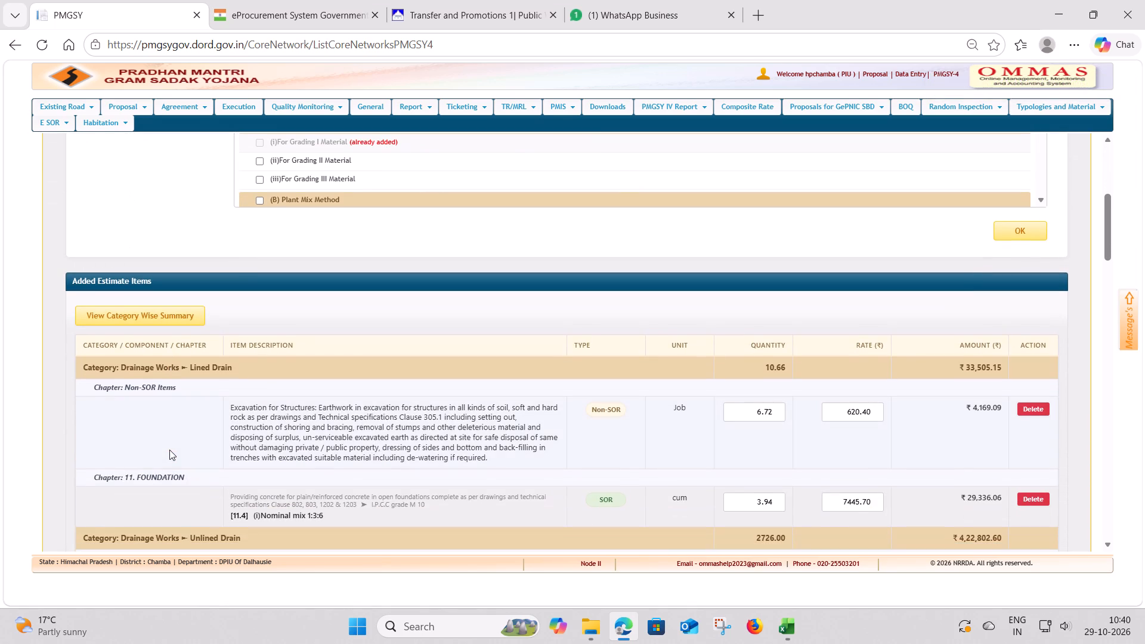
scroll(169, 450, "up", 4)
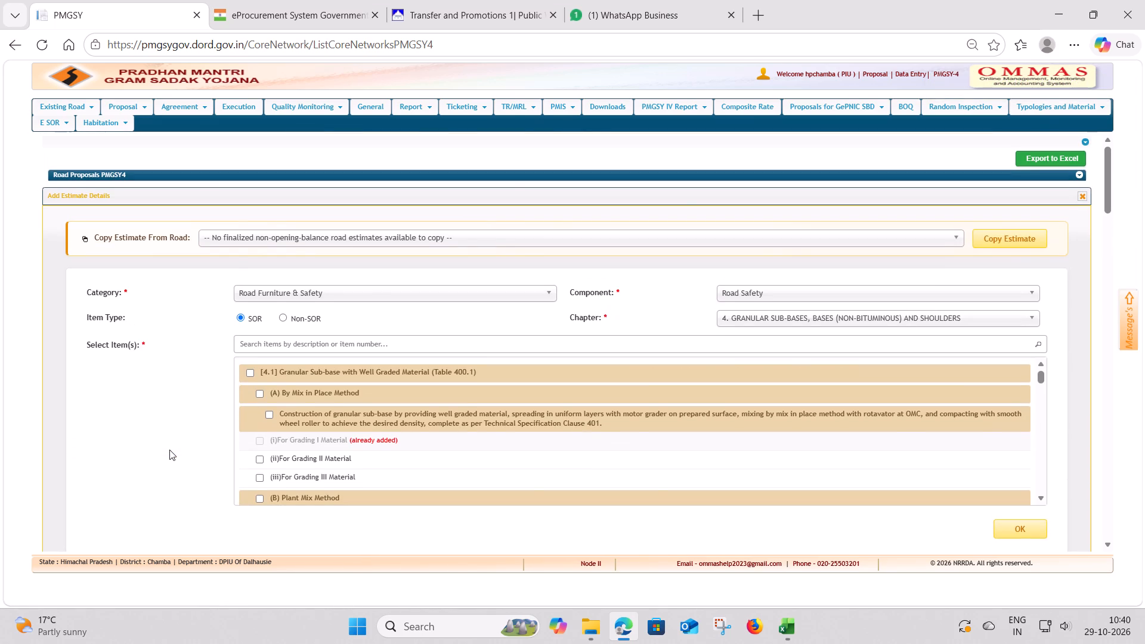
Search the chapter's items for "wat" and select item 4.7 Water Bound Macadam, WBM Grading 3, (B) By Mechanical Means, for entry.
key("alt+Tab")
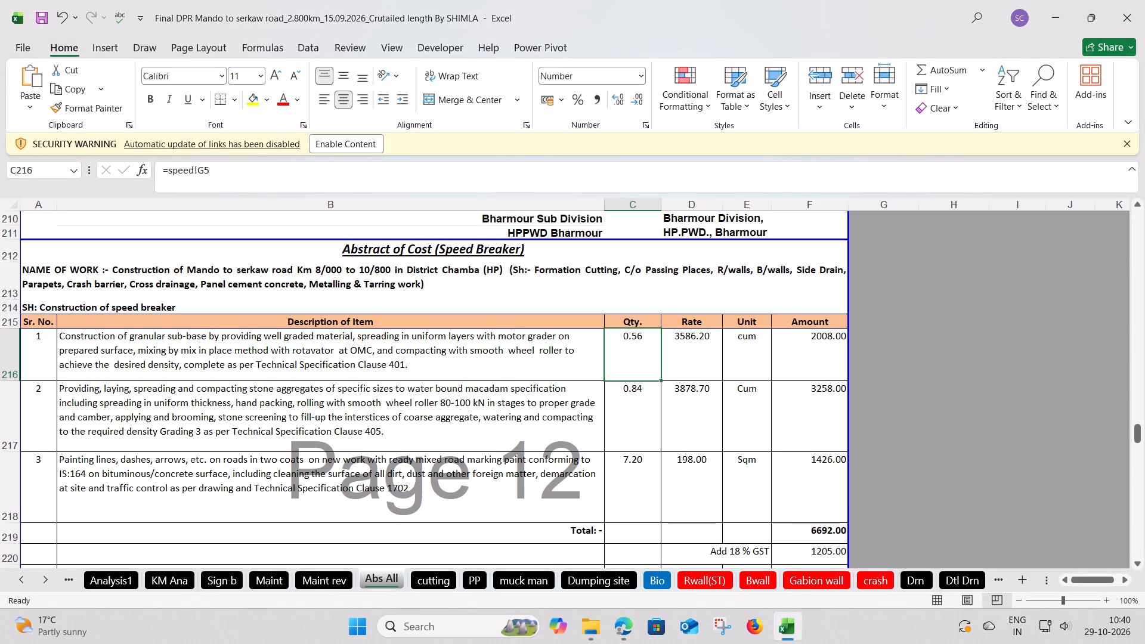
left_click(213, 420)
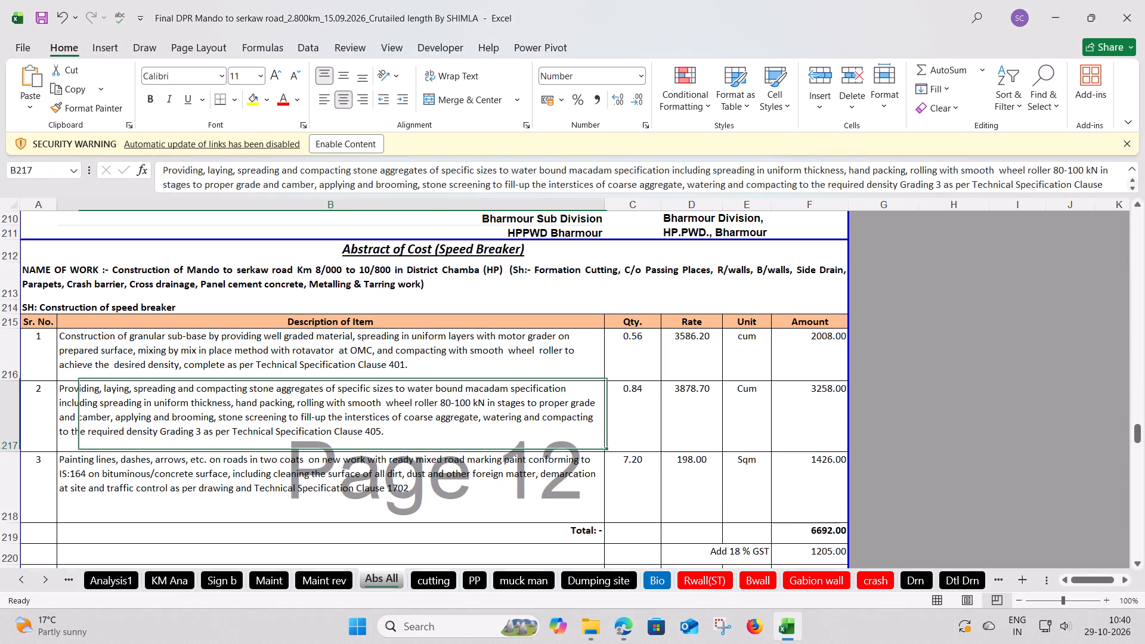
key("alt+Tab")
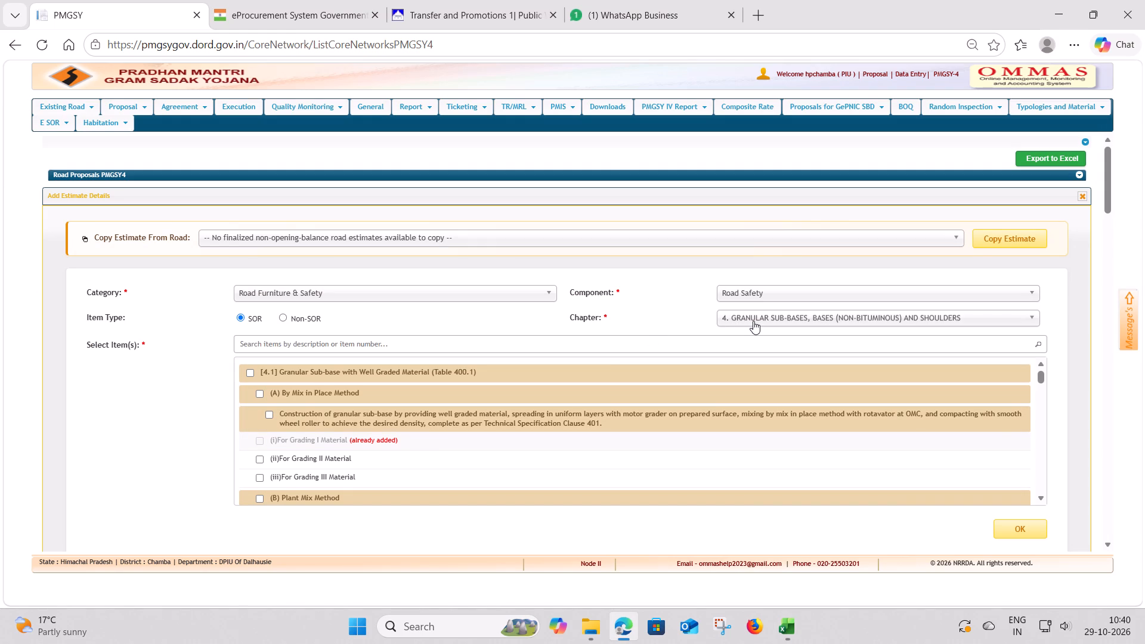
left_click(294, 346)
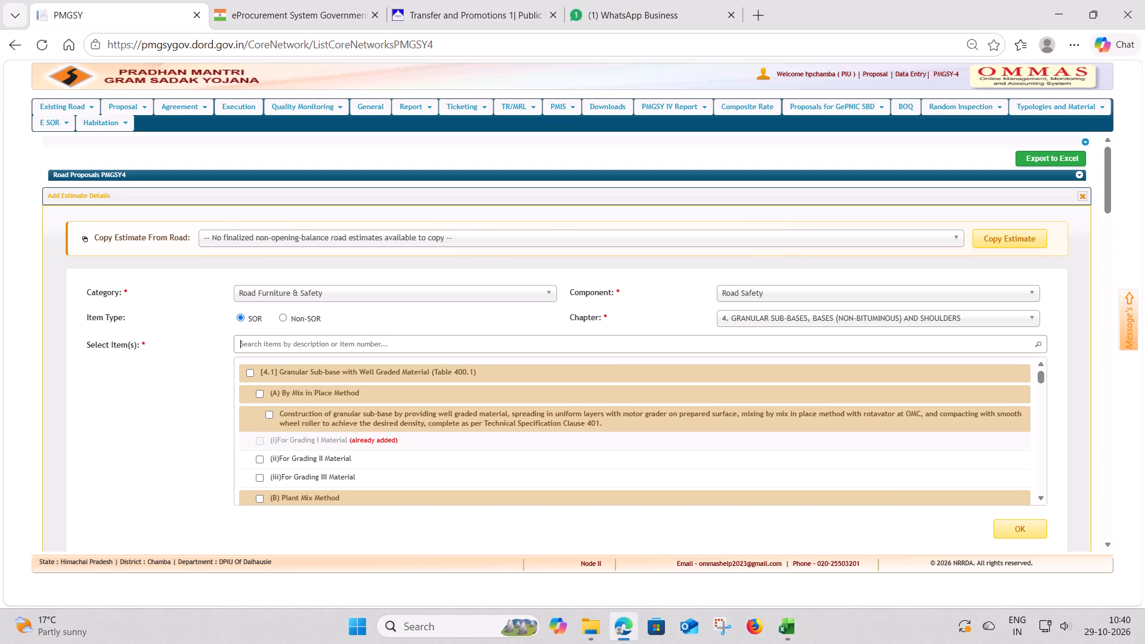
type("wa")
key("t")
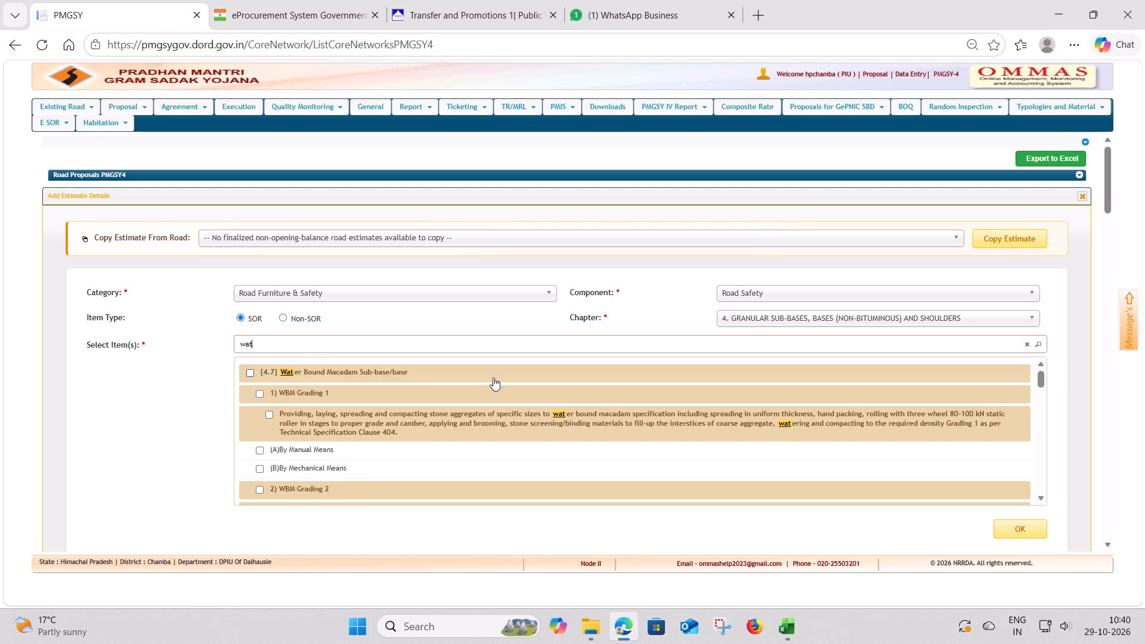
scroll(398, 422, "down", 1)
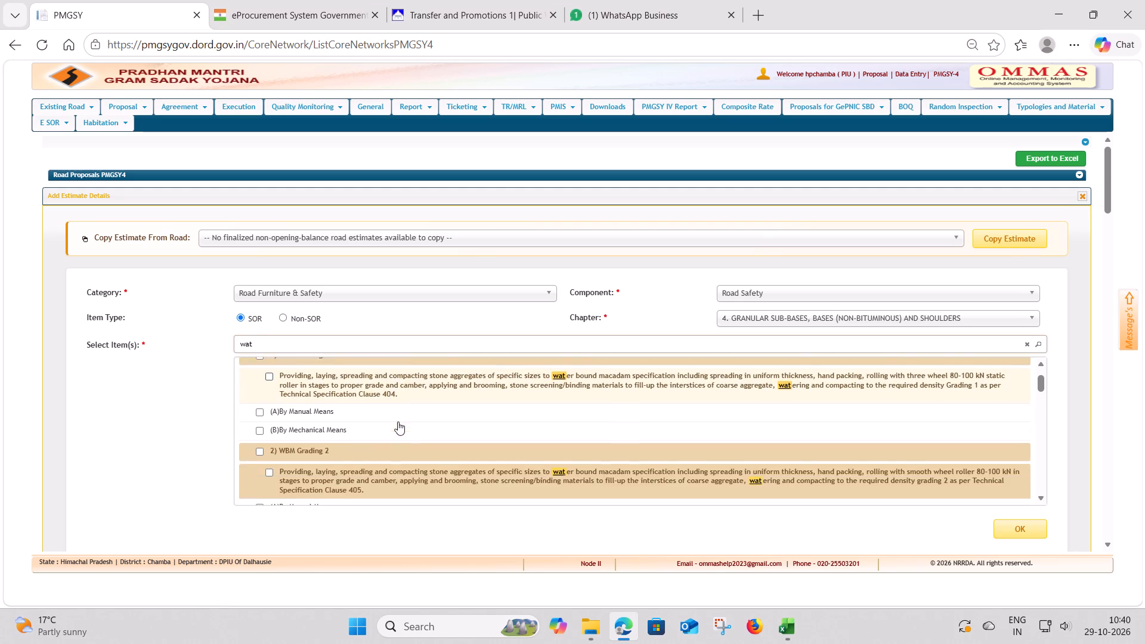
scroll(398, 422, "down", 1)
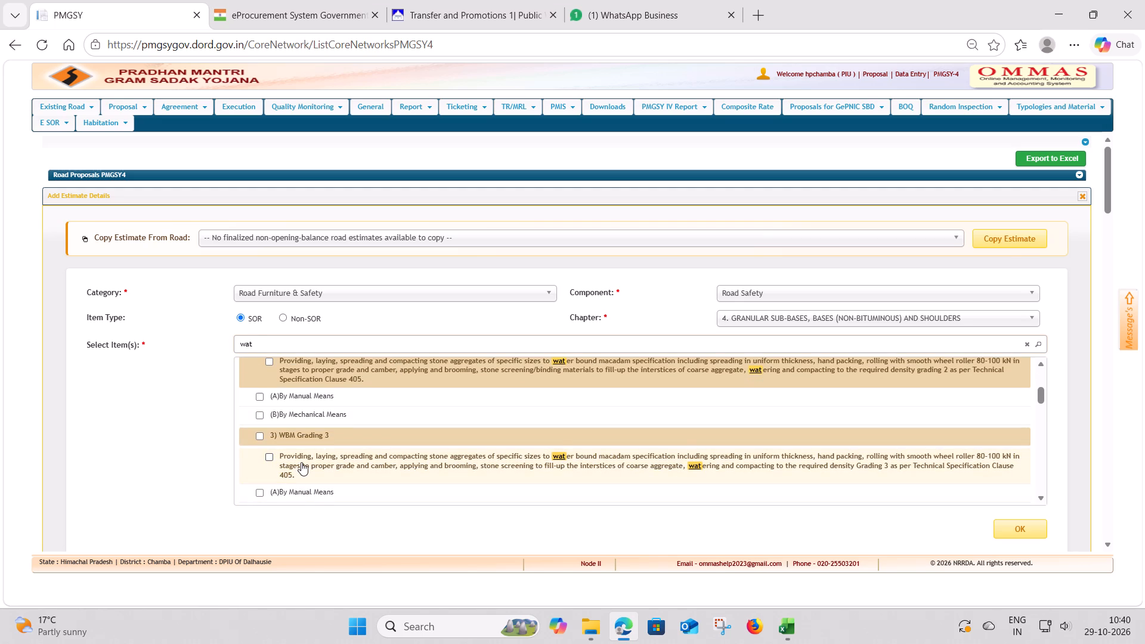
scroll(301, 462, "down", 1)
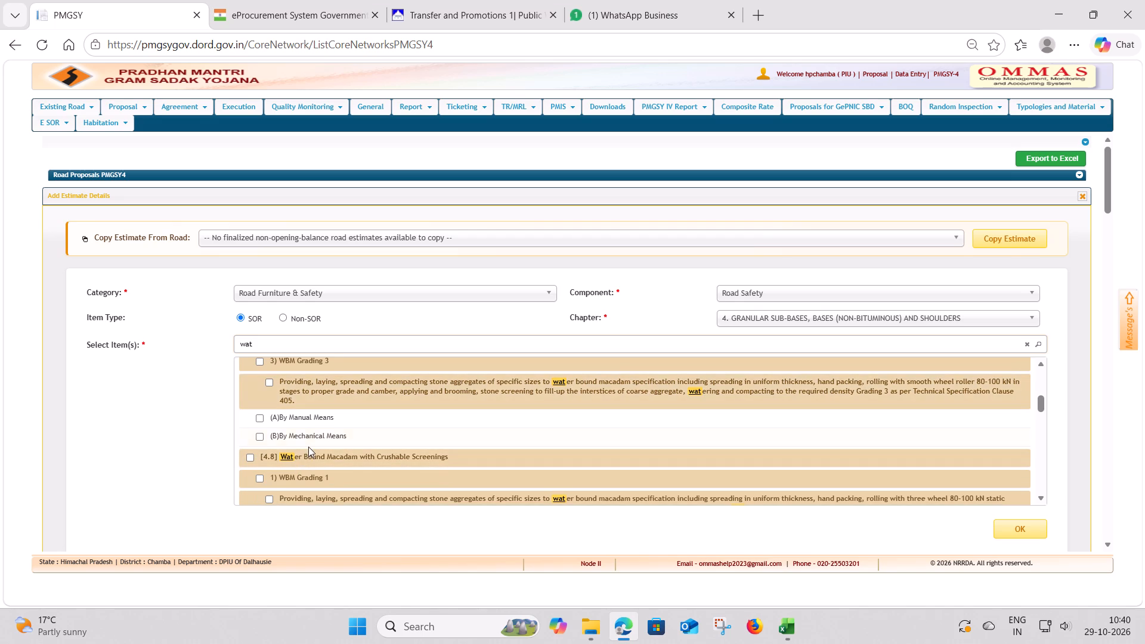
left_click(259, 438)
left_click(1034, 530)
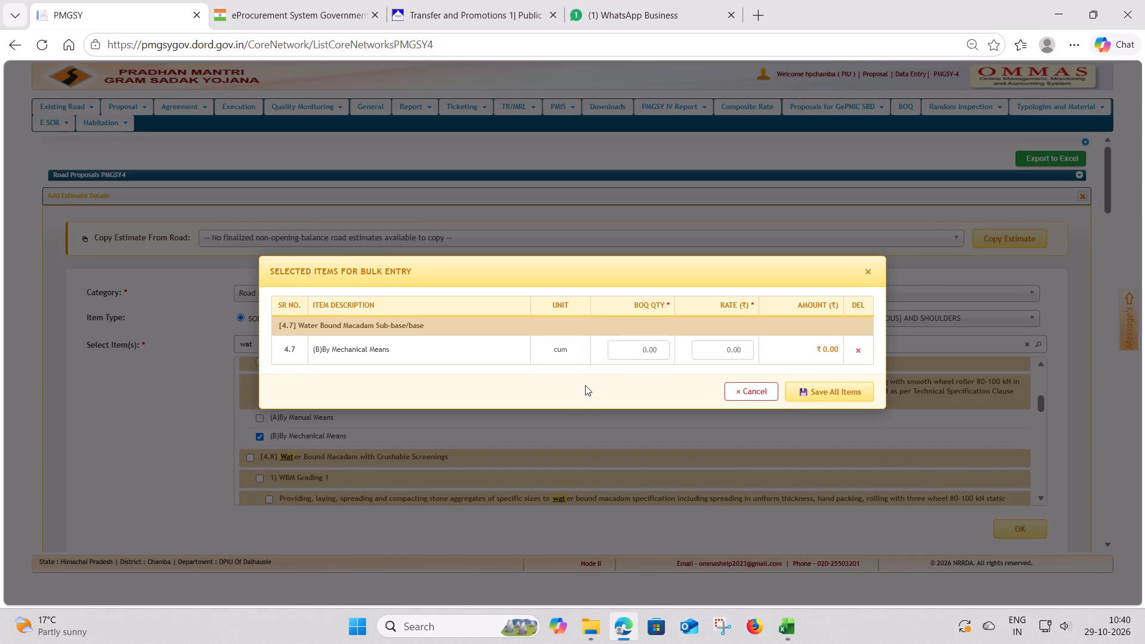
Enter quantity 0.84 and rate 3878.70 for item 4.7 from the workbook's speed breaker abstract and save it to the estimate.
left_click(630, 349)
key("alt+Tab")
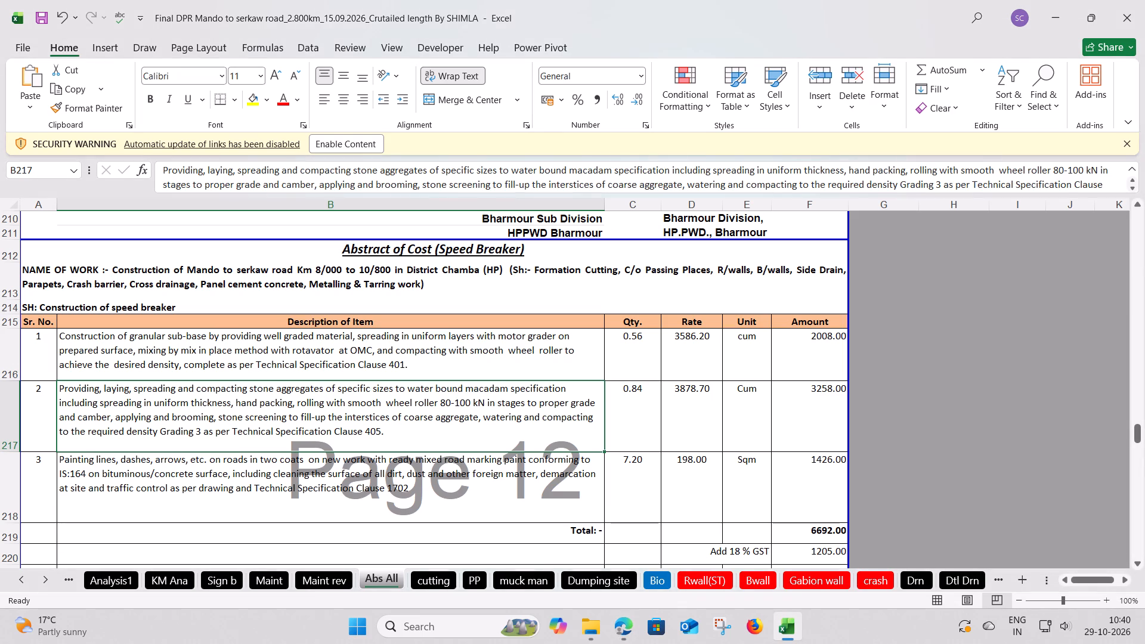
key("alt+Tab")
type("0.84")
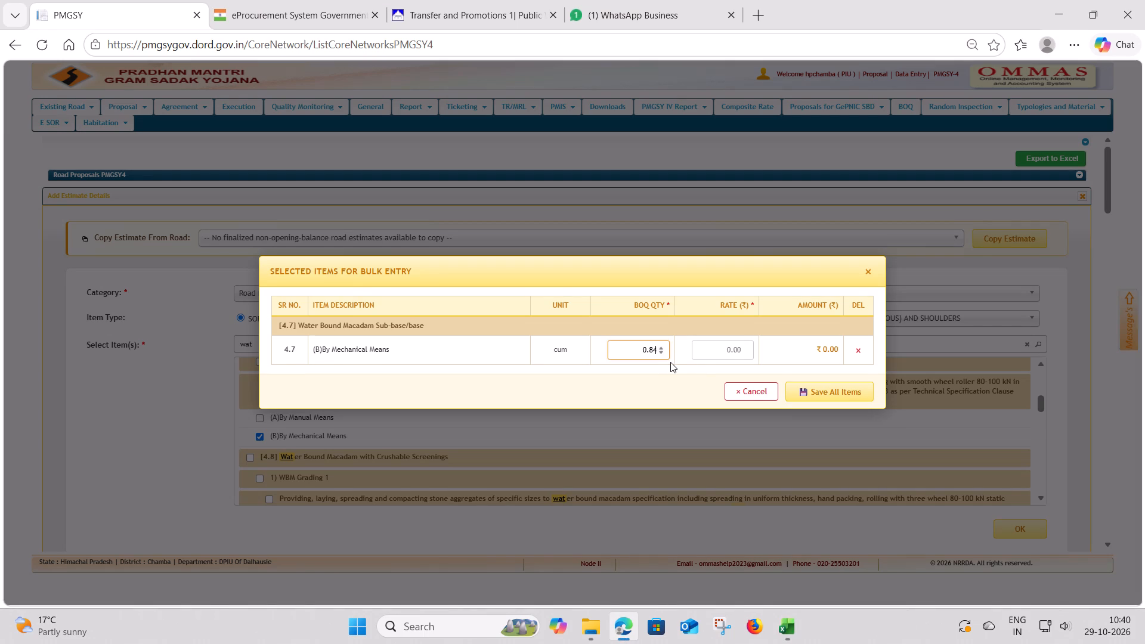
left_click(720, 351)
key("alt+Tab")
key("alt+Tab")
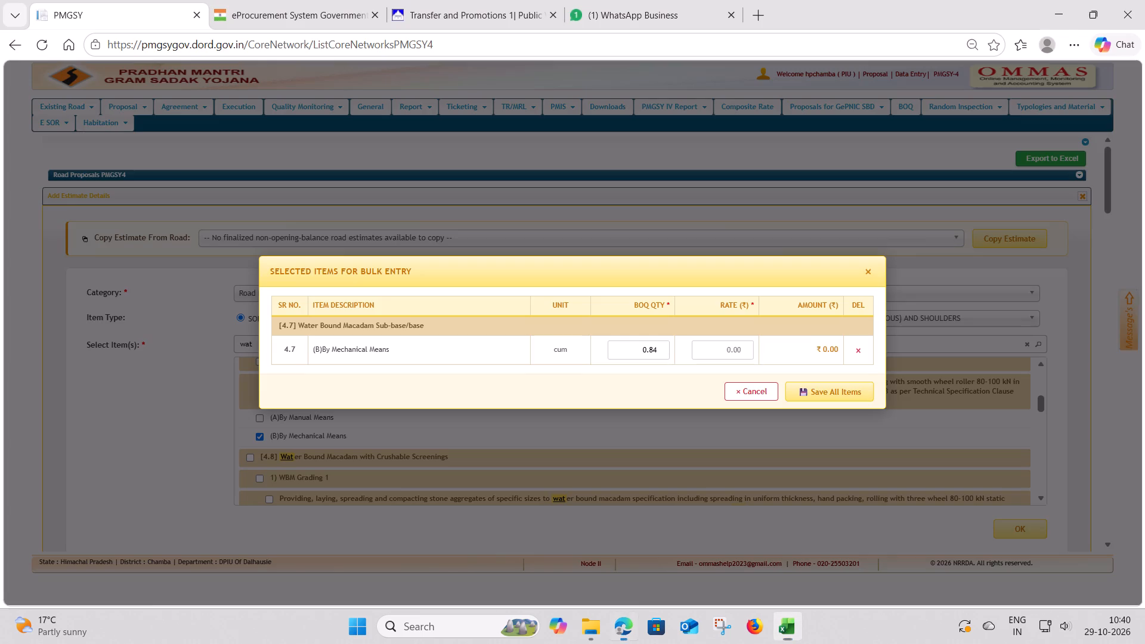
type("3878")
type(".70")
key("alt+Tab")
key("alt+Tab")
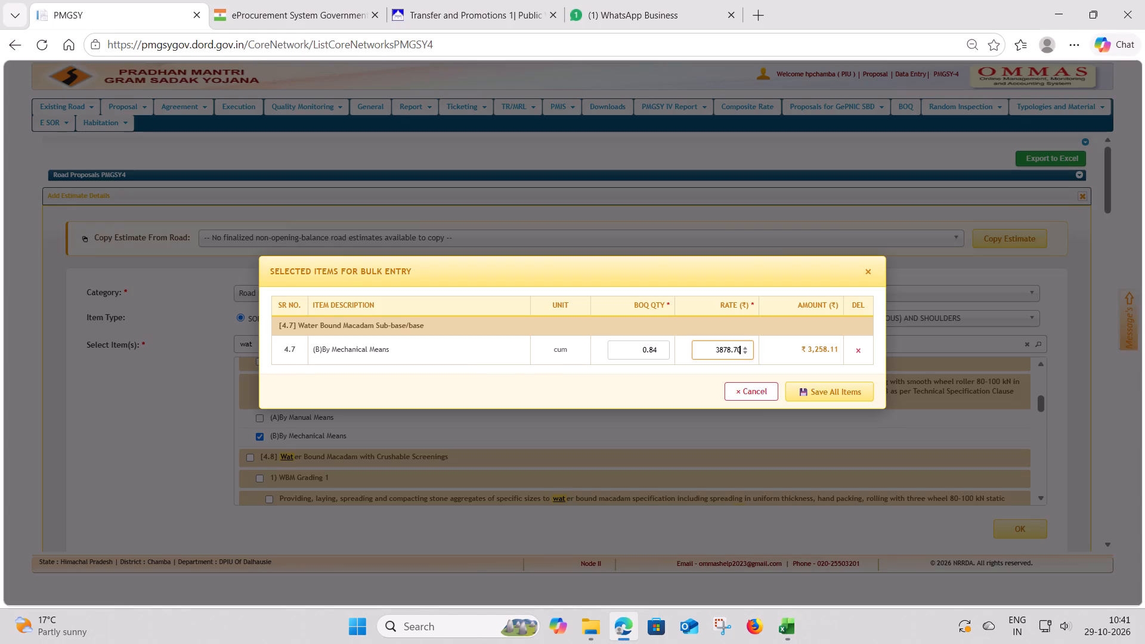
key("alt+Tab")
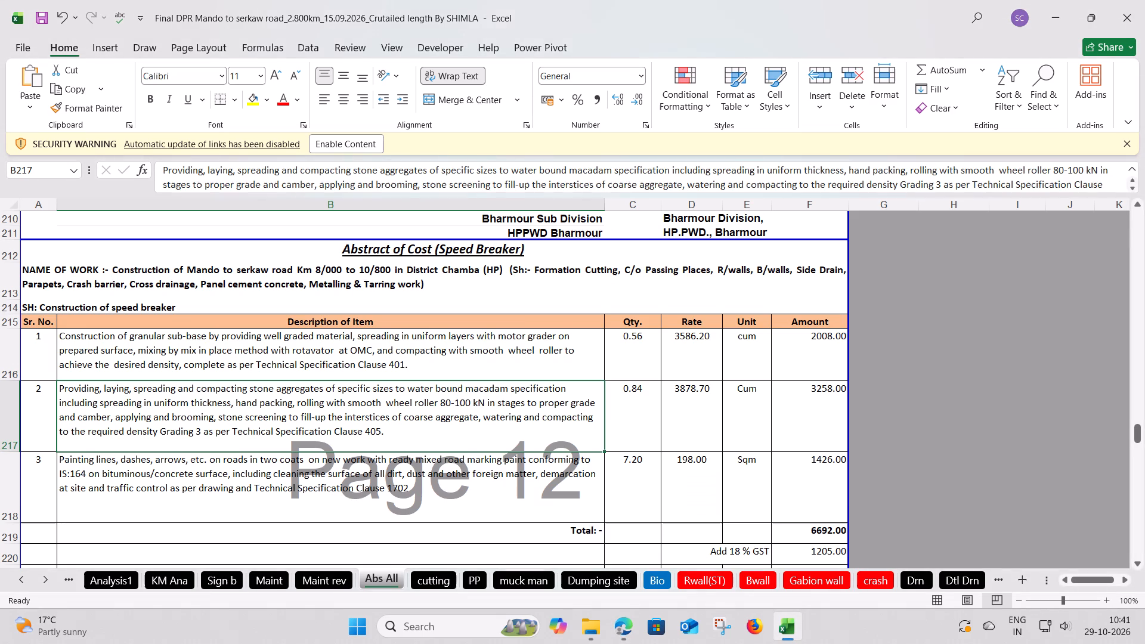
key("alt+Tab")
left_click(829, 391)
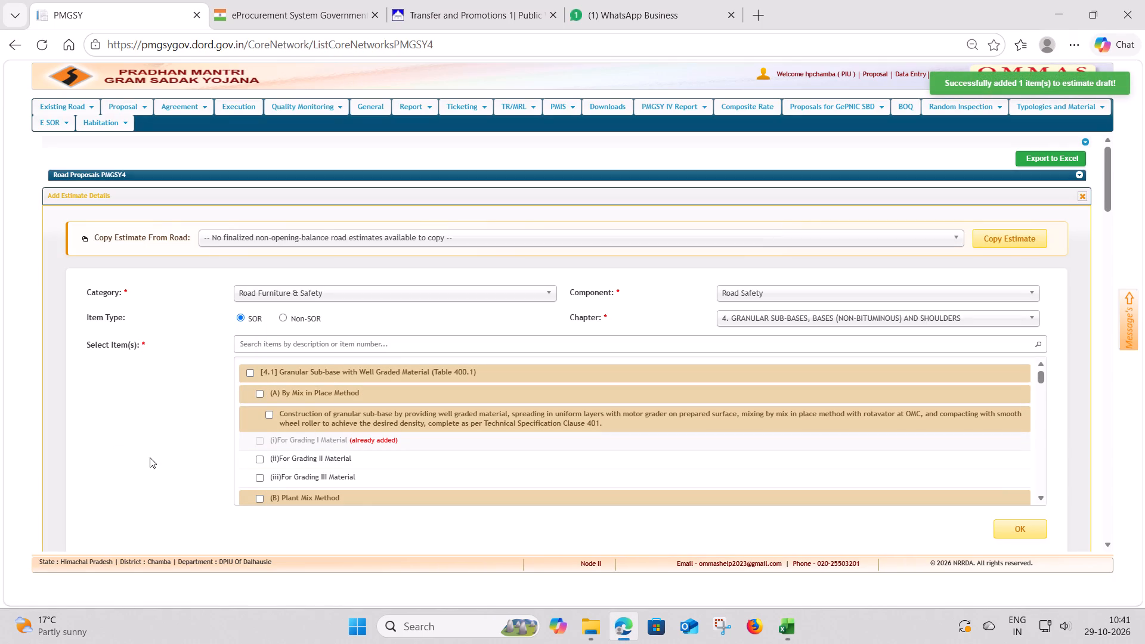
For the workbook's Bio Engineering items, set both the category and the component to Higher Specification.
key("alt+Tab")
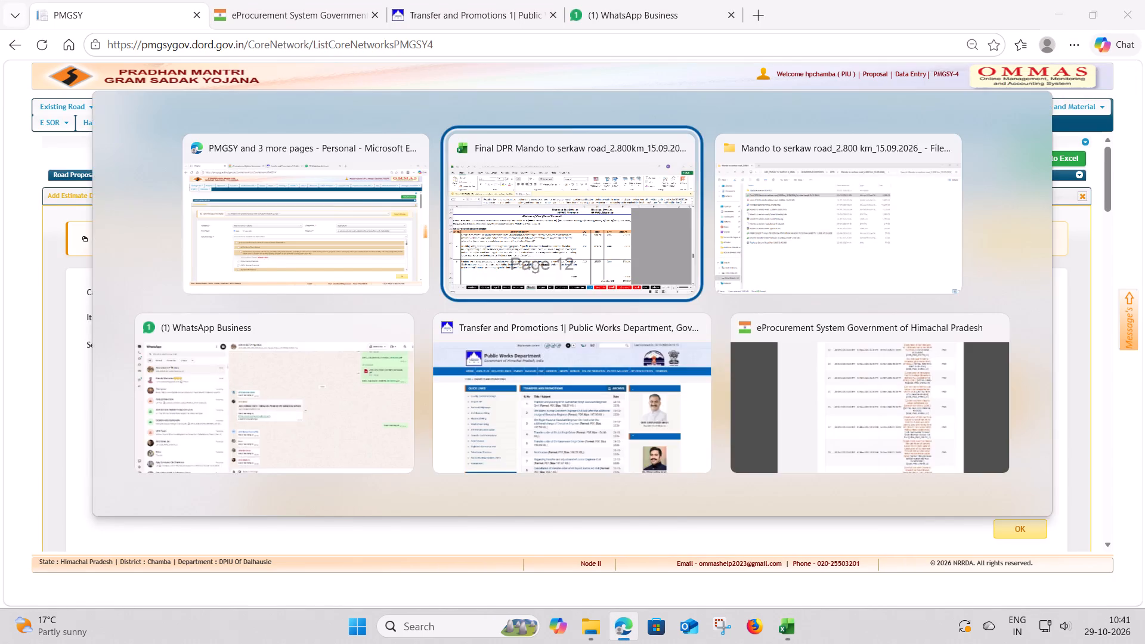
scroll(346, 385, "down", 5)
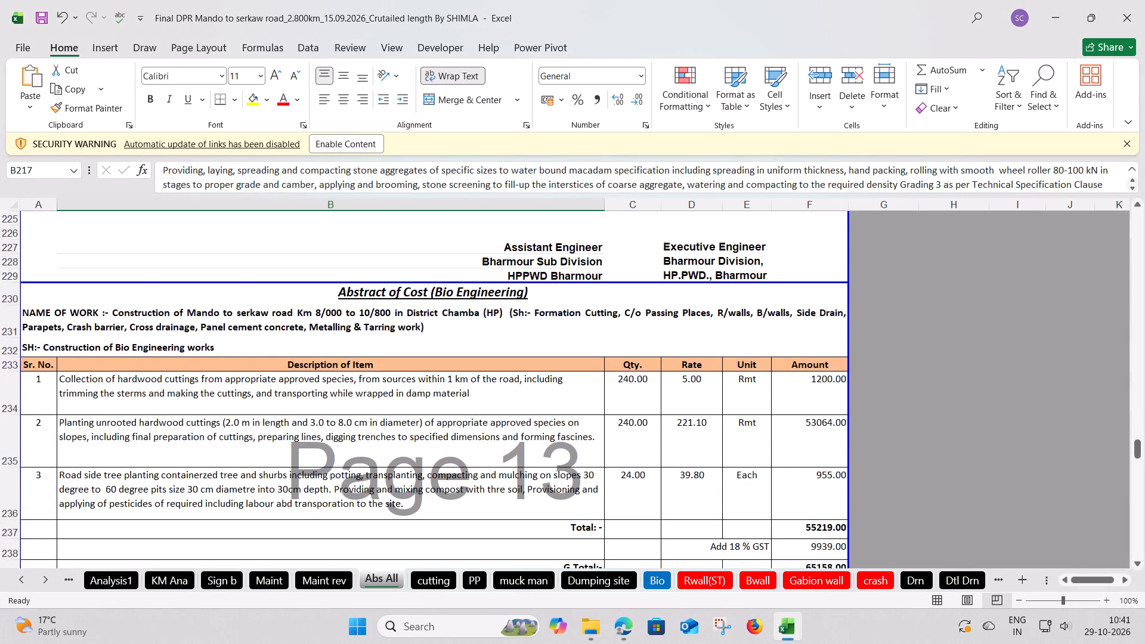
scroll(346, 385, "down", 1)
key("alt+Tab")
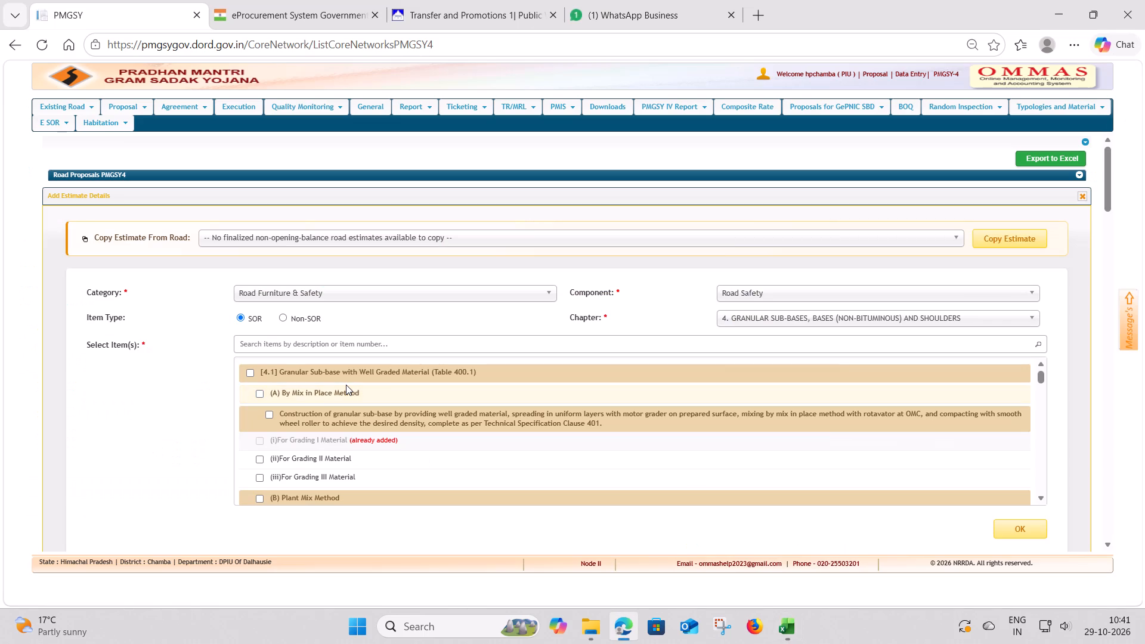
left_click(519, 293)
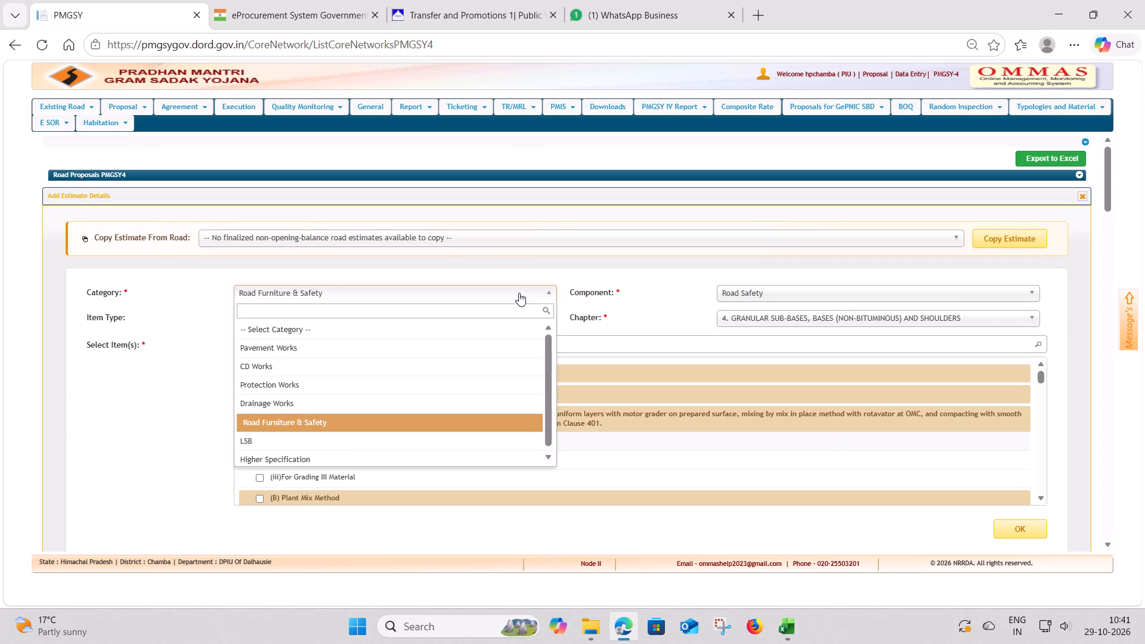
left_click(302, 457)
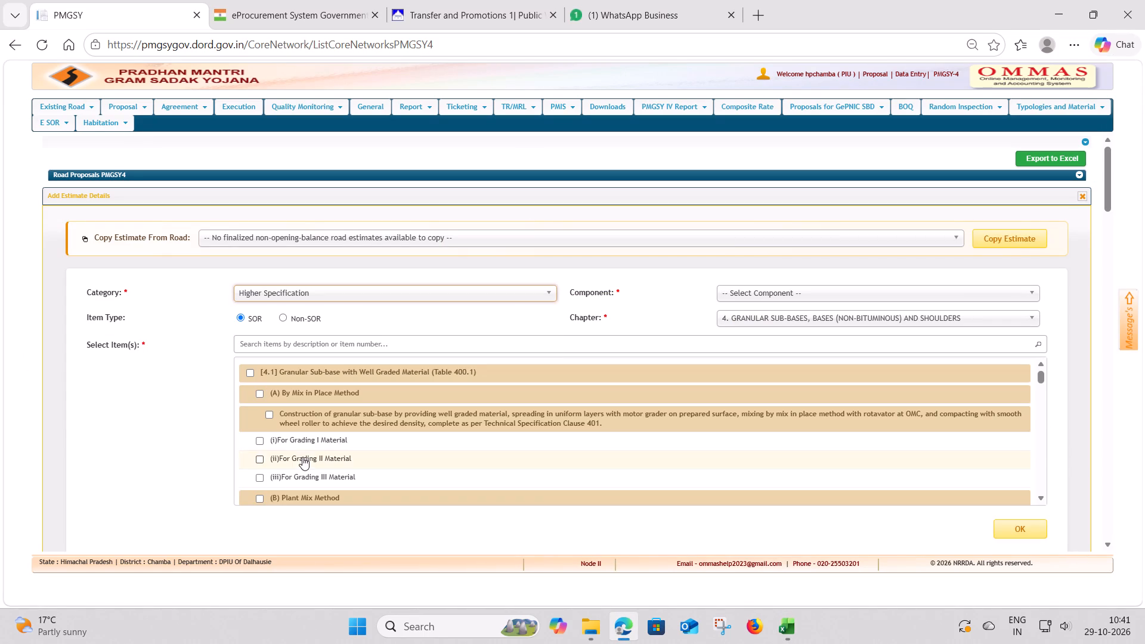
left_click(850, 295)
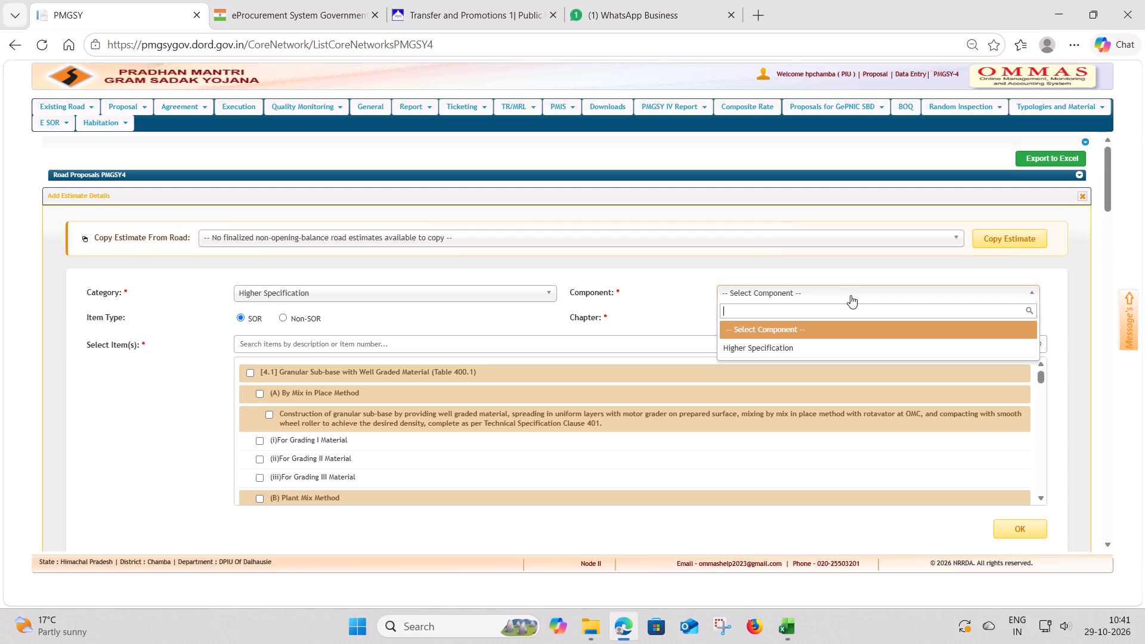
left_click(791, 348)
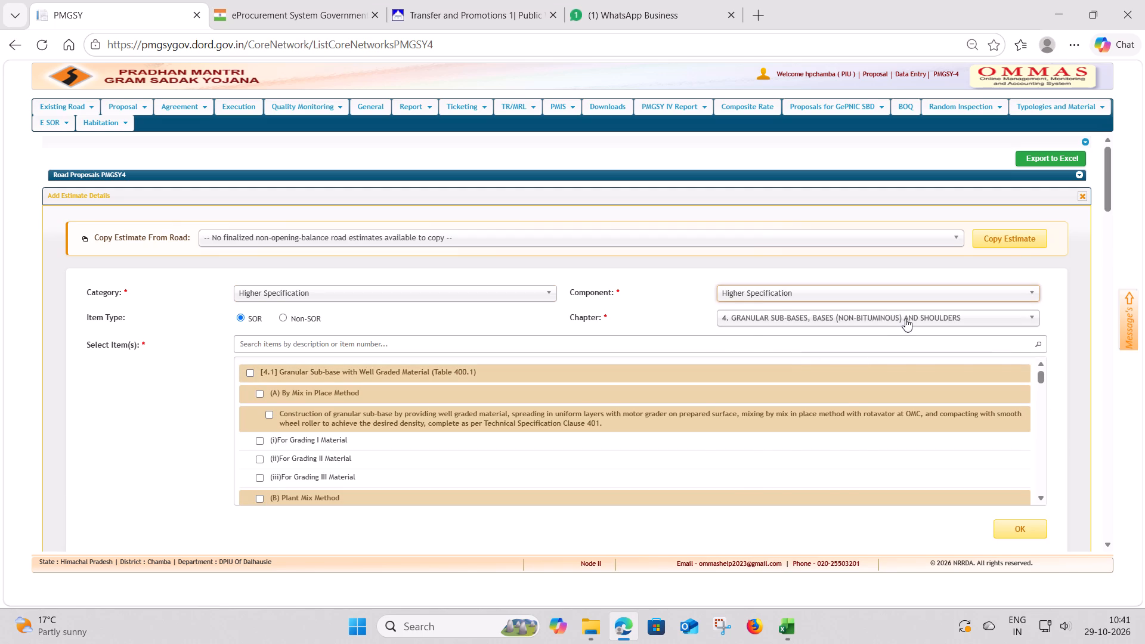
Look through the SOR chapter list for one matching the items in the workbook's Bio Engineering abstract.
left_click(905, 318)
scroll(841, 402, "down", 5)
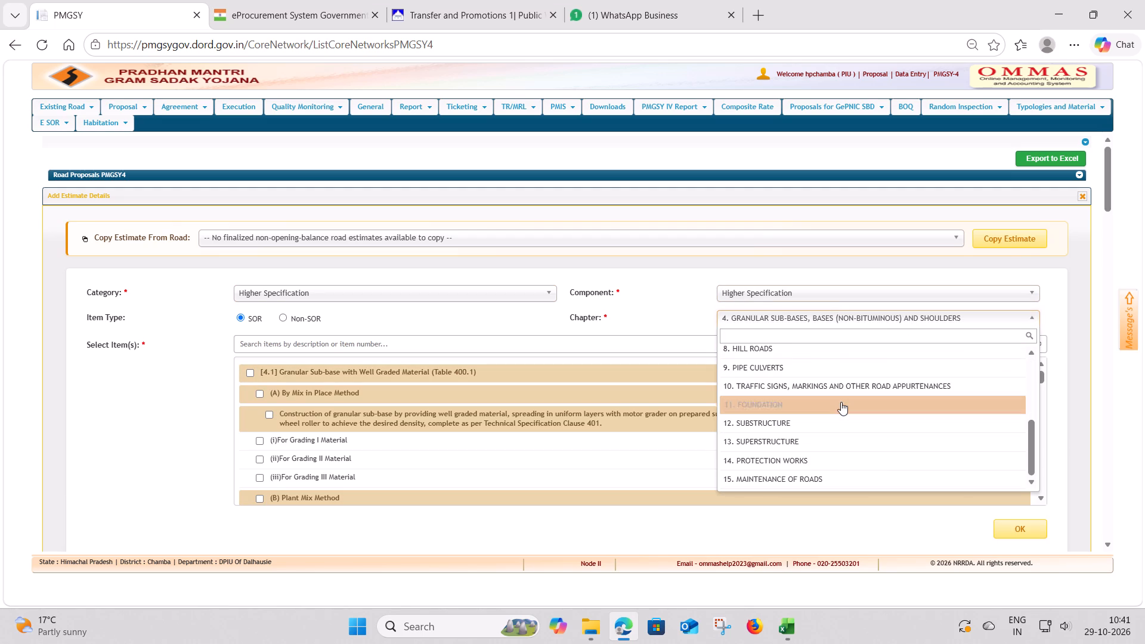
scroll(841, 402, "down", 2)
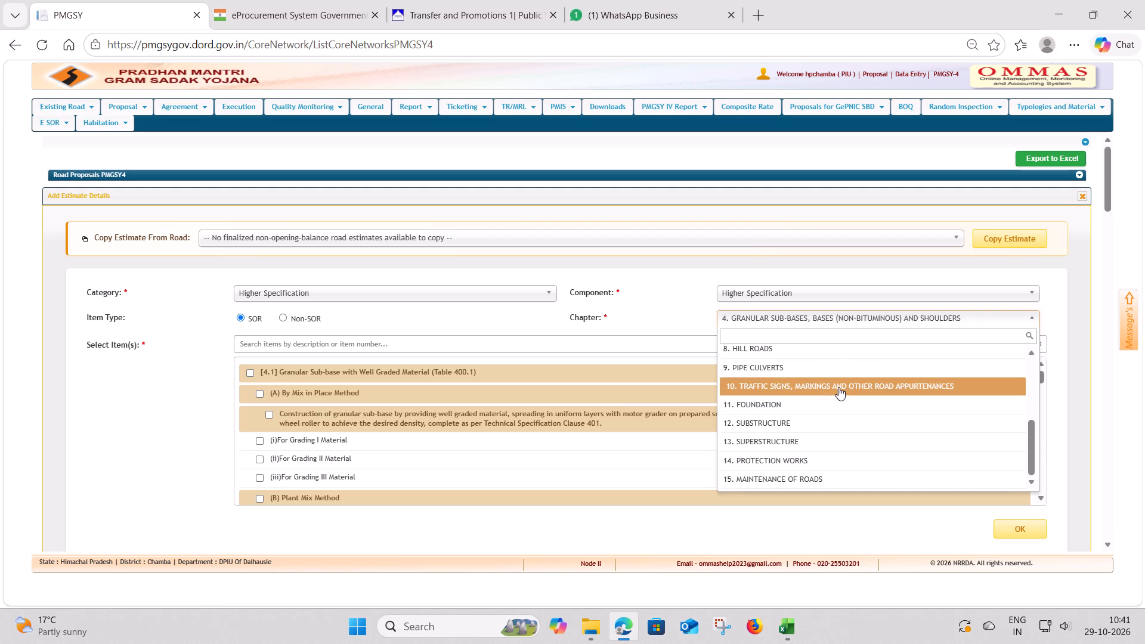
scroll(838, 387, "up", 1)
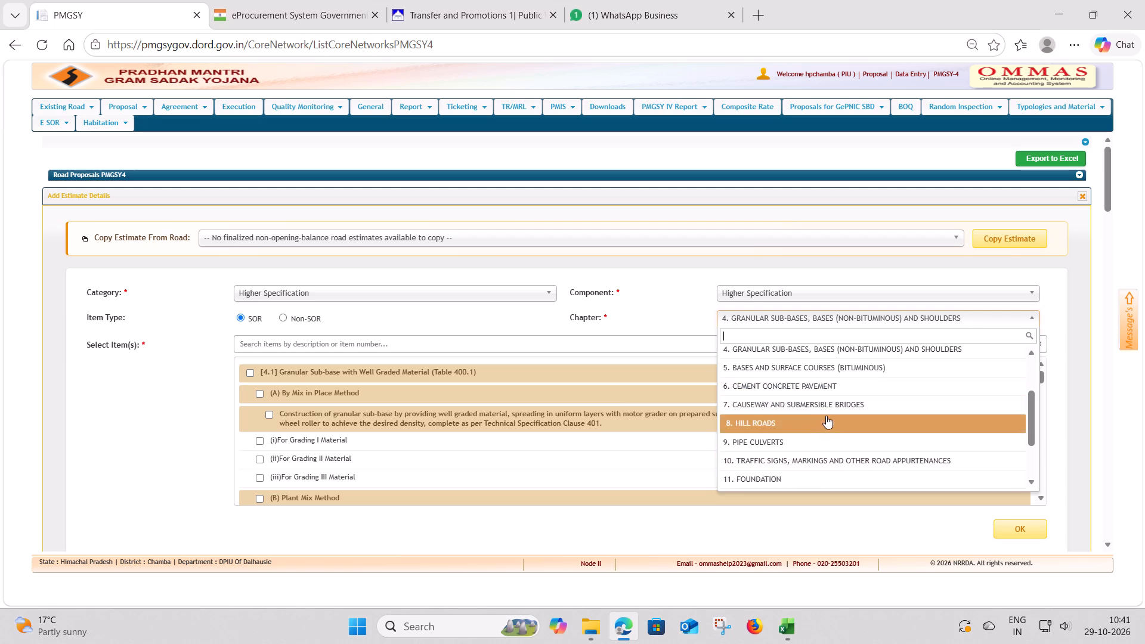
scroll(822, 425, "down", 1)
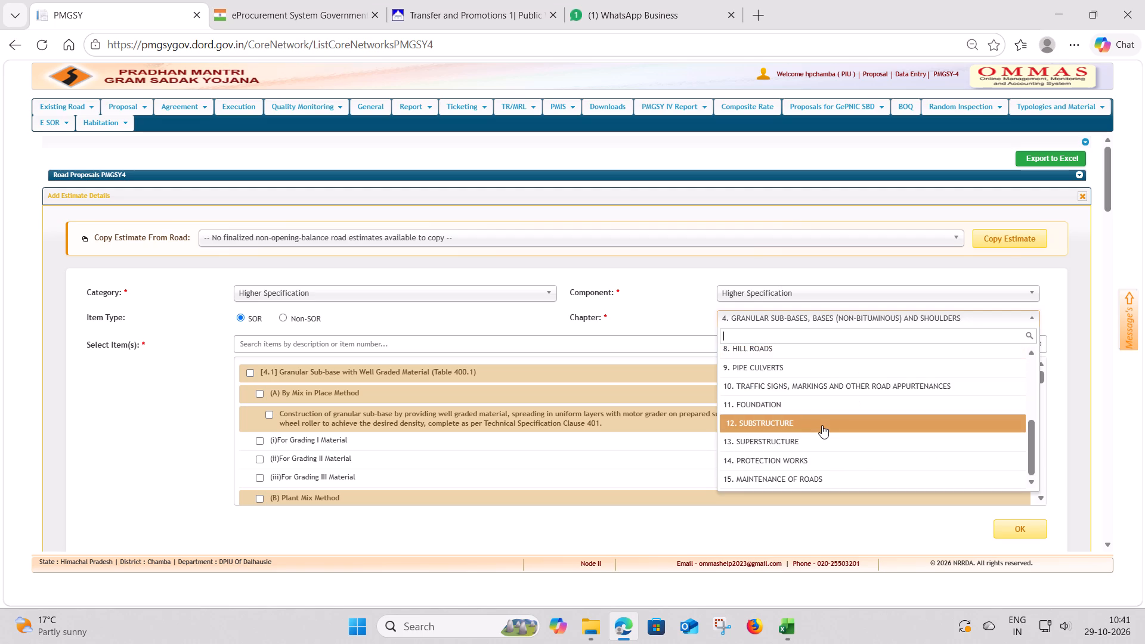
scroll(822, 425, "down", 2)
key("alt+Tab")
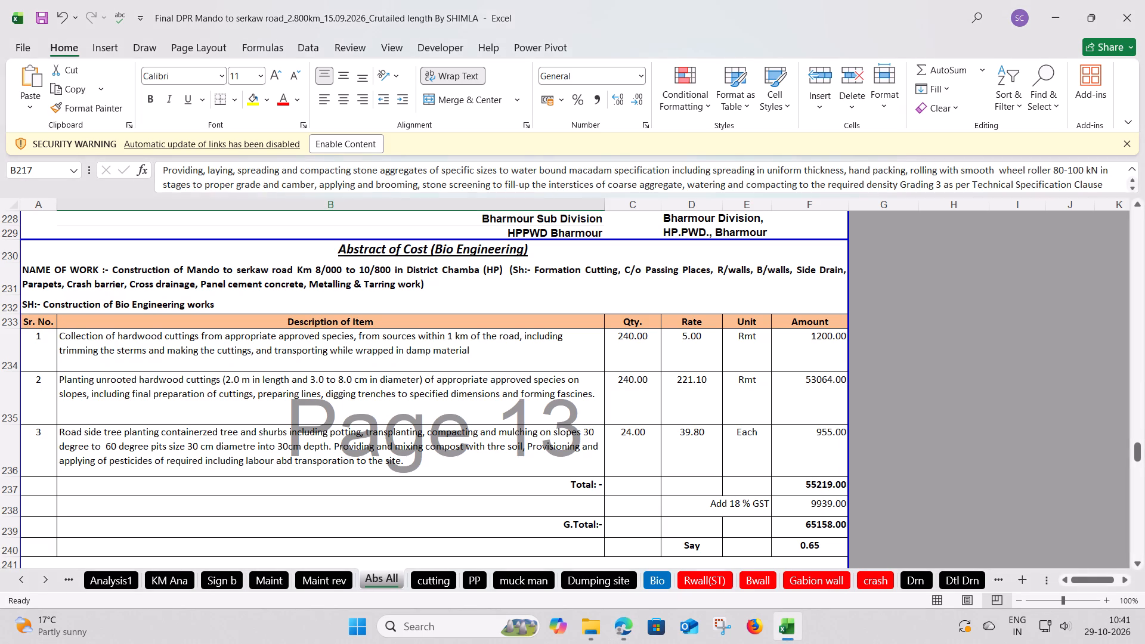
key("alt+Tab")
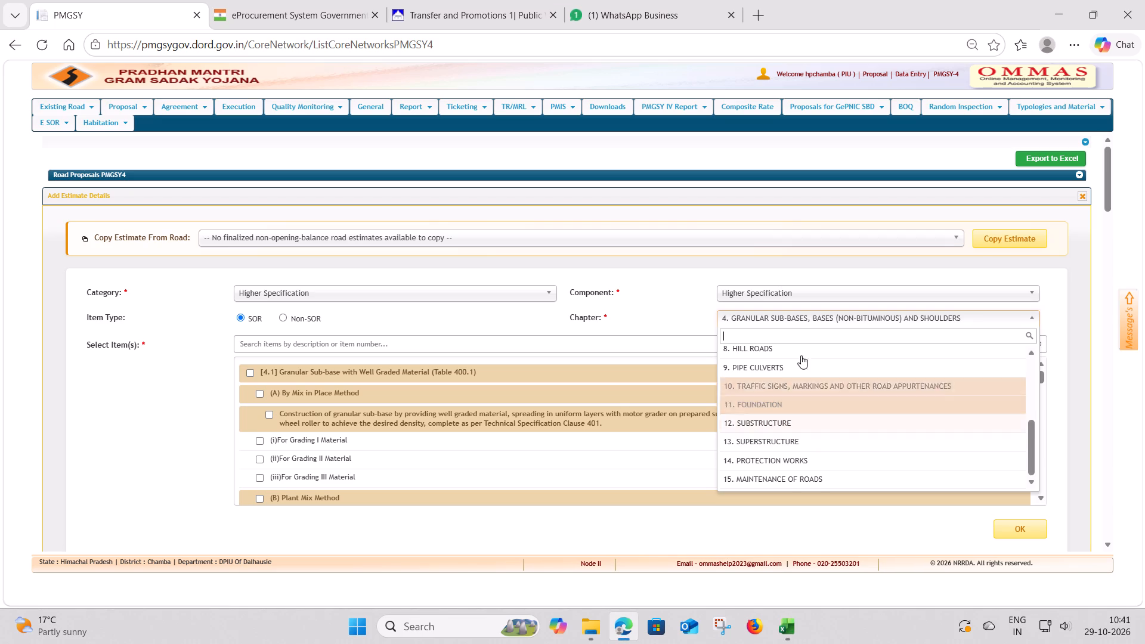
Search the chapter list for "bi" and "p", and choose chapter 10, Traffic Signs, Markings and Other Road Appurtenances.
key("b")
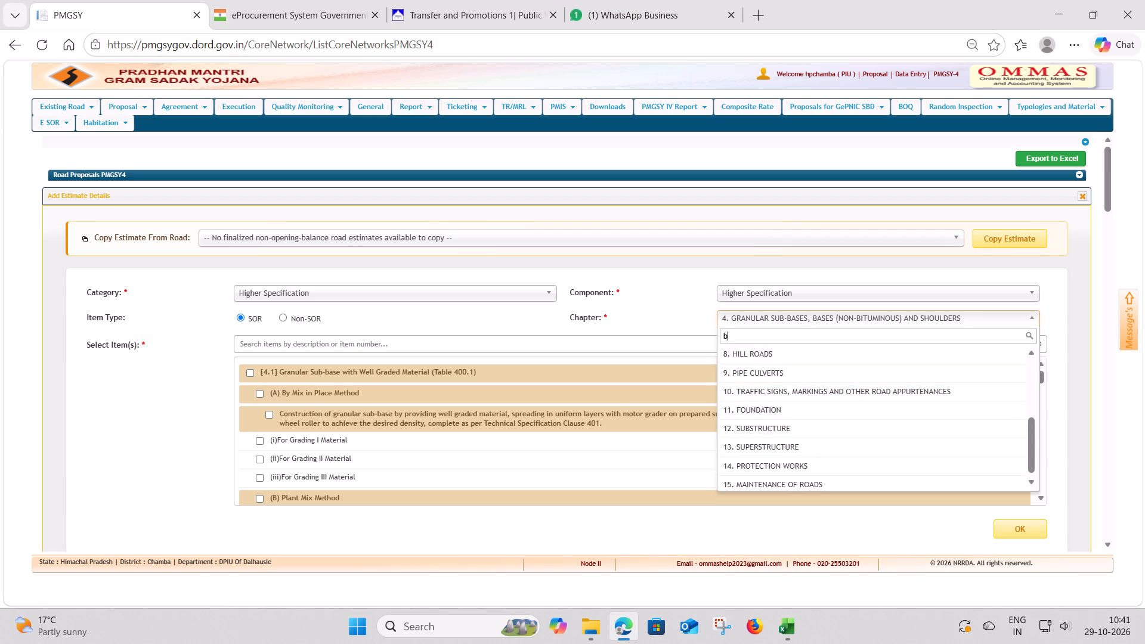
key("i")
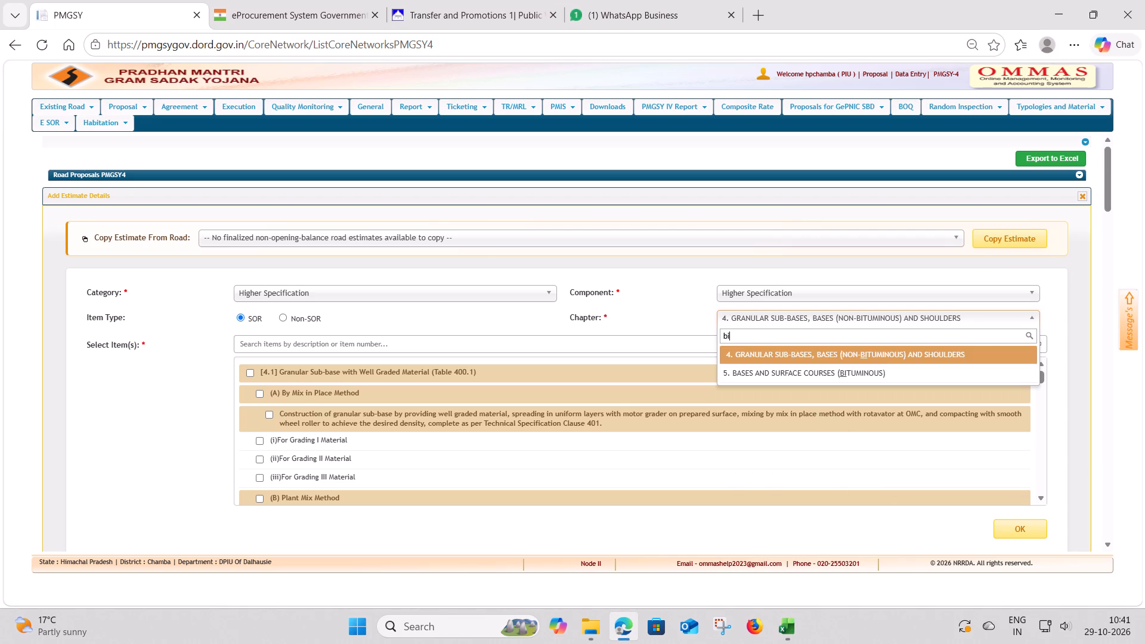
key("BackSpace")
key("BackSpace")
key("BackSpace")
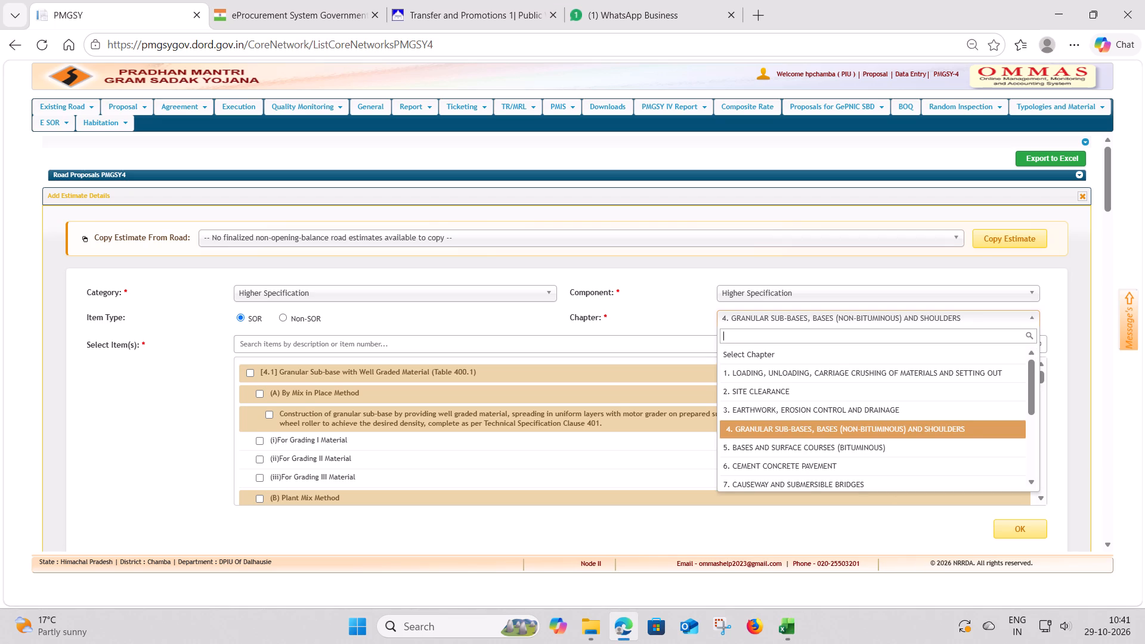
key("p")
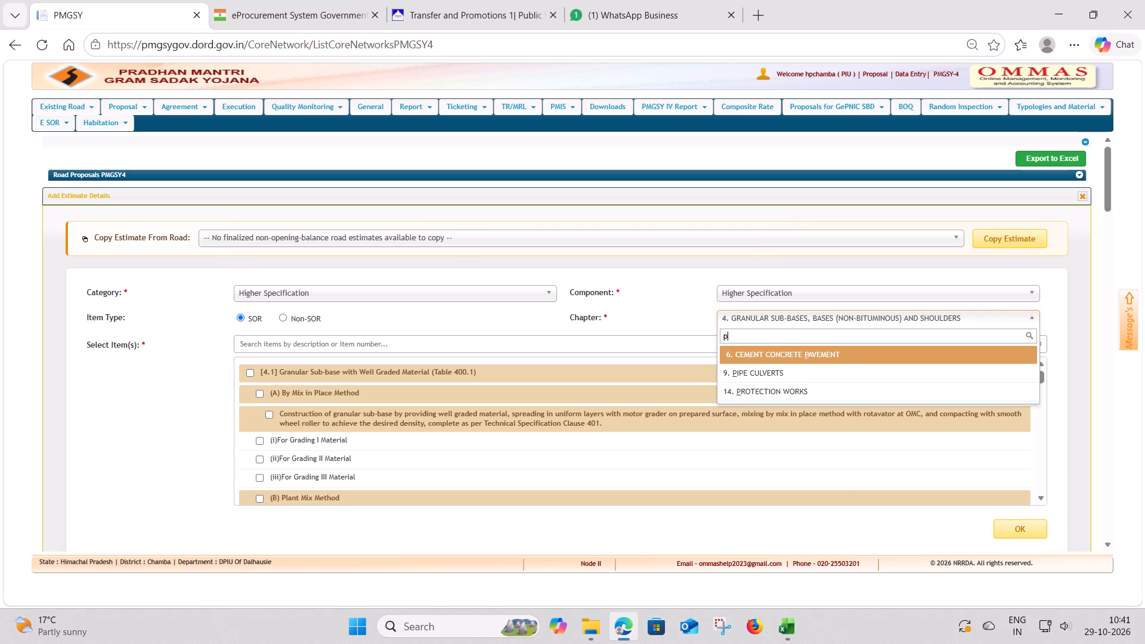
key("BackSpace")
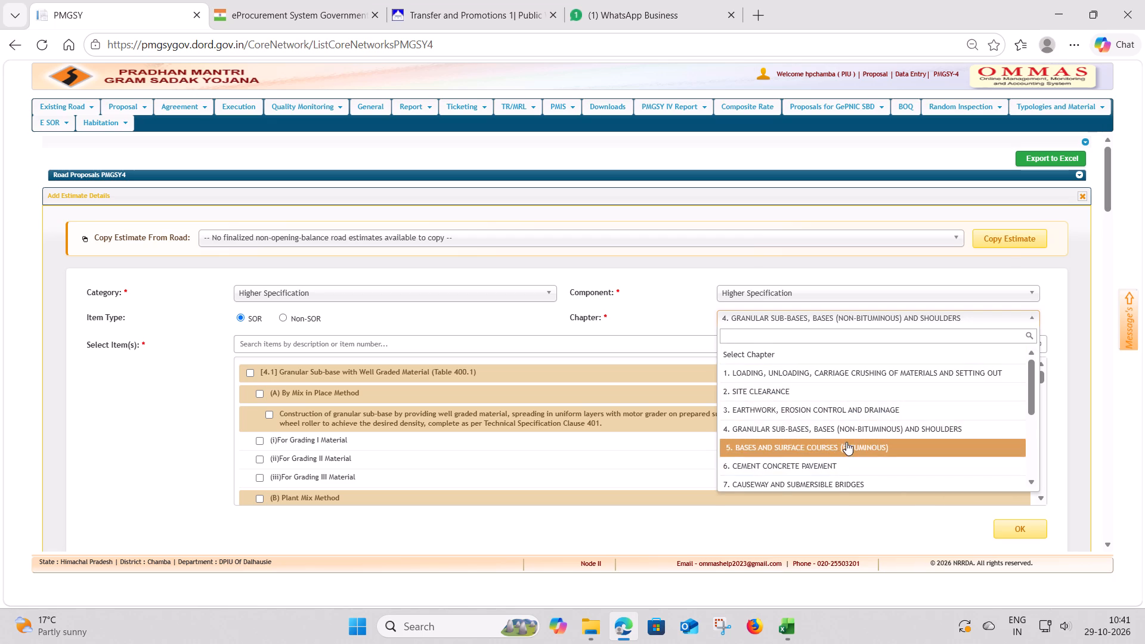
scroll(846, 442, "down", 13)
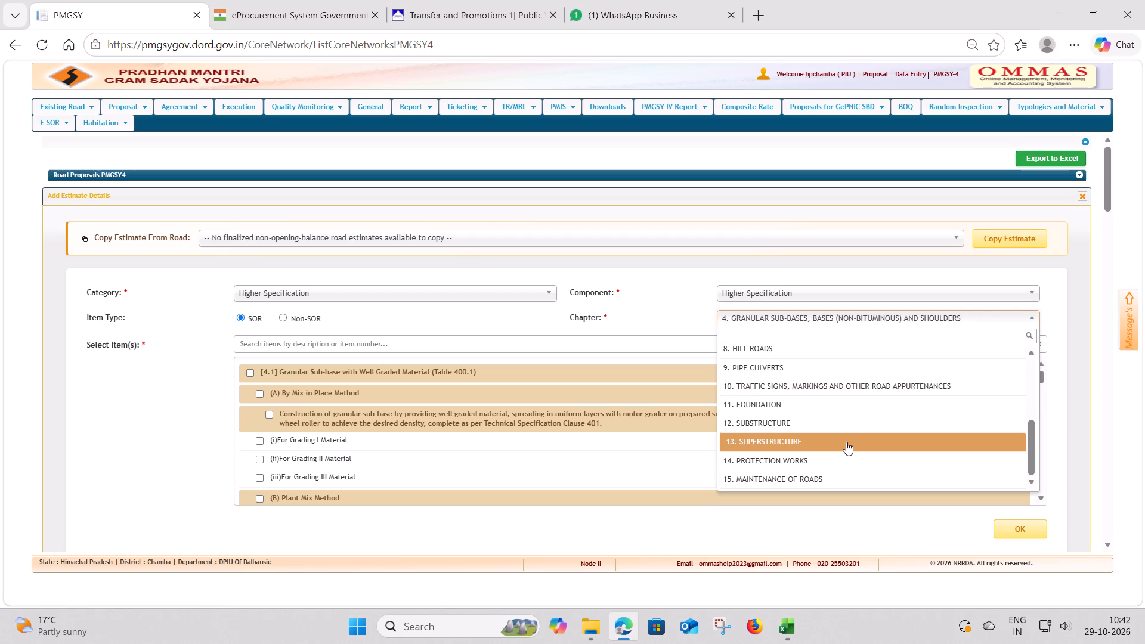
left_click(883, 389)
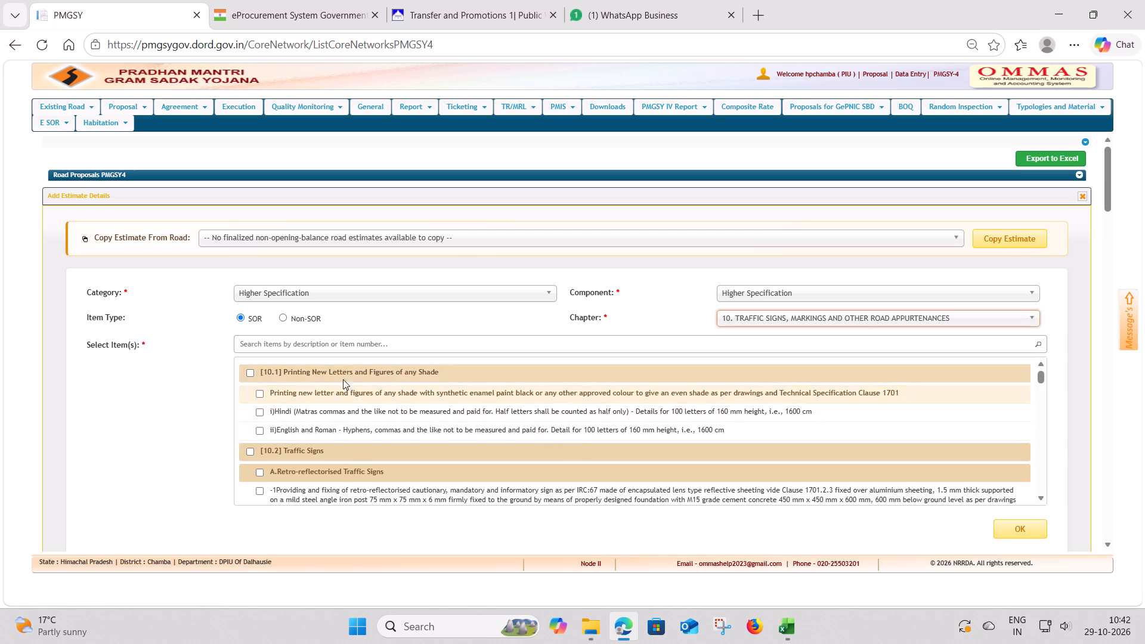
Switch the item type to Non-SOR, search the items for "hard" and select Collection of hardwood cuttings for entry.
left_click(280, 315)
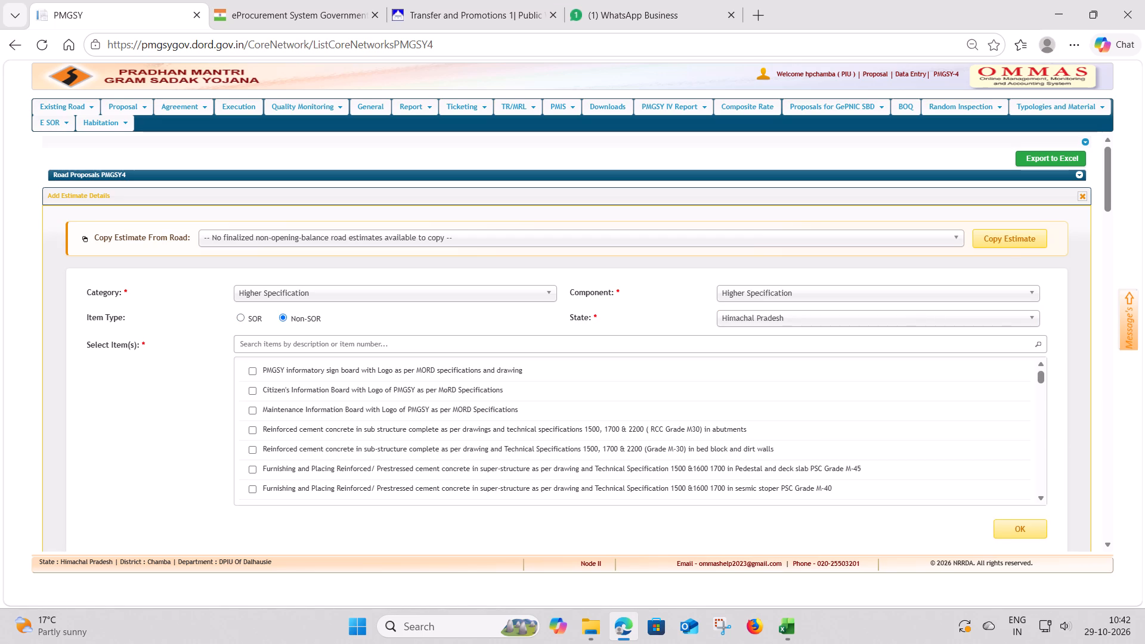
left_click(276, 346)
key("alt+Tab")
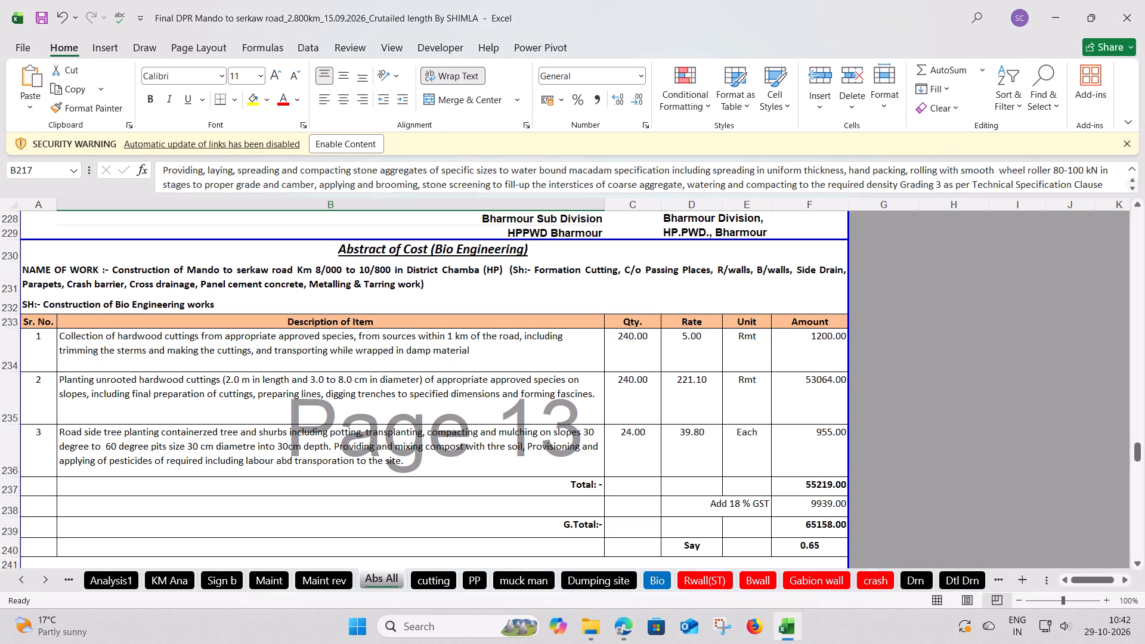
key("alt+Tab")
key("h")
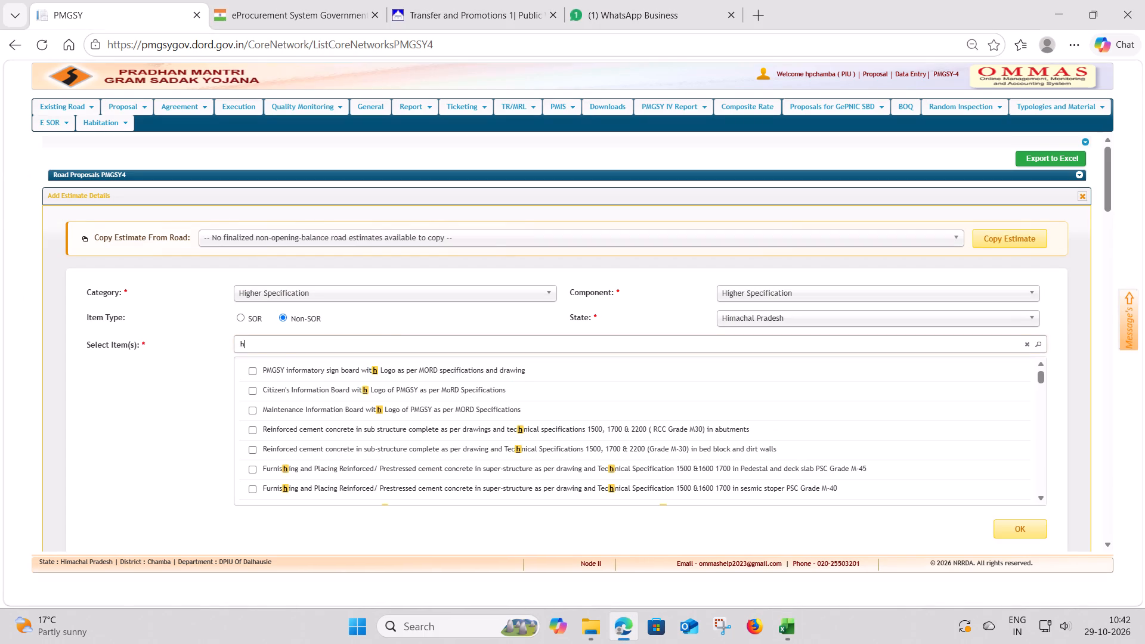
type("ar")
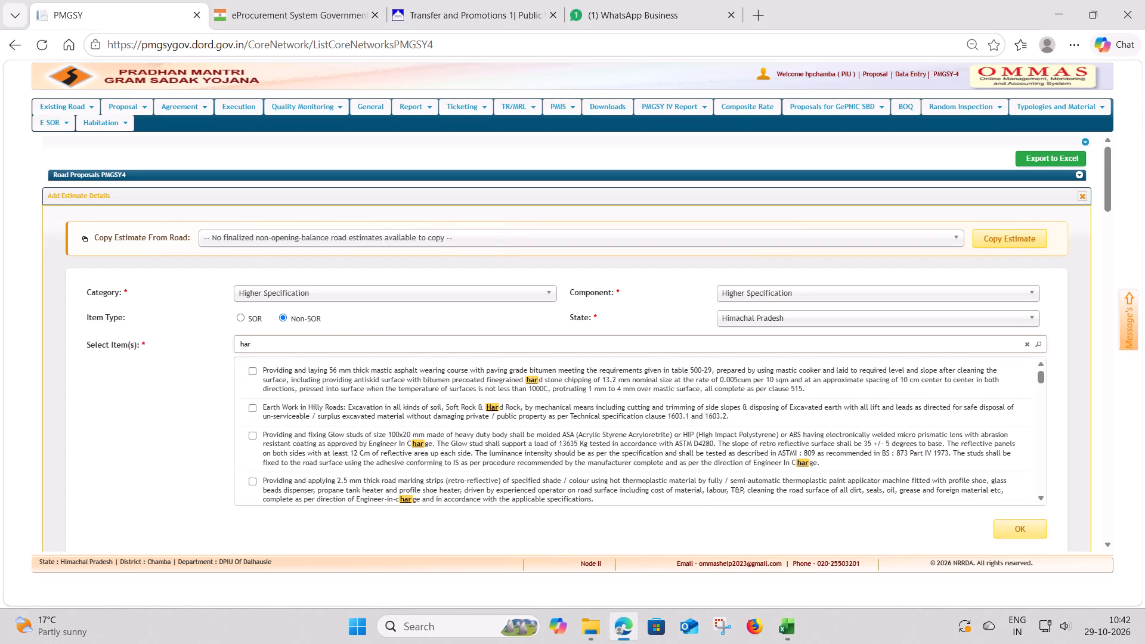
key("d")
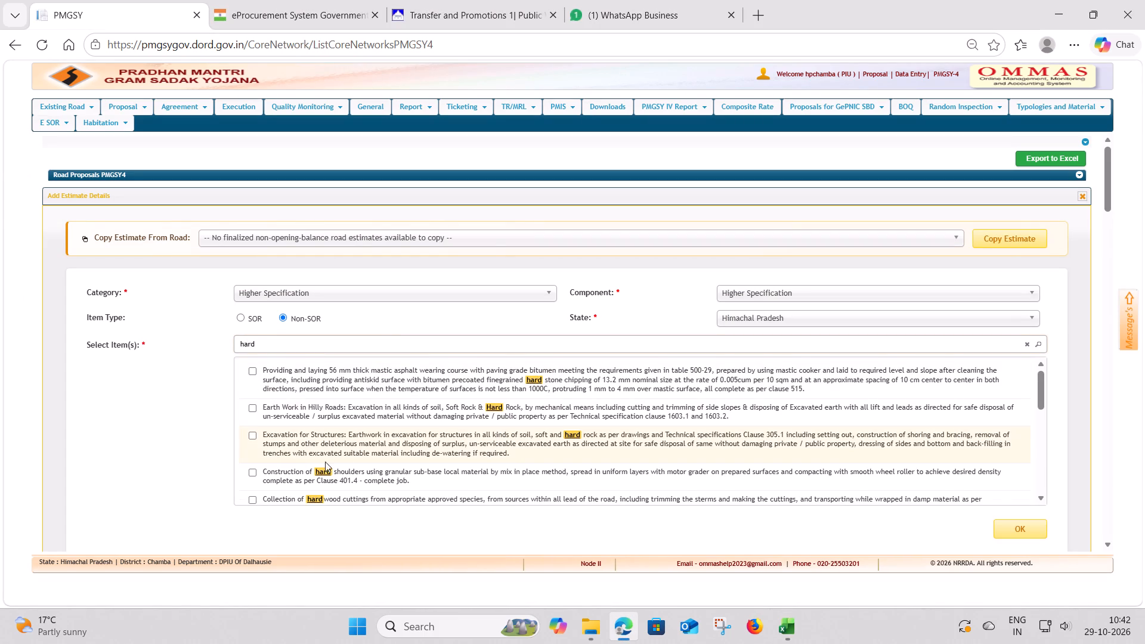
scroll(357, 461, "down", 1)
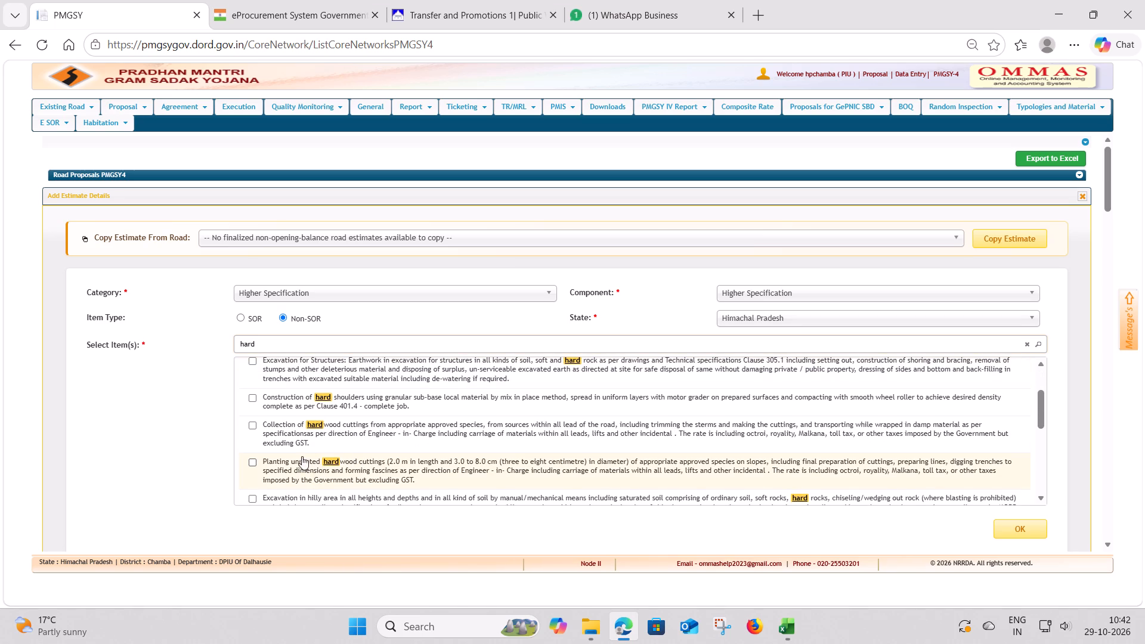
left_click(253, 424)
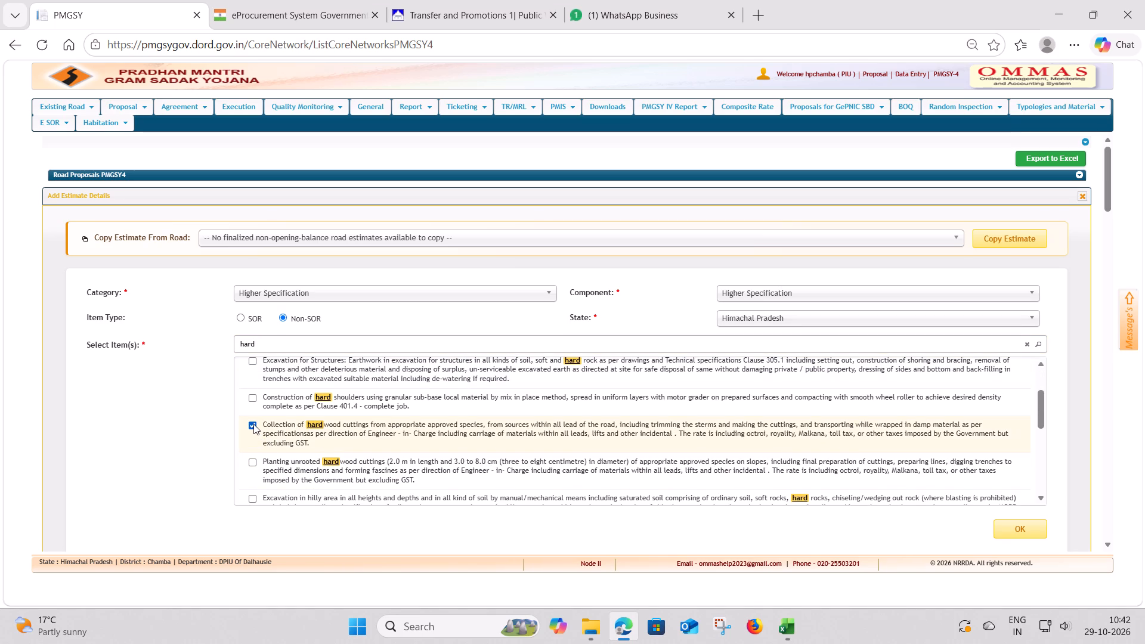
left_click(1017, 528)
Enter quantity 240.00 and rate 5 for the hardwood cuttings collection from the workbook's Bio Engineering abstract and save it to the estimate.
left_click(637, 339)
key("alt+Tab")
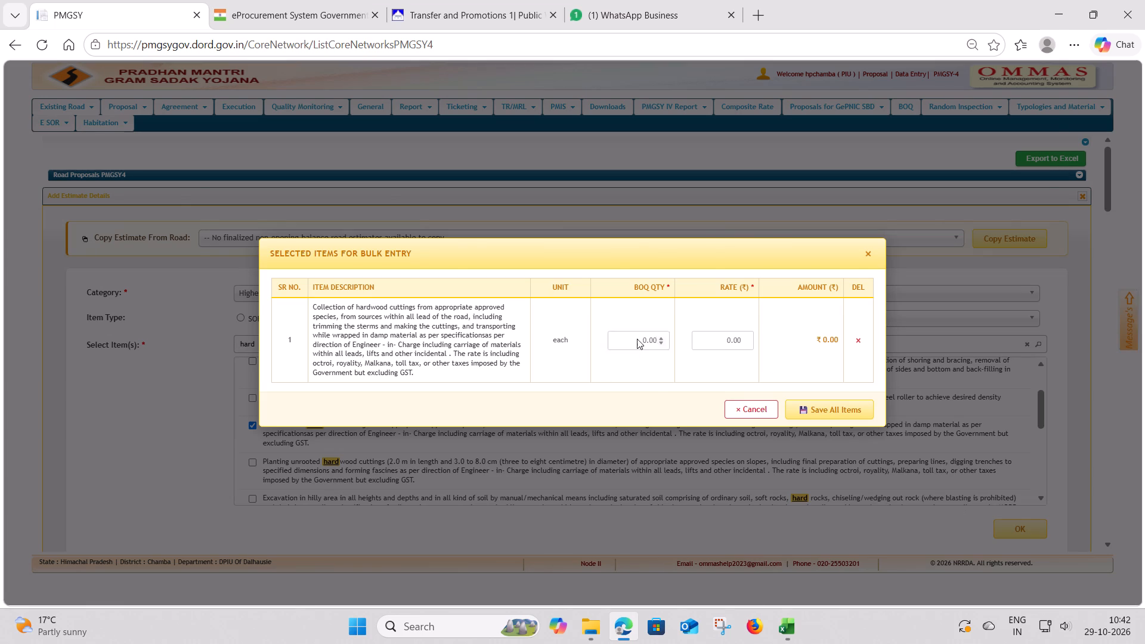
left_click(638, 354)
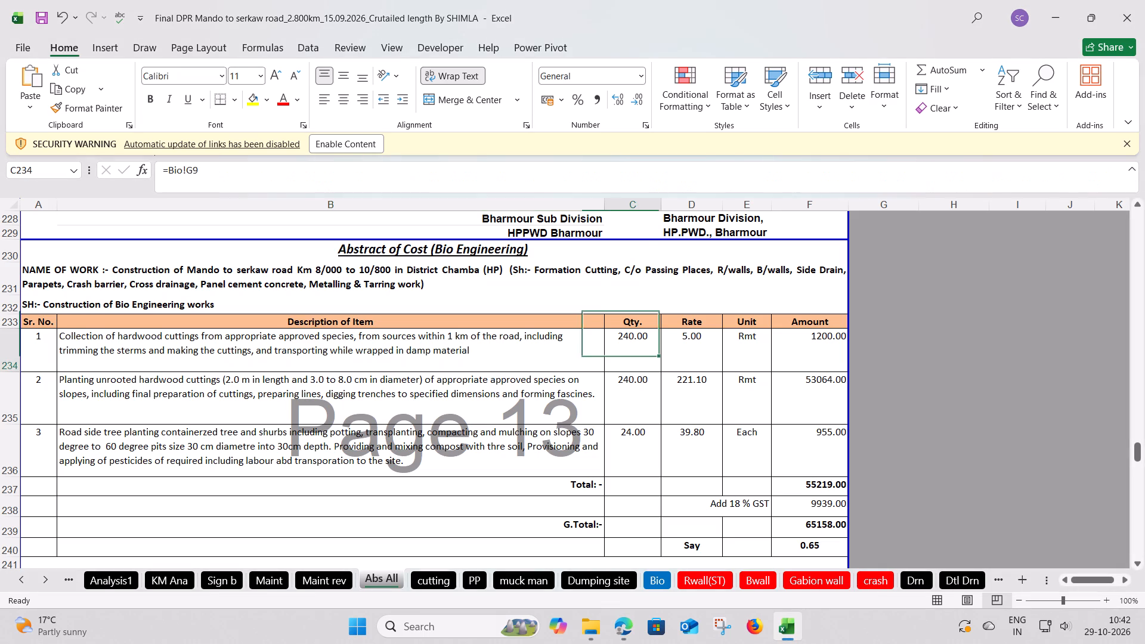
key("alt+Tab")
type("240.00")
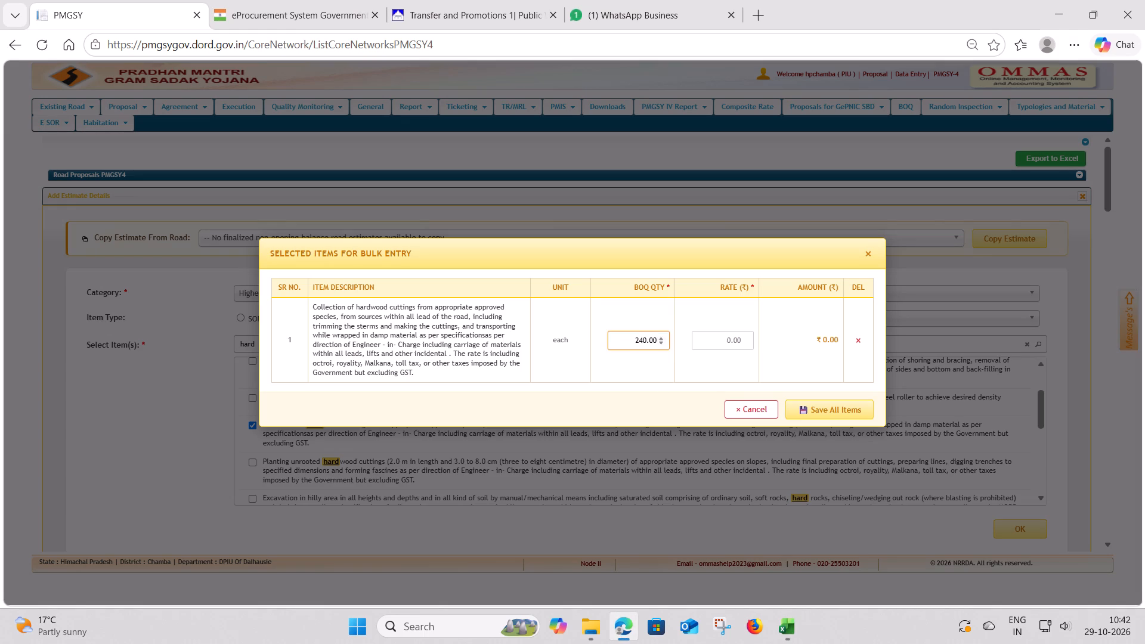
left_click(722, 343)
key("alt+Tab")
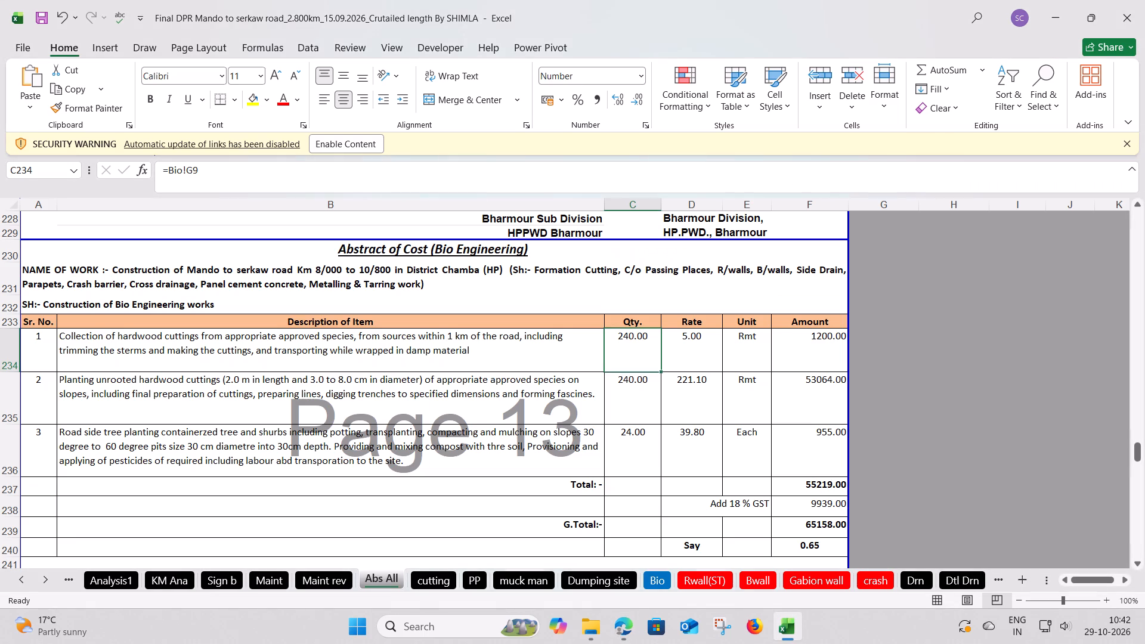
key("alt+Tab")
key("5")
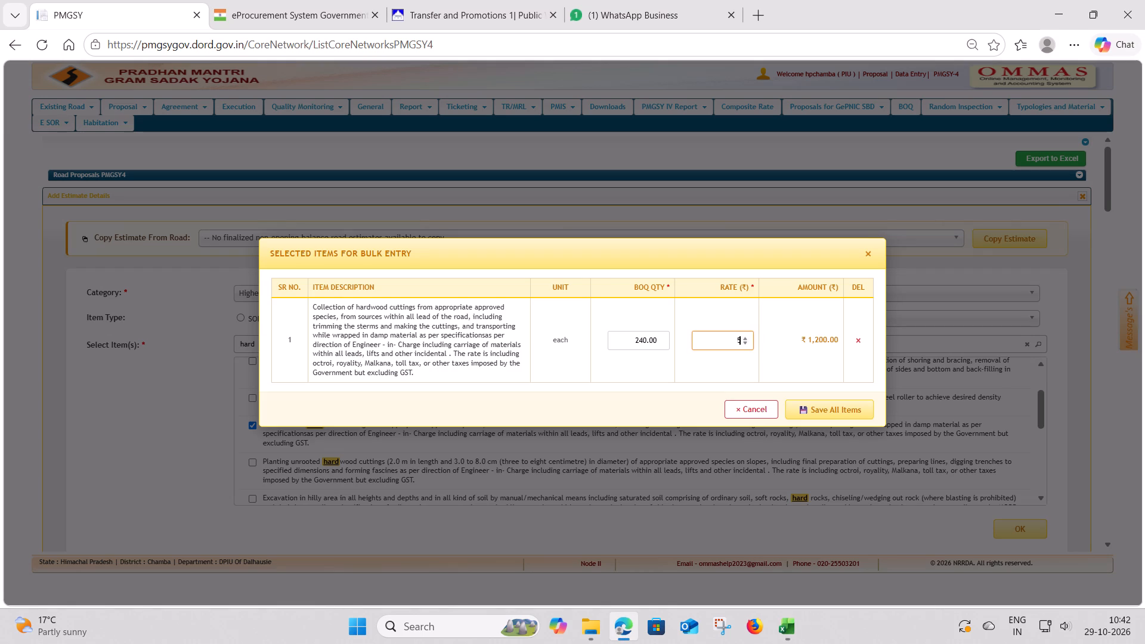
left_click(846, 416)
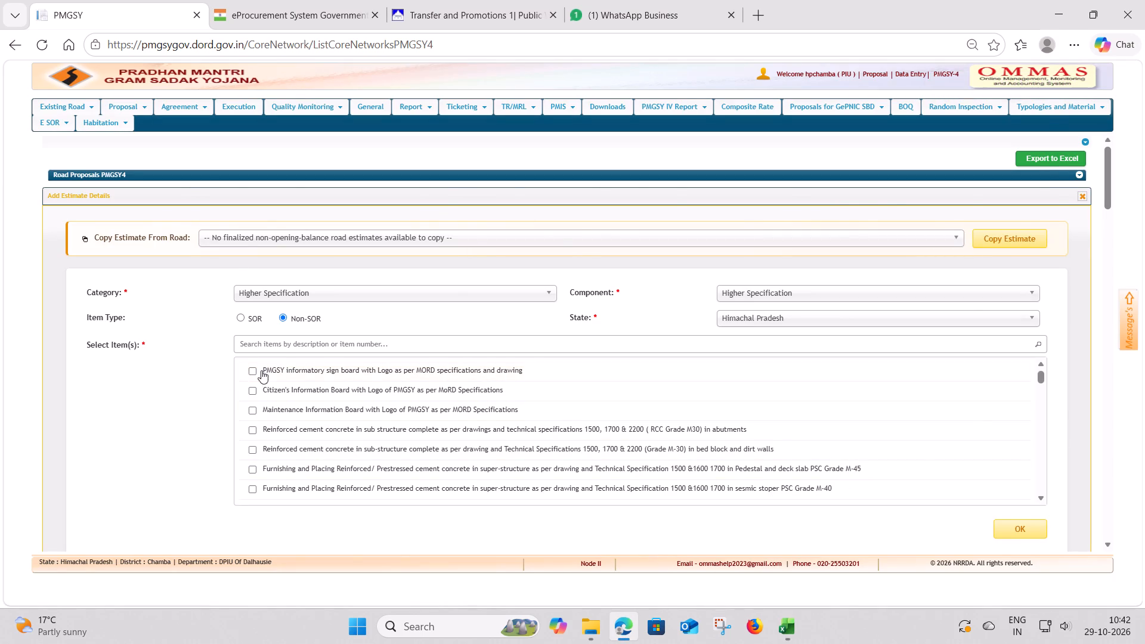
Search the Non-SOR items for "unr" to match the workbook's second Bio Engineering item, and select Planting unrooted hardwood cuttings for entry.
key("alt+Tab")
left_click(203, 394)
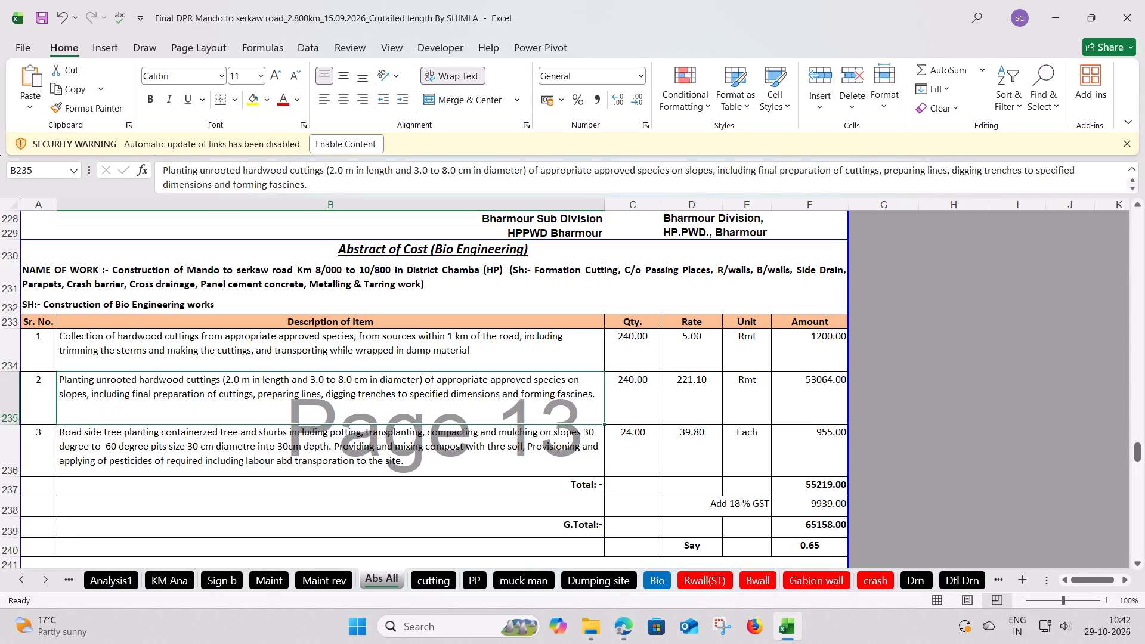
key("alt+Tab")
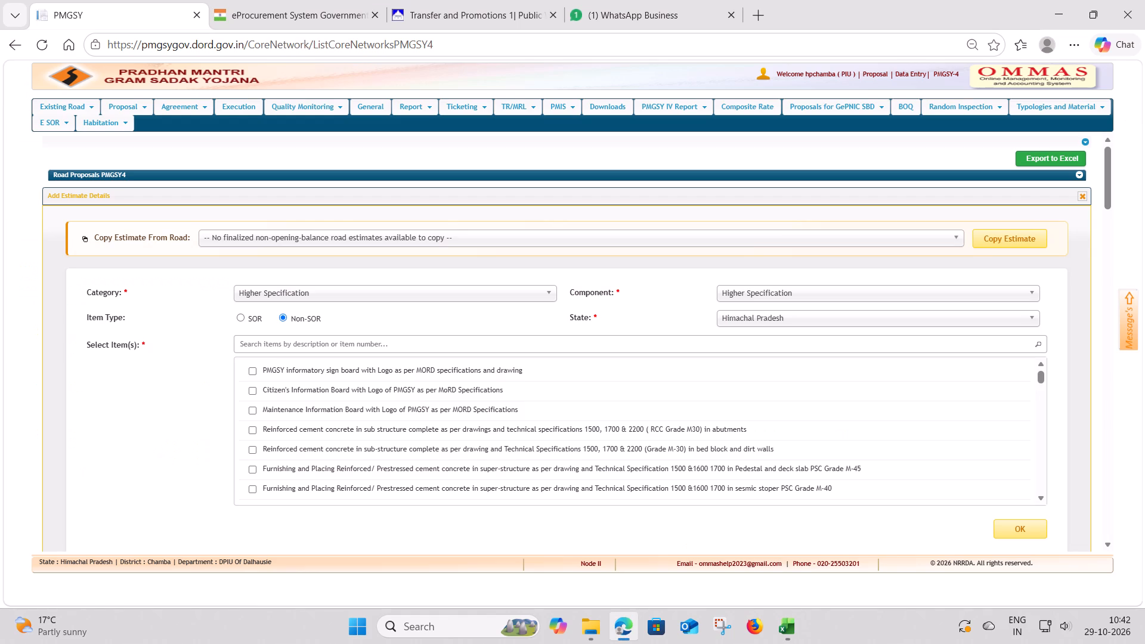
left_click(268, 343)
type("un")
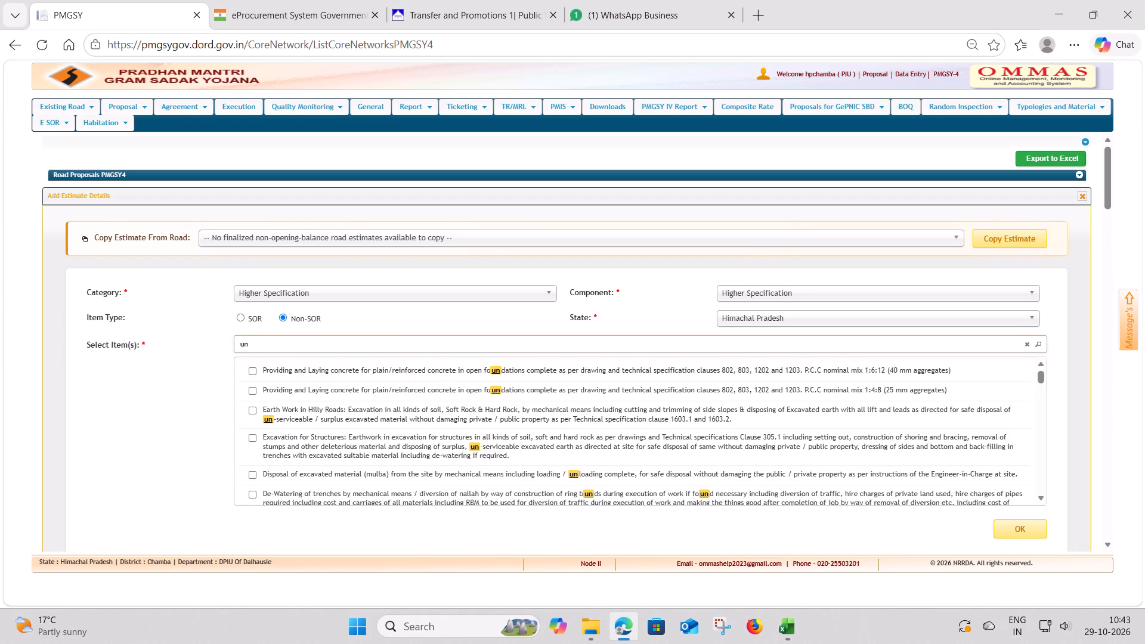
key("r")
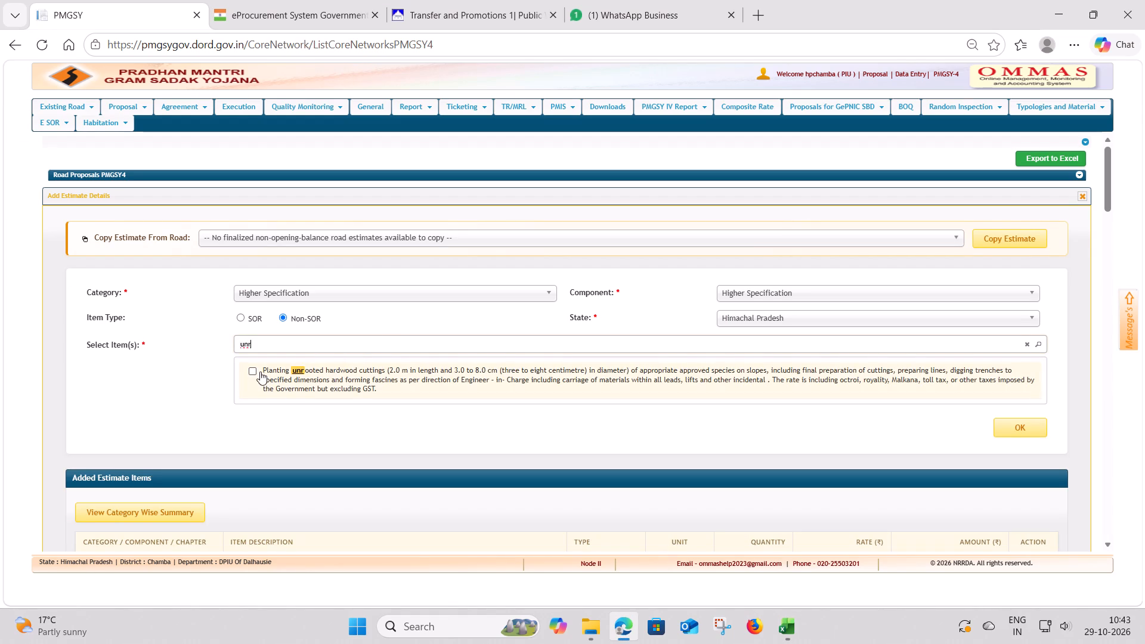
left_click(252, 371)
left_click(1026, 428)
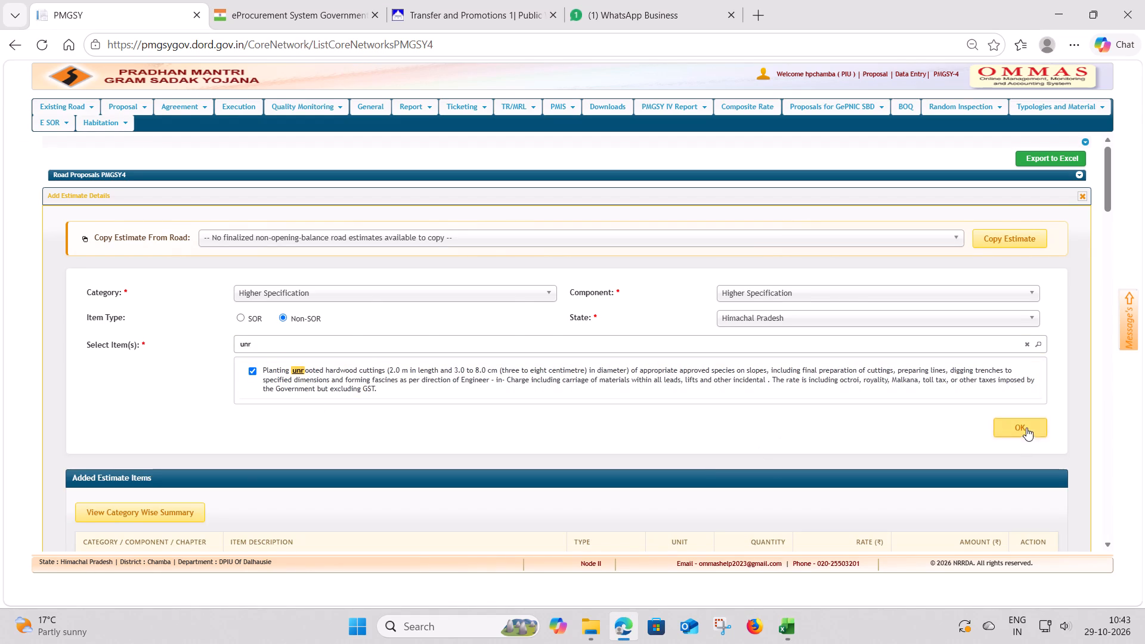
Enter quantity 240.00 and rate 221.10 for planting unrooted hardwood cuttings from the workbook's Bio Engineering abstract and save it to the estimate.
left_click(640, 339)
key("alt+Tab")
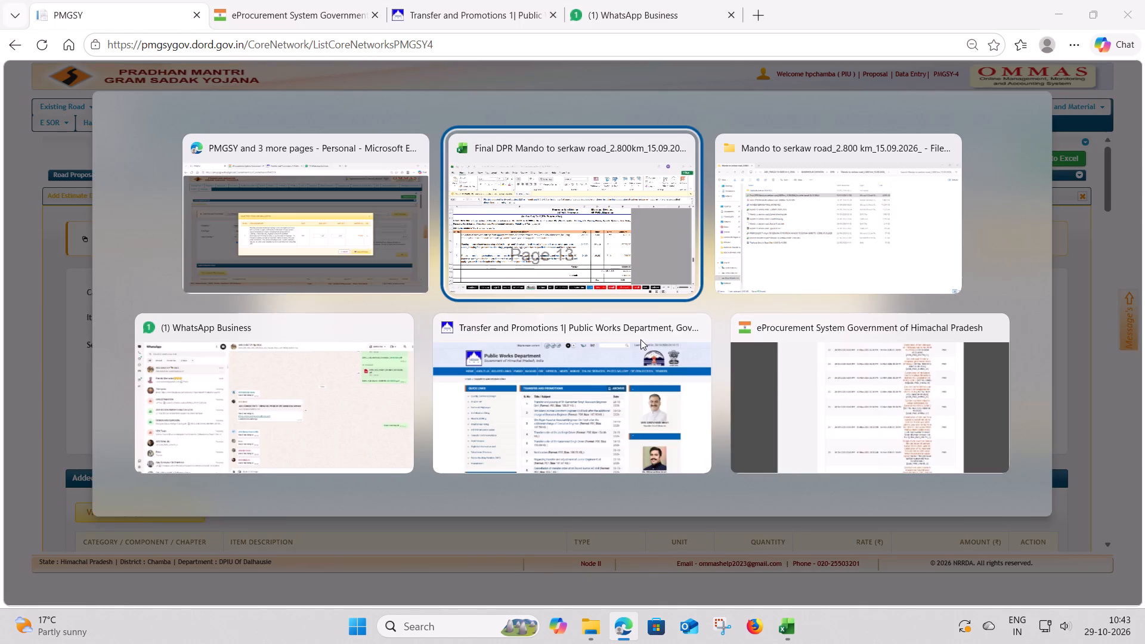
left_click(632, 392)
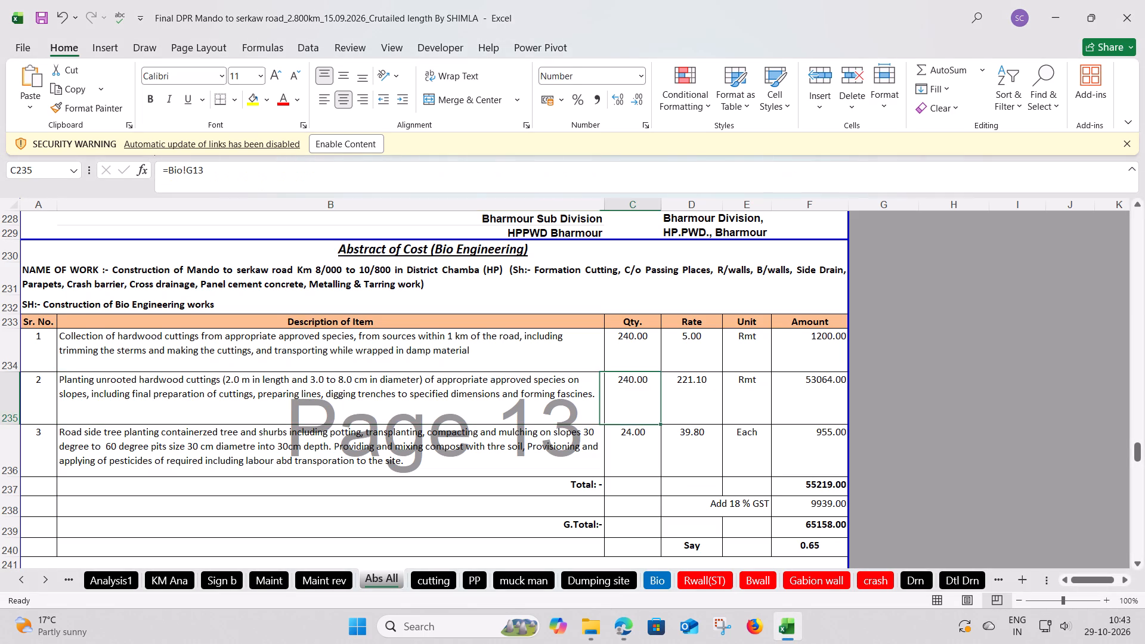
key("alt+Tab")
type("240.")
type("00")
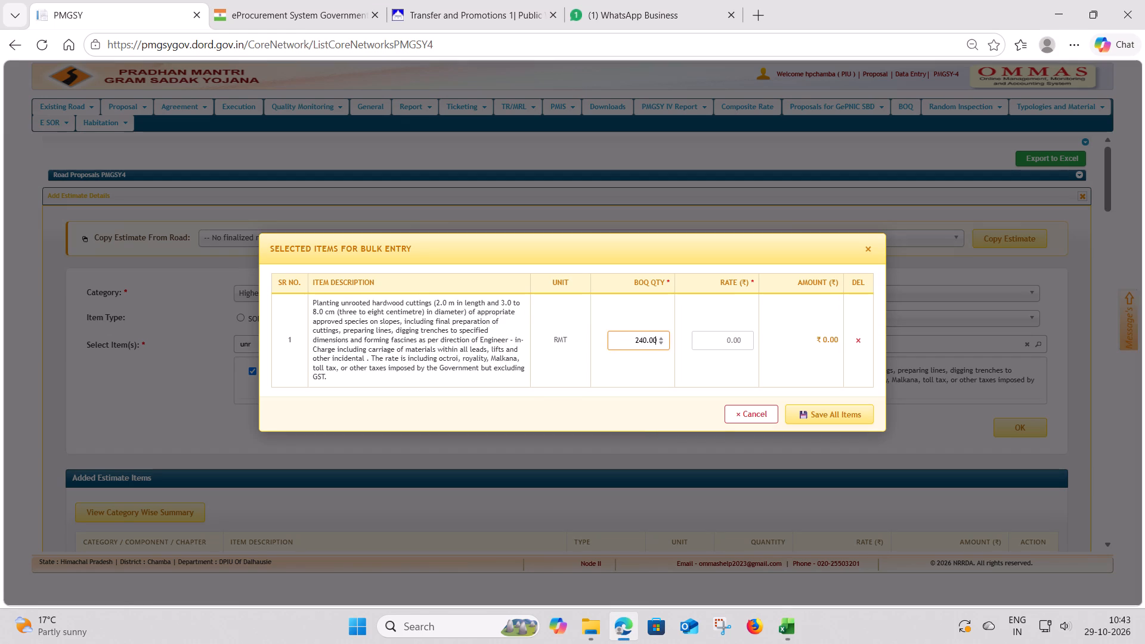
left_click(717, 338)
key("alt+Tab")
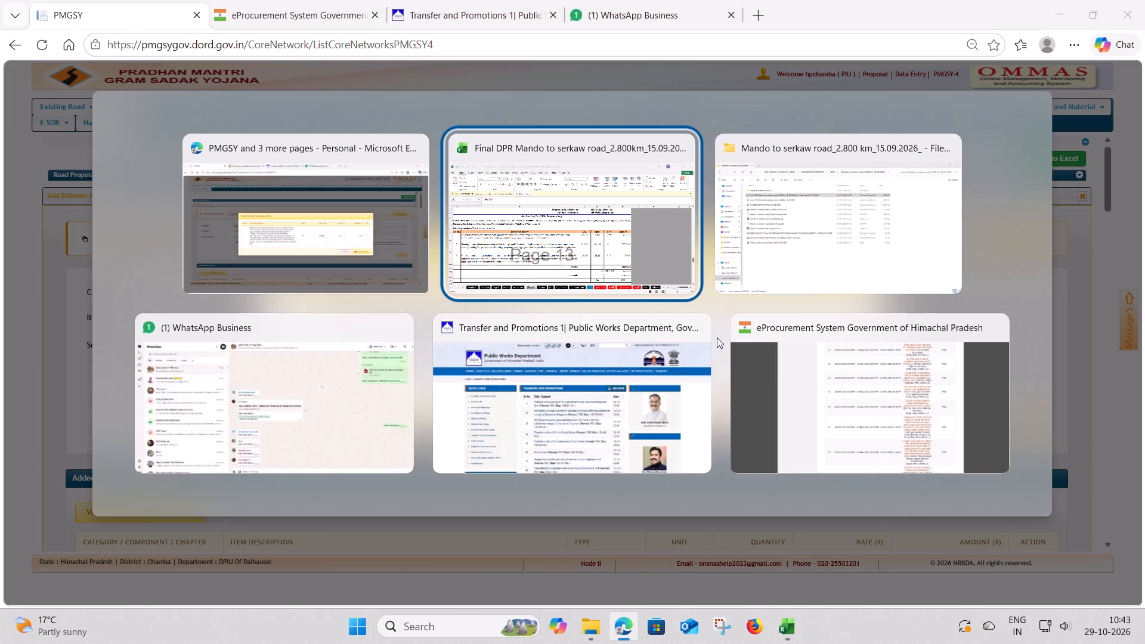
key("alt+Tab")
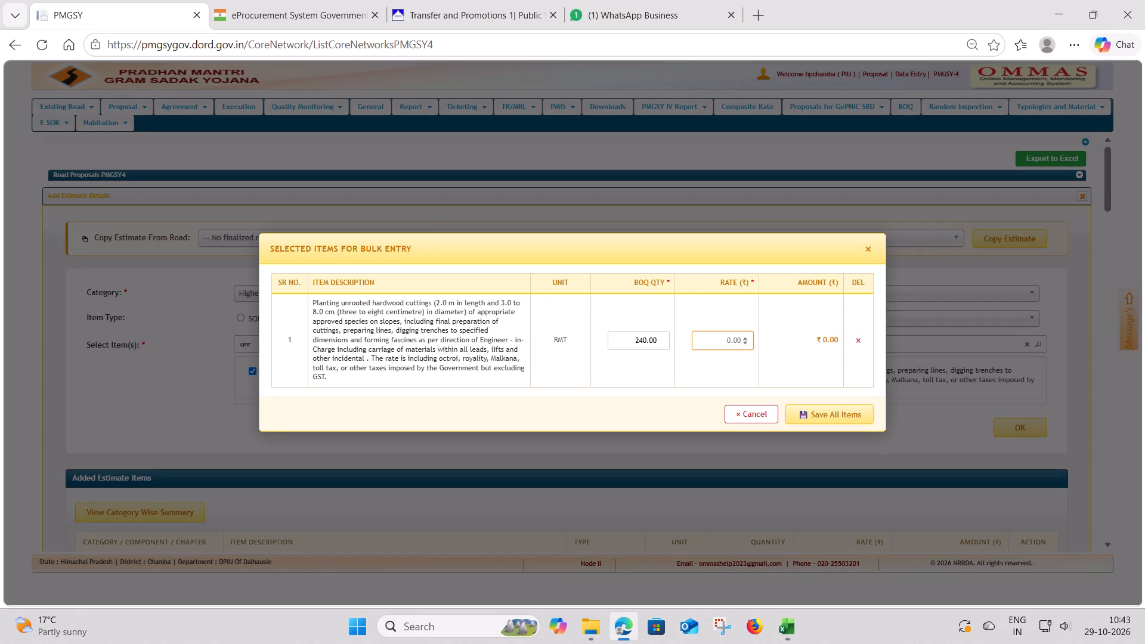
type("221")
type(".10")
key("alt+Tab")
key("alt+Tab")
left_click(837, 416)
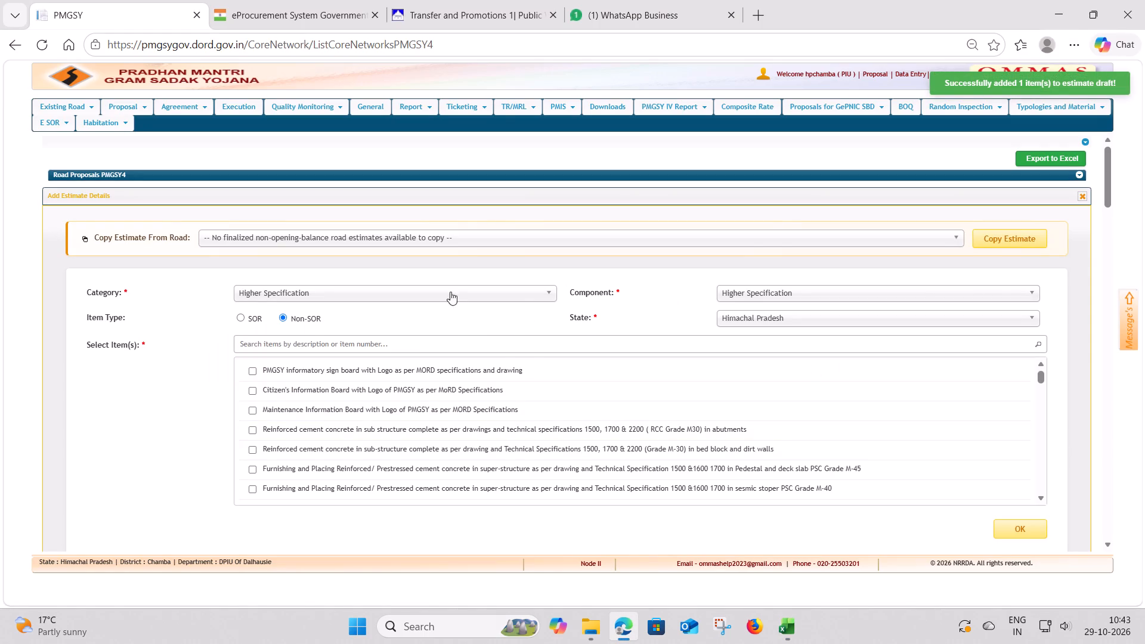
Search the Non-SOR items for "tree" to match the workbook's third Bio Engineering item, and select Road side tree planting for entry.
left_click(309, 347)
key("alt+Tab")
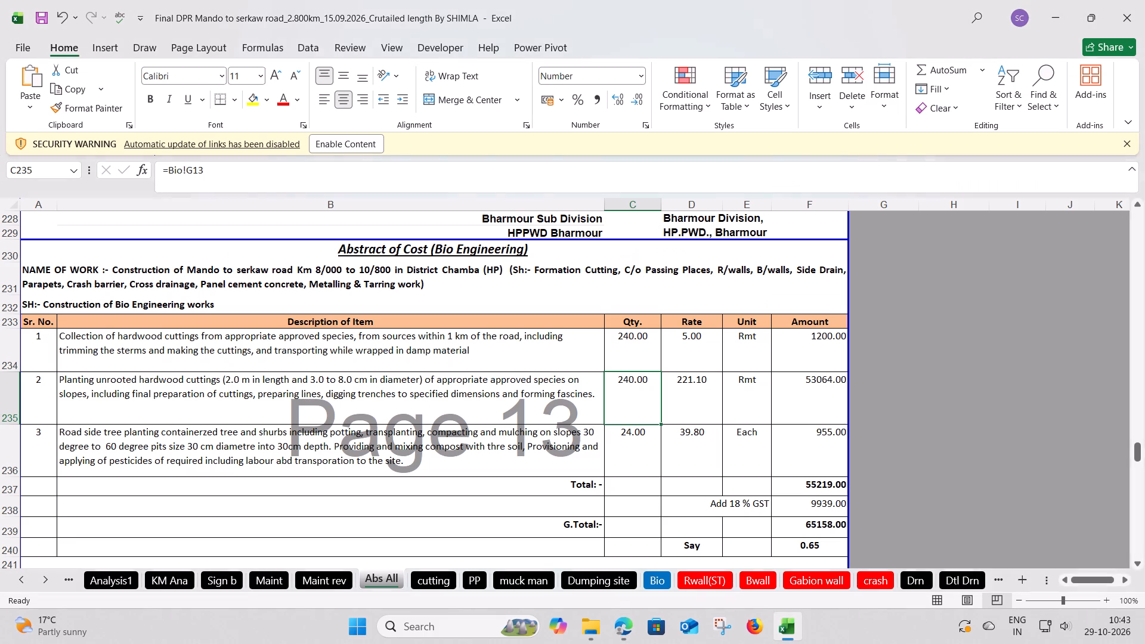
left_click(210, 443)
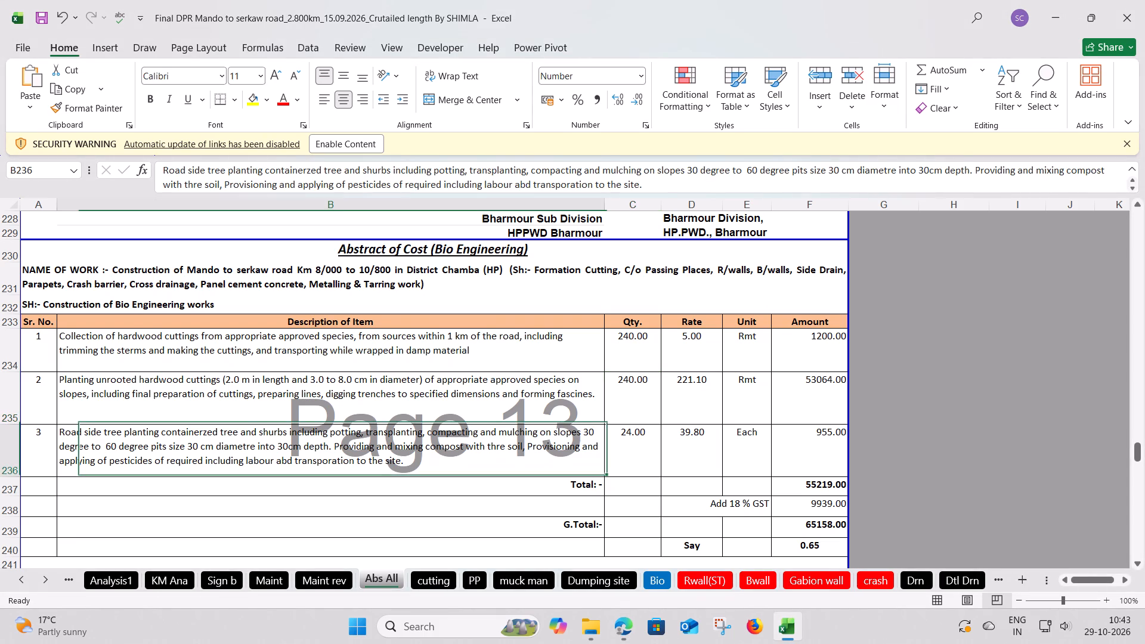
key("alt+Tab")
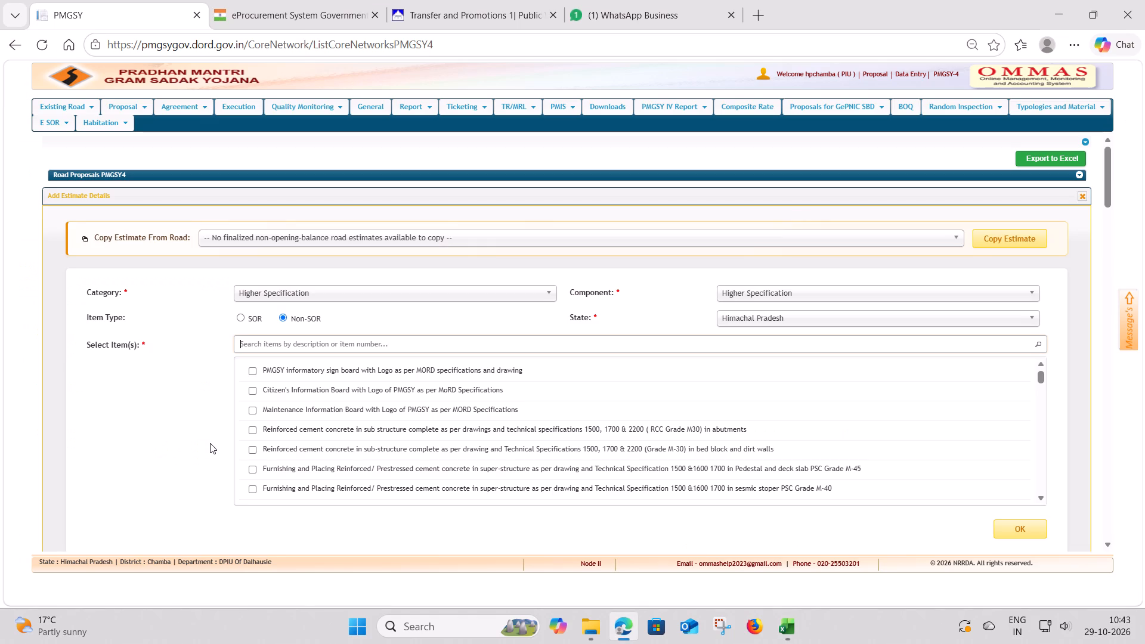
type("tr")
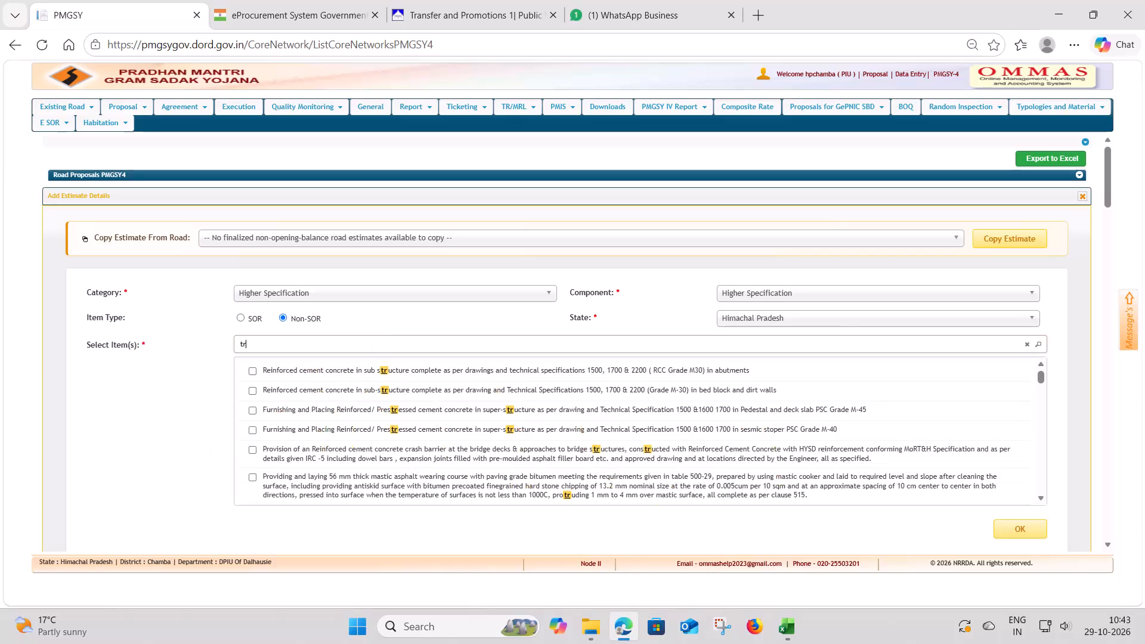
key("e")
key("e")
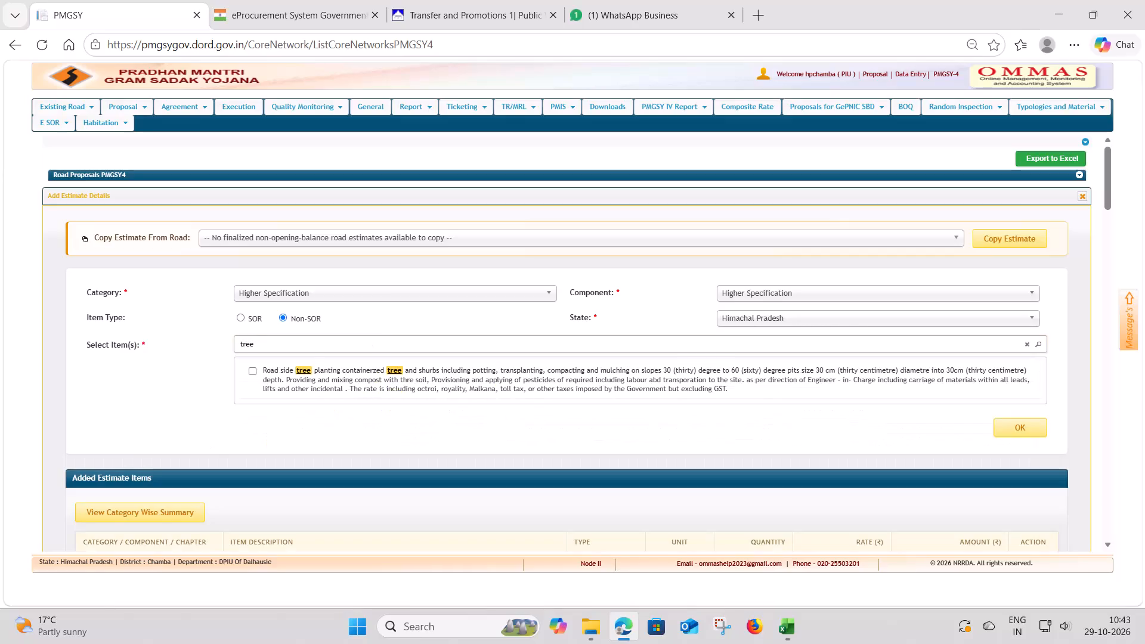
left_click(253, 369)
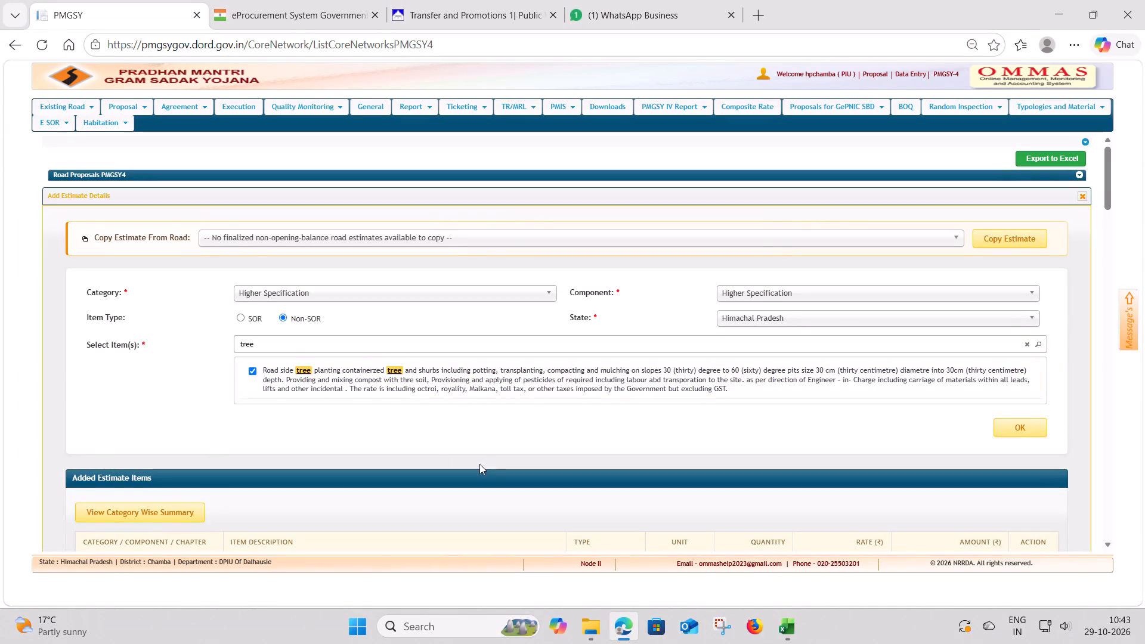
left_click(1027, 429)
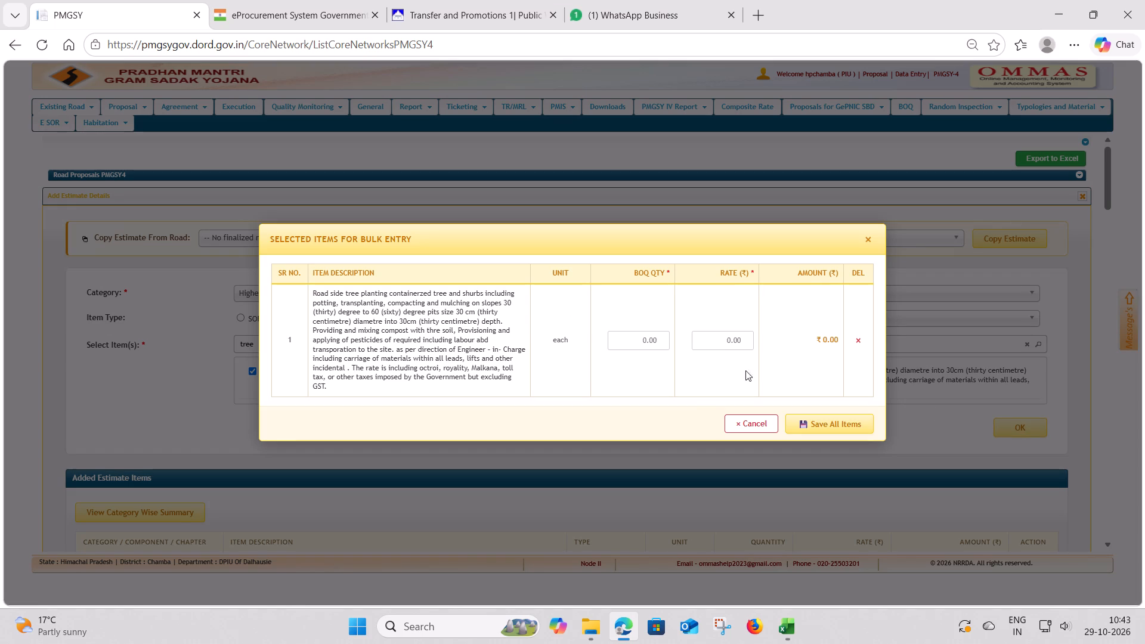
Enter quantity 24.00 and rate 39.80 for the road side tree planting from the workbook and save it to the estimate.
left_click(636, 340)
key("alt+Tab")
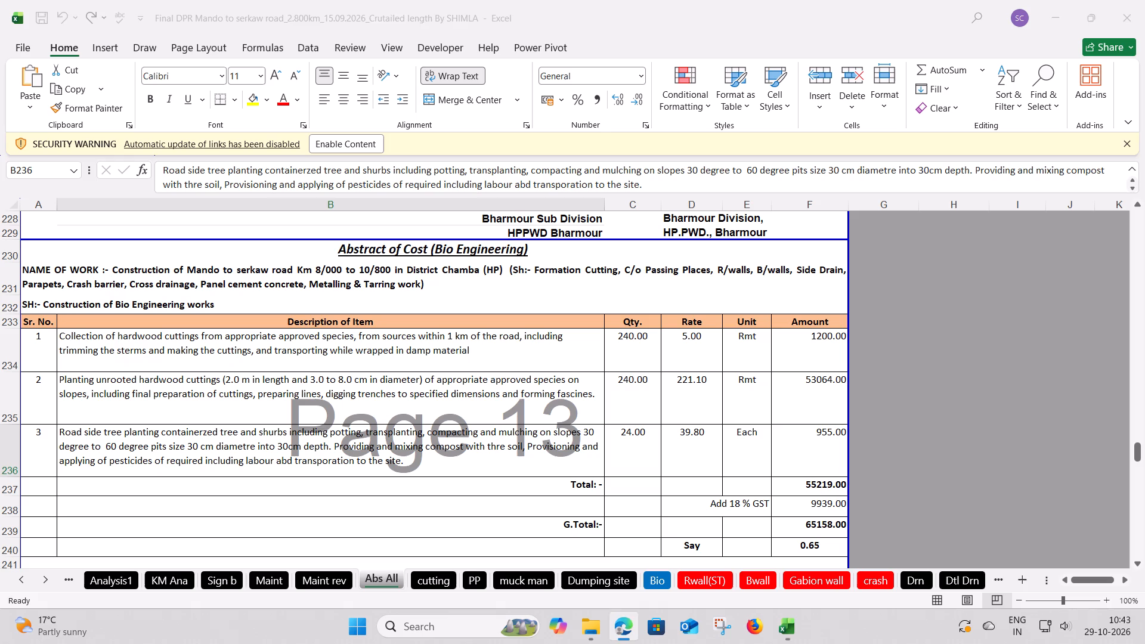
left_click(625, 453)
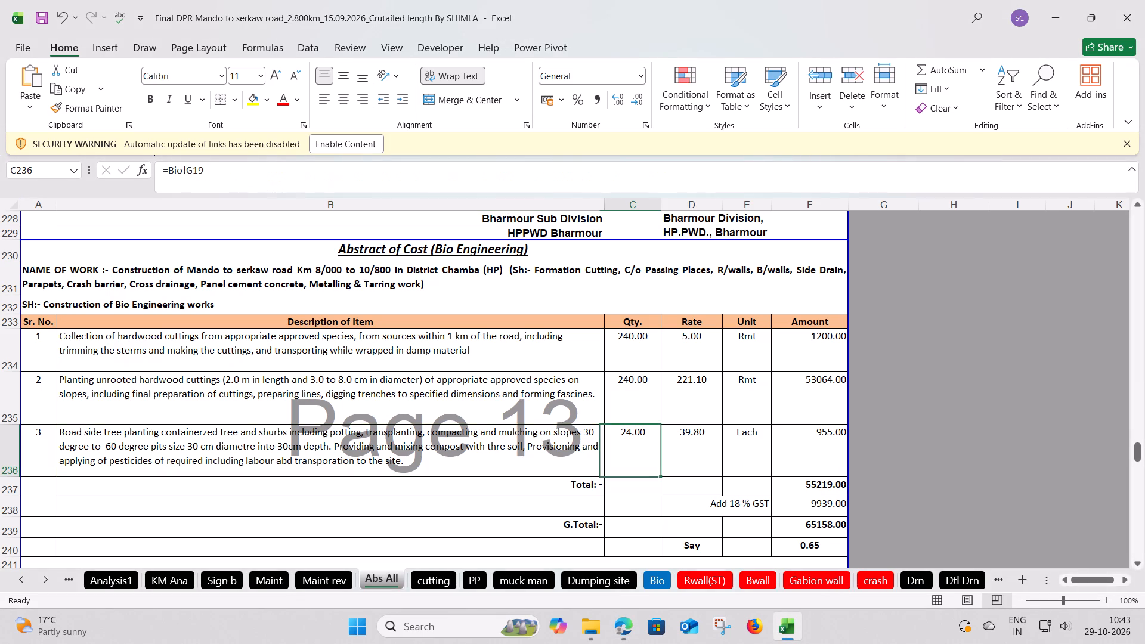
key("alt+Tab")
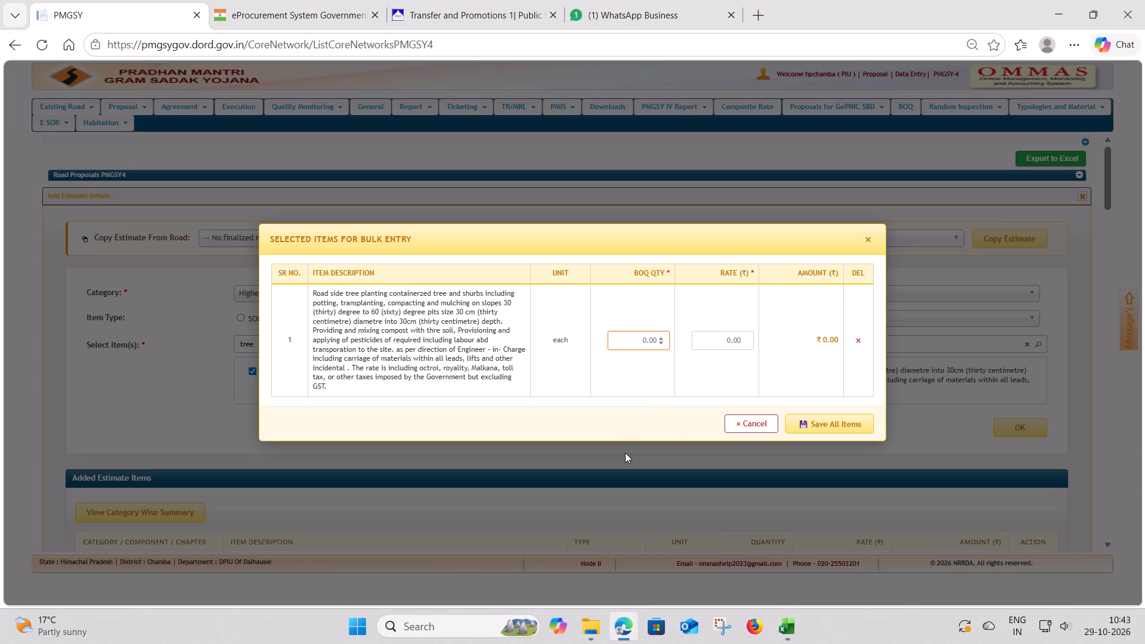
key("alt+Tab")
key("alt+Tab")
type("24.00")
left_click(729, 338)
key("alt+Tab")
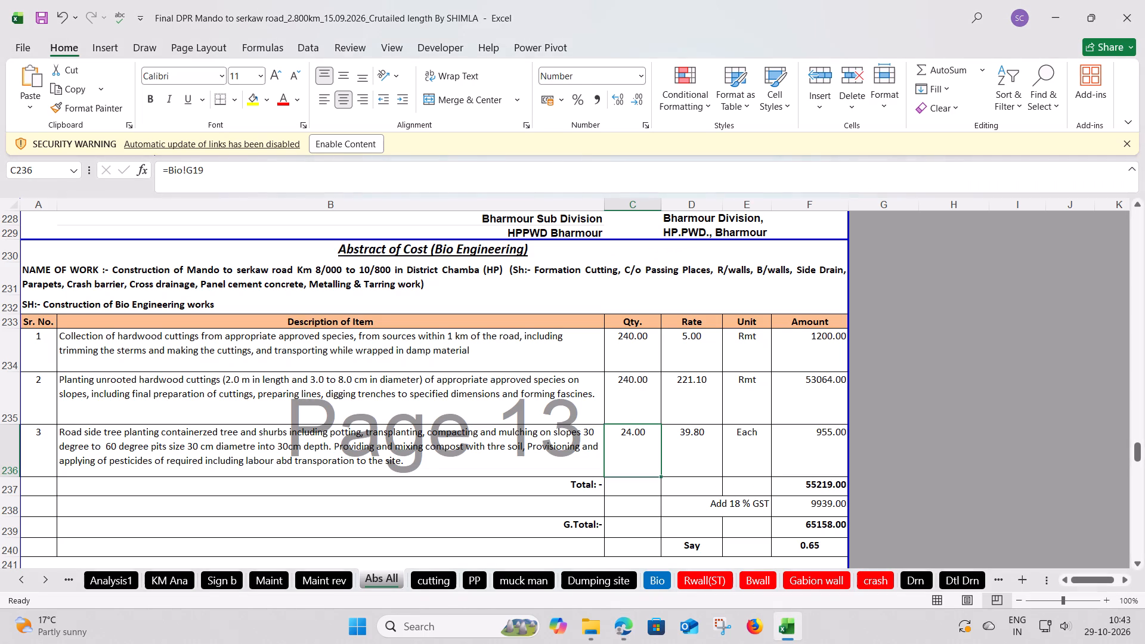
key("alt+Tab")
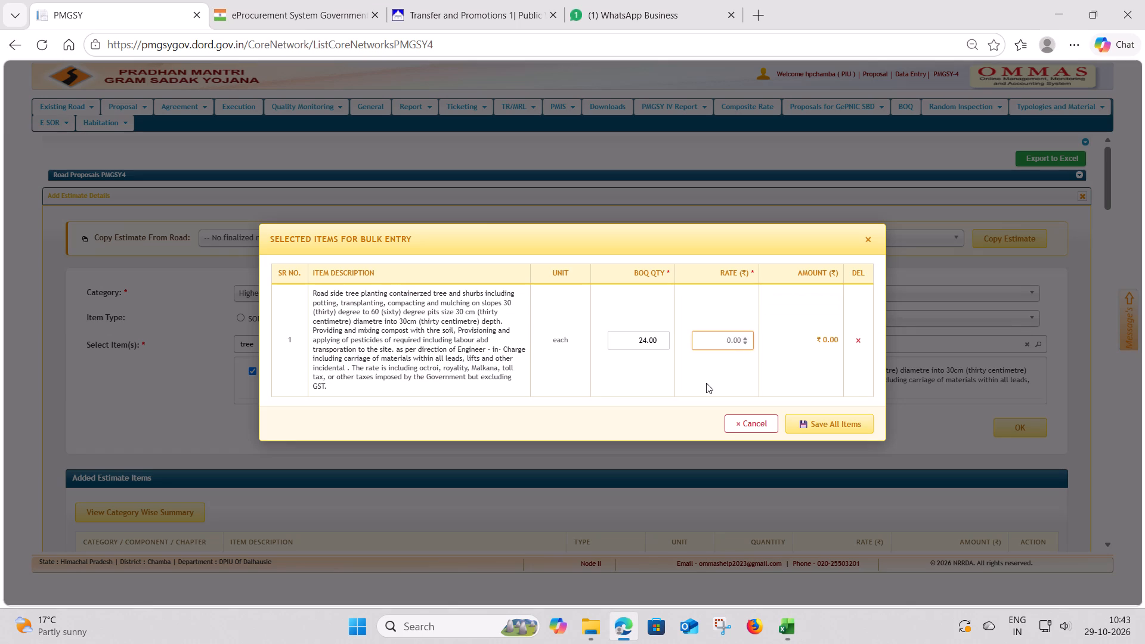
type("39.80")
left_click(818, 425)
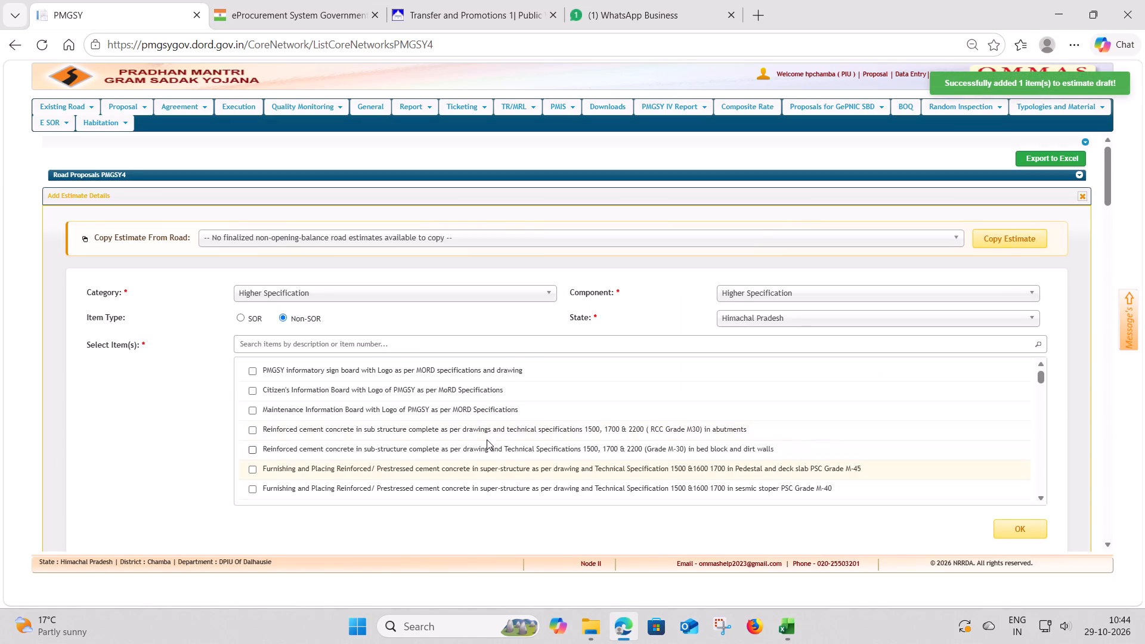
Examine the workbook's Dumping Site abstract of cost and the start of the Maintenance Renewal Coat abstract for the next items to enter.
key("alt+Tab")
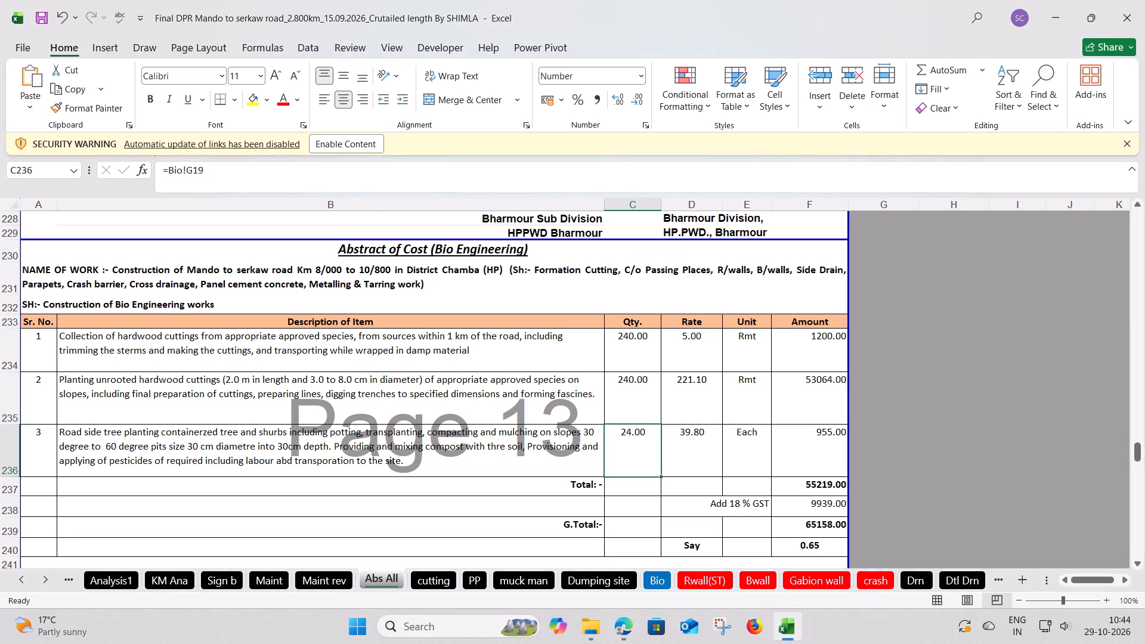
scroll(102, 383, "down", 5)
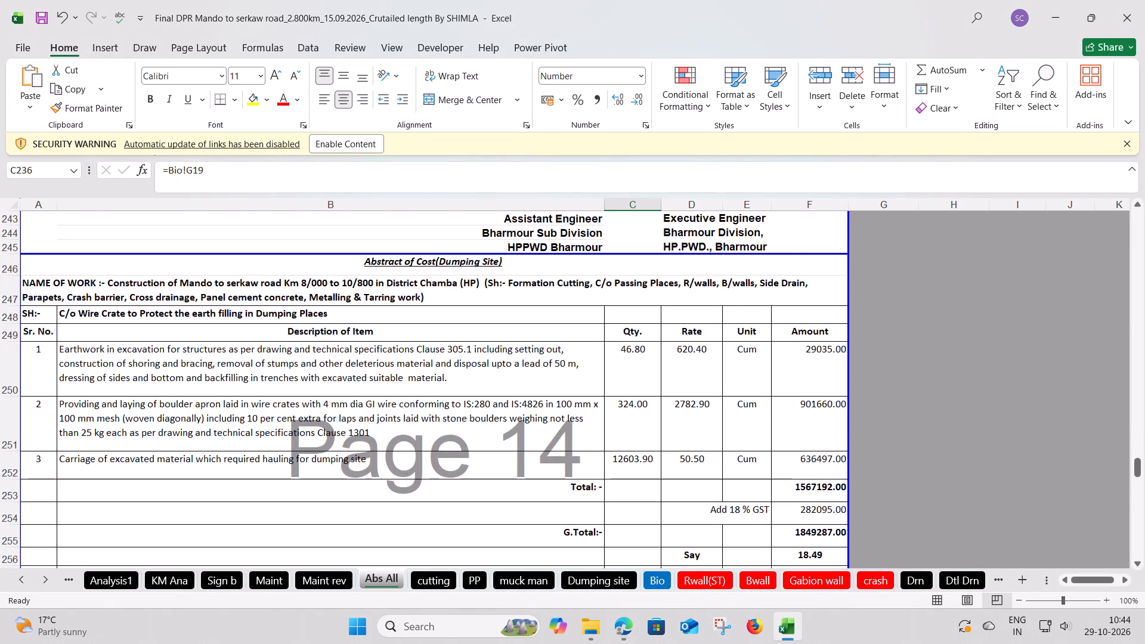
scroll(122, 424, "down", 1)
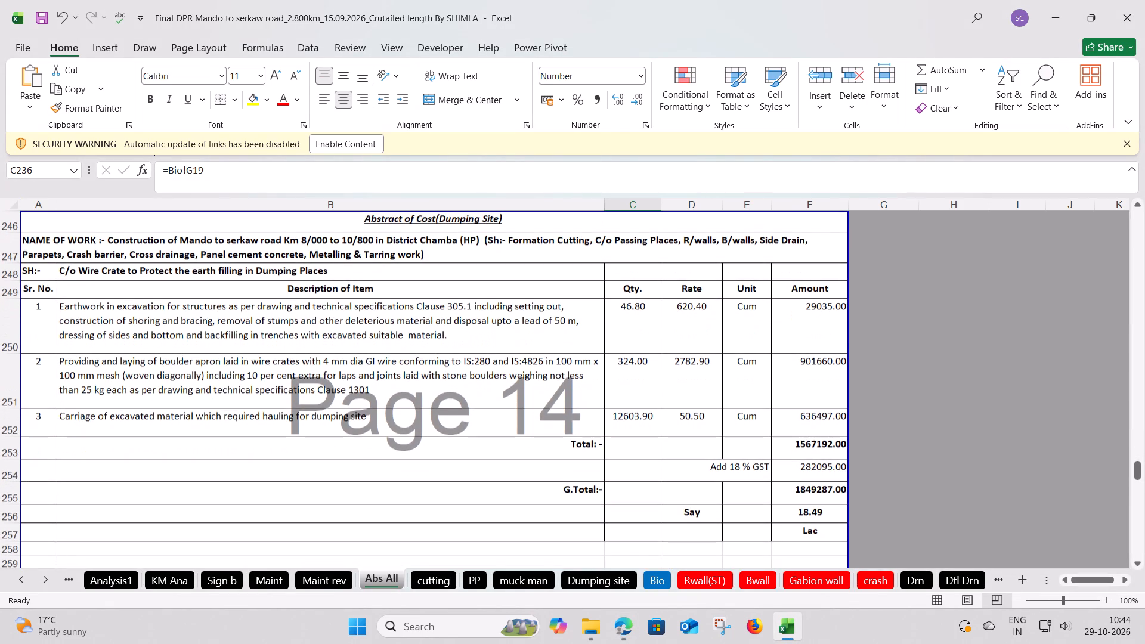
scroll(122, 424, "up", 1)
scroll(122, 424, "down", 3)
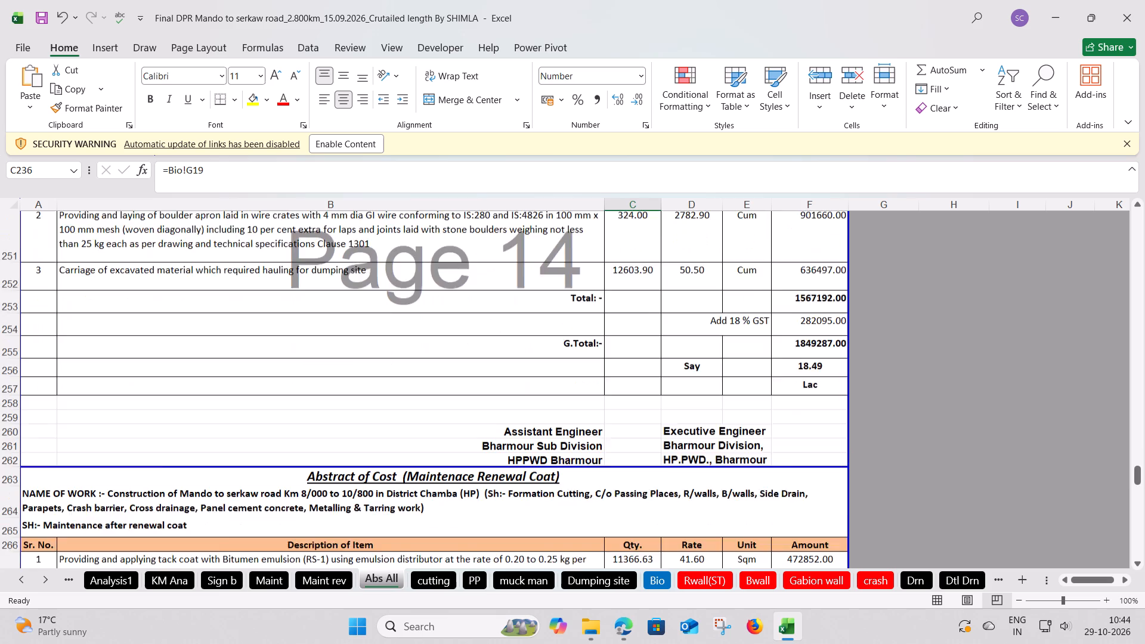
scroll(122, 424, "down", 2)
scroll(122, 424, "up", 5)
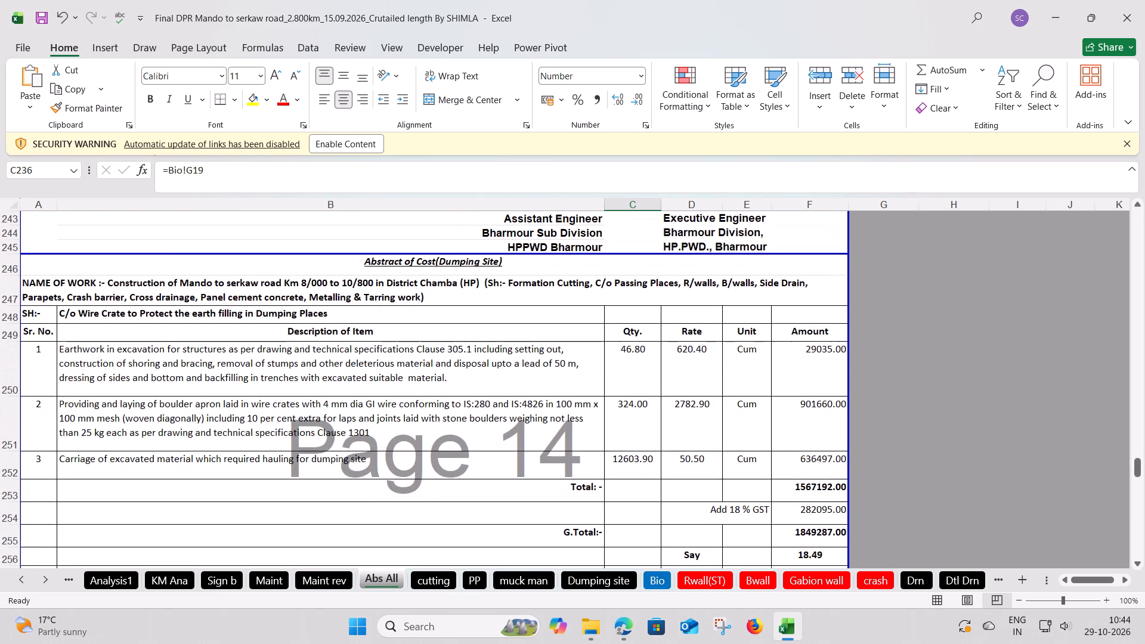
Set the estimate's category to Pavement Works and its component to Hill Side Cutting for the Dumping Site items.
key("alt+Tab")
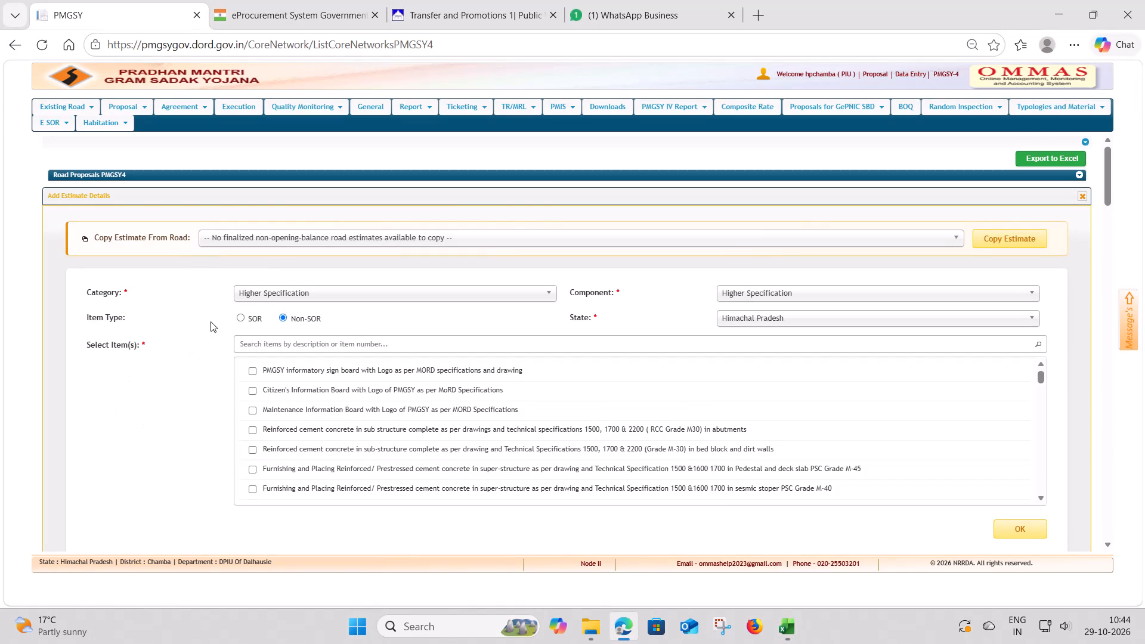
left_click(500, 296)
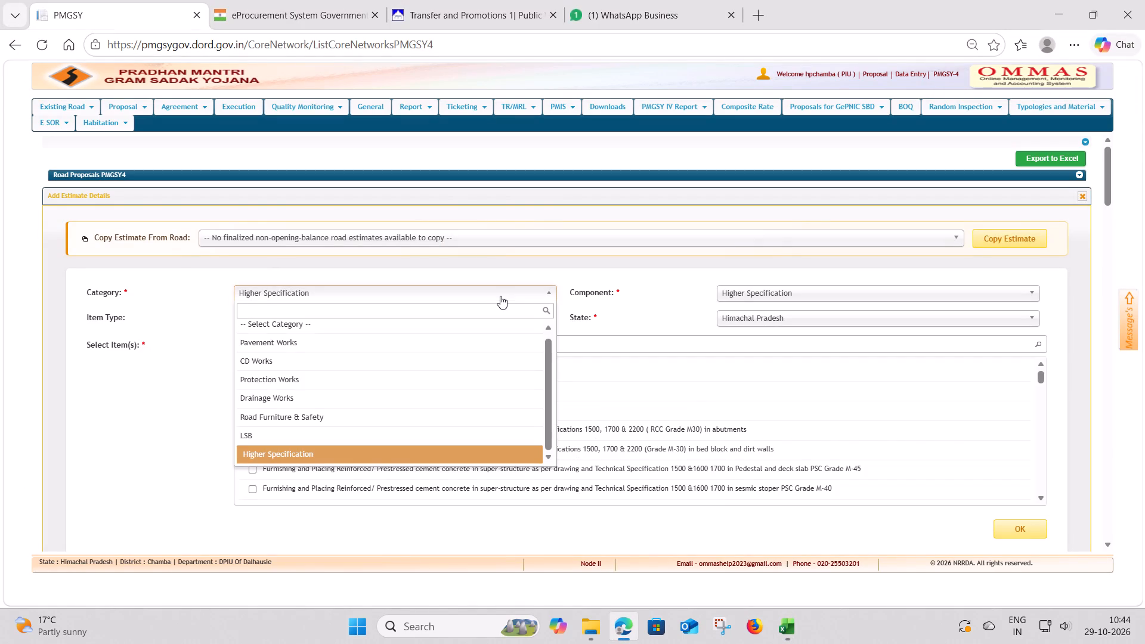
scroll(372, 435, "down", 2)
scroll(372, 435, "up", 5)
left_click(324, 340)
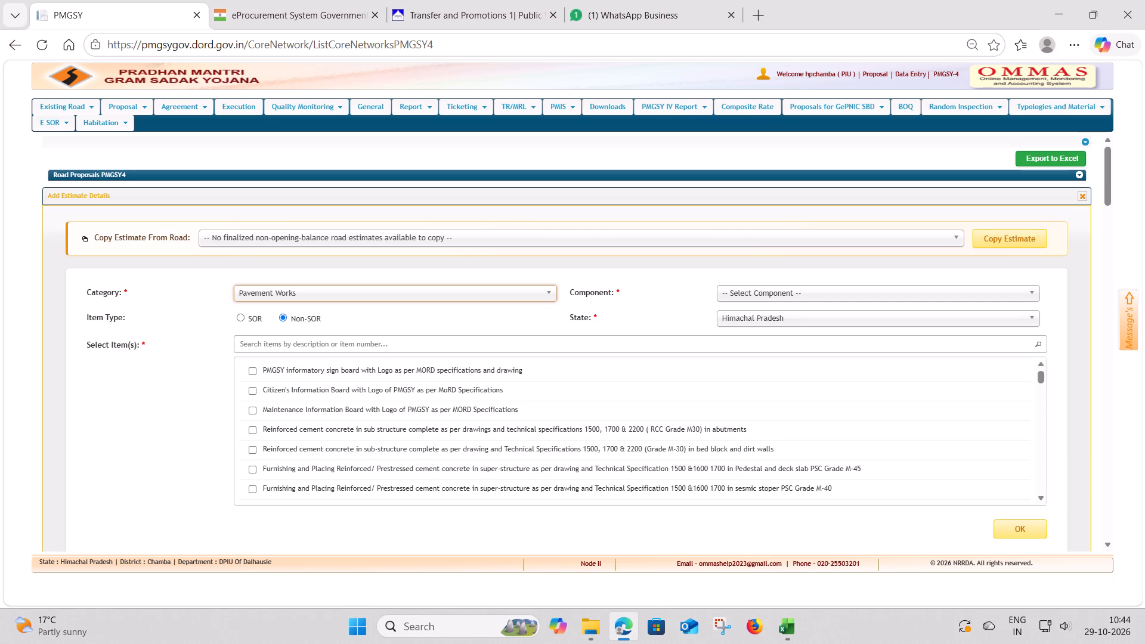
left_click(782, 289)
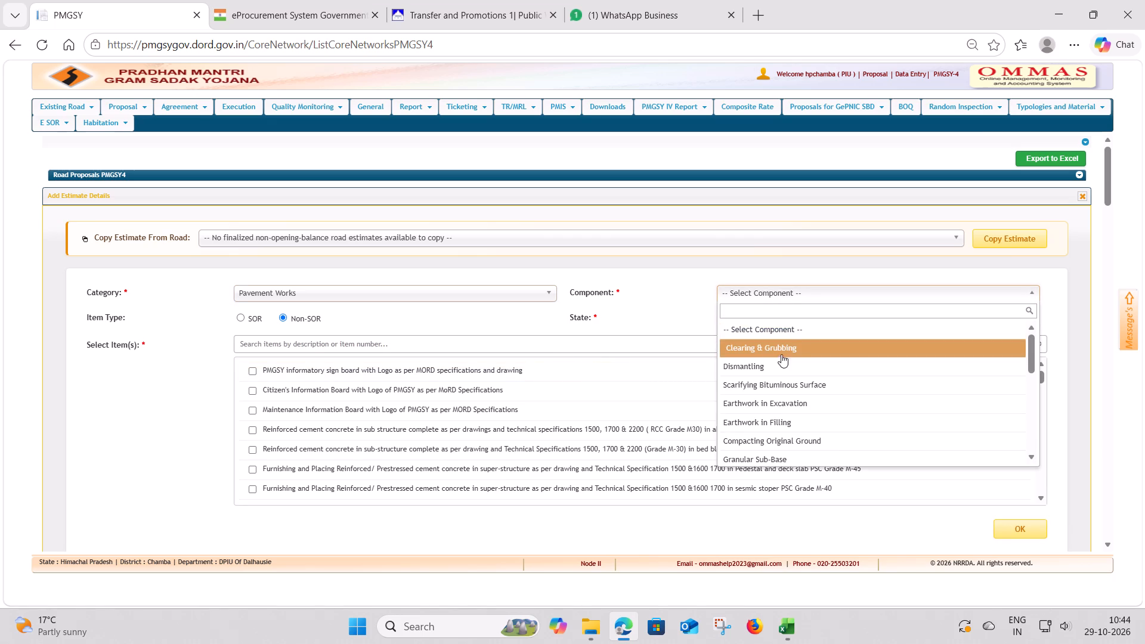
scroll(802, 373, "down", 13)
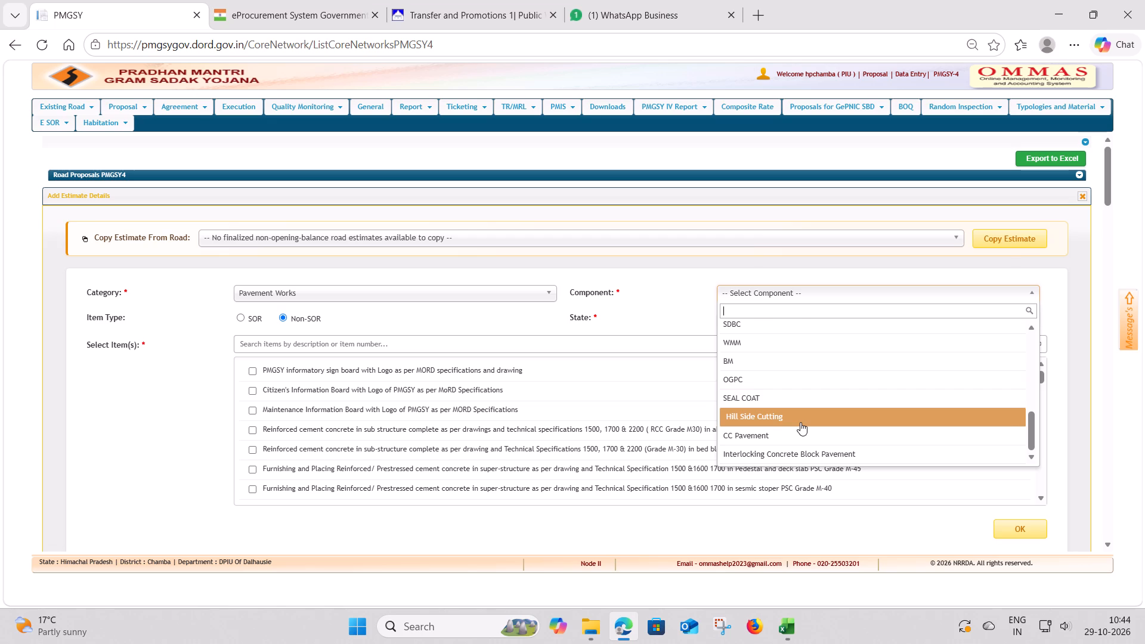
scroll(800, 422, "up", 2)
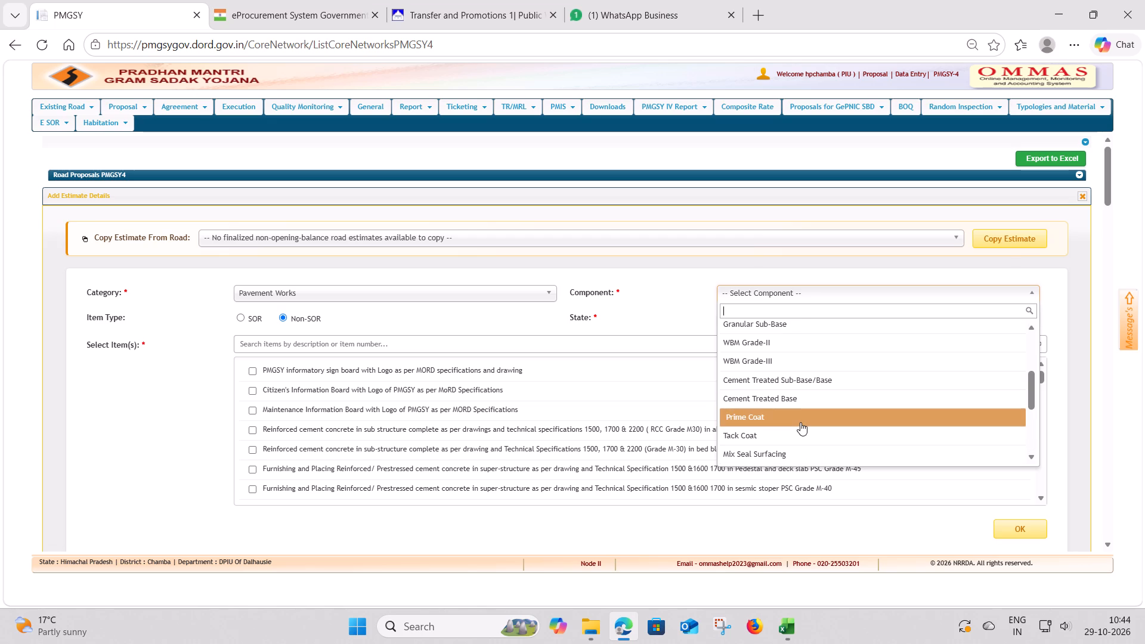
scroll(800, 422, "up", 4)
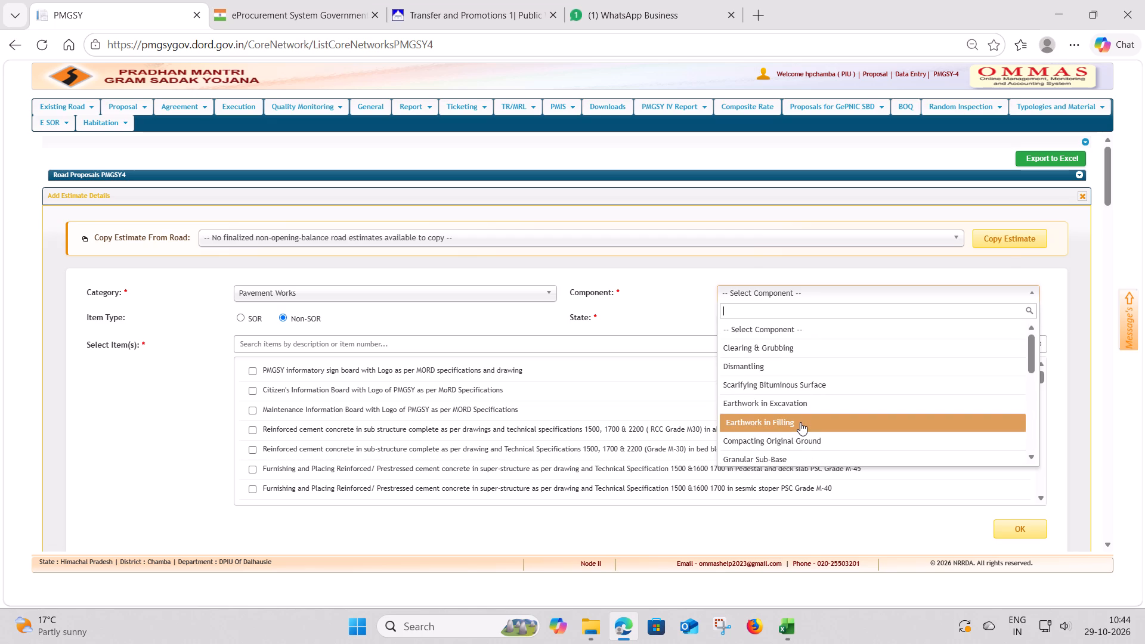
scroll(800, 422, "down", 12)
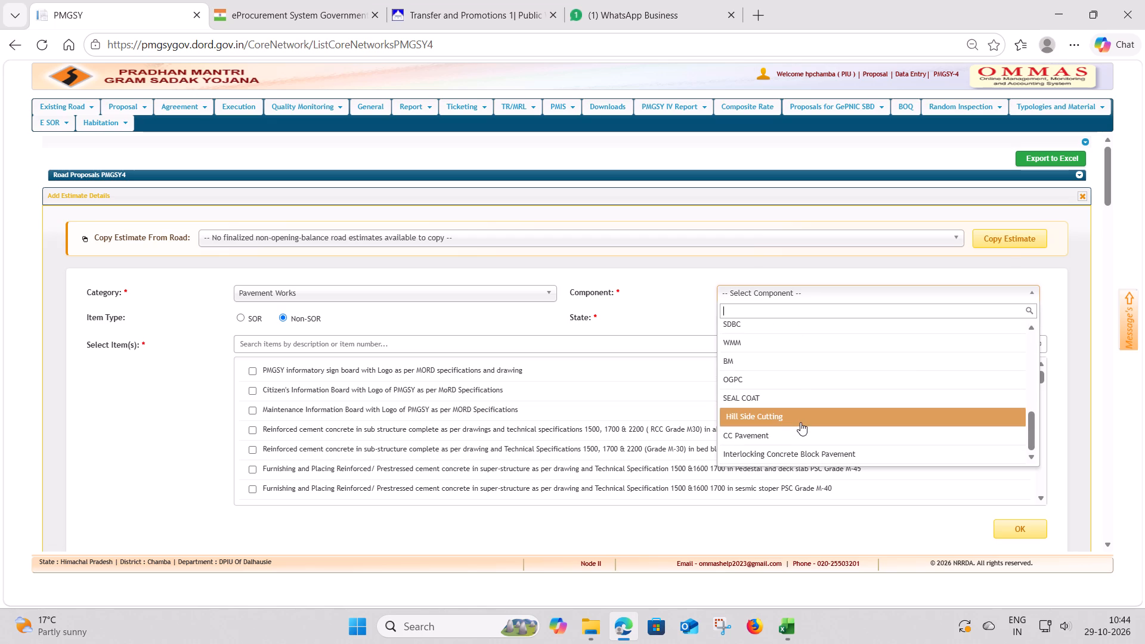
left_click(779, 417)
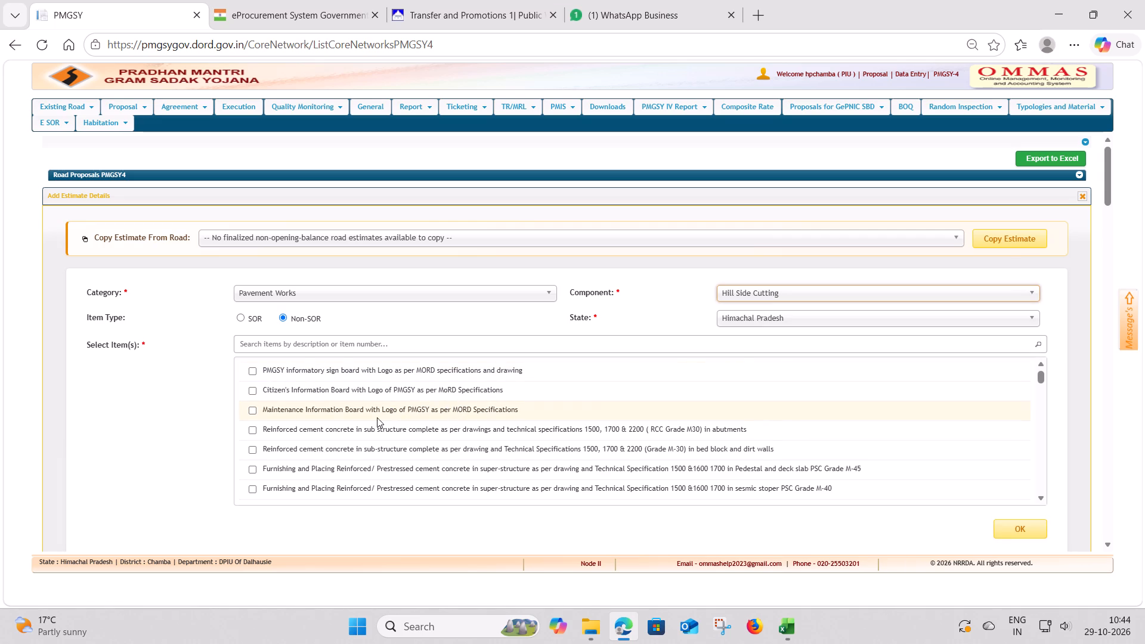
Search the Non-SOR items for "exc" to match the workbook's first Dumping Site item, and select Excavation for Structures for entry.
key("alt+Tab")
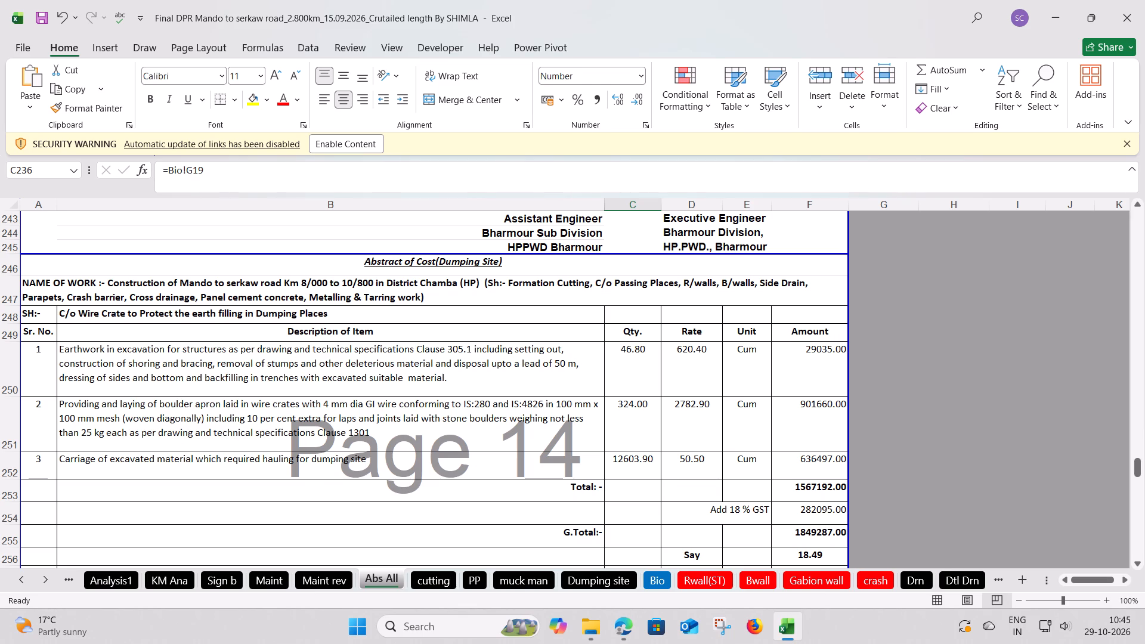
left_click(378, 376)
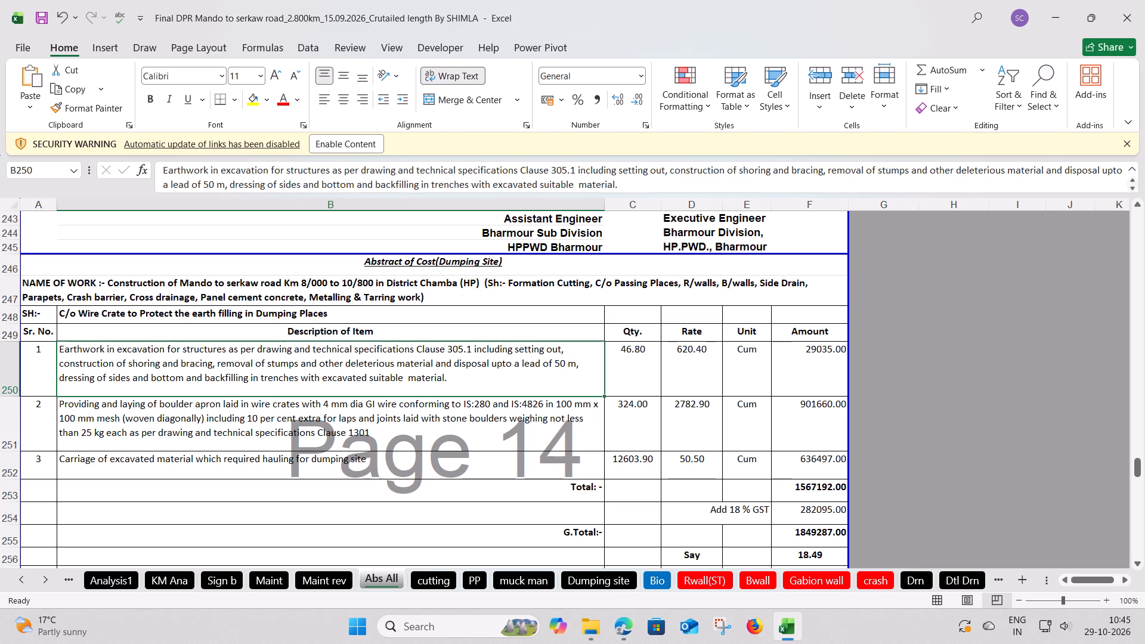
key("alt+Tab")
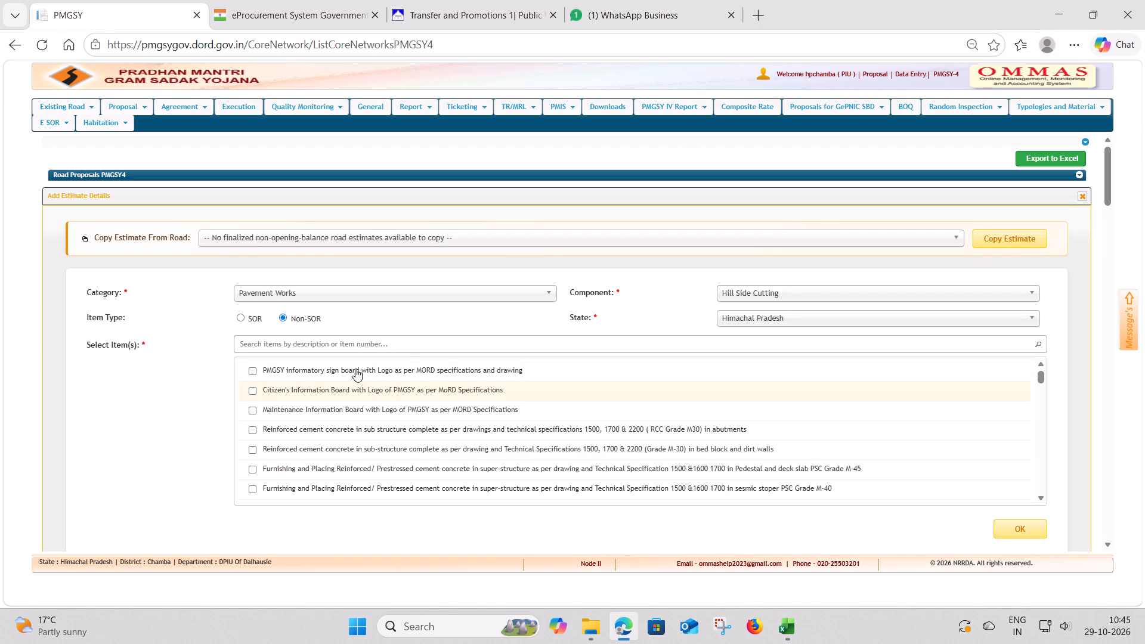
left_click(307, 343)
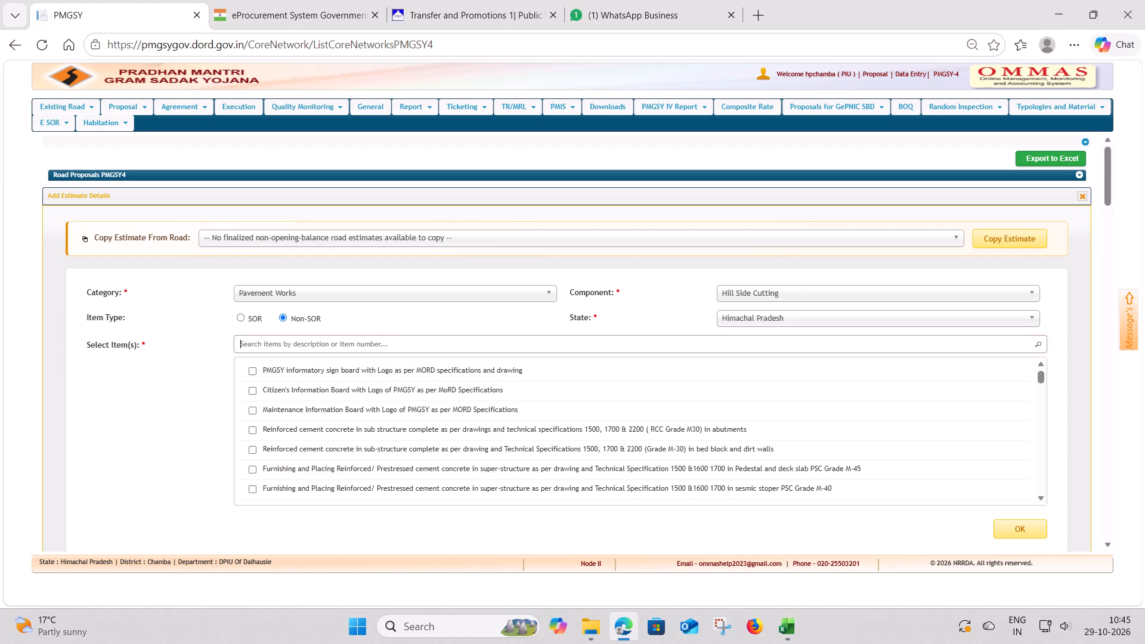
key("e")
type("xc")
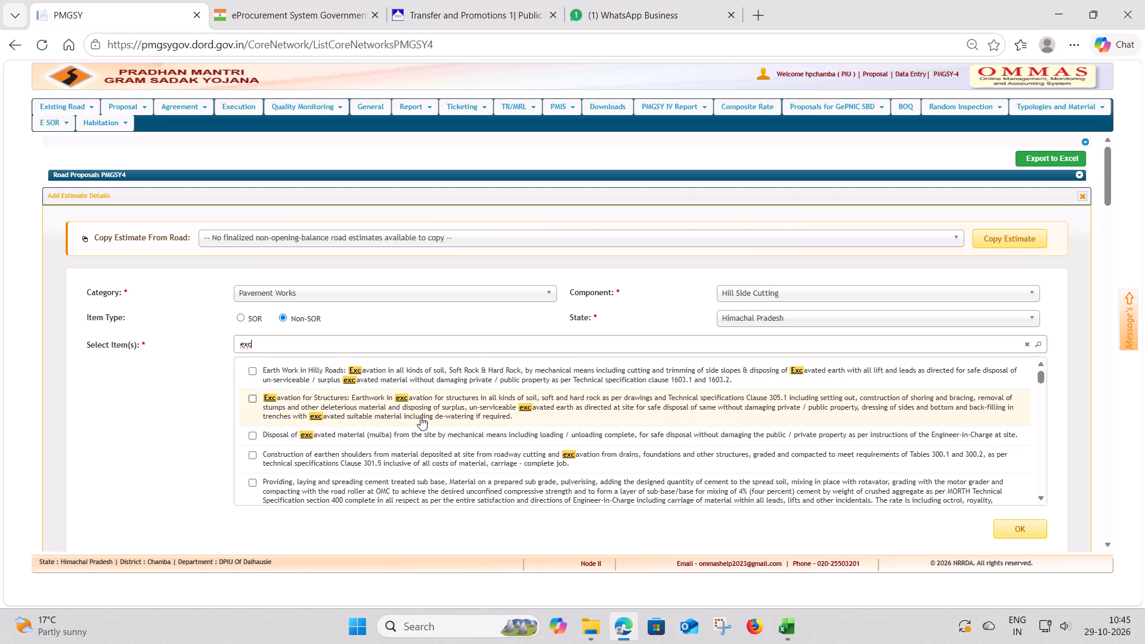
key("alt+Tab")
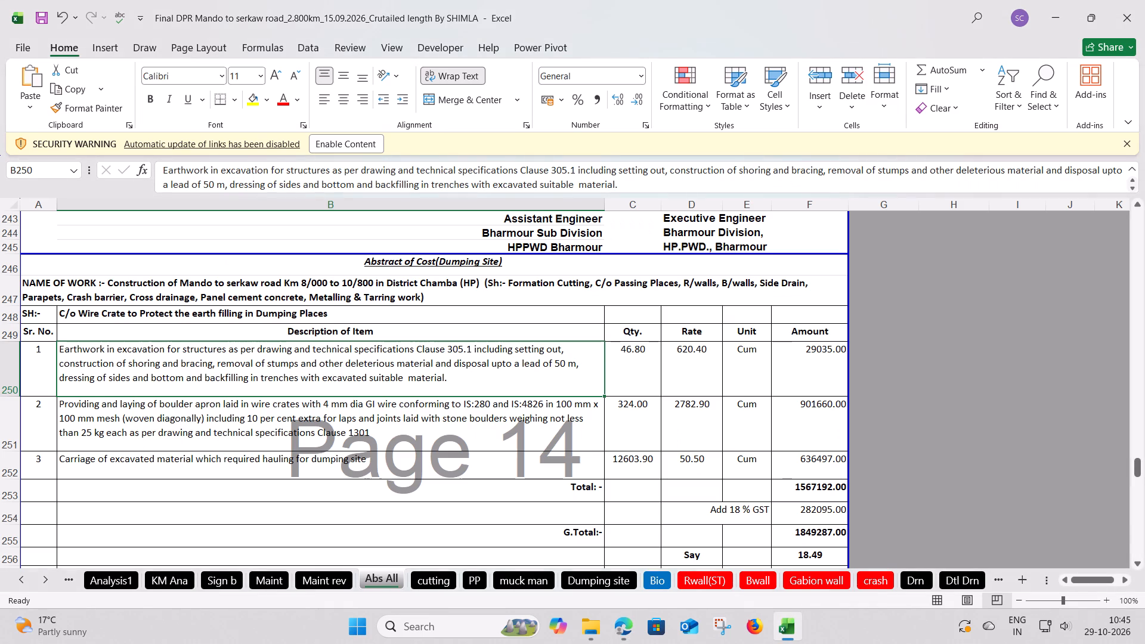
key("alt+Tab")
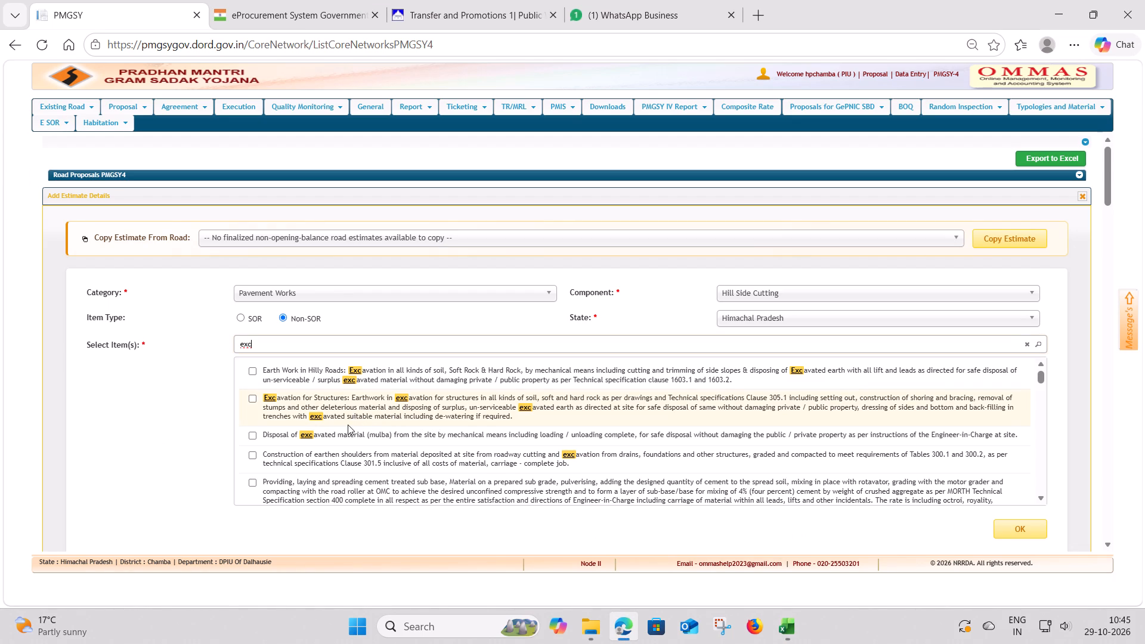
left_click(253, 401)
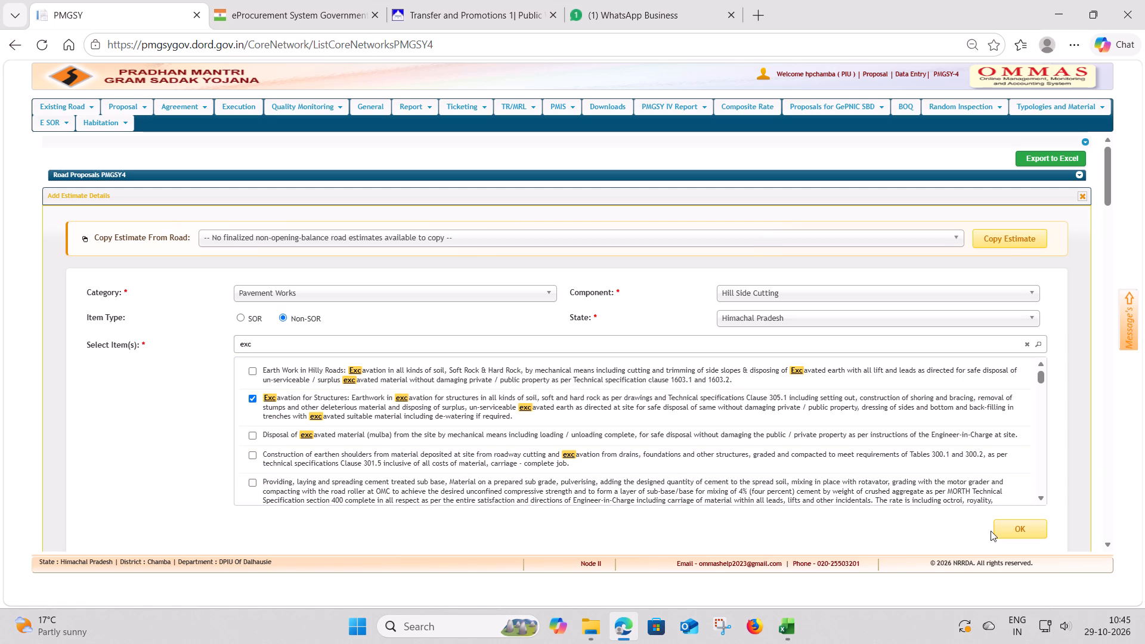
left_click(1013, 532)
Enter quantity 46.80 and rate 620.40 for the structure excavation from the workbook's Dumping Site abstract and save it to the estimate.
left_click(643, 343)
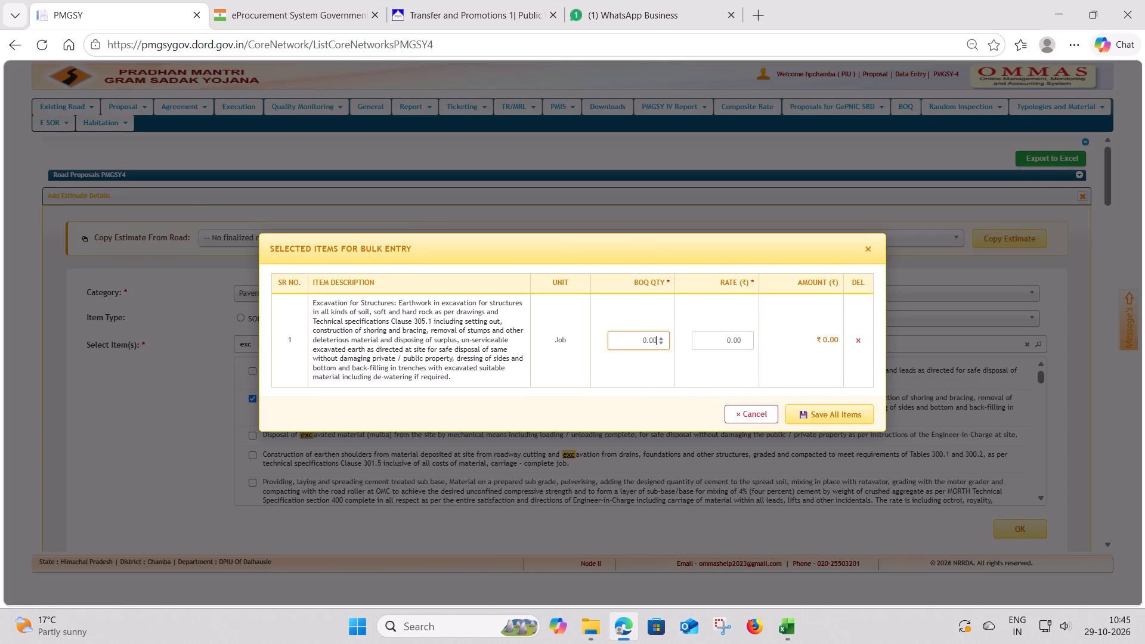
key("alt+Tab")
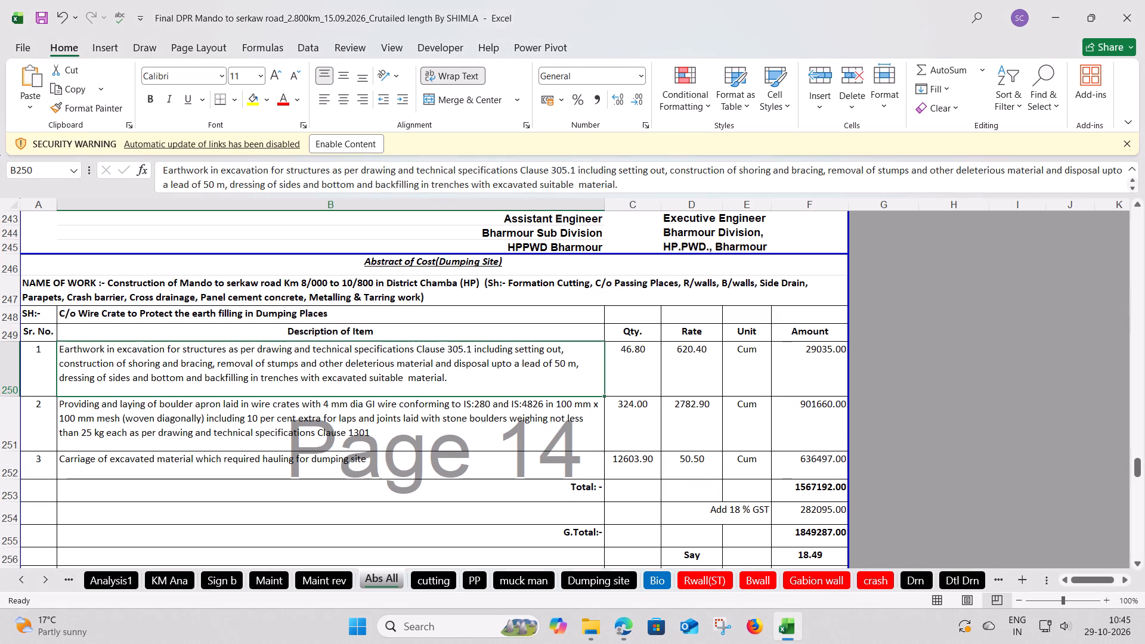
left_click(633, 368)
key("alt+Tab")
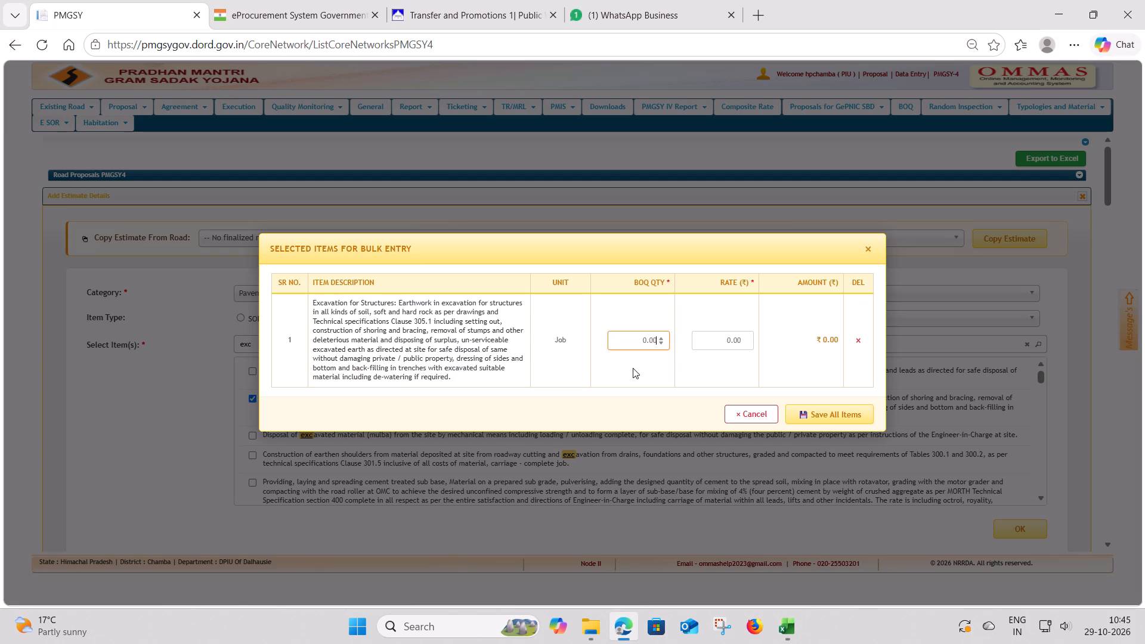
type("46.80")
left_click(717, 345)
key("alt+Tab")
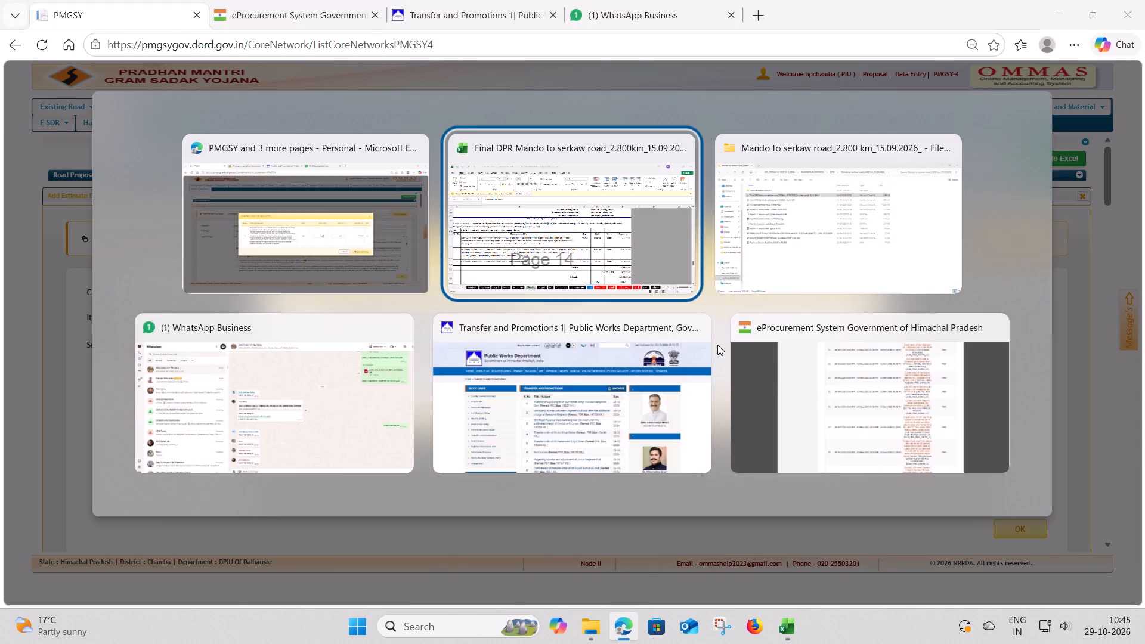
key("alt+Tab")
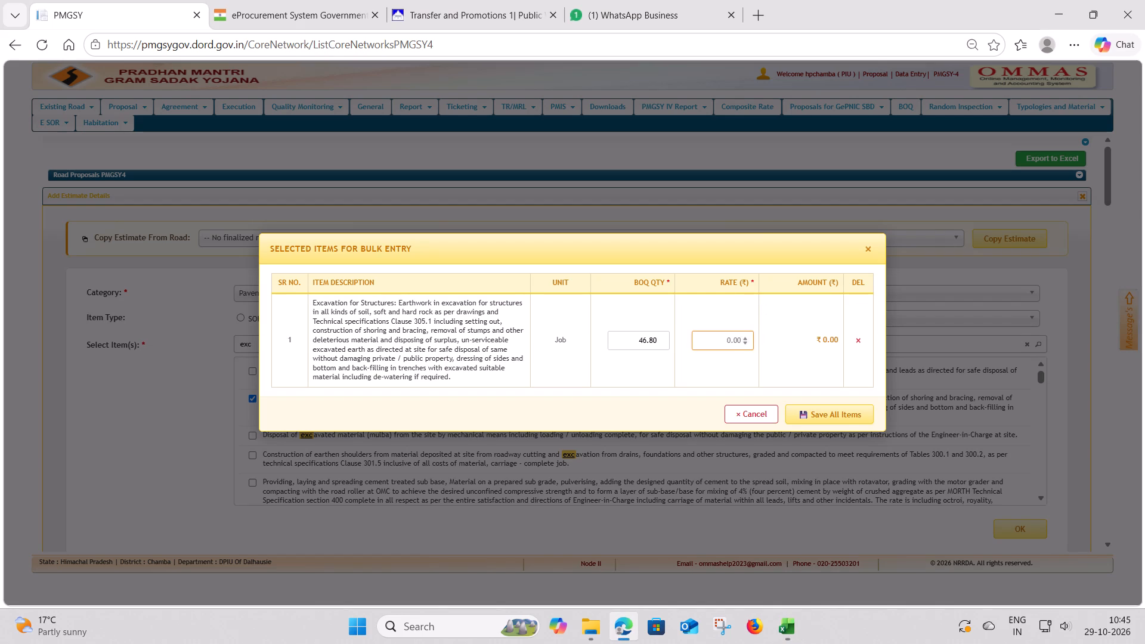
key("3")
key("BackSpace")
type("620.40")
key("alt+Tab")
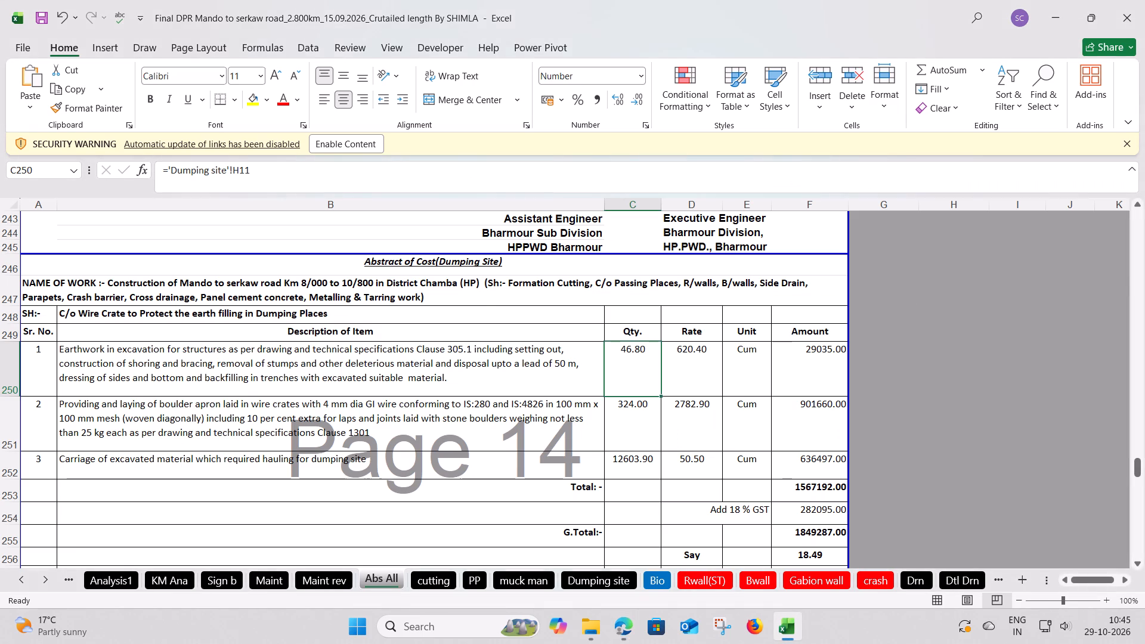
key("alt+Tab")
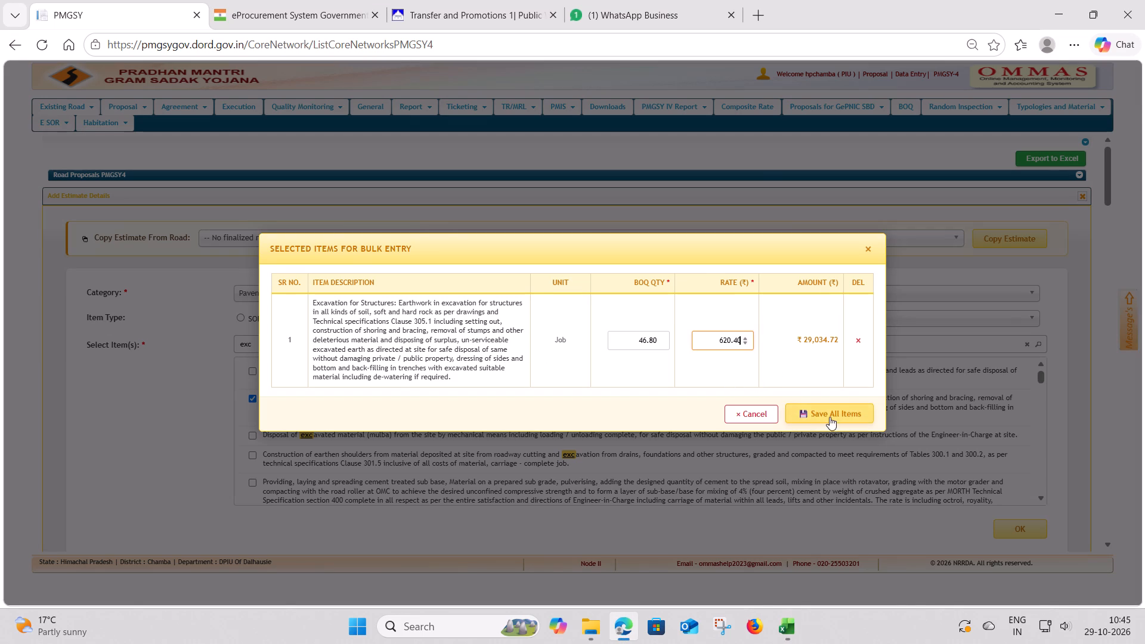
left_click(830, 417)
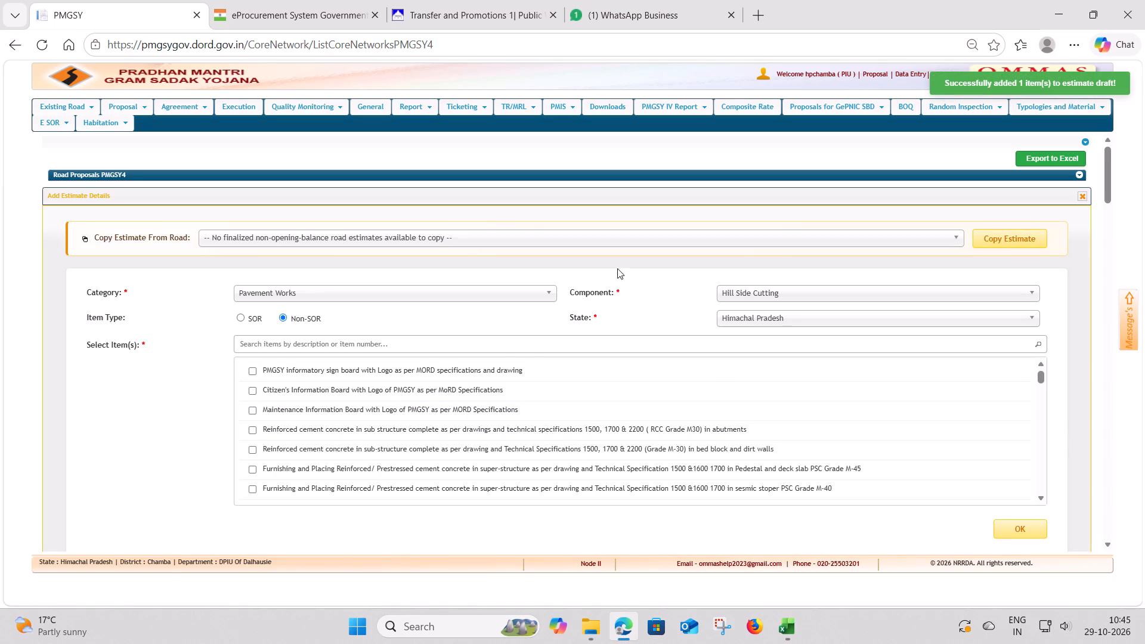
Search the Non-SOR items for "boulder" to match the workbook's second Dumping Site item, the boulder apron in wire crates.
left_click(383, 347)
key("alt+Tab")
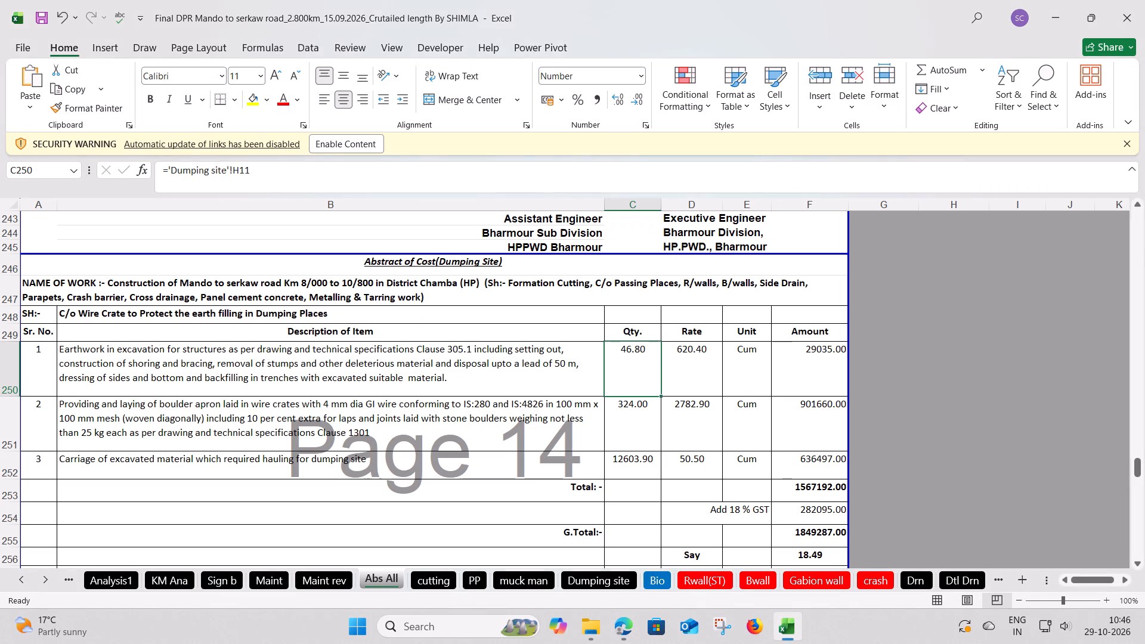
key("alt+Tab")
type("bou")
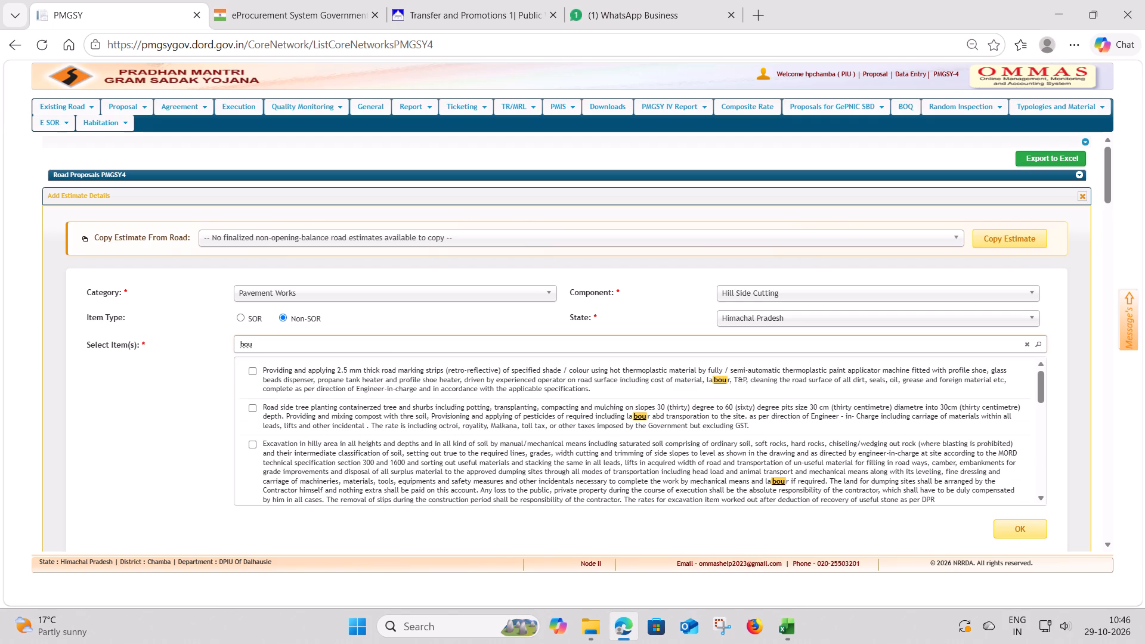
type("ld")
key("e")
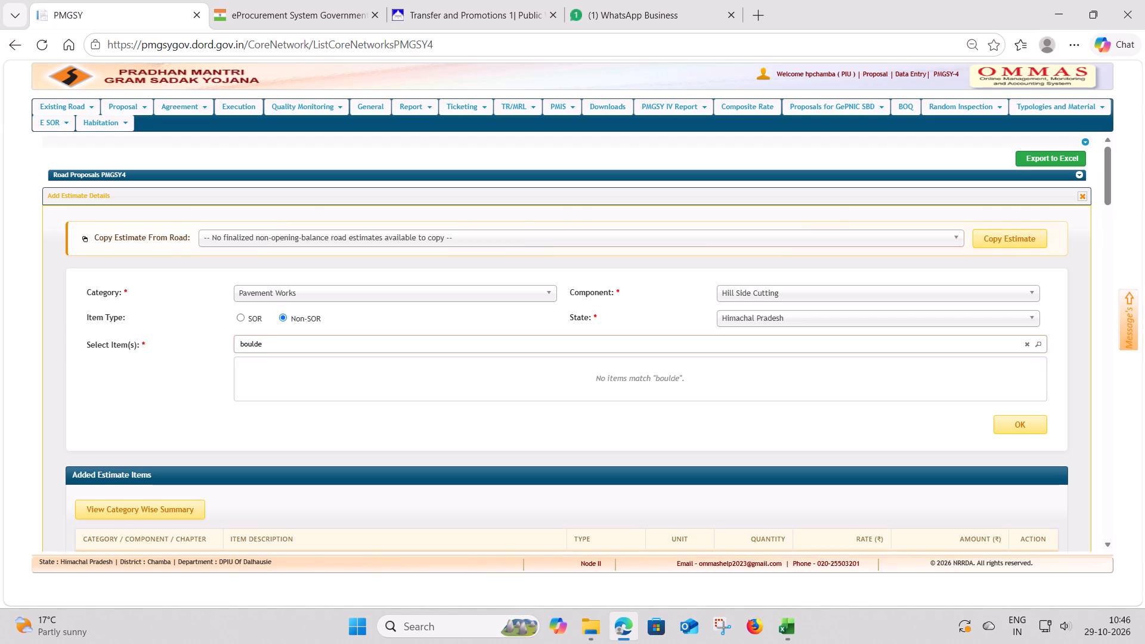
key("r")
key("alt+Tab")
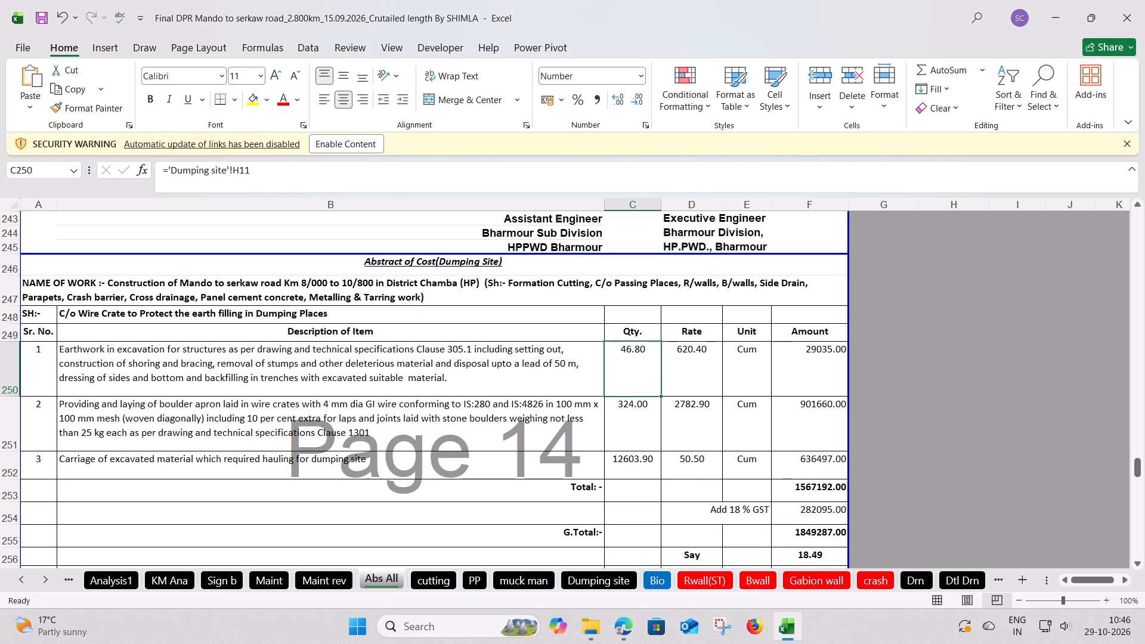
key("alt+Tab")
Switch the item type to SOR, set the chapter to 14. Protection Works, and search its items for "boulder".
left_click_drag(277, 348, 242, 351)
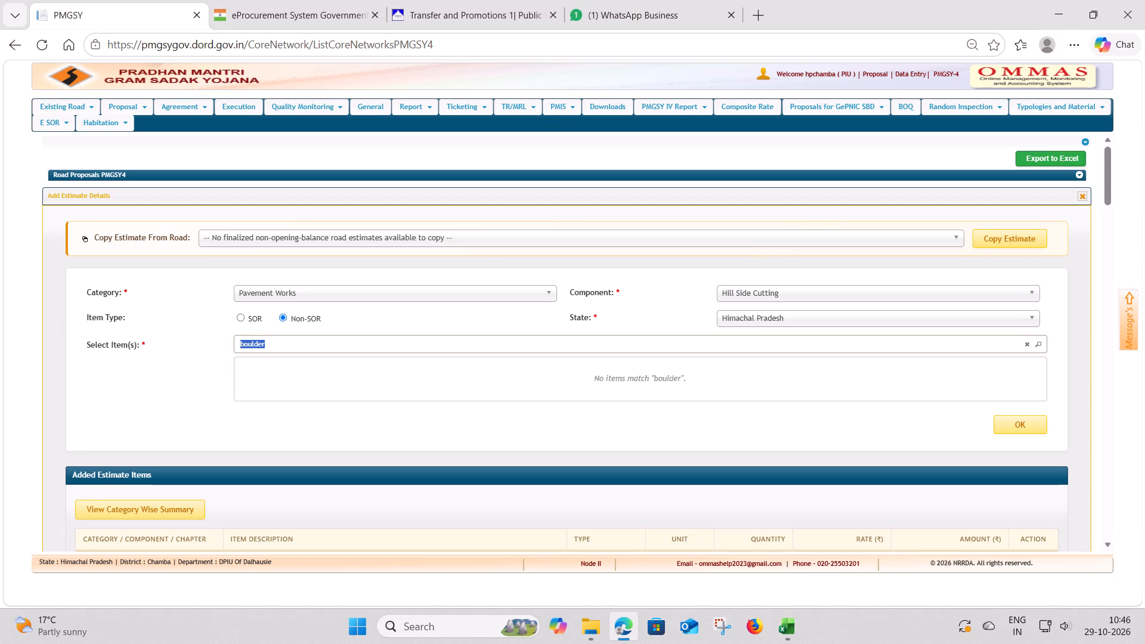
left_click_drag(242, 351, 237, 349)
key("ctrl+c")
left_click(240, 318)
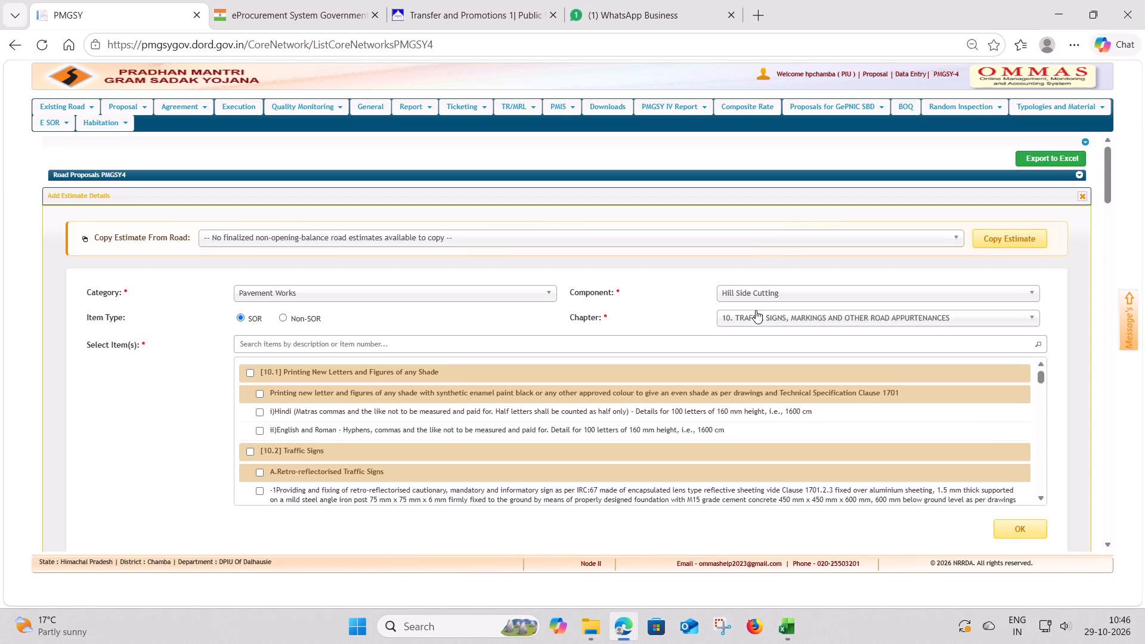
left_click(766, 321)
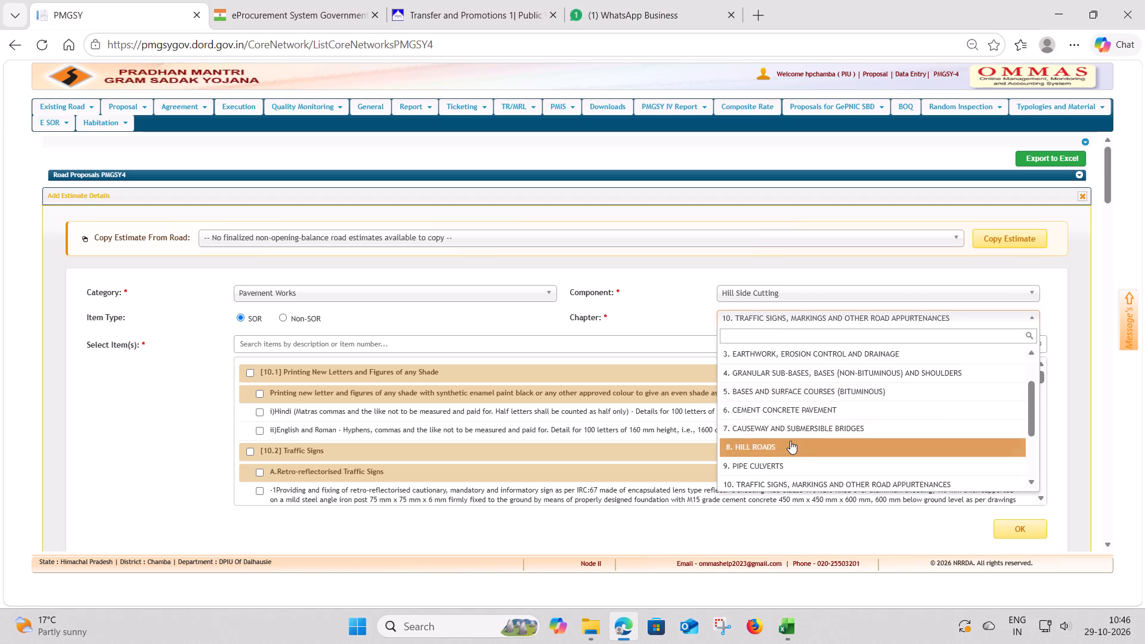
scroll(790, 441, "down", 2)
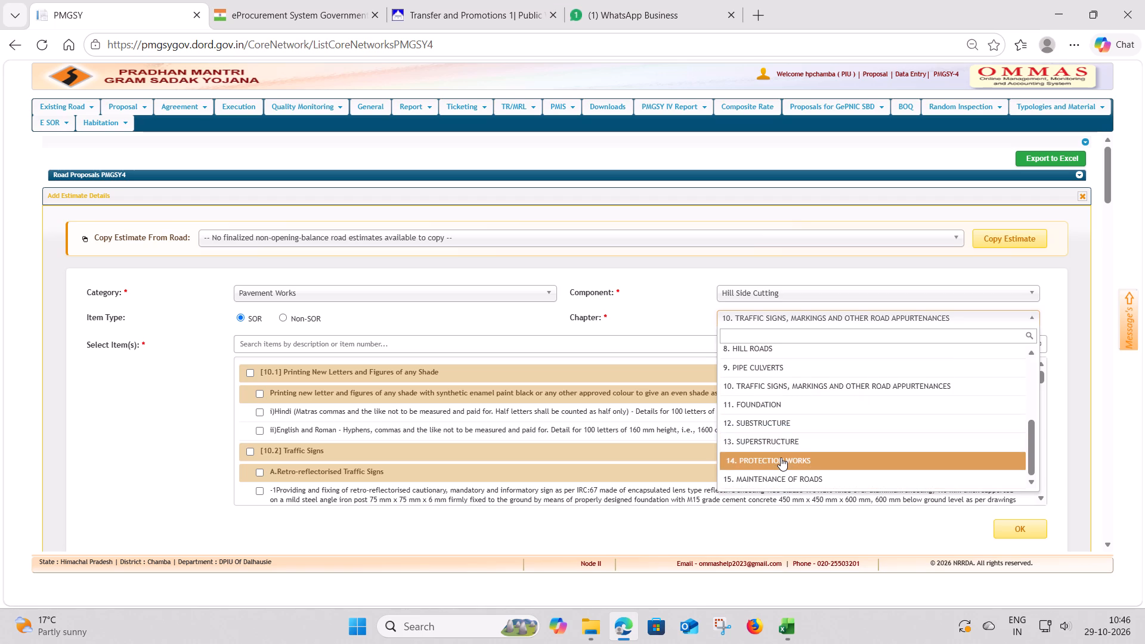
left_click(781, 457)
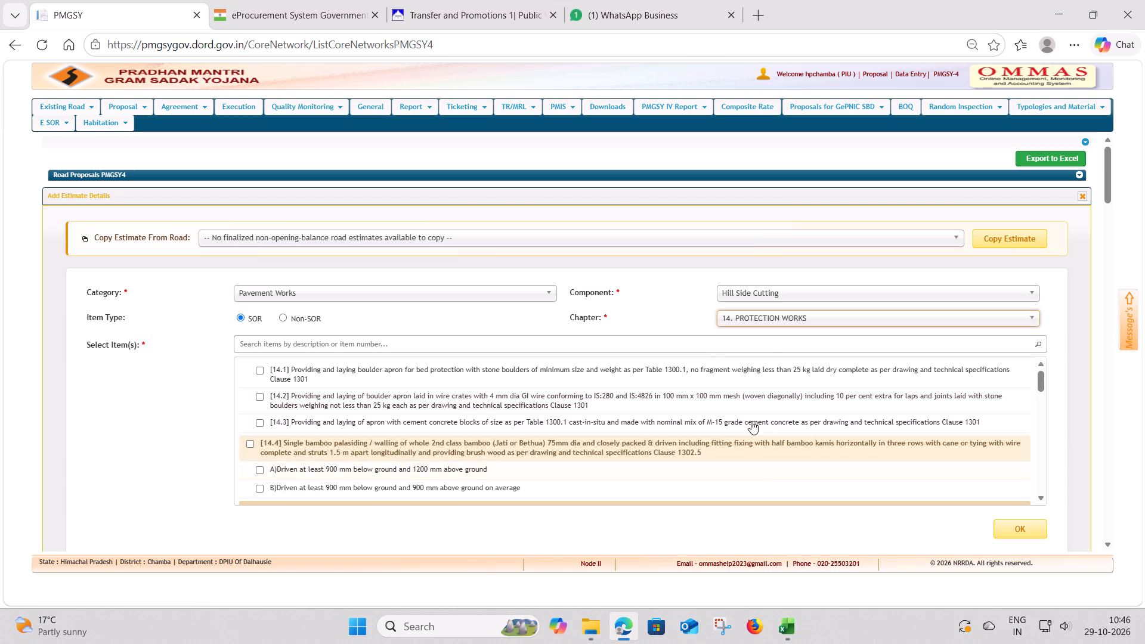
left_click(298, 343)
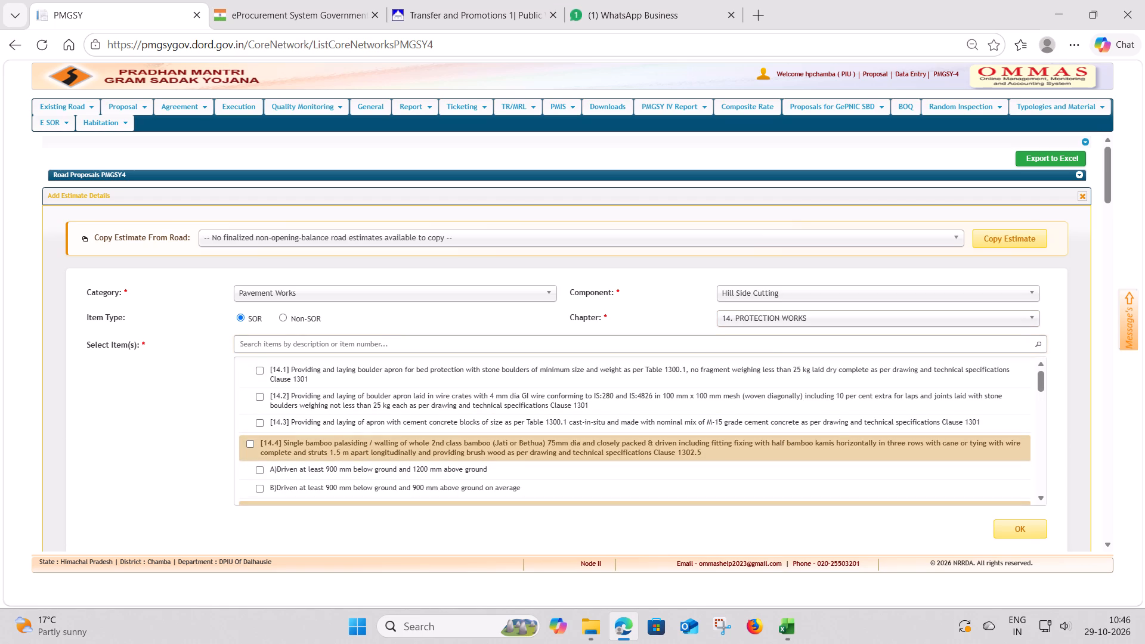
key("ctrl+v")
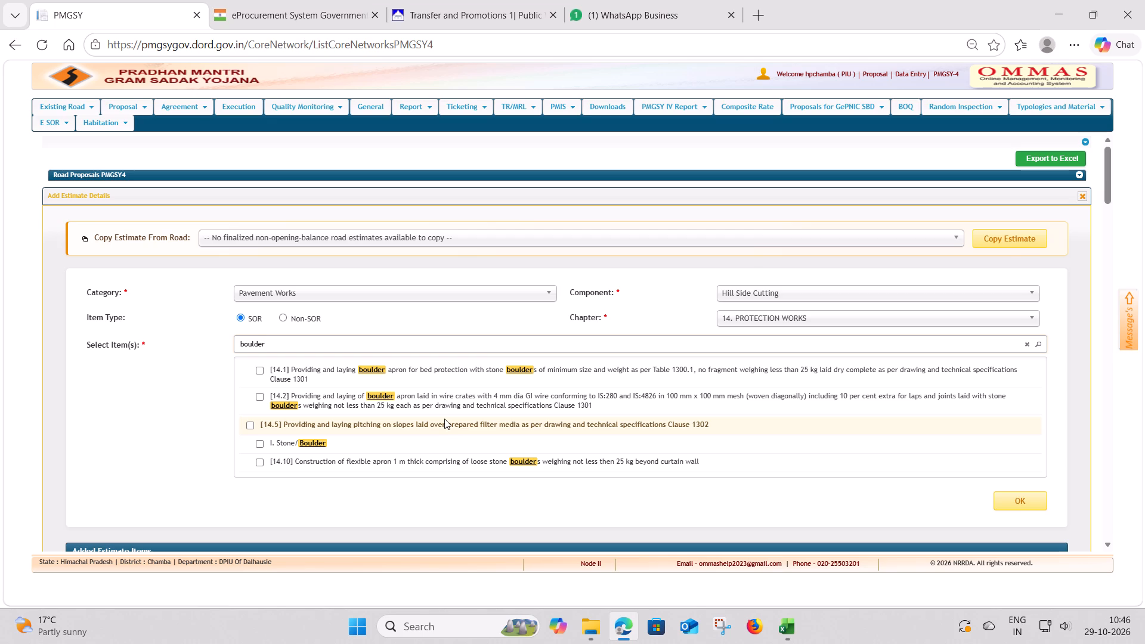
scroll(390, 398, "down", 2)
scroll(390, 398, "up", 2)
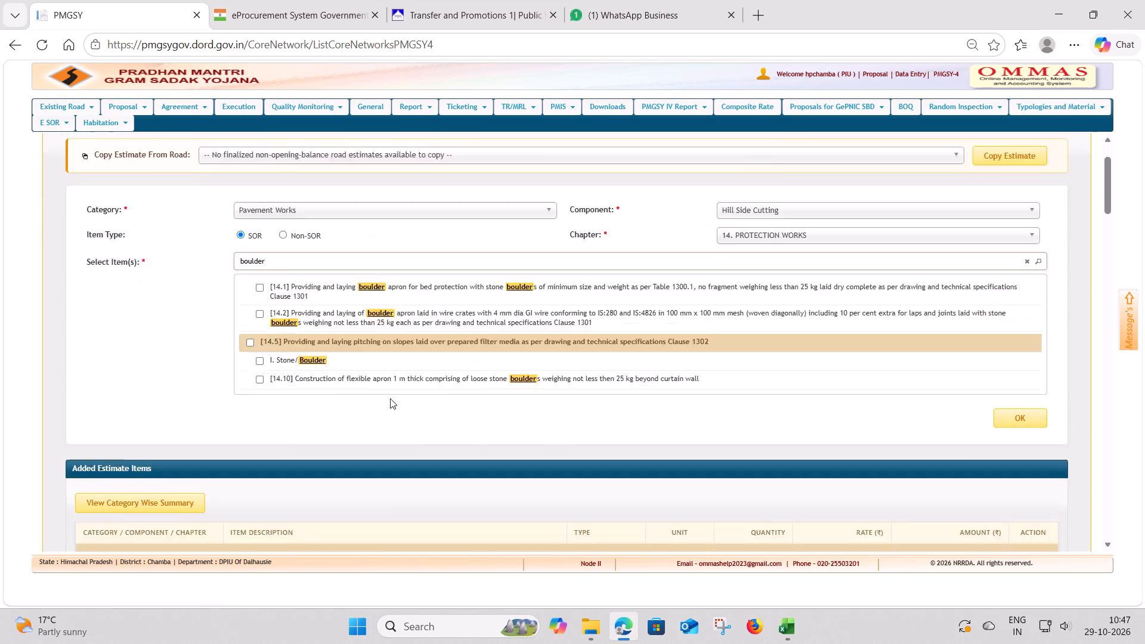
Trace the boulder apron's rate to its analysis in the workbook to identify the SOR item, and select item 14.2 on the portal for entry.
key("alt+Tab")
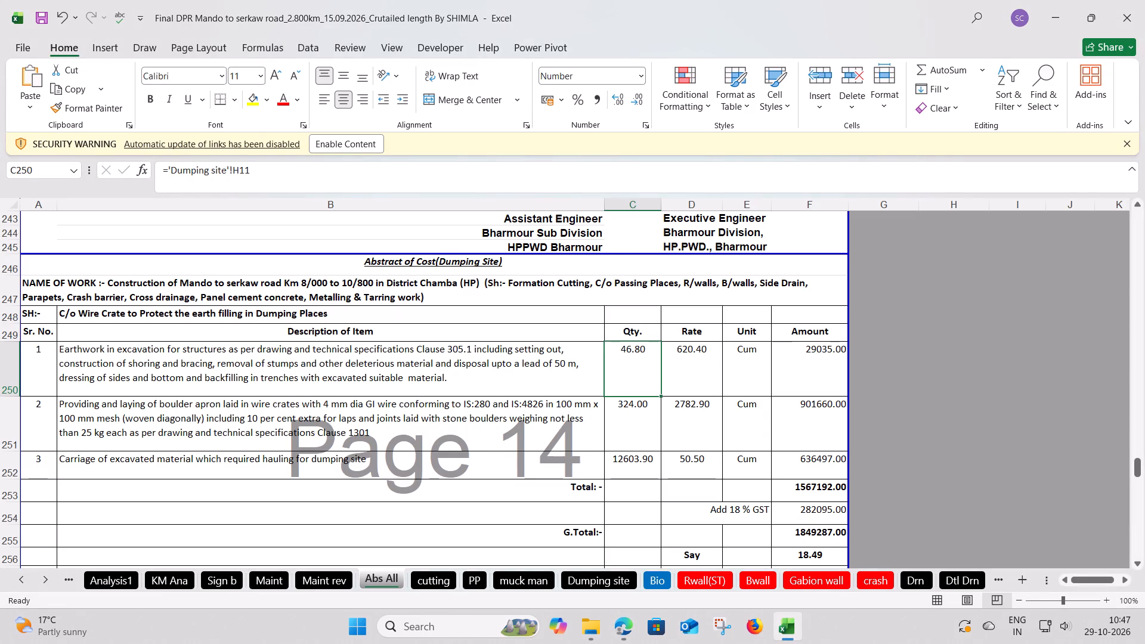
left_click(670, 424)
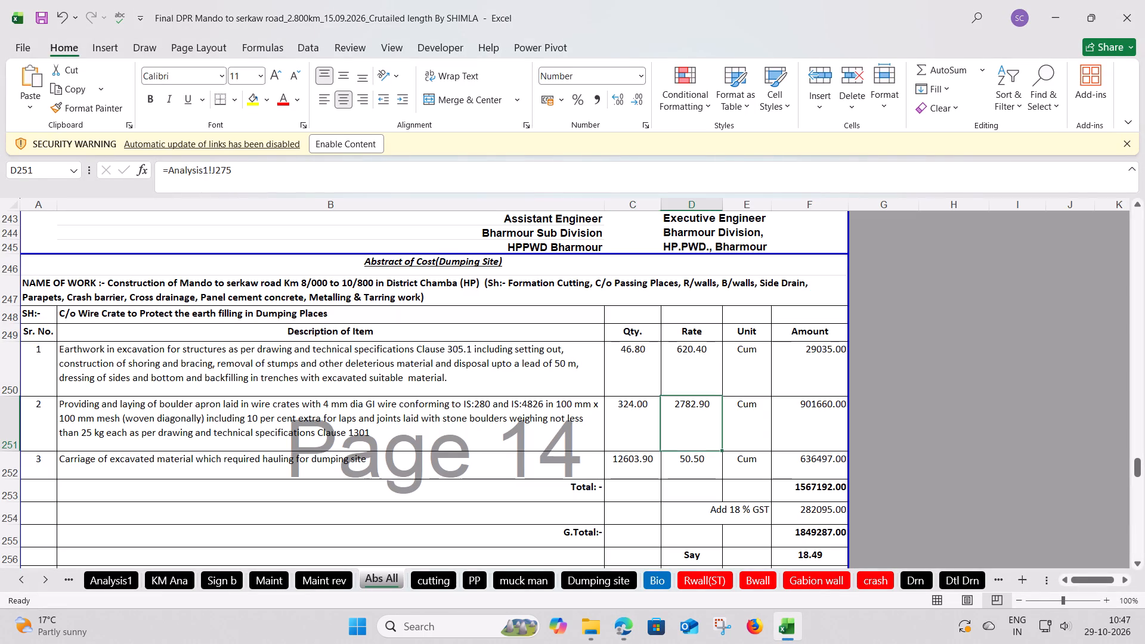
key("ctrl+bracketleft")
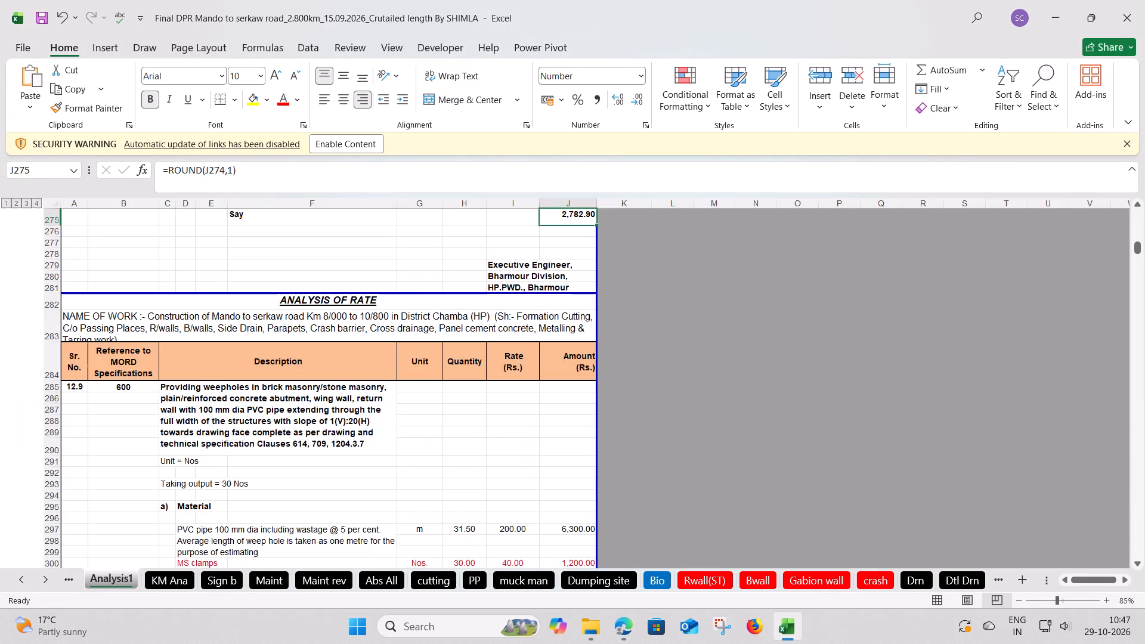
scroll(283, 326, "up", 9)
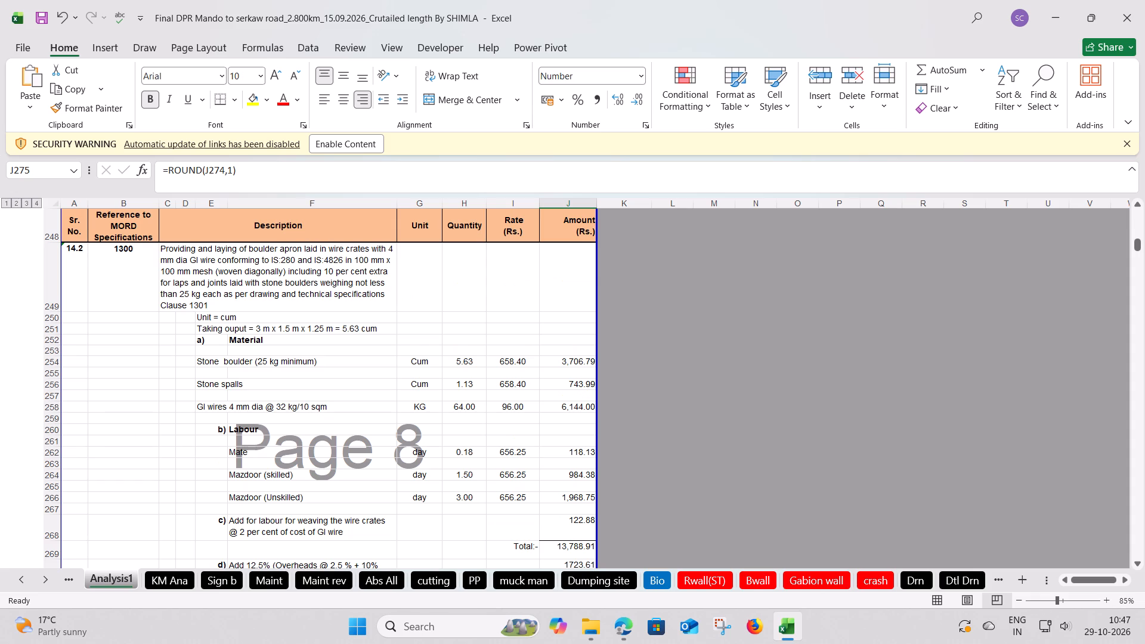
left_click(286, 284)
scroll(338, 367, "down", 2)
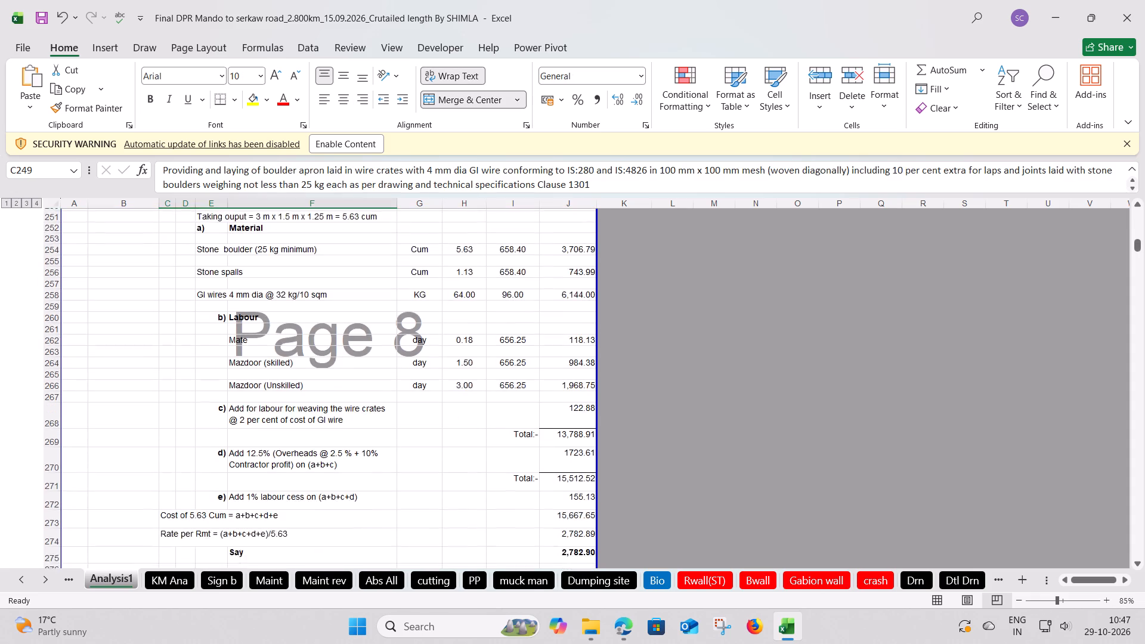
scroll(338, 367, "down", 1)
key("alt+Tab")
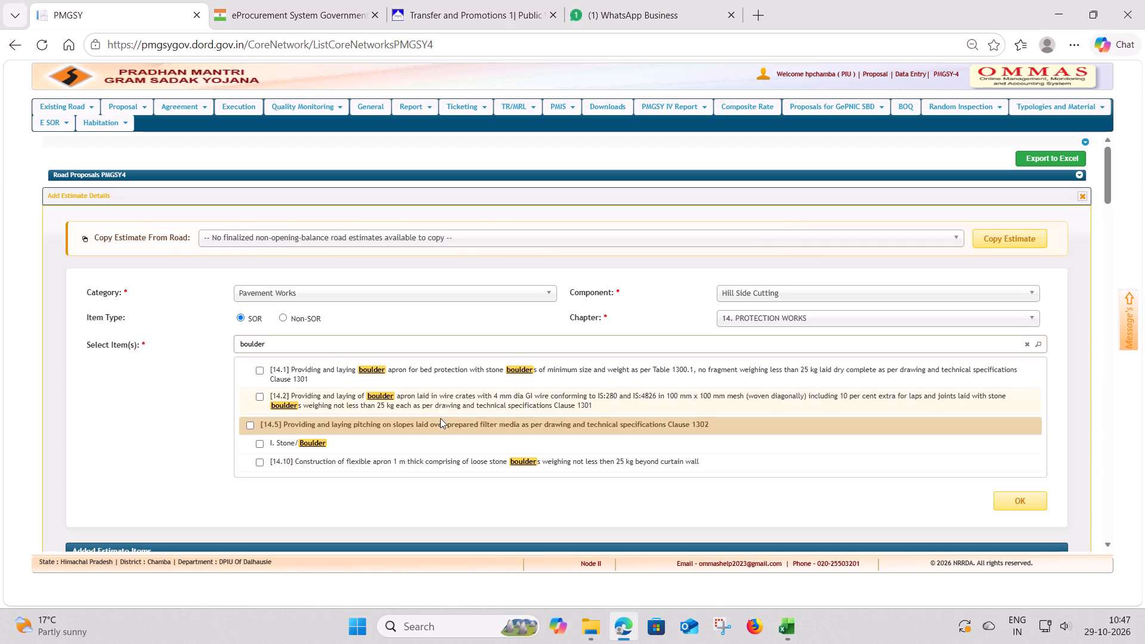
left_click(260, 396)
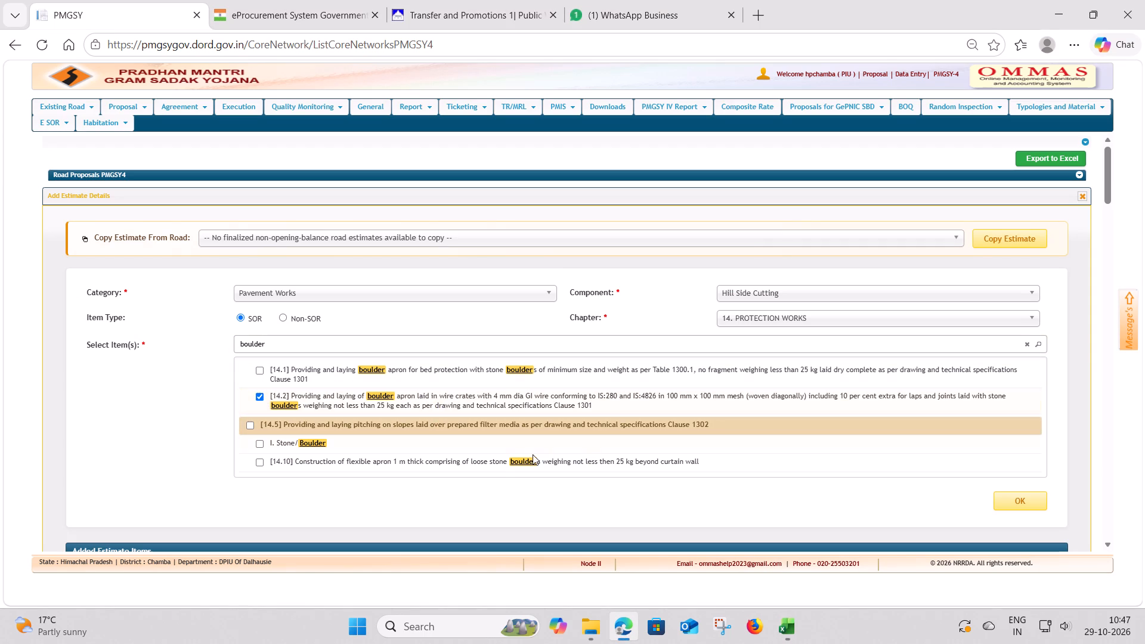
left_click(1017, 497)
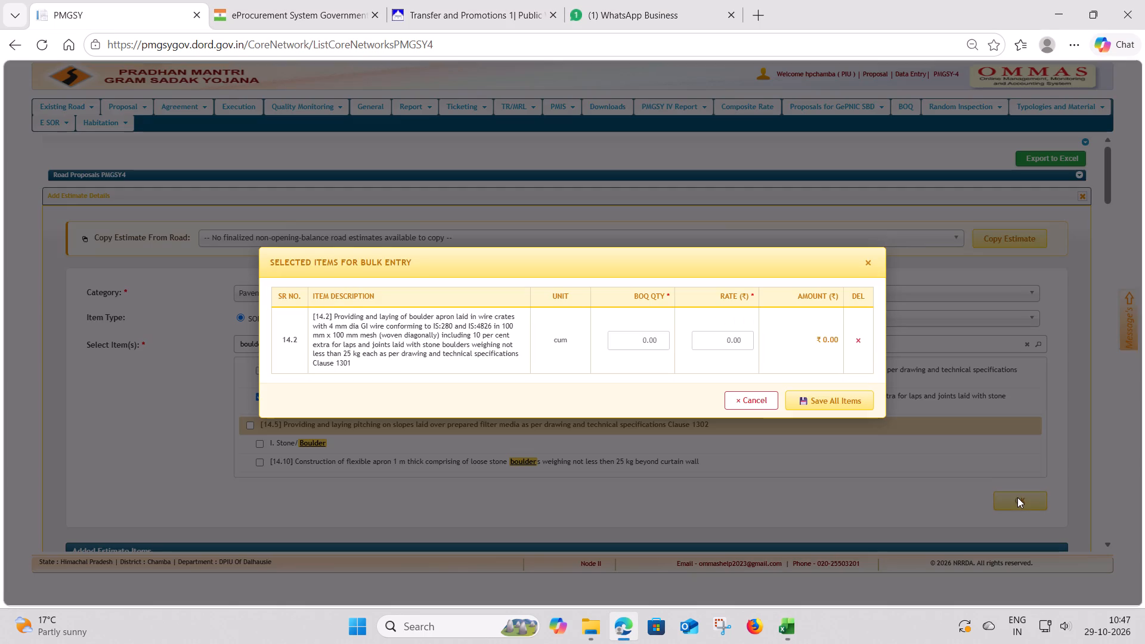
Enter quantity 324.00 and rate 2782.90 for the wire-crate boulder apron from the workbook's Dumping Site abstract and save it to the estimate.
left_click(628, 342)
key("alt+Tab")
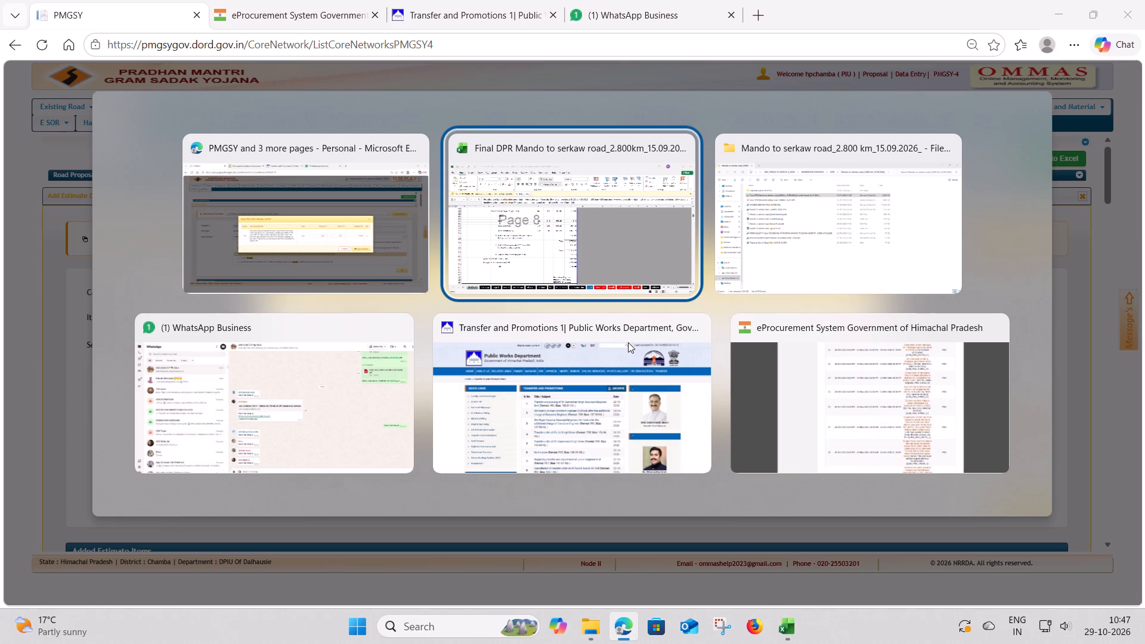
left_click(383, 576)
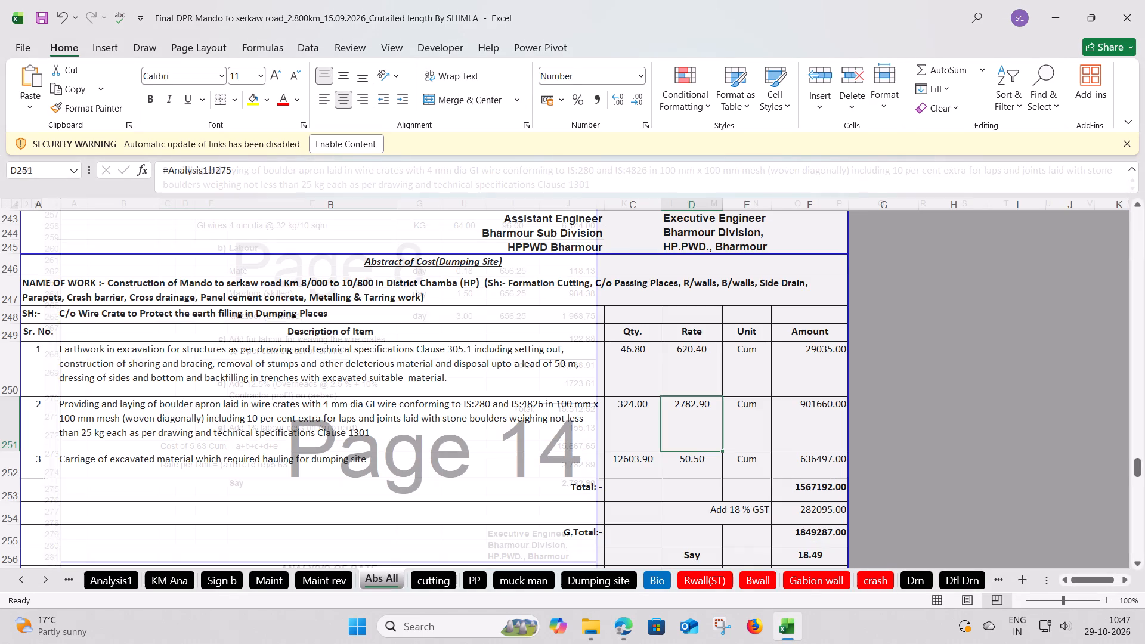
key("alt+Tab")
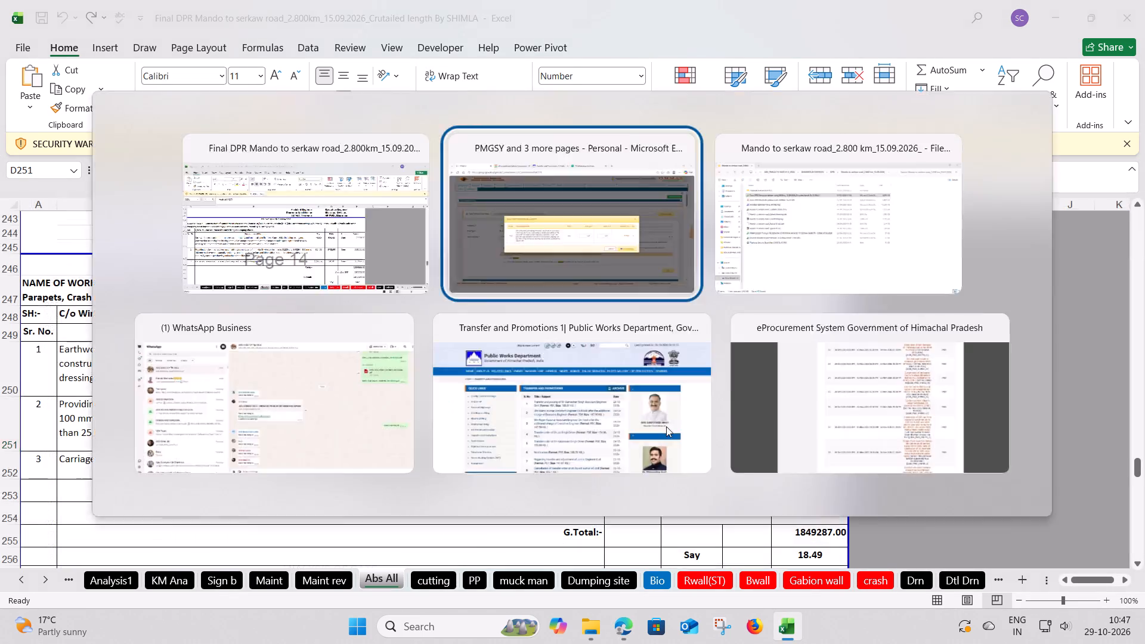
type("324.00")
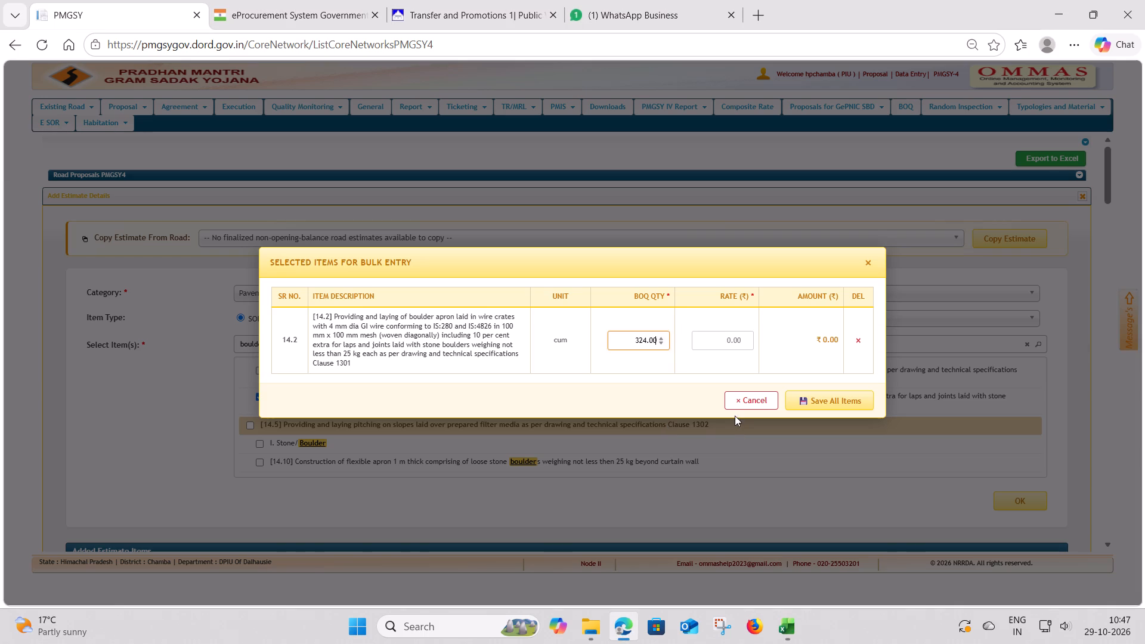
key("Tab")
key("alt+Tab")
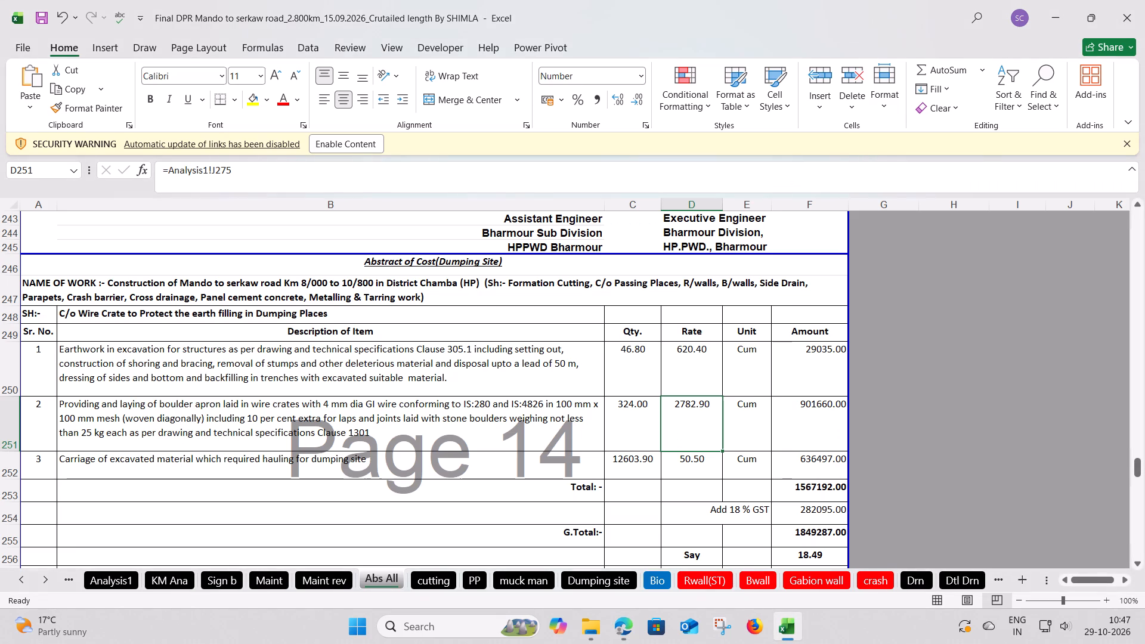
key("alt+Tab")
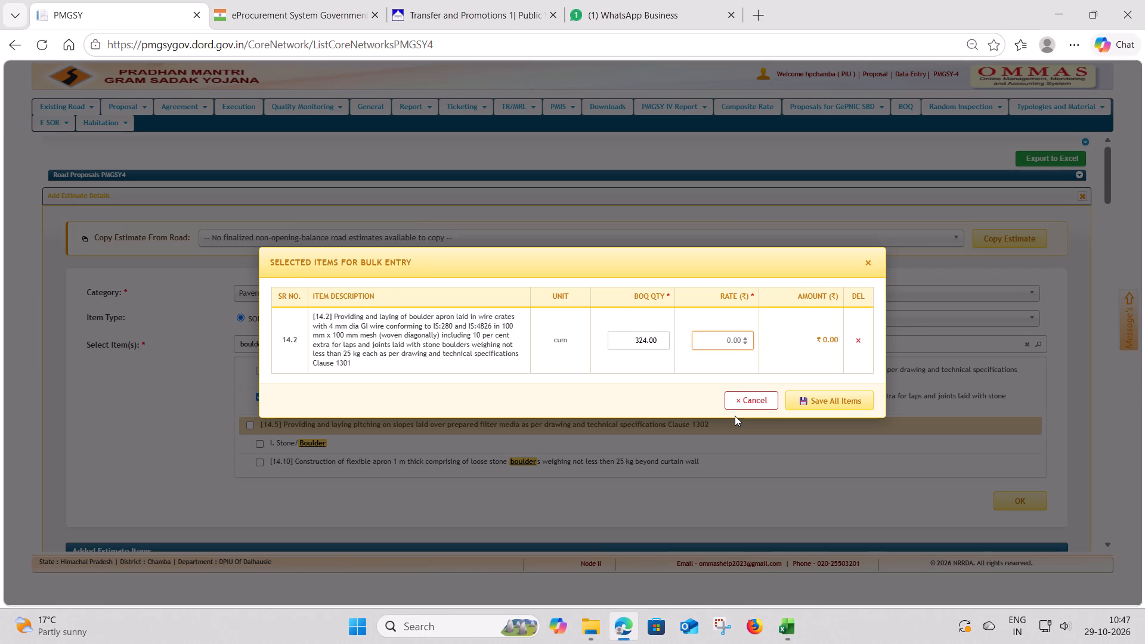
type("2782.90")
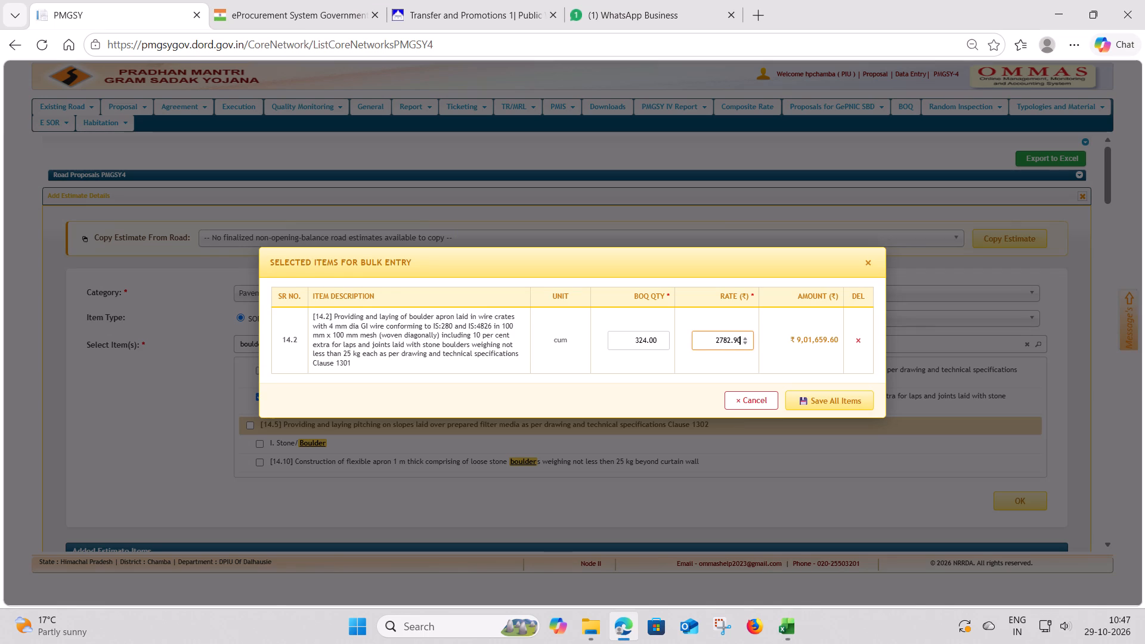
left_click(827, 398)
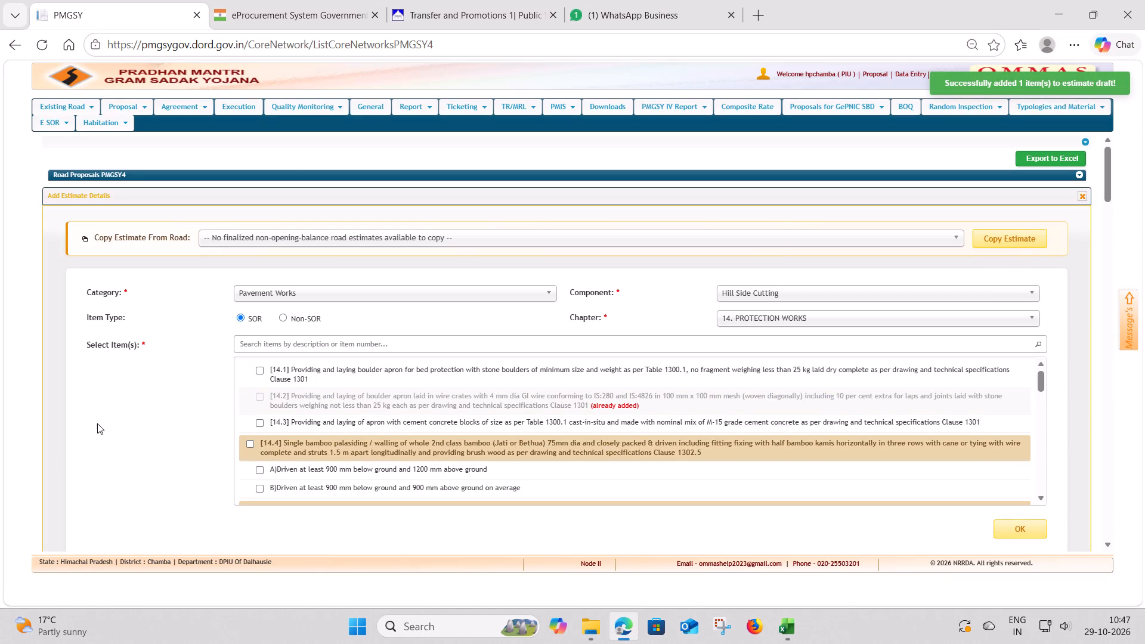
Check the workbook's third Dumping Site item, the carriage of excavated material, and search the portal's Non-SOR items for Himachal Pradesh for "carriage".
key("alt+Tab")
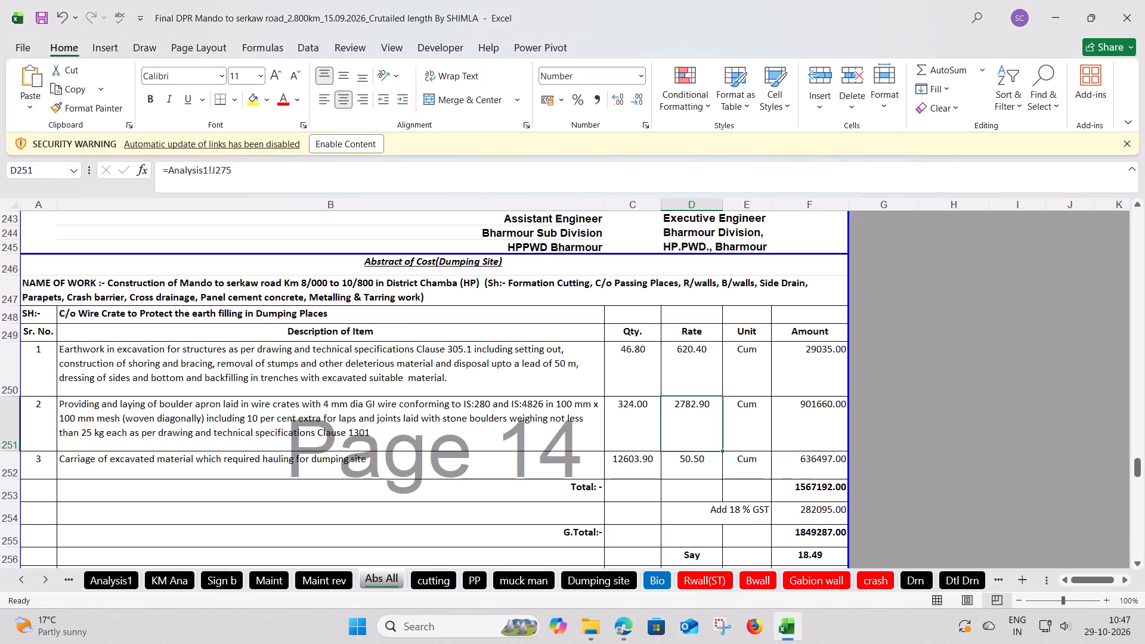
left_click(128, 470)
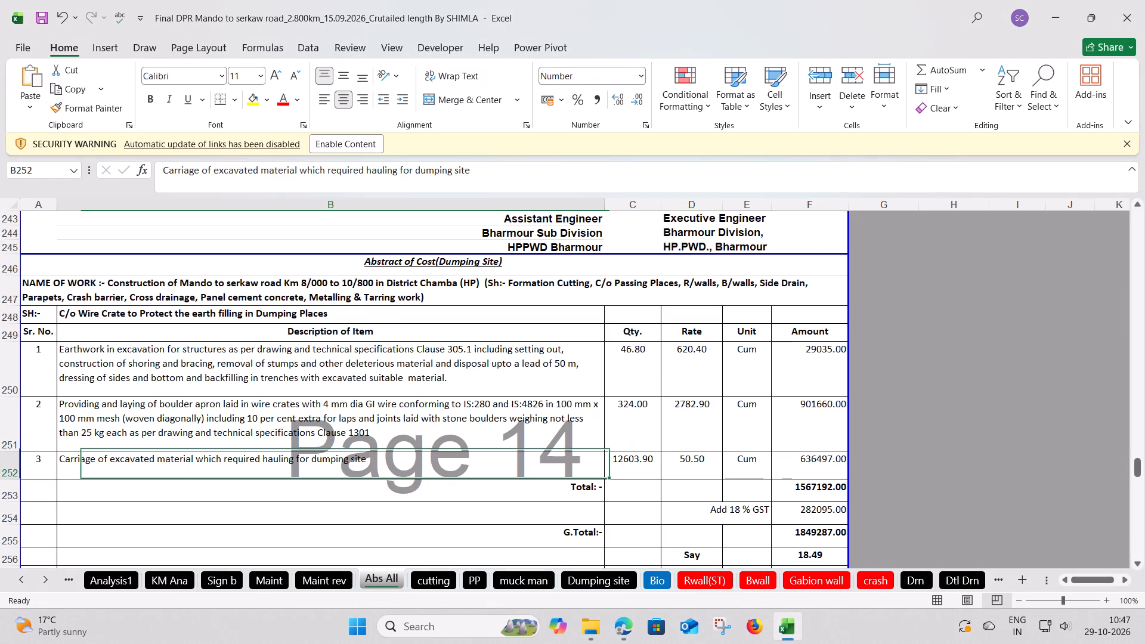
key("alt+Tab")
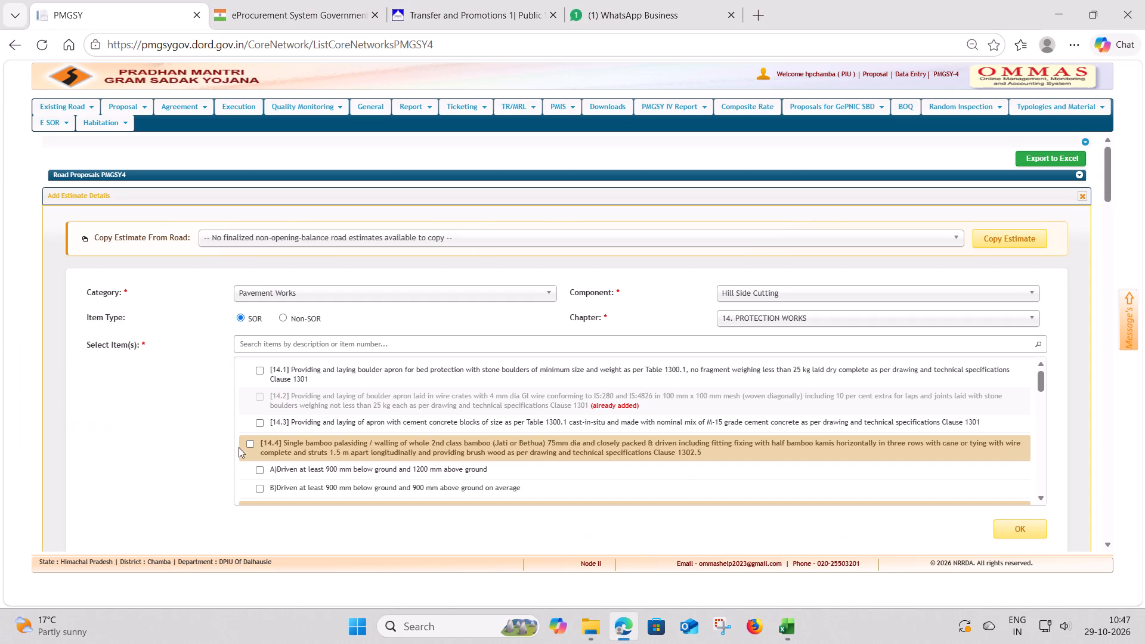
left_click(281, 317)
left_click(258, 343)
key("alt+Tab")
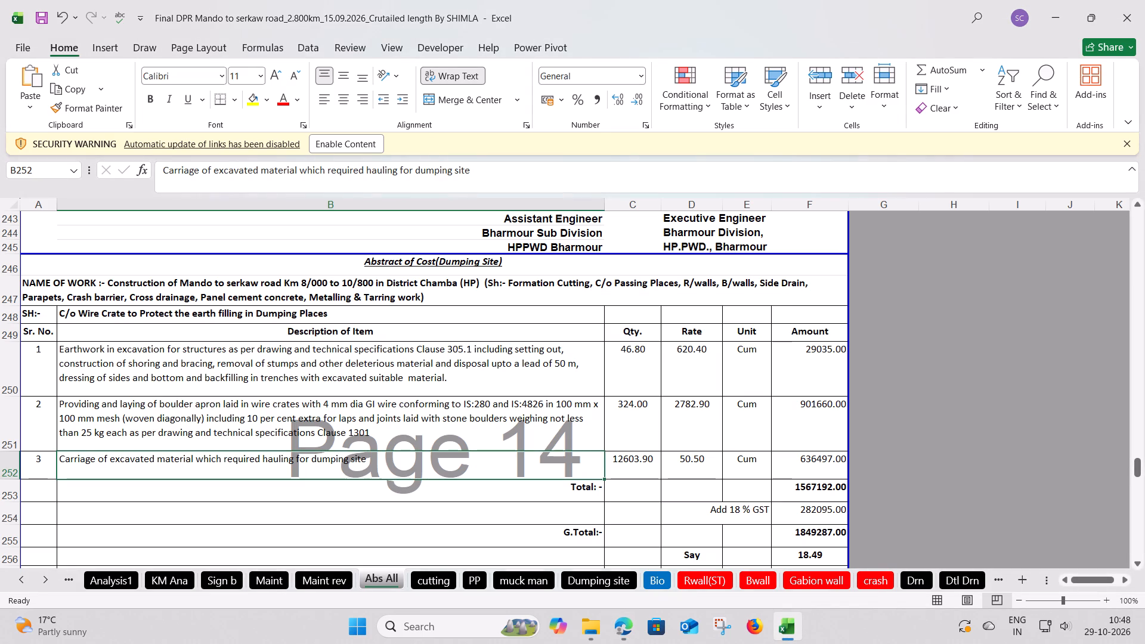
key("alt+Tab")
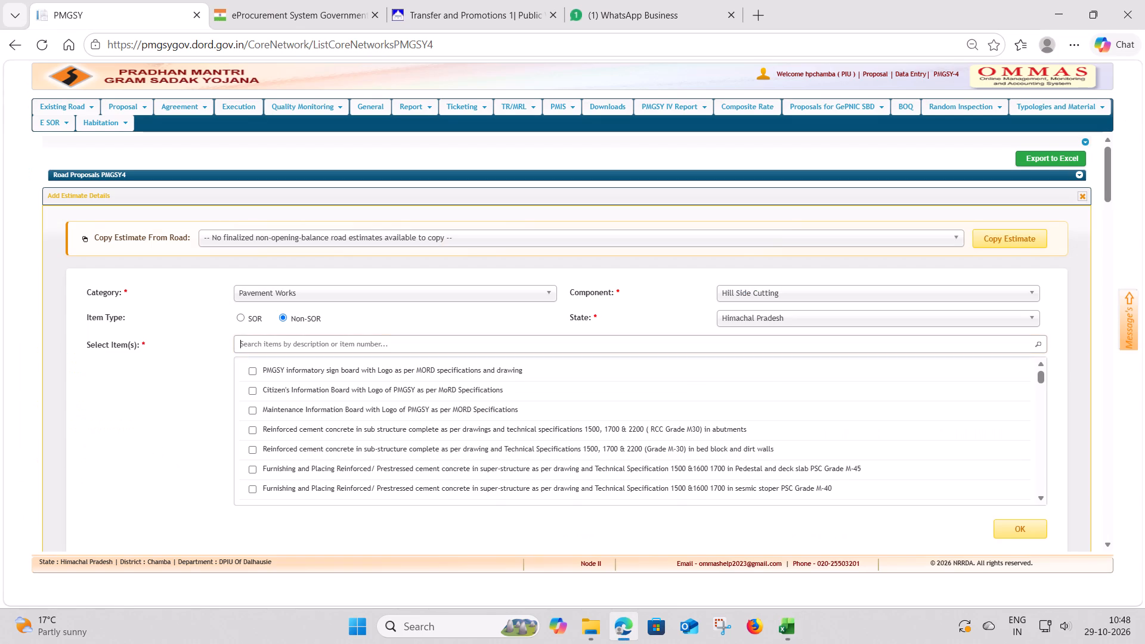
type("ca")
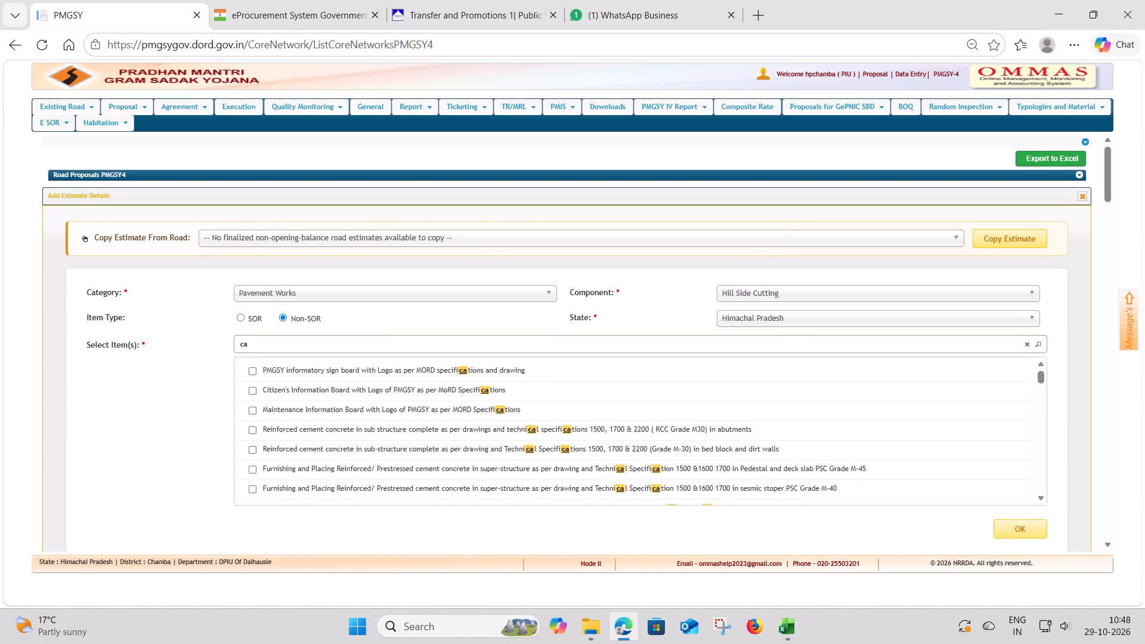
type("rr")
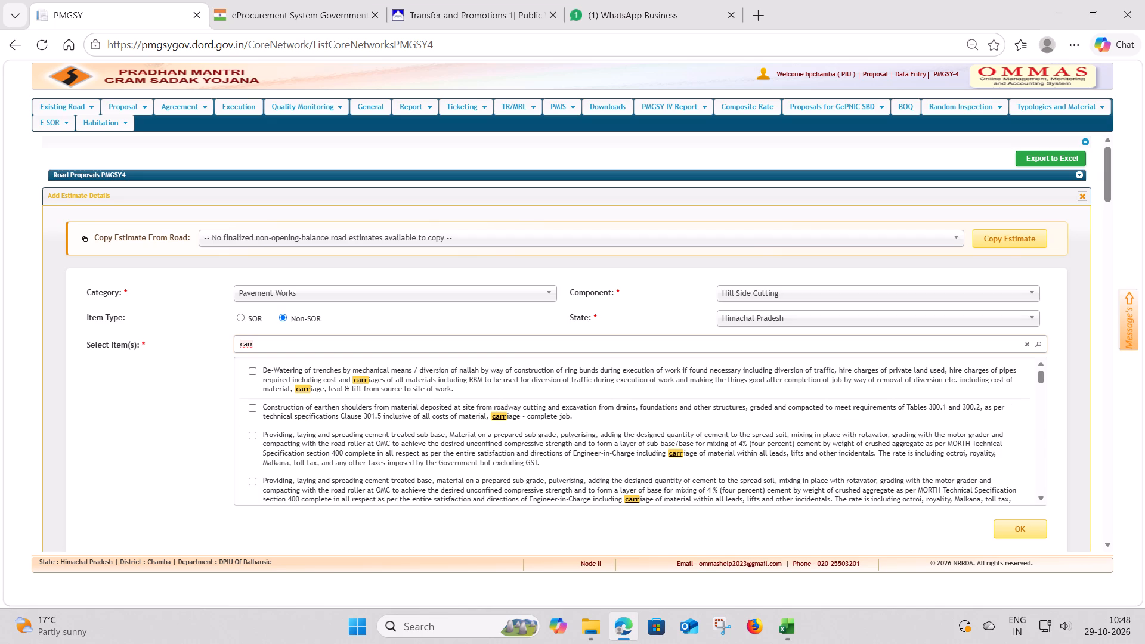
key("alt+Tab")
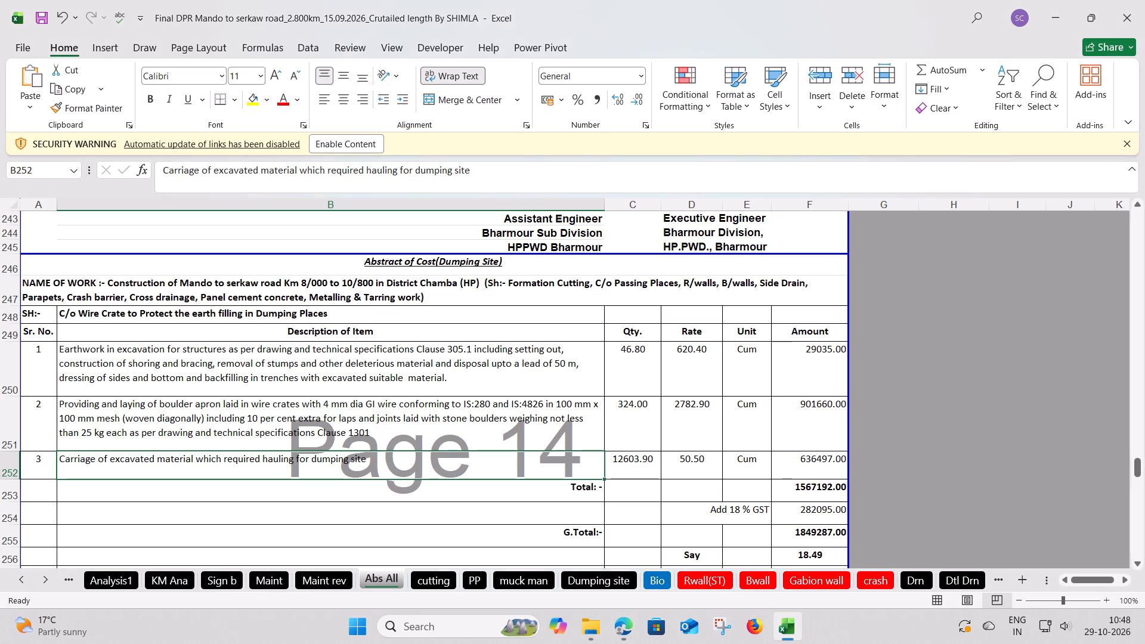
key("alt+Tab")
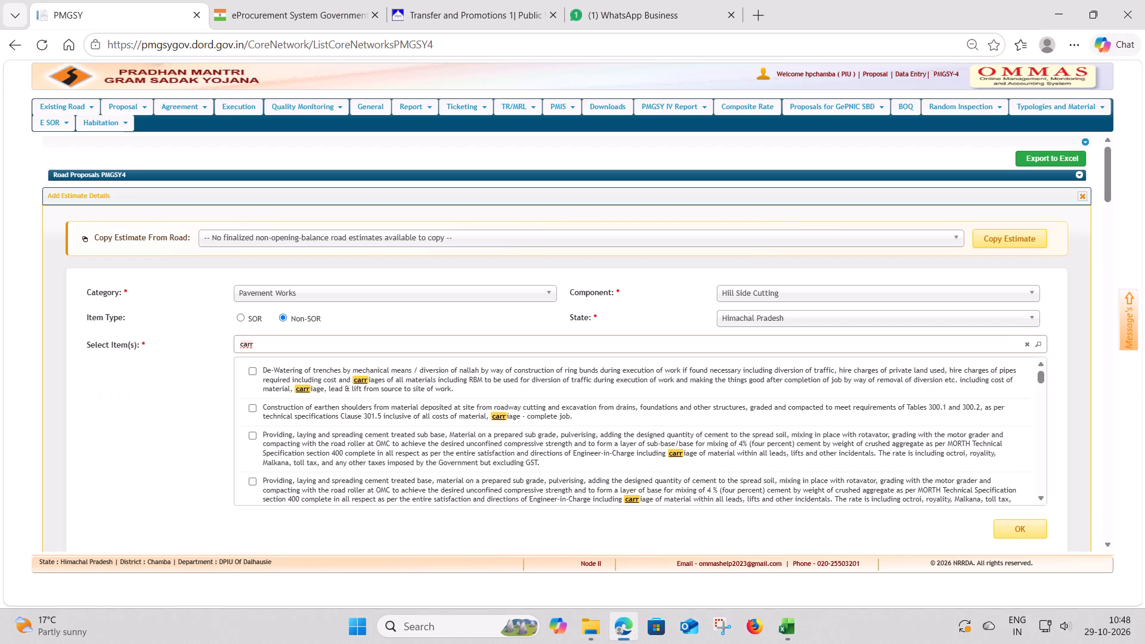
key("i")
type("ag")
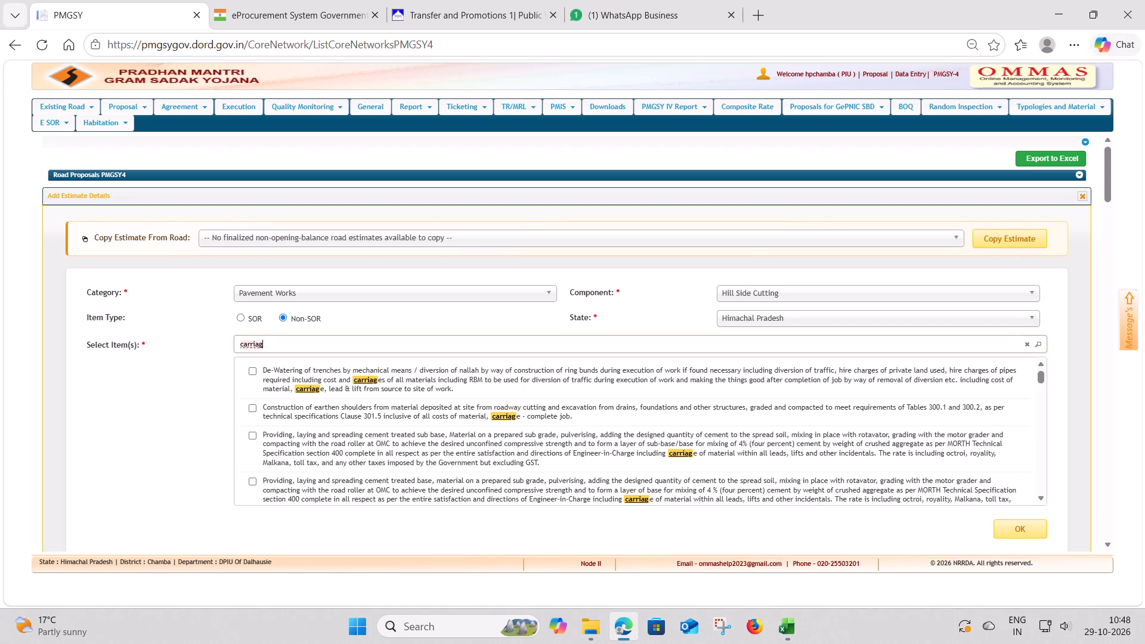
key("e")
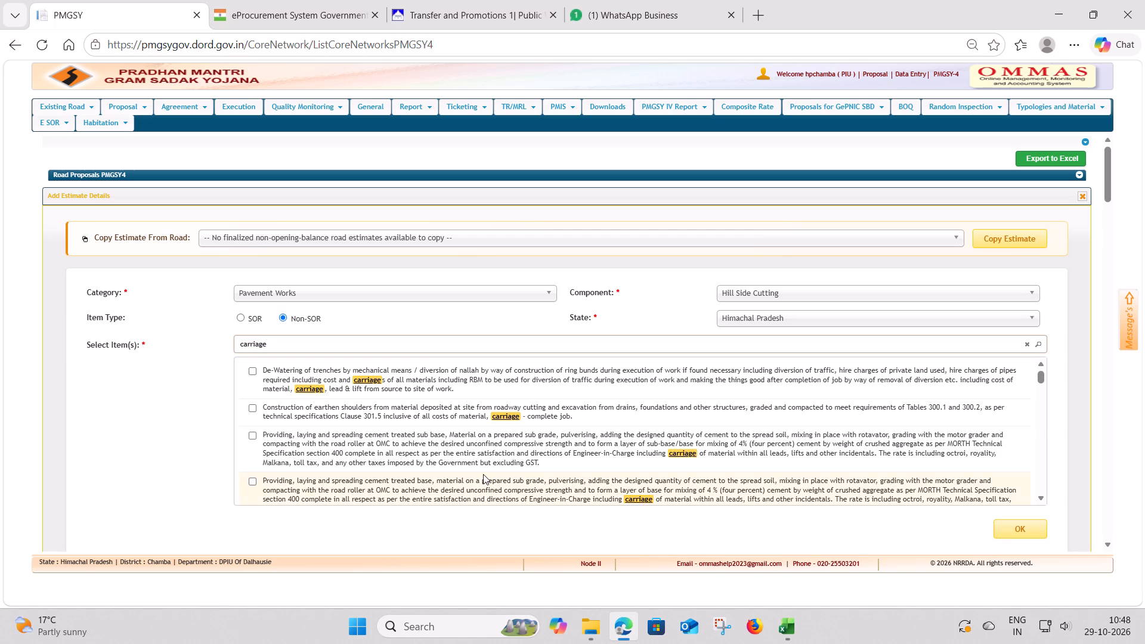
Look through the Non-SOR "carriage" matches for an item covering carriage of excavated material to the dumping site.
scroll(483, 474, "down", 2)
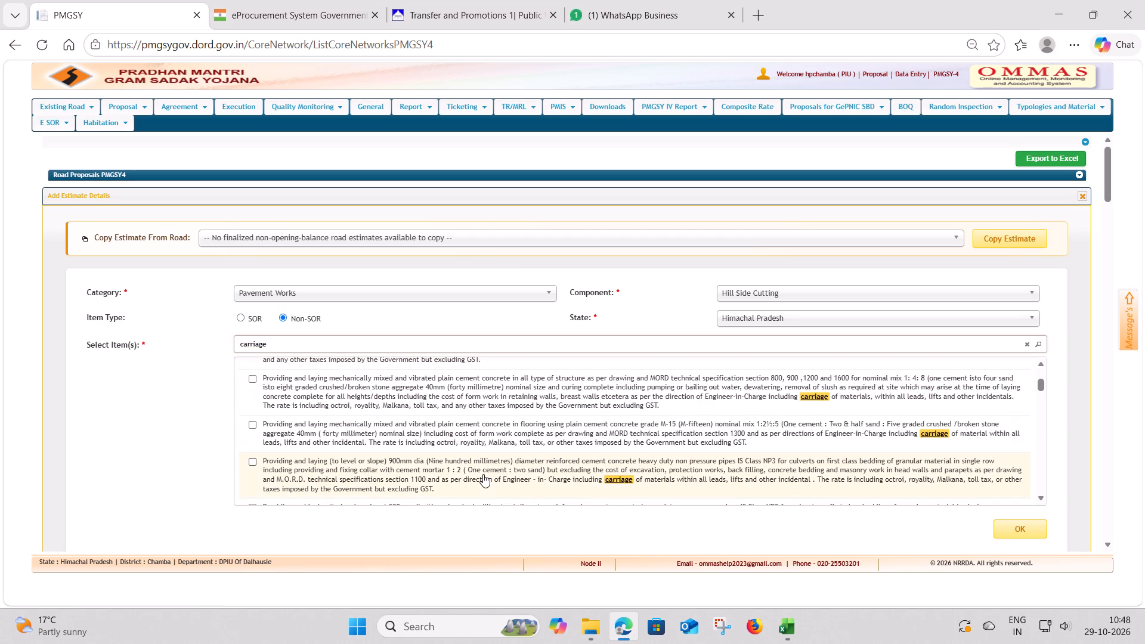
scroll(483, 474, "down", 2)
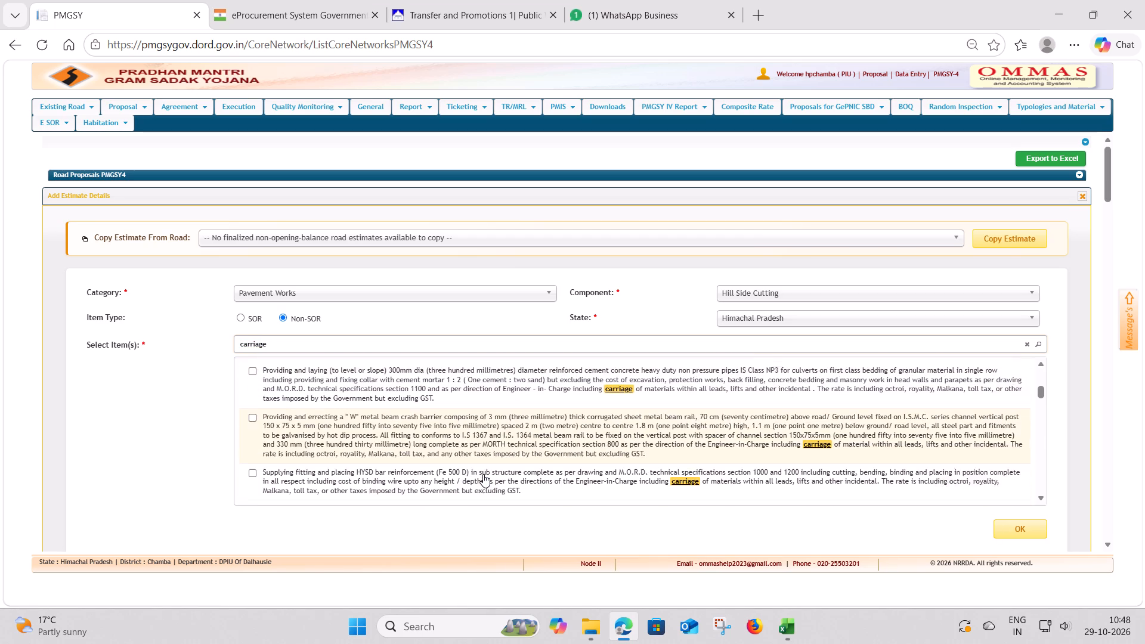
scroll(483, 474, "down", 2)
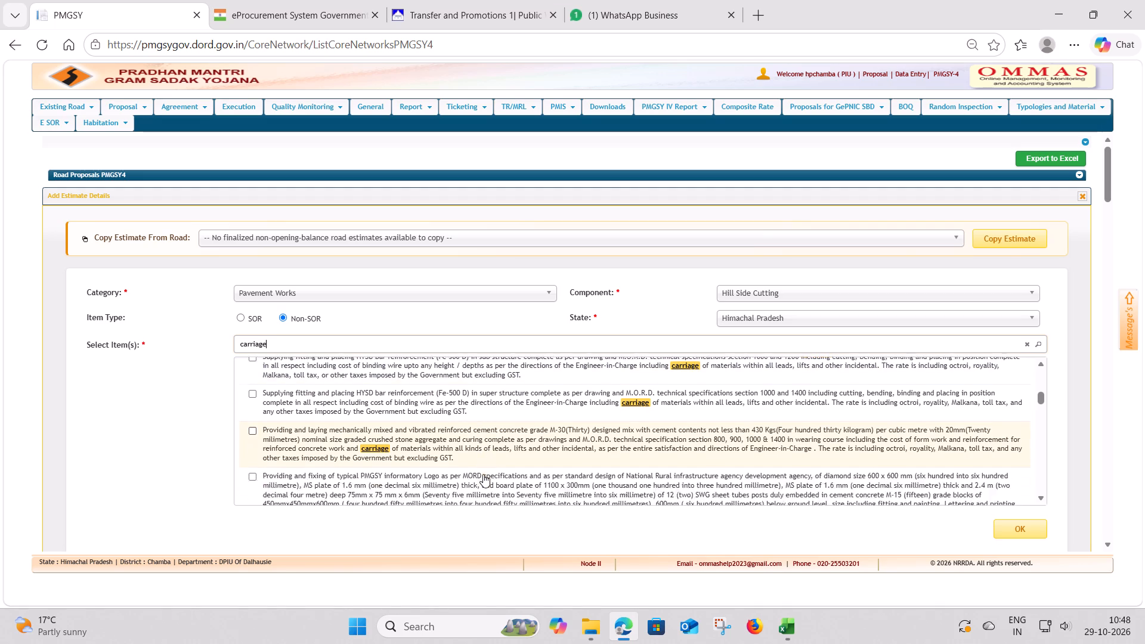
scroll(483, 474, "down", 2)
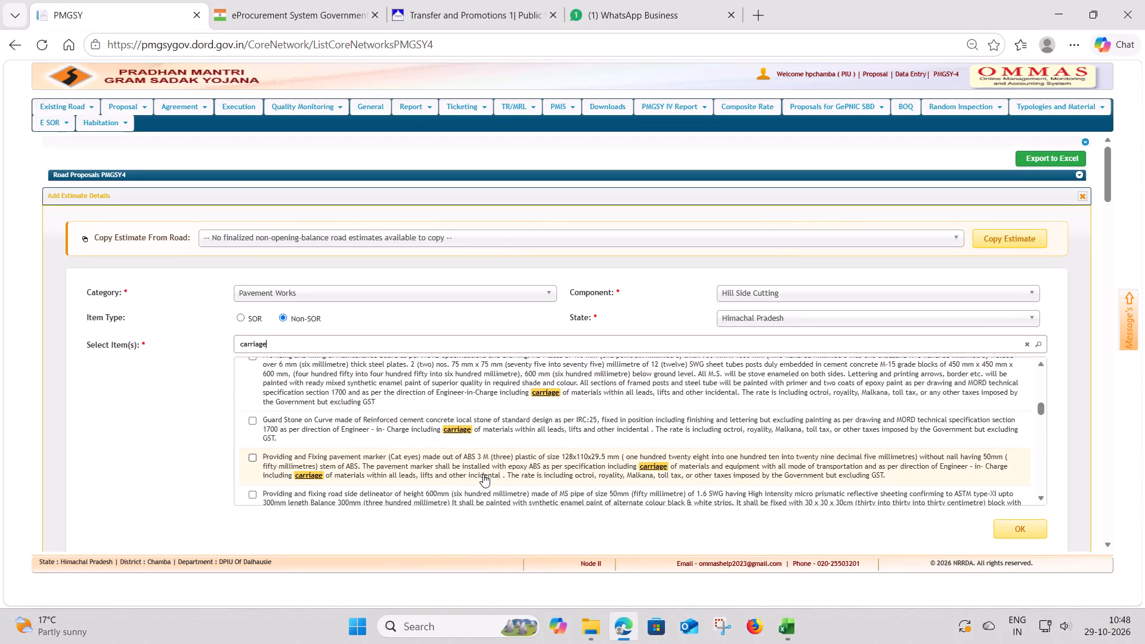
scroll(483, 474, "down", 3)
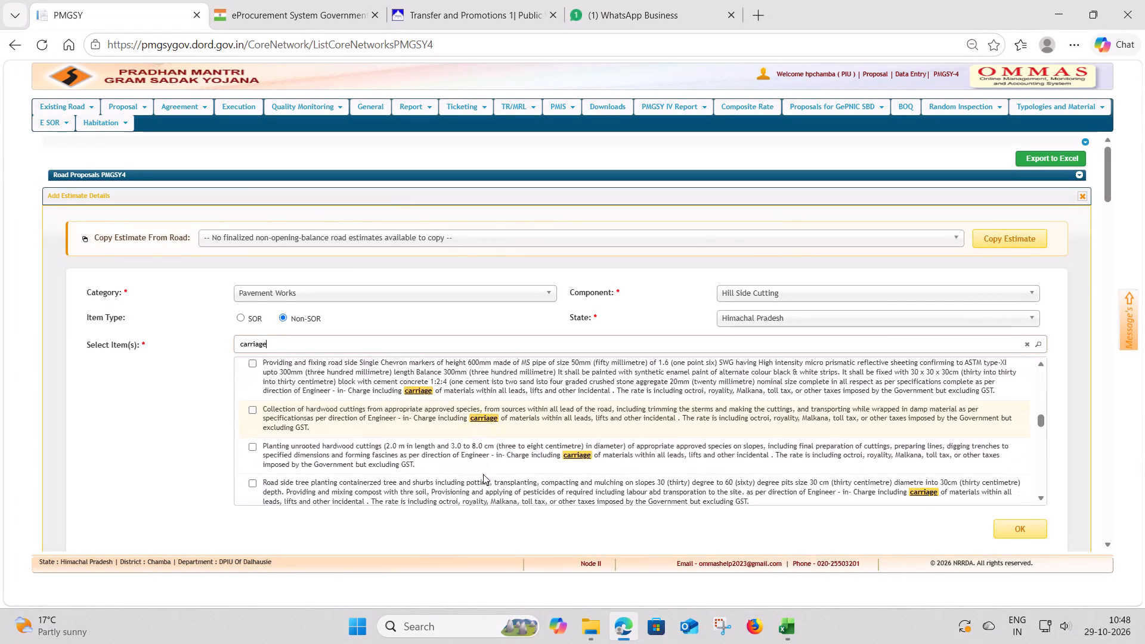
scroll(483, 474, "down", 1)
scroll(483, 474, "up", 1)
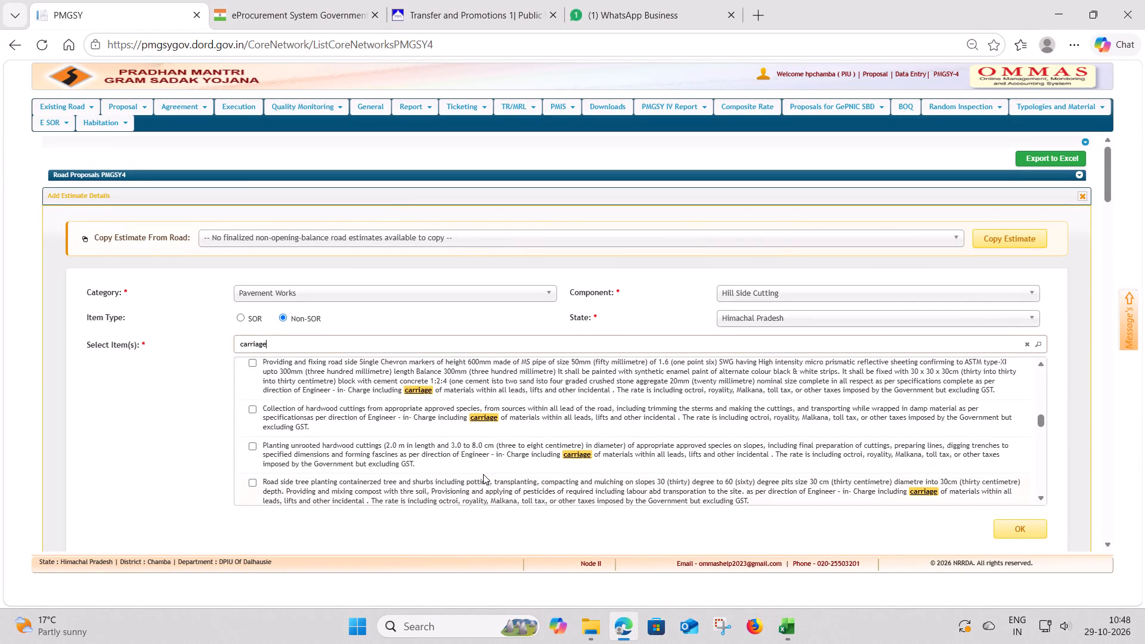
scroll(483, 474, "down", 9)
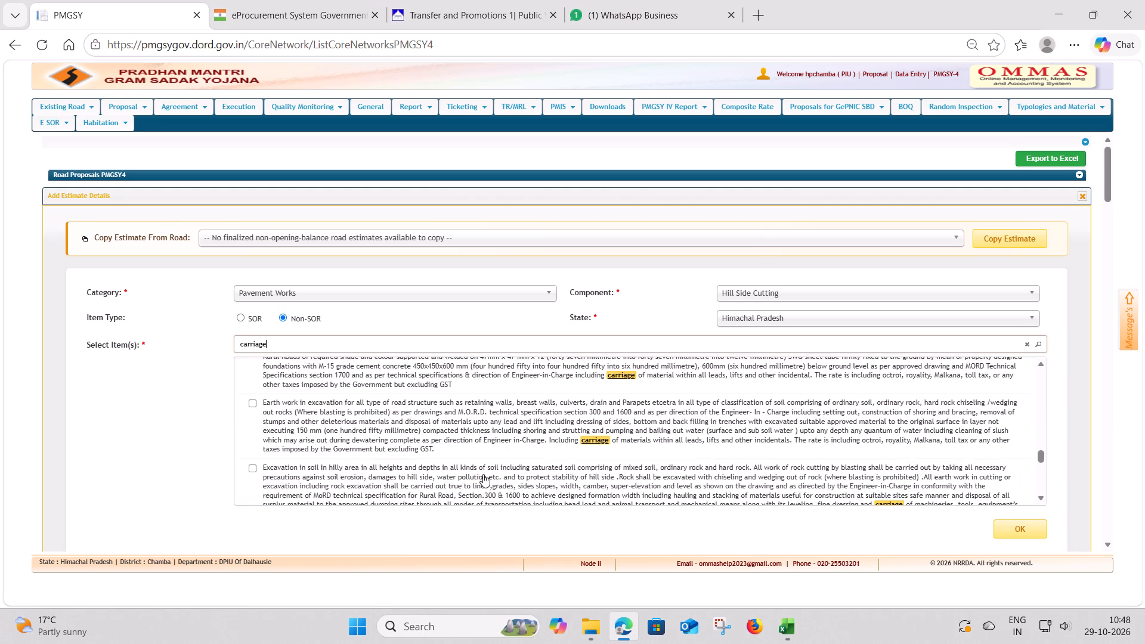
scroll(483, 474, "down", 4)
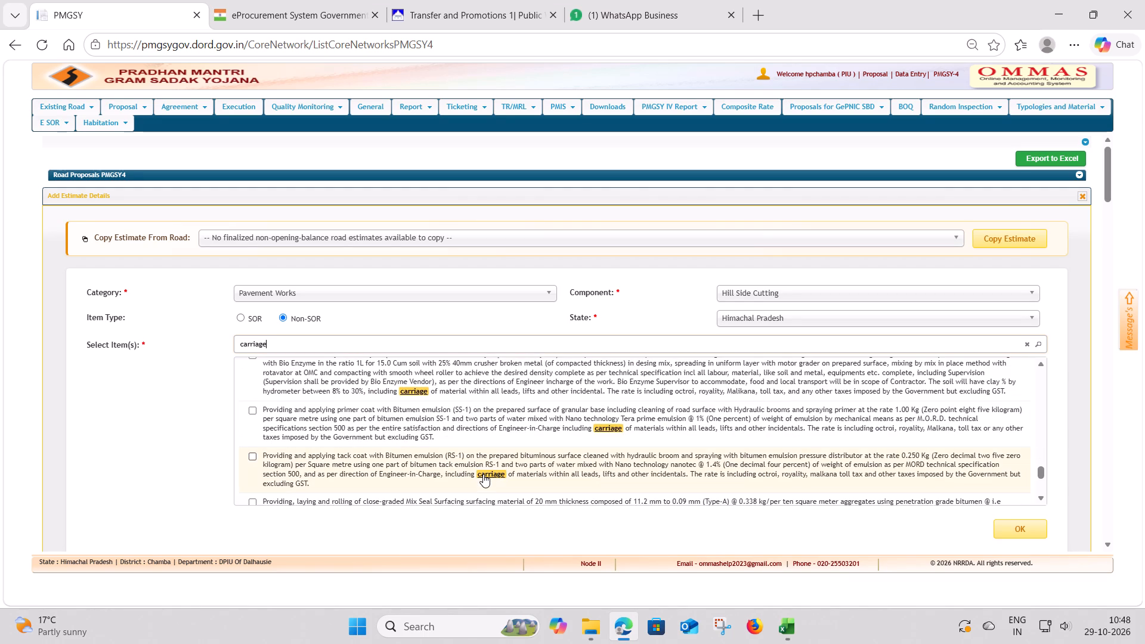
scroll(483, 474, "down", 10)
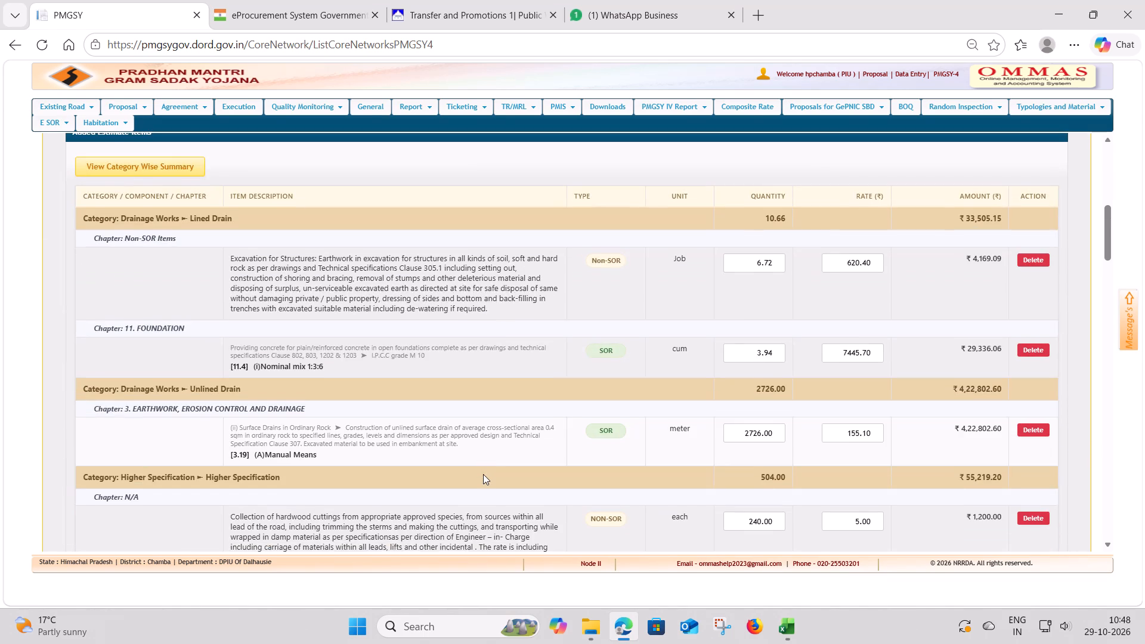
scroll(483, 474, "up", 9)
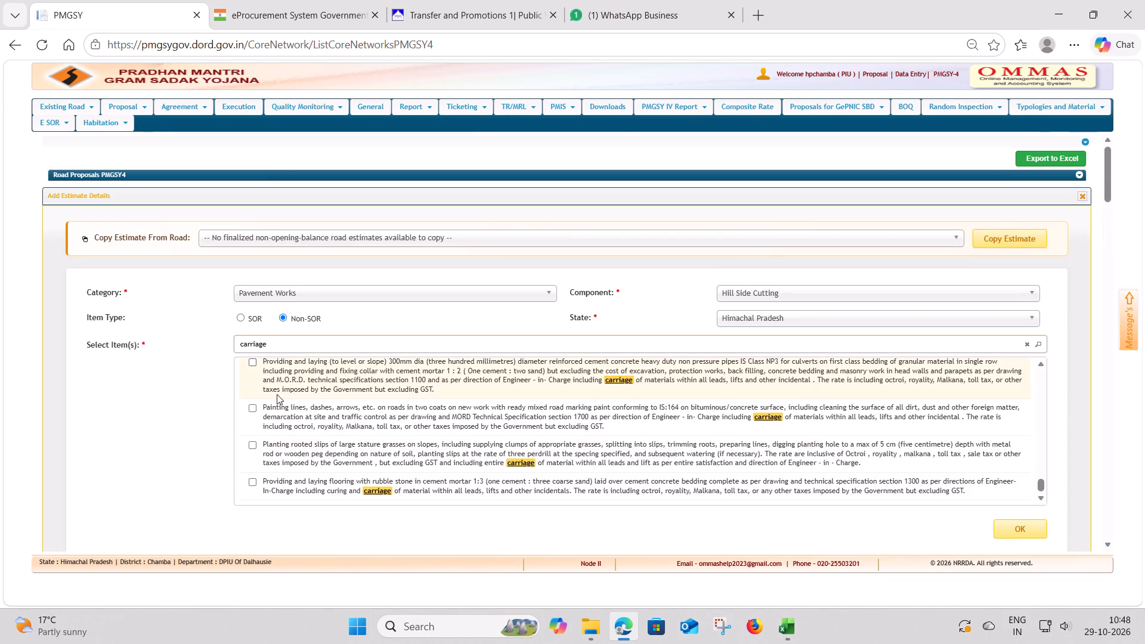
Switch the item type to SOR, set the chapter to 8. Hill Roads, and search its items for "boulder" and "dum".
left_click(241, 318)
left_click(770, 317)
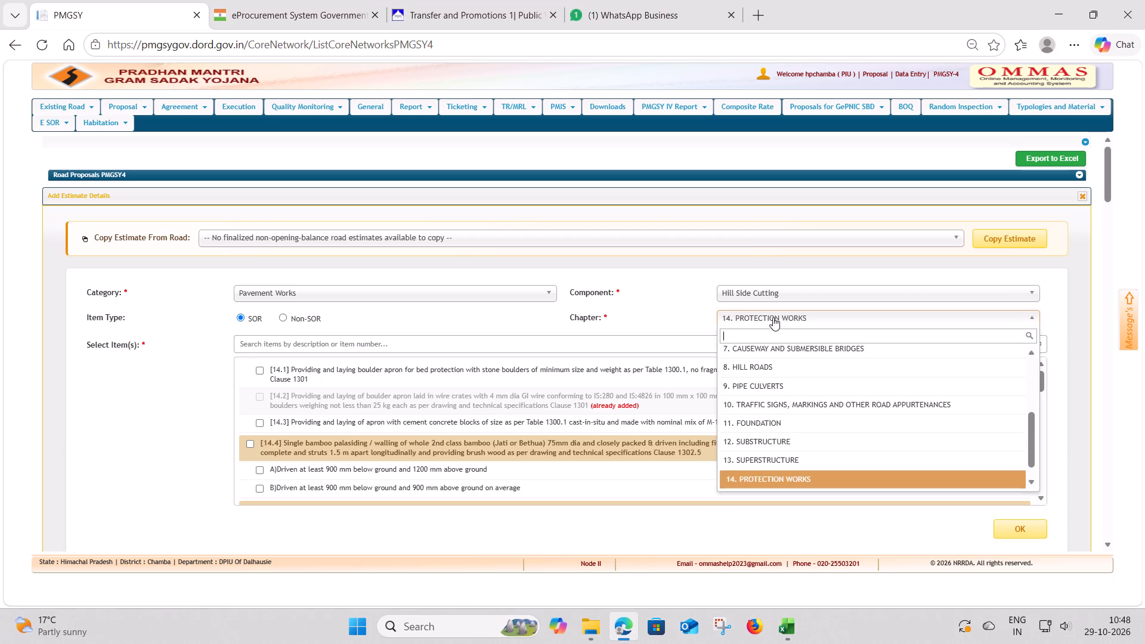
scroll(786, 395, "down", 7)
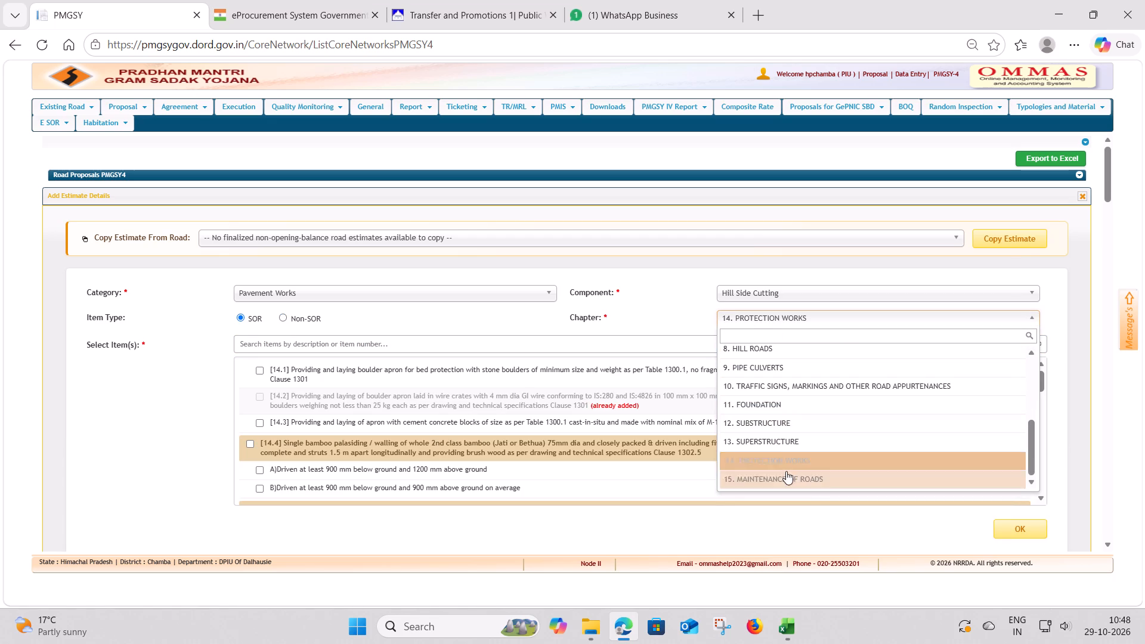
scroll(787, 421, "up", 2)
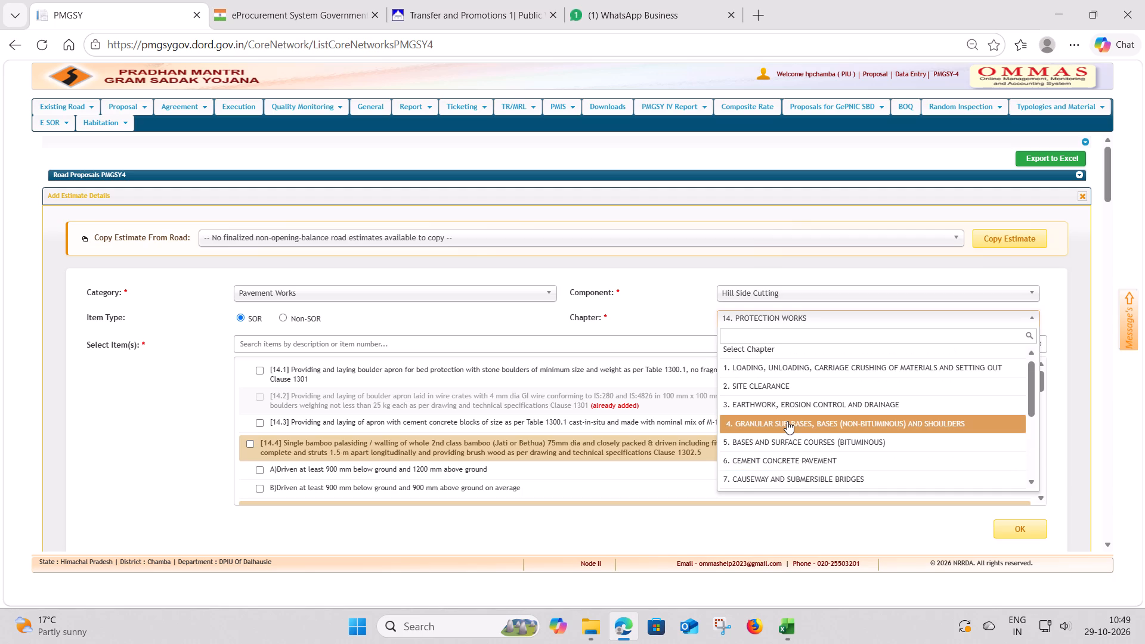
scroll(790, 406, "down", 1)
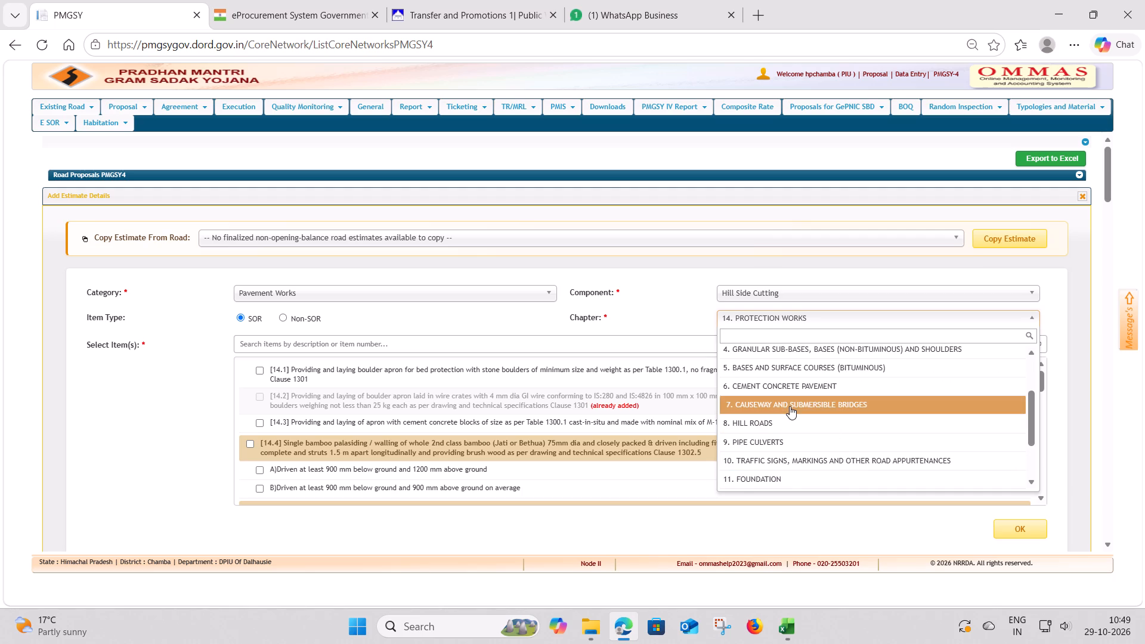
left_click(762, 421)
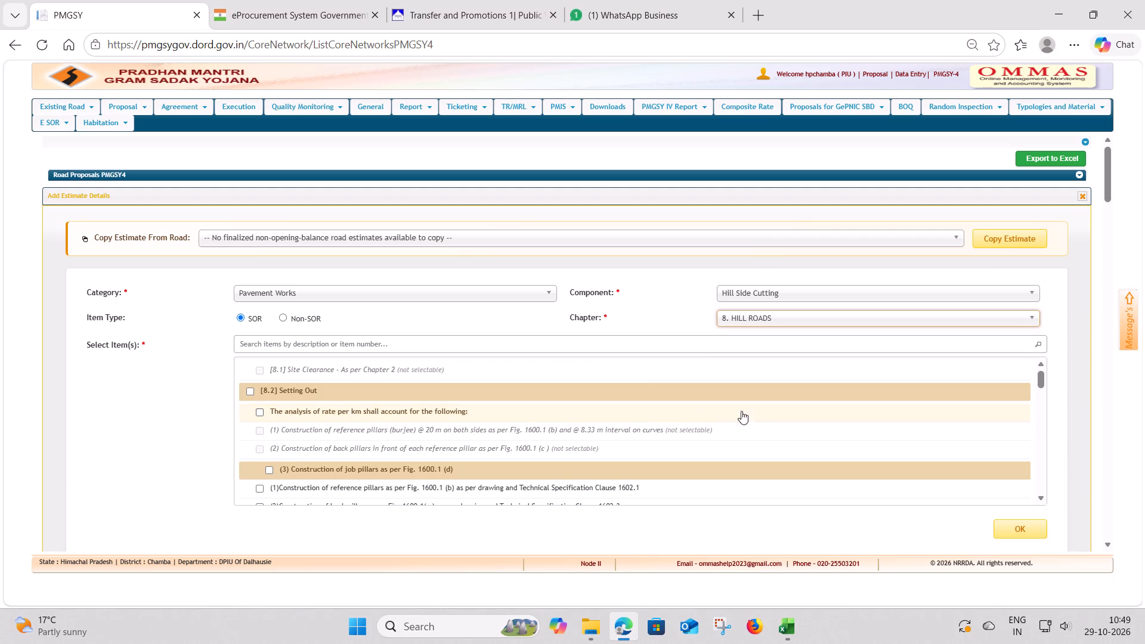
left_click(305, 341)
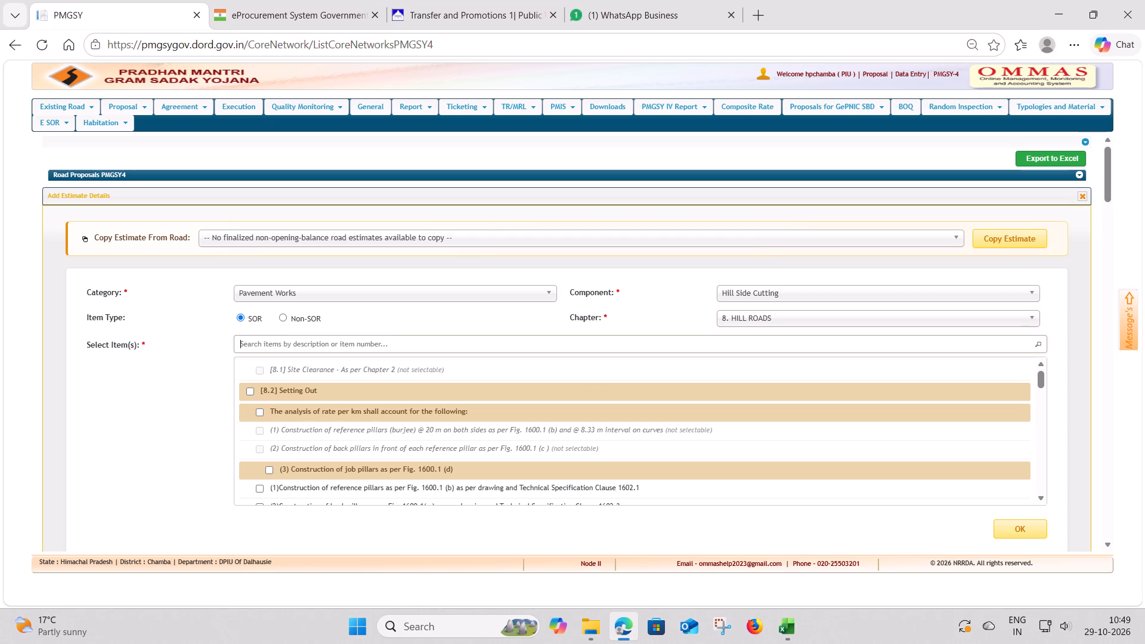
key("ctrl+v")
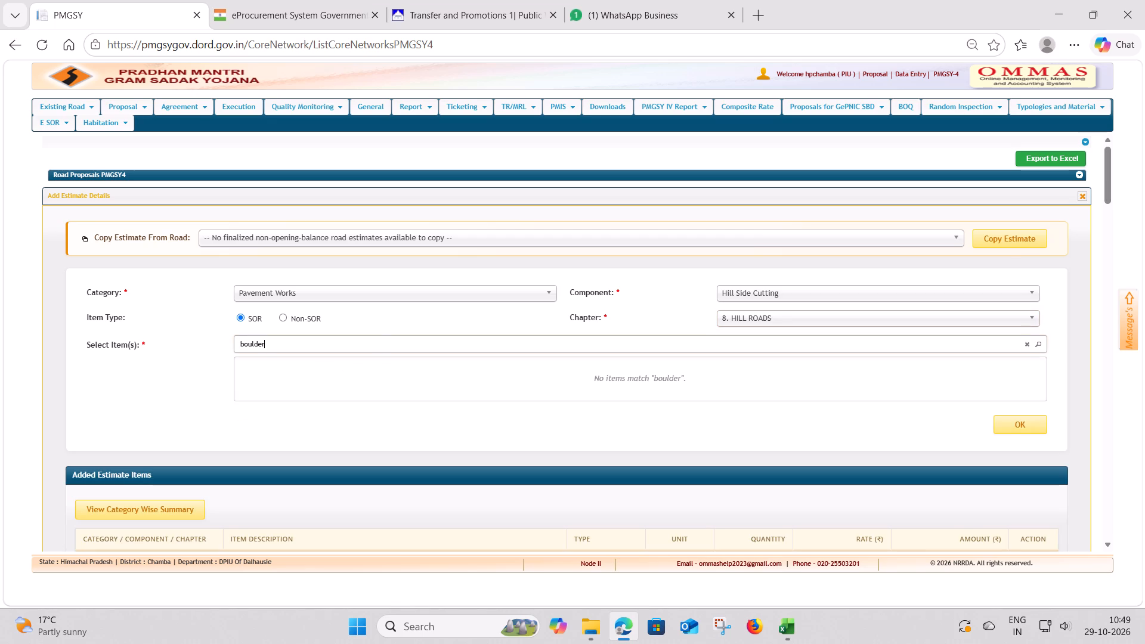
left_click_drag(298, 342, 206, 334)
type("du")
key("m")
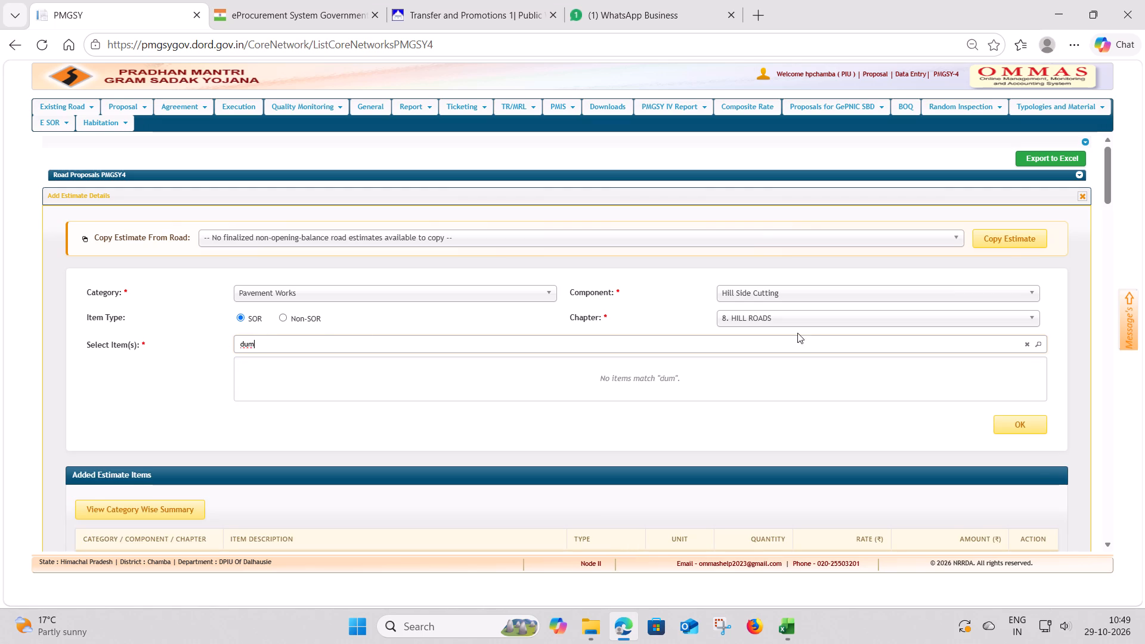
left_click(809, 318)
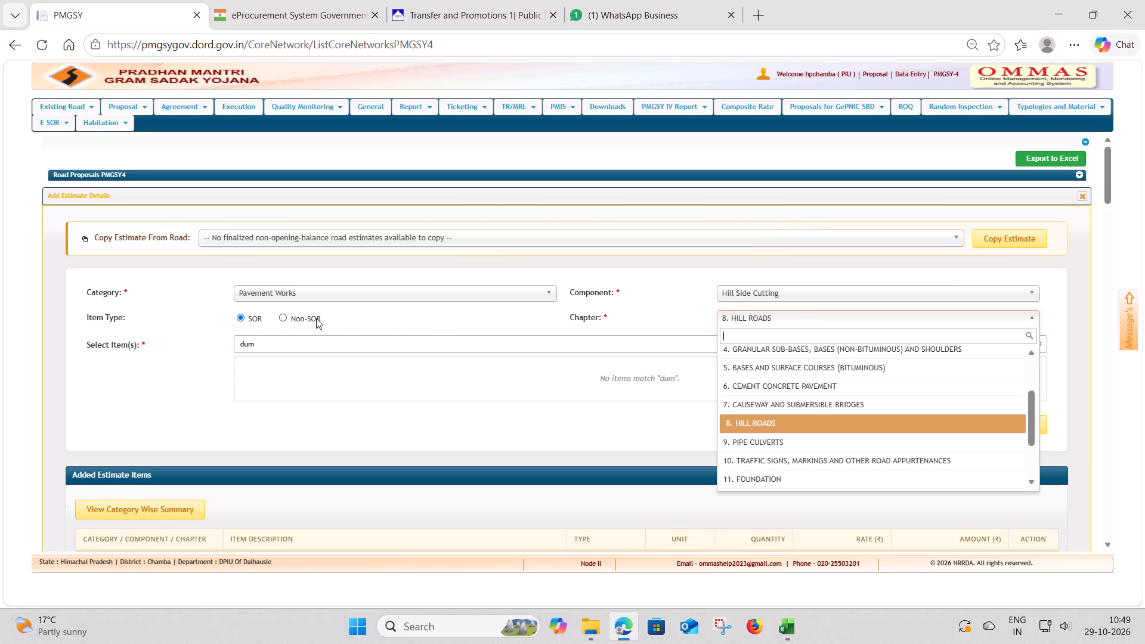
Switch to Non-SOR items from all states, search for "dumping", and examine the matches for the carriage of excavated material.
left_click(284, 317)
left_click(754, 318)
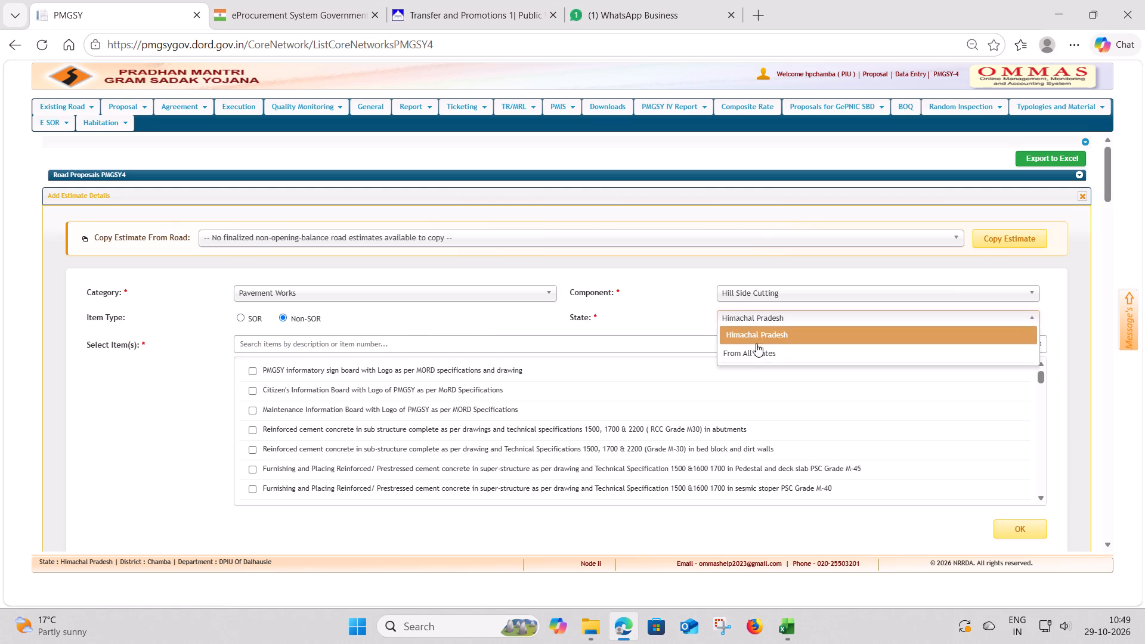
left_click(751, 354)
left_click(348, 342)
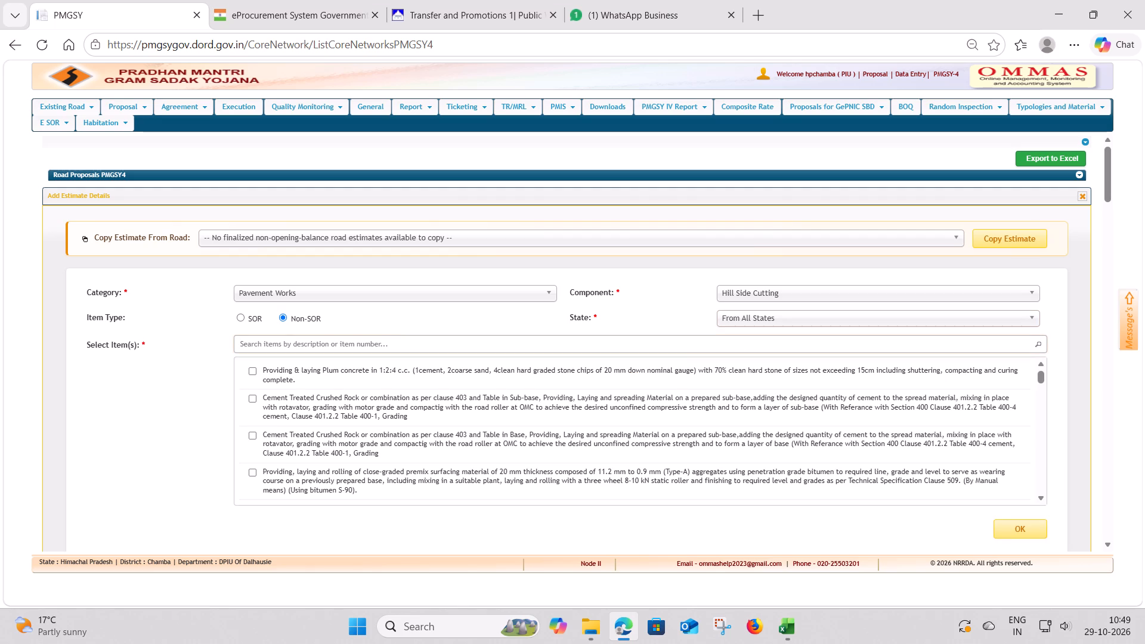
type("du")
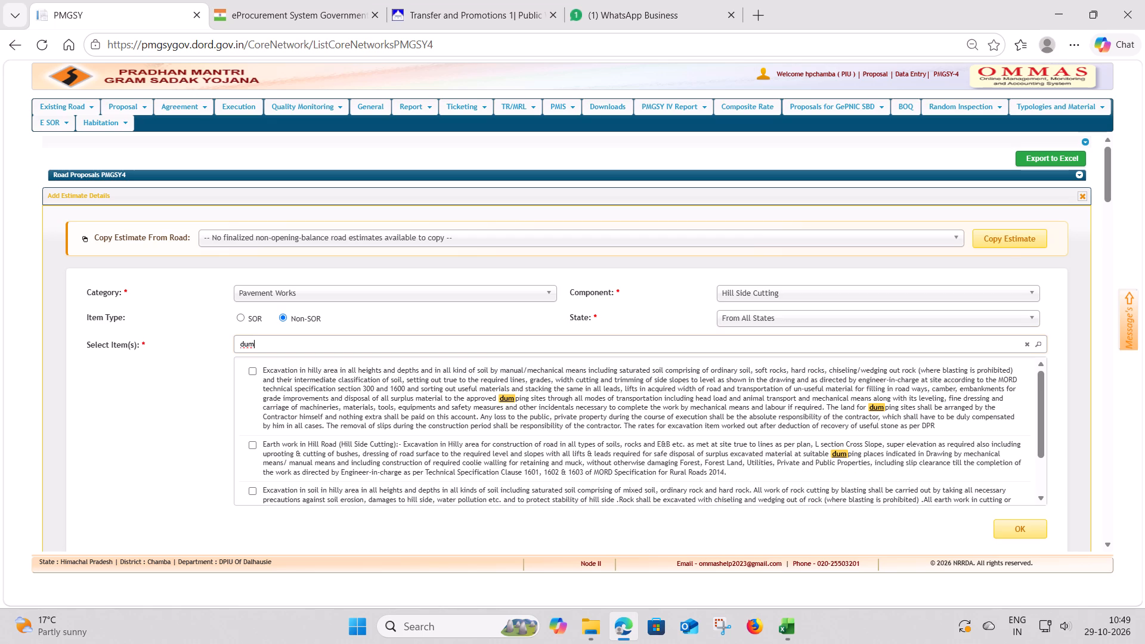
key("p")
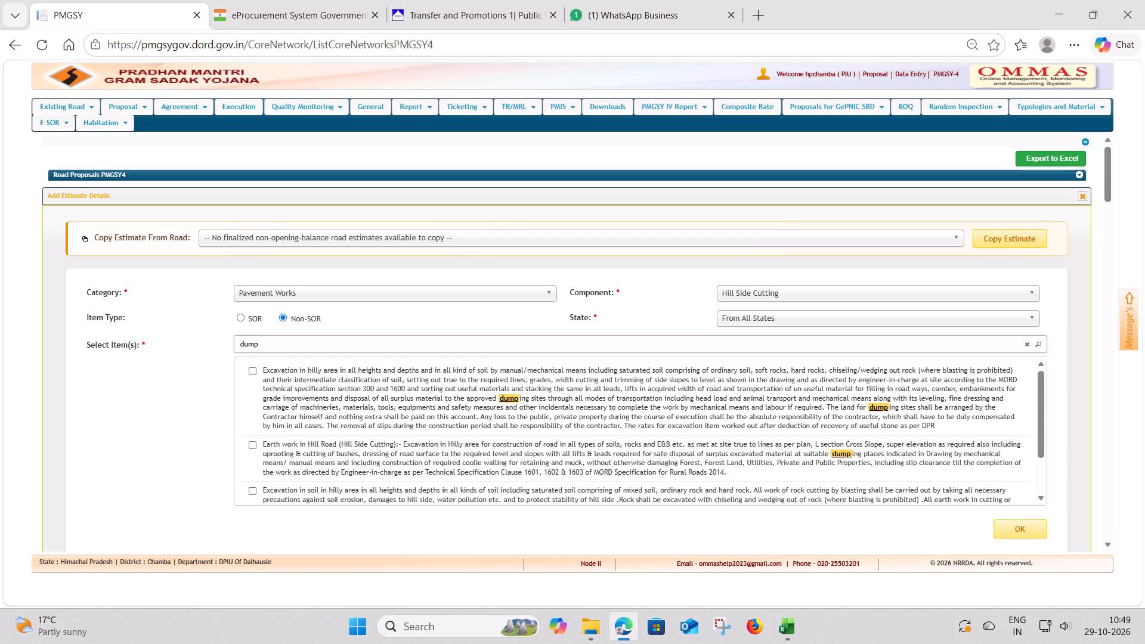
type("ing")
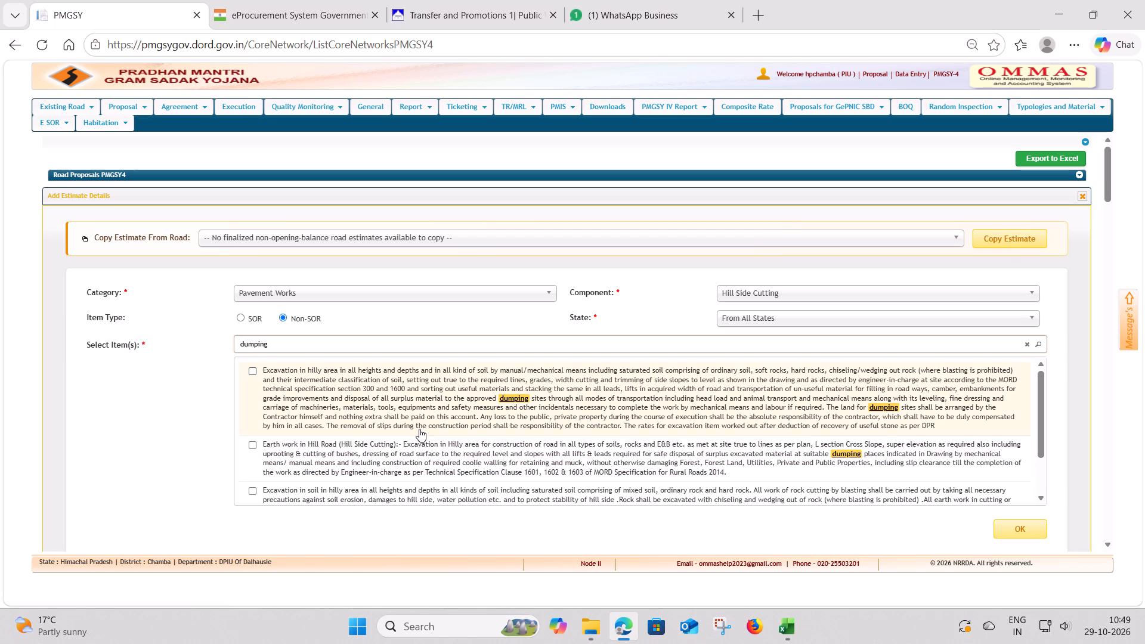
scroll(430, 423, "down", 2)
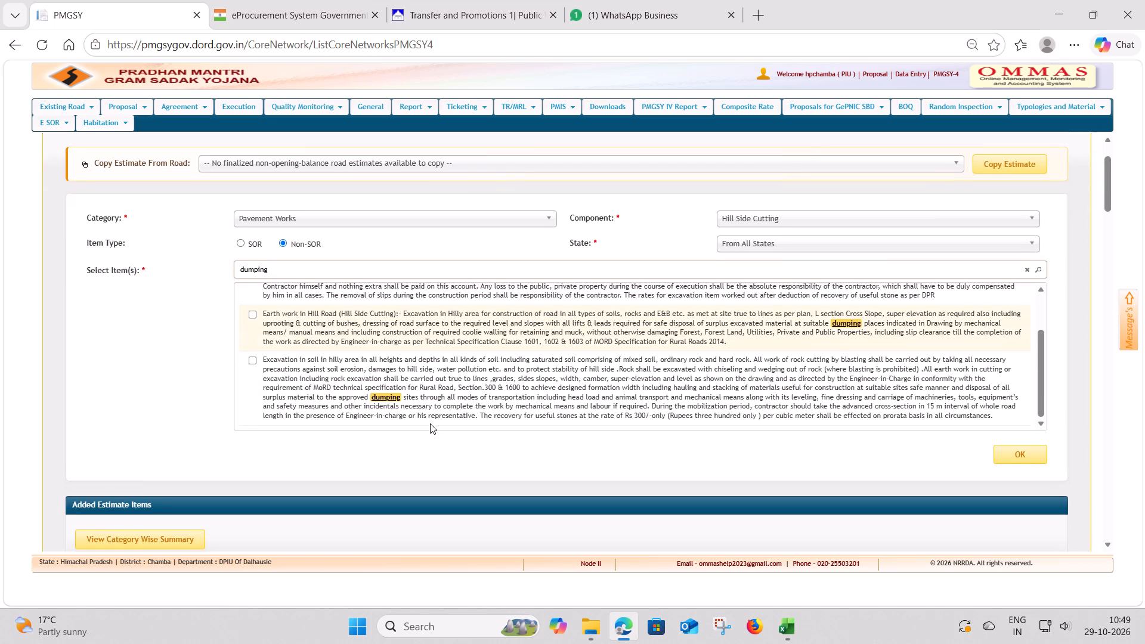
scroll(430, 423, "up", 1)
scroll(430, 423, "down", 2)
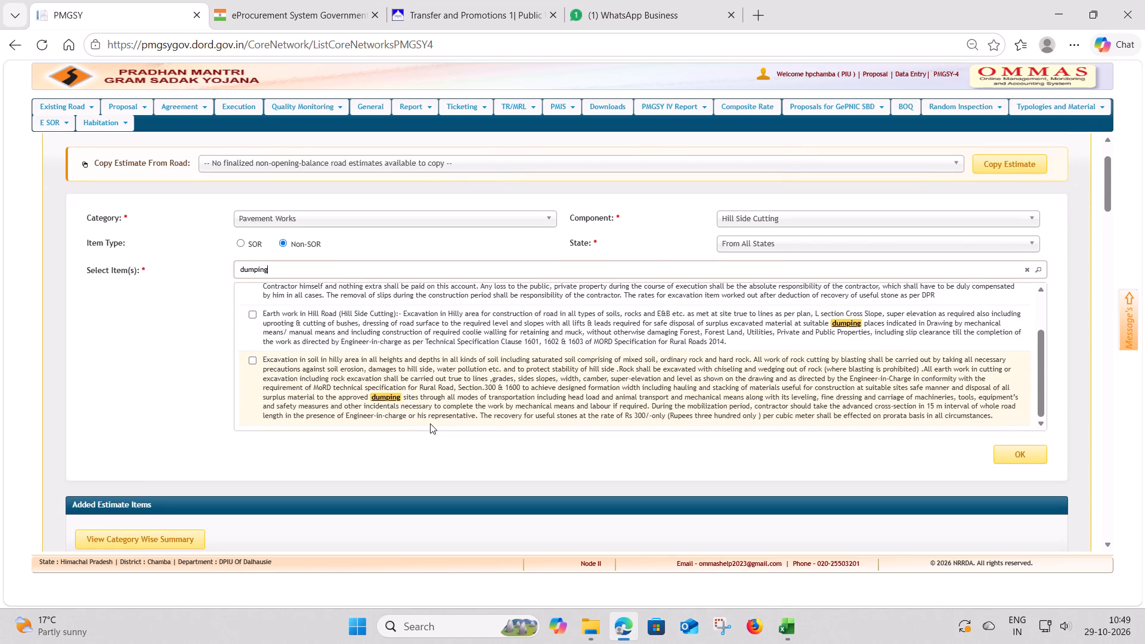
scroll(430, 423, "up", 4)
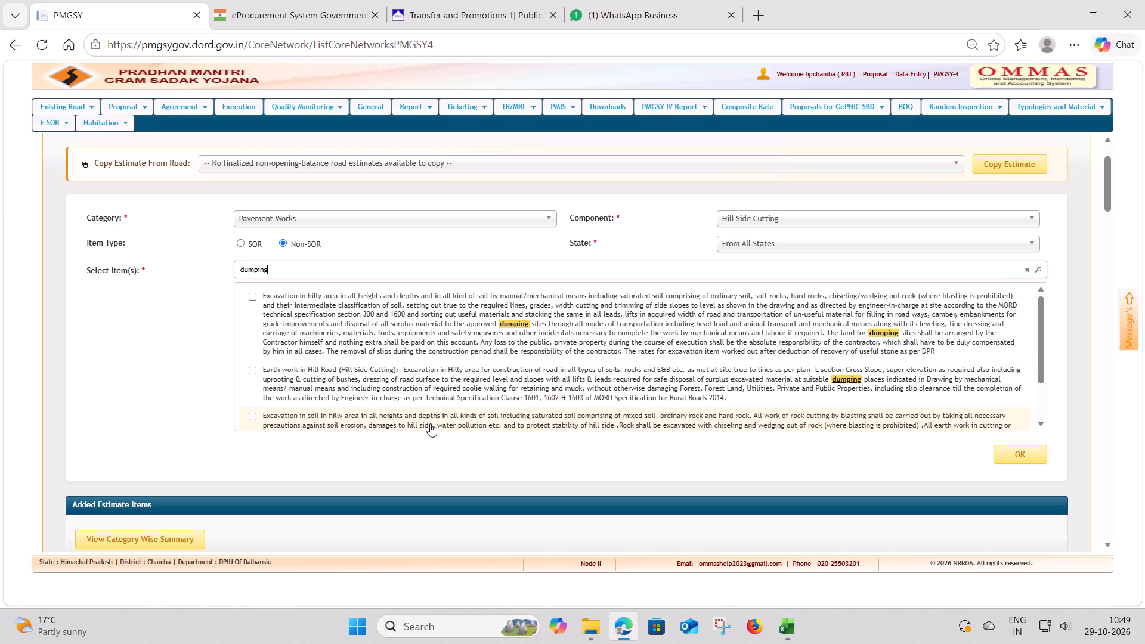
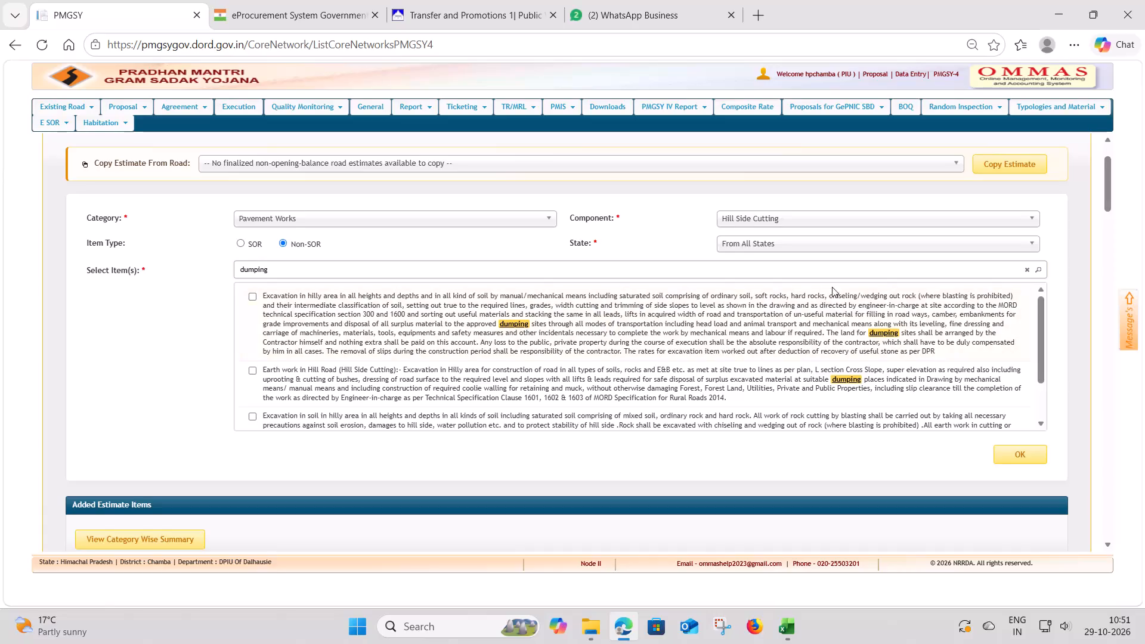
Clear the "dumping" search term so the Non-SOR item list for Hill Side Cutting is unfiltered.
left_click(1029, 268)
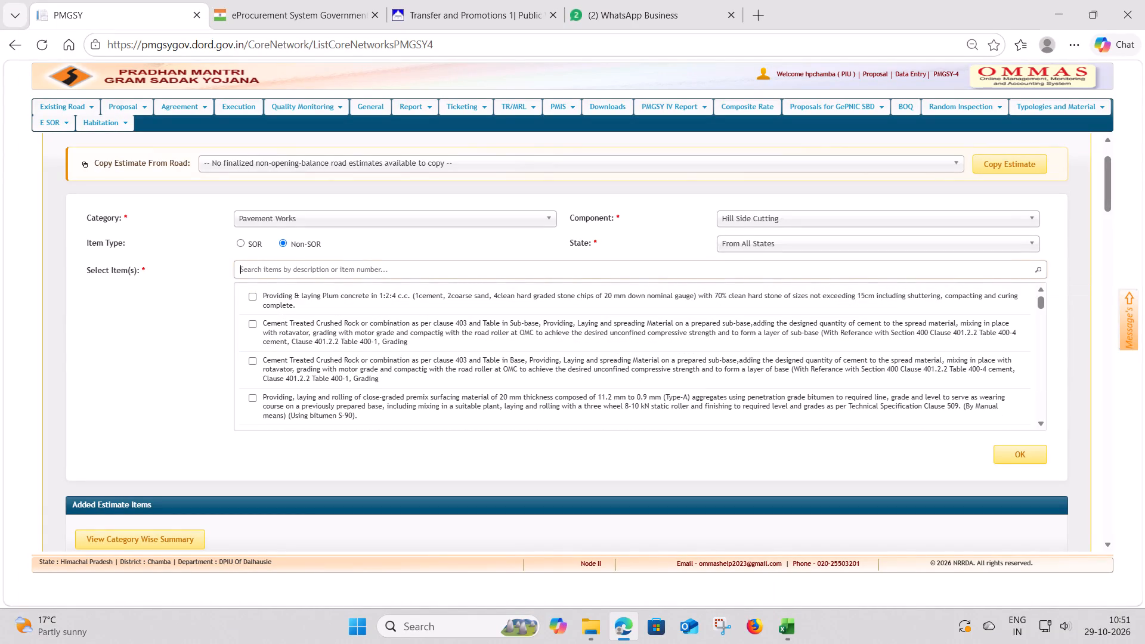
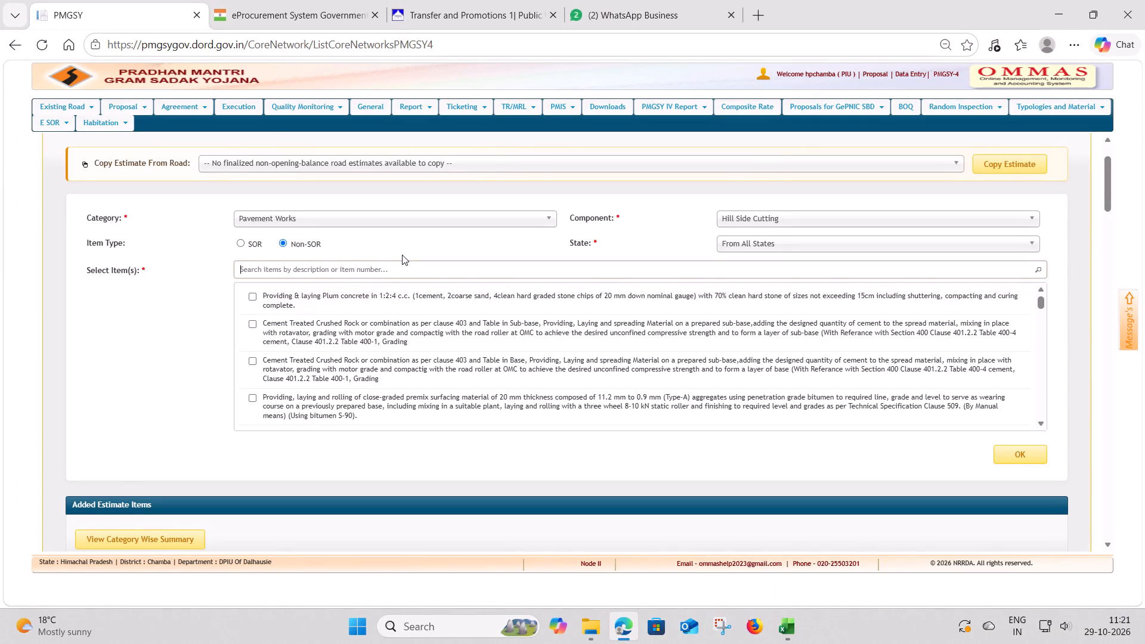
Close the Add Estimate Details form, discarding the unsaved items, and return to the Road Proposals PMGSY4 list.
scroll(402, 255, "up", 6)
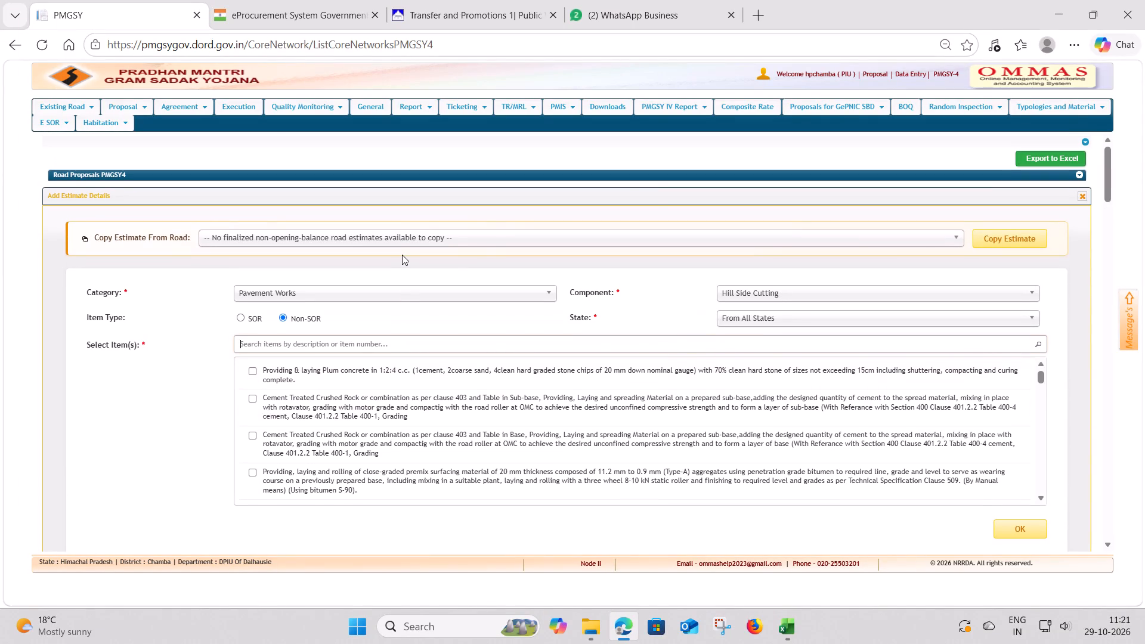
left_click(1081, 196)
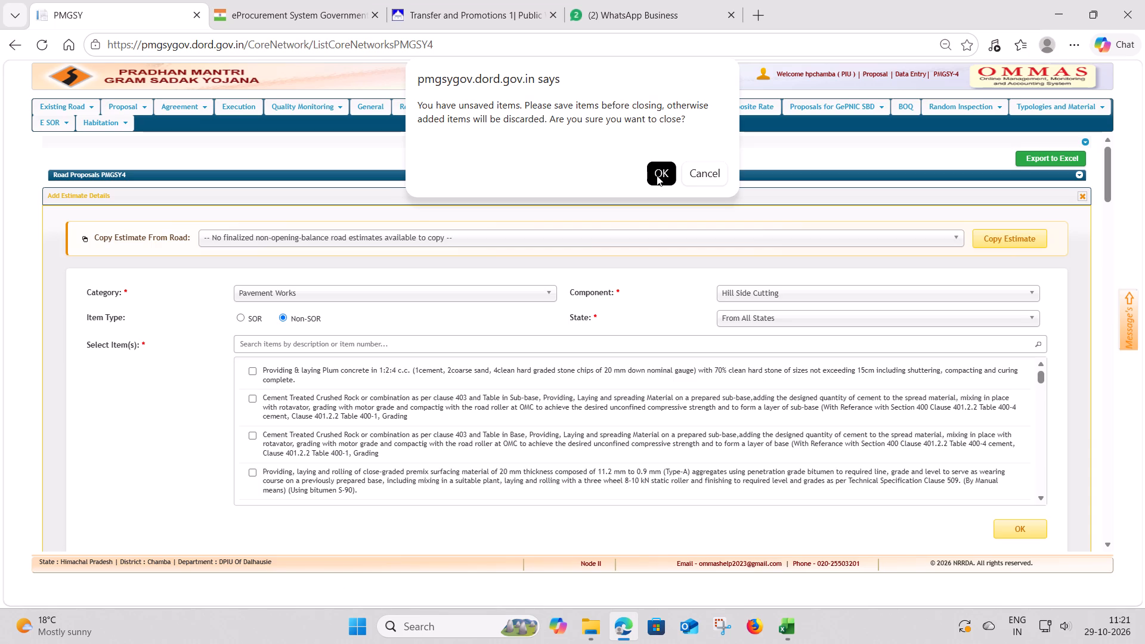
left_click(657, 175)
left_click(697, 150)
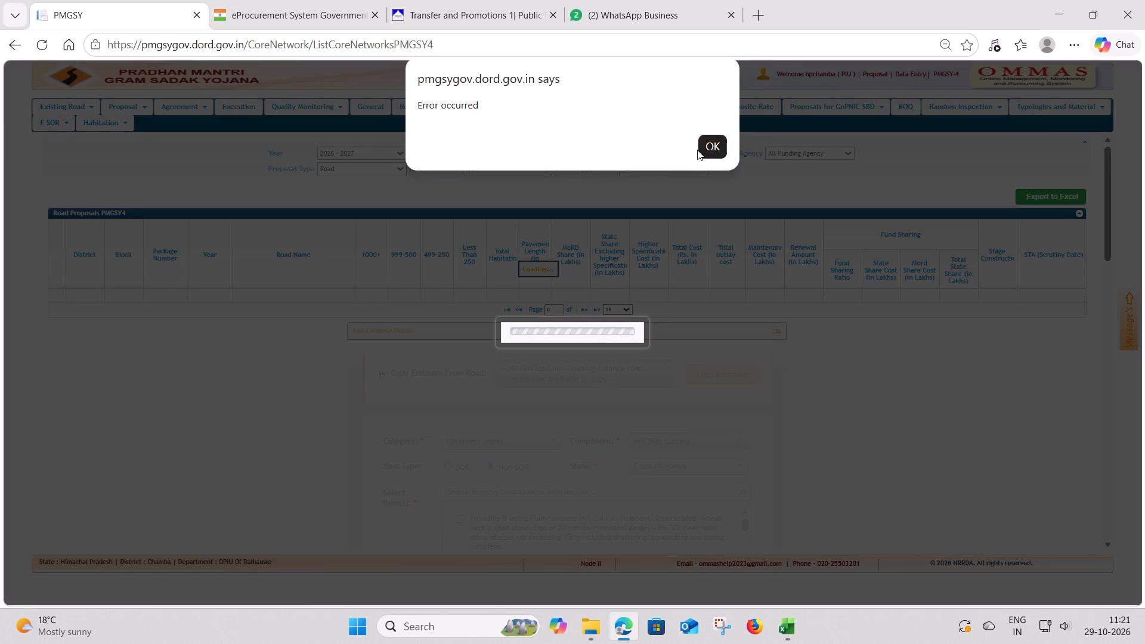
left_click(708, 147)
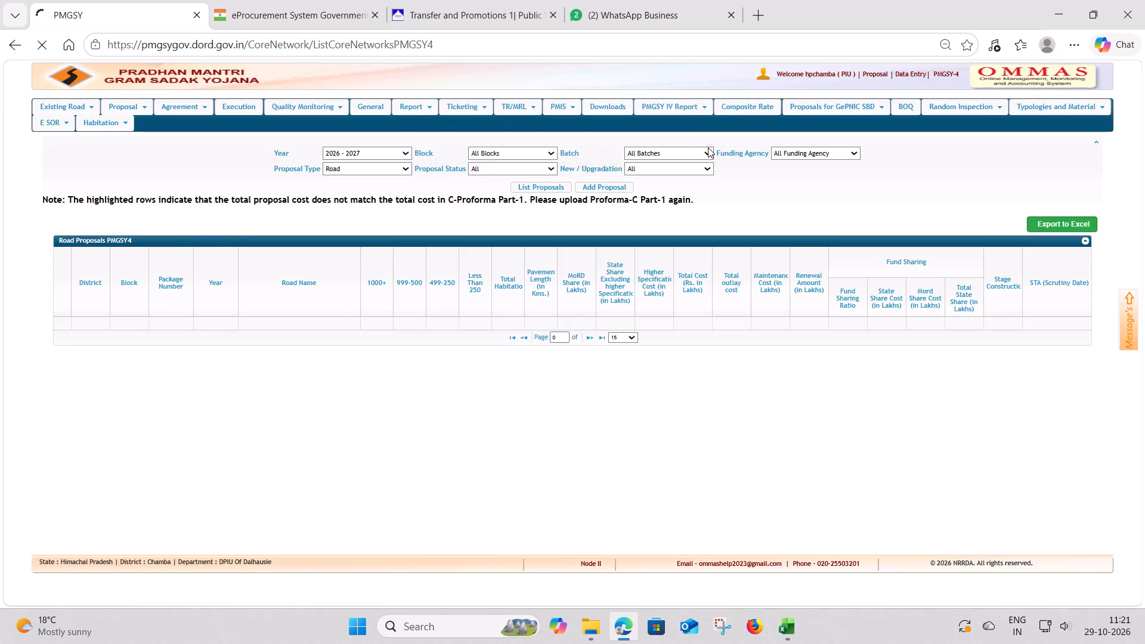